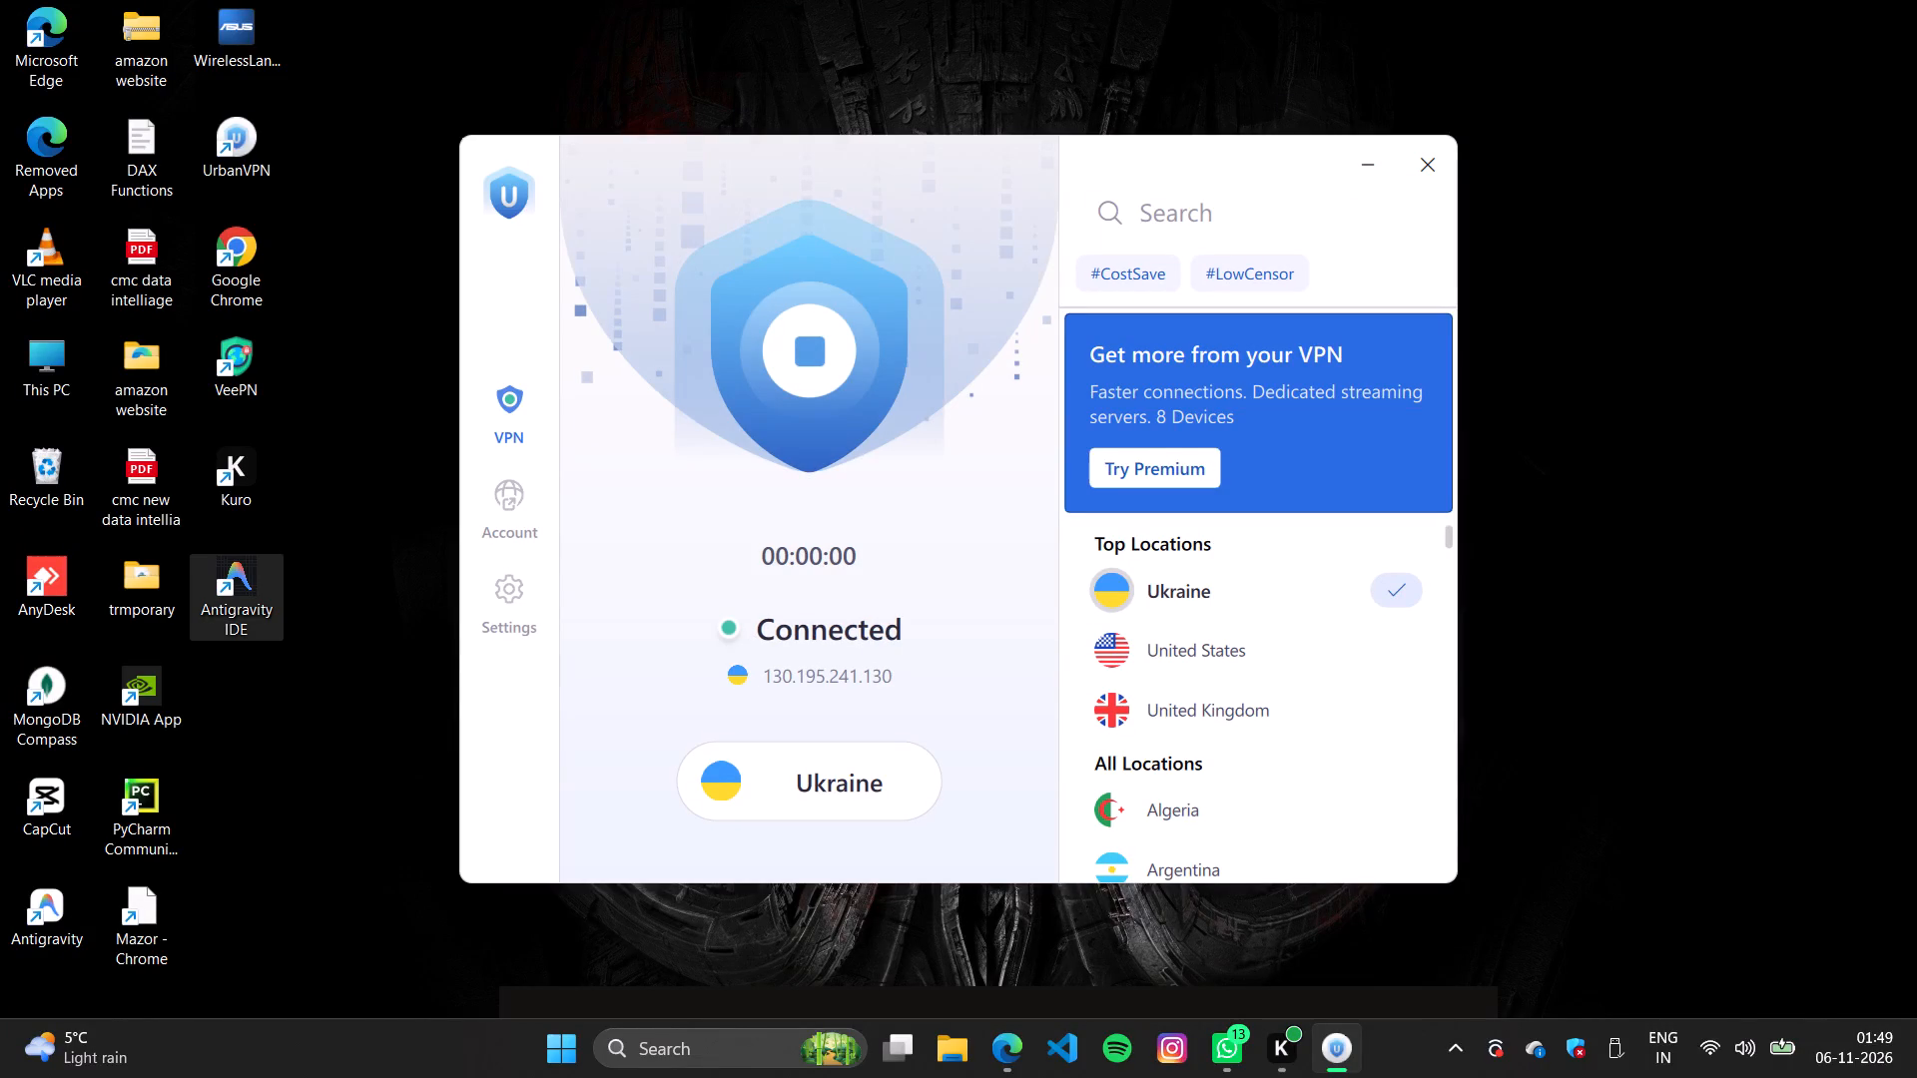
Open CapCut and create a new video project.
double_click(64, 828)
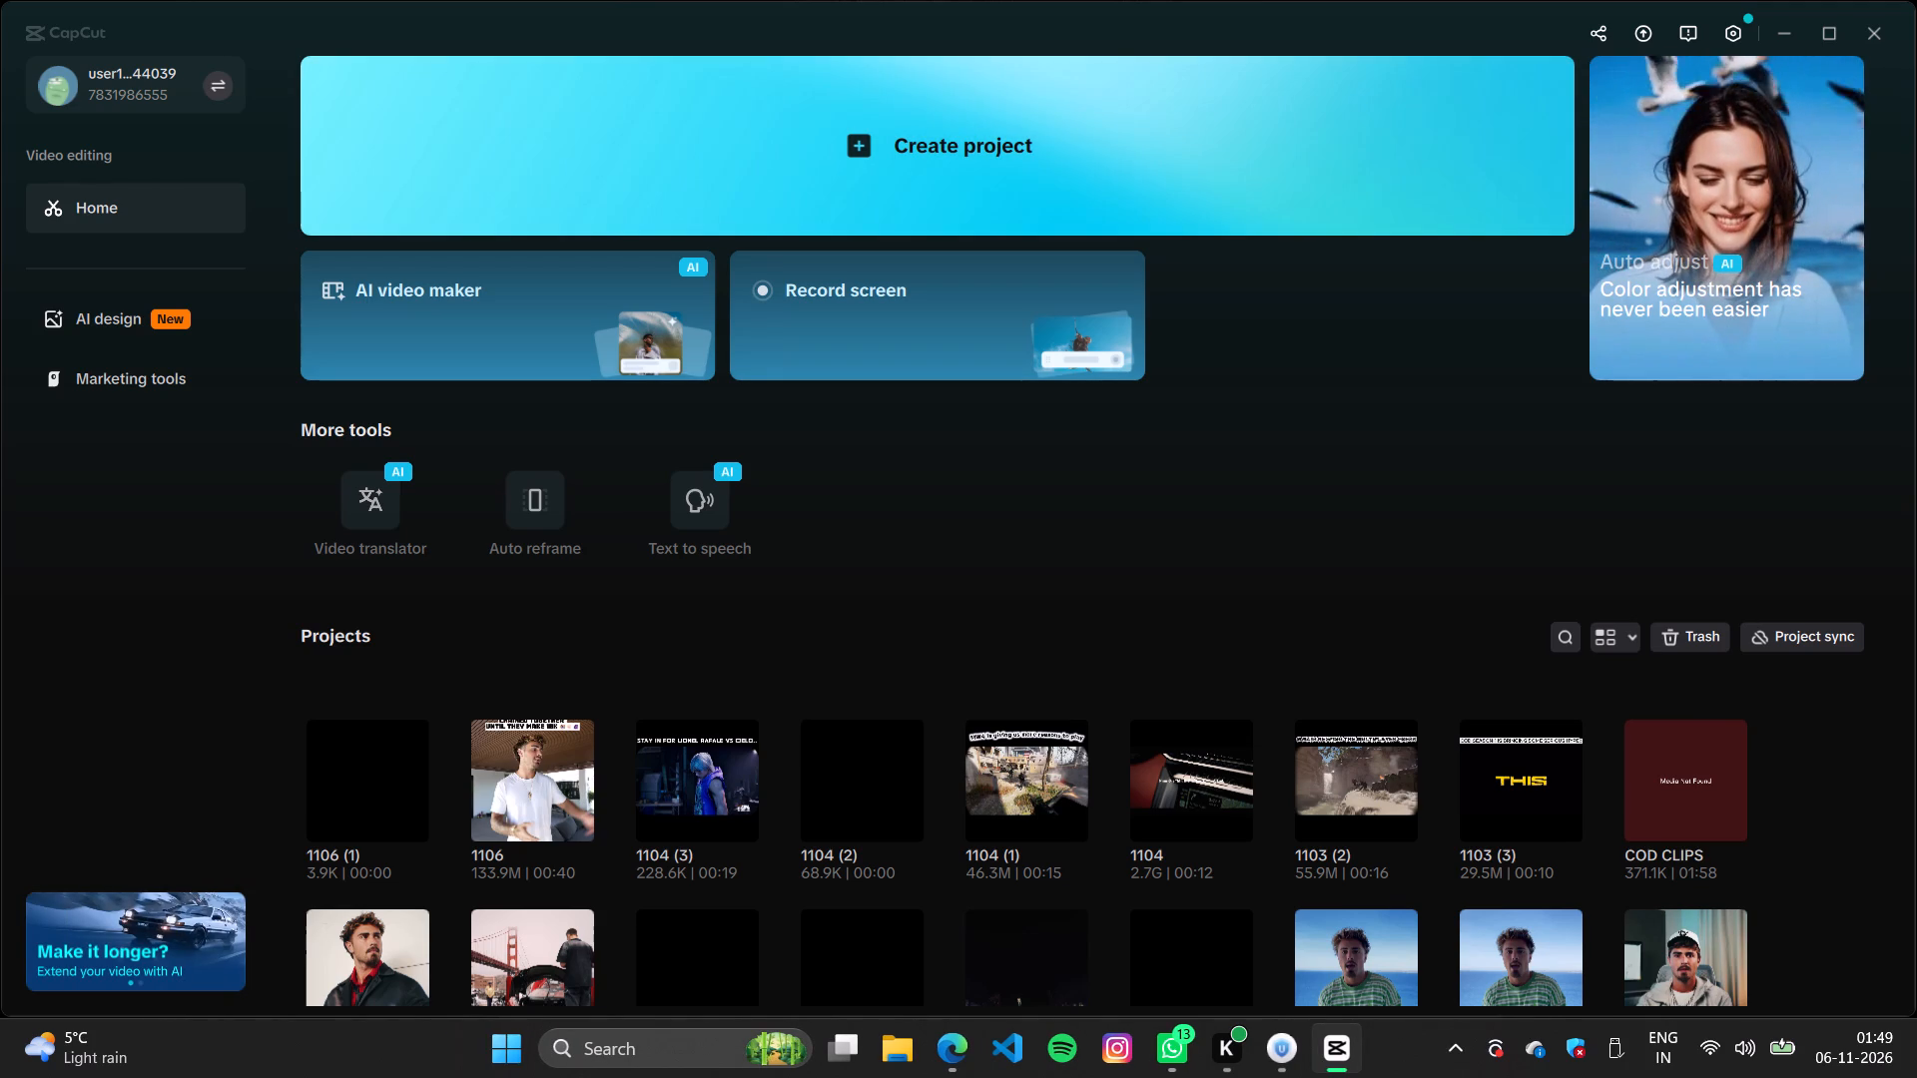
left_click(985, 157)
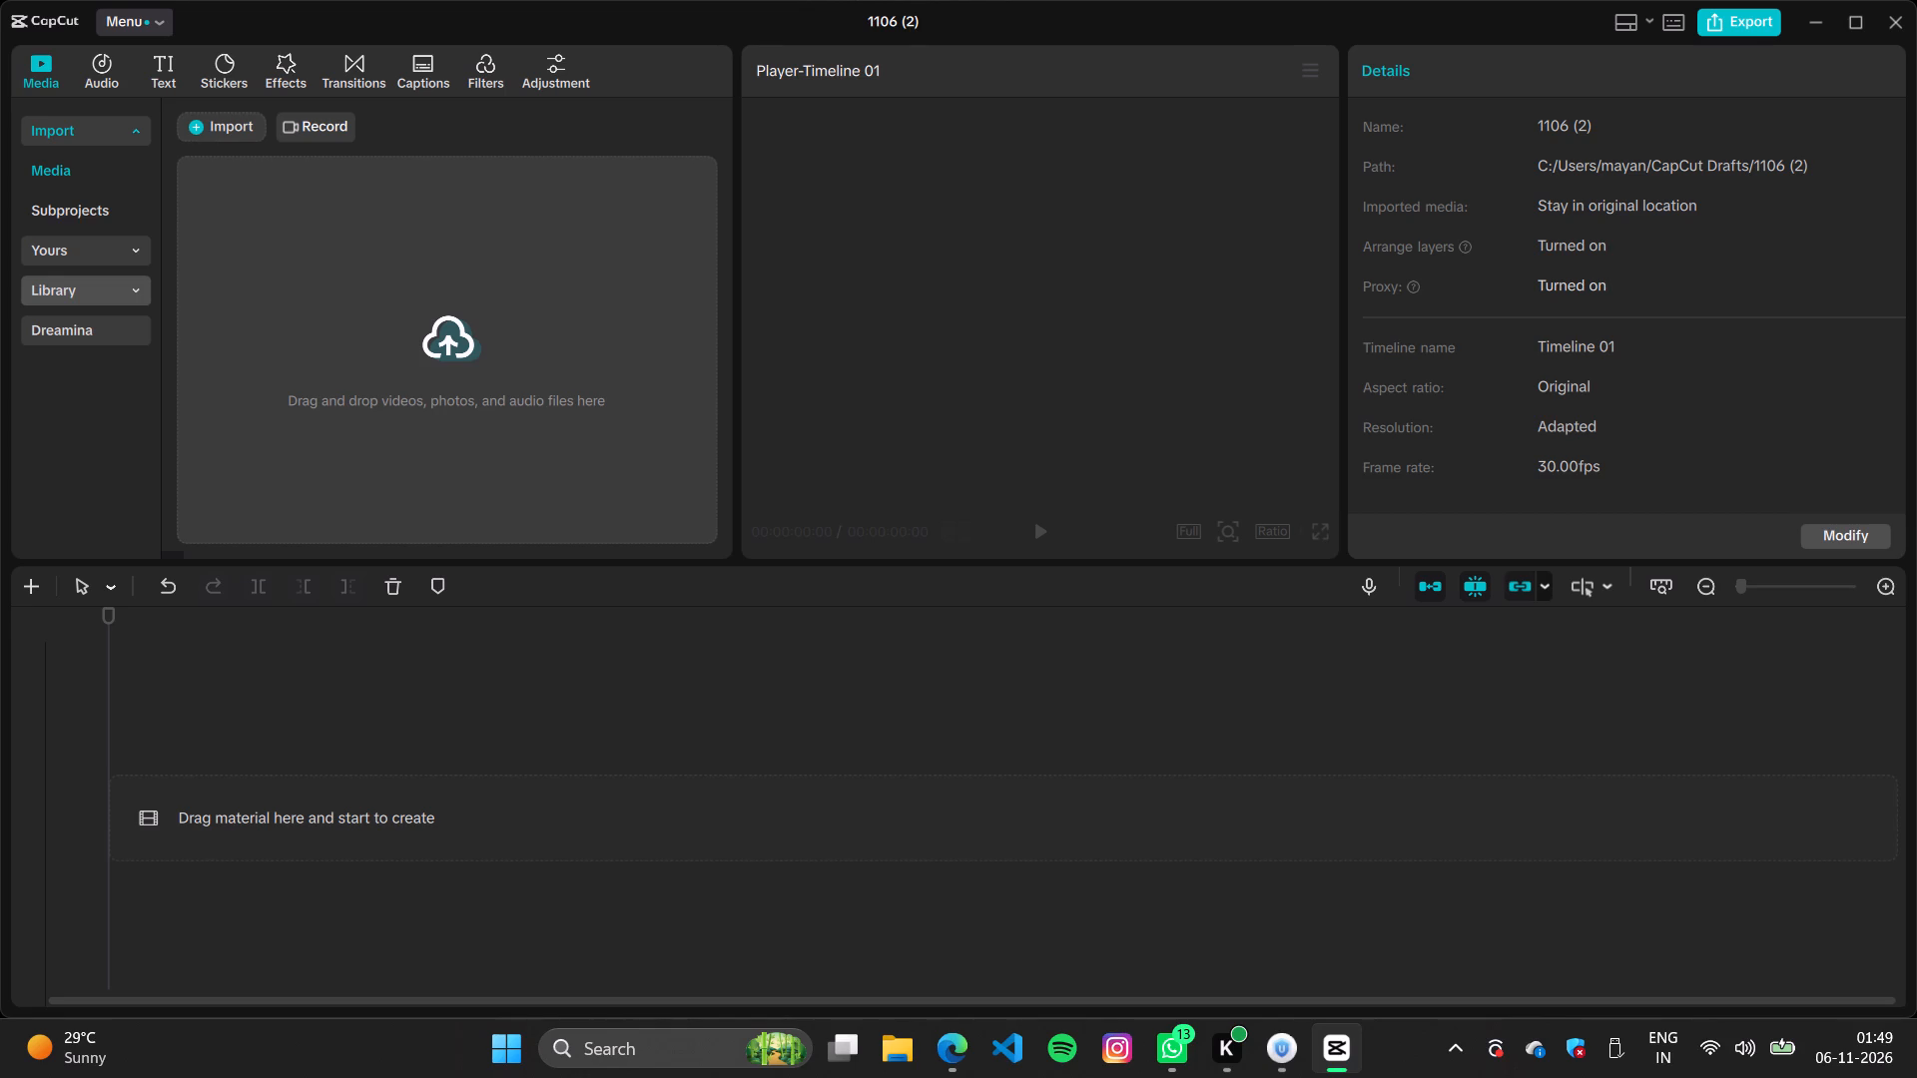
left_click(454, 384)
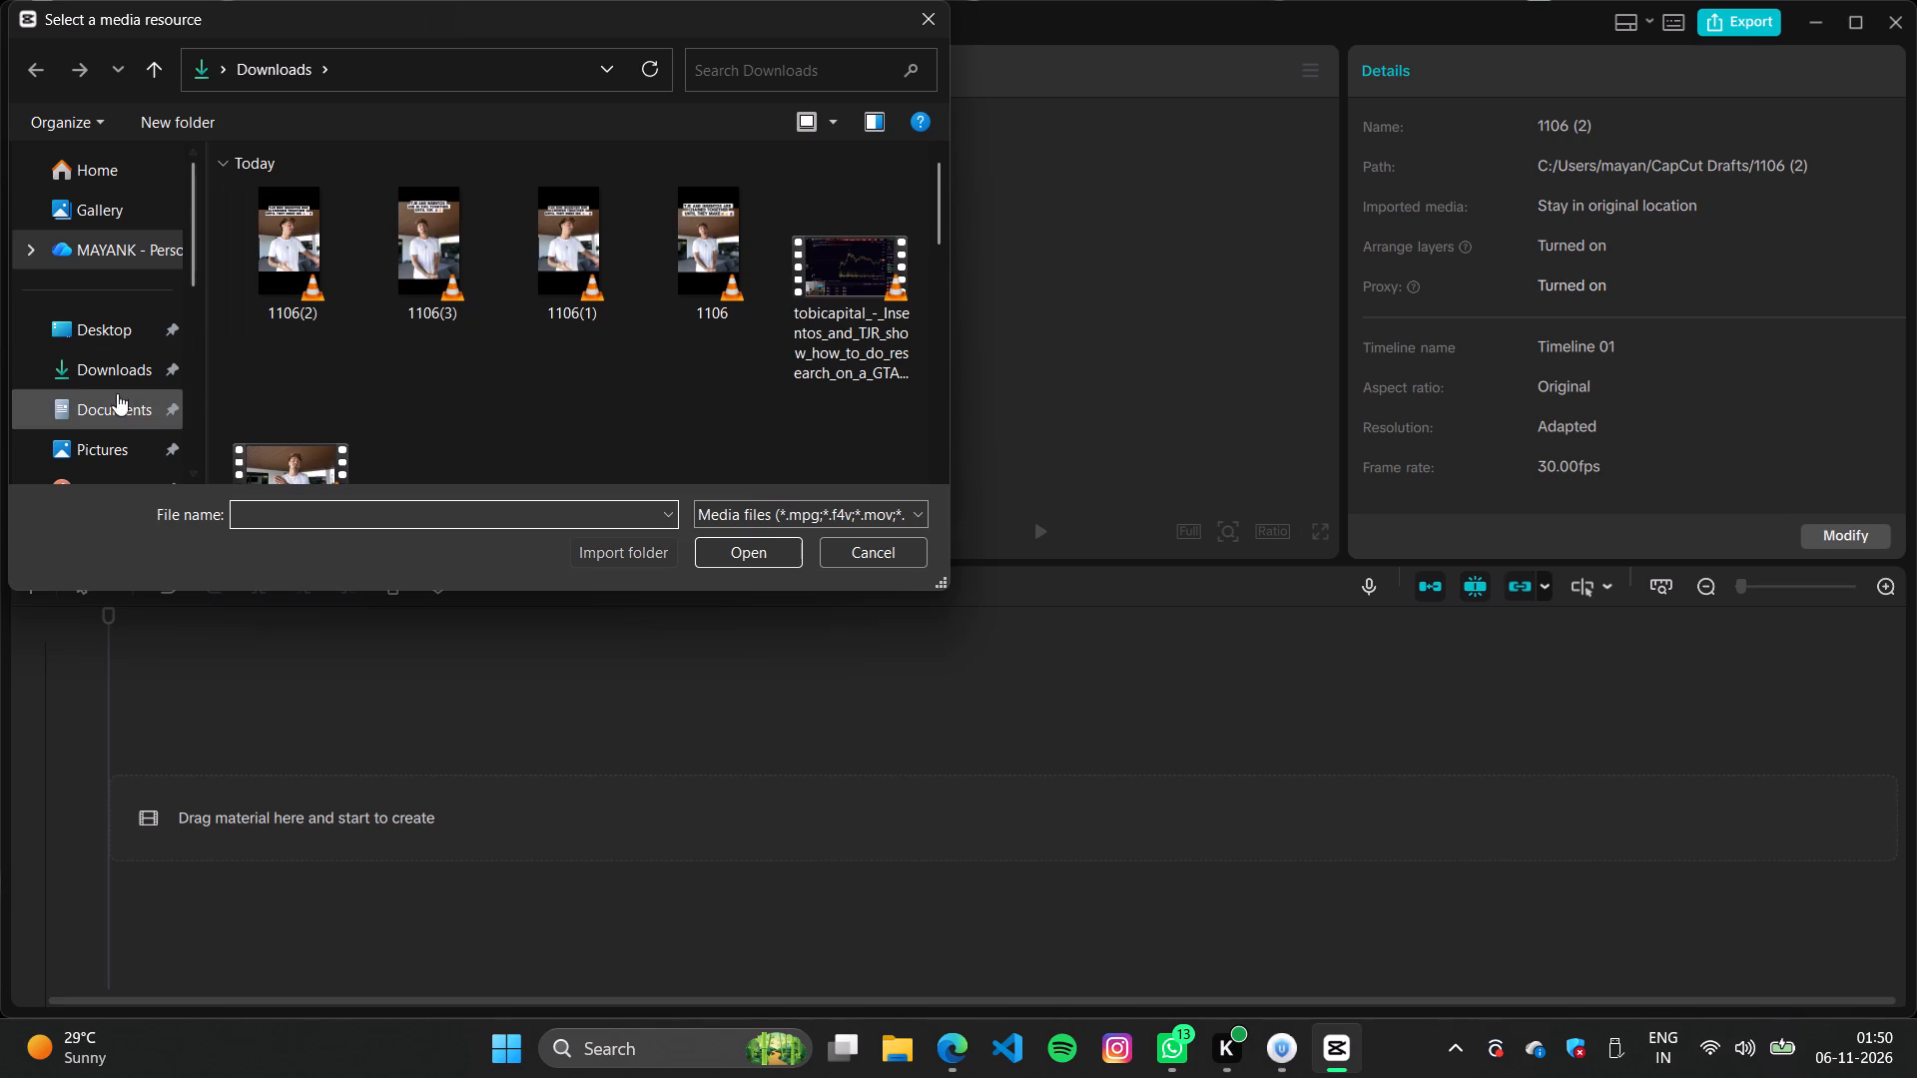
scroll(431, 300, "down", 2)
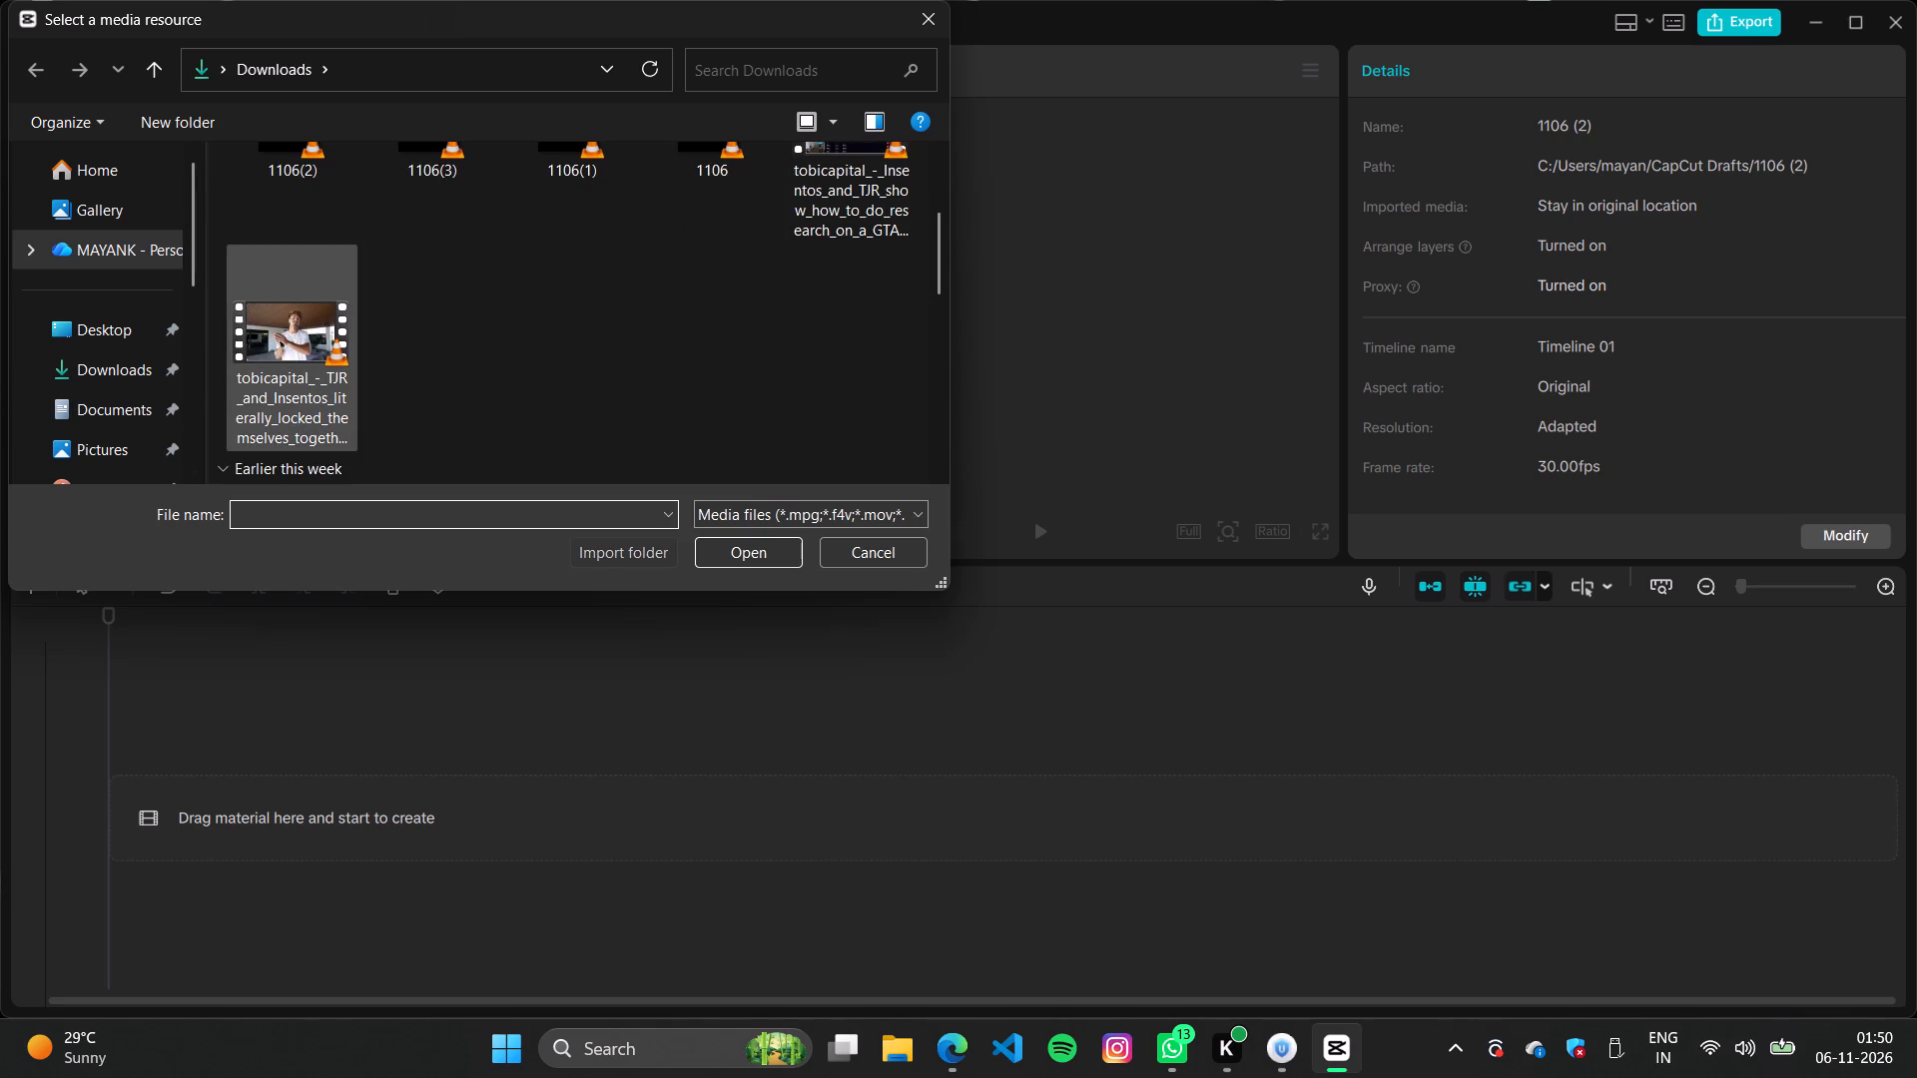
scroll(556, 407, "up", 4)
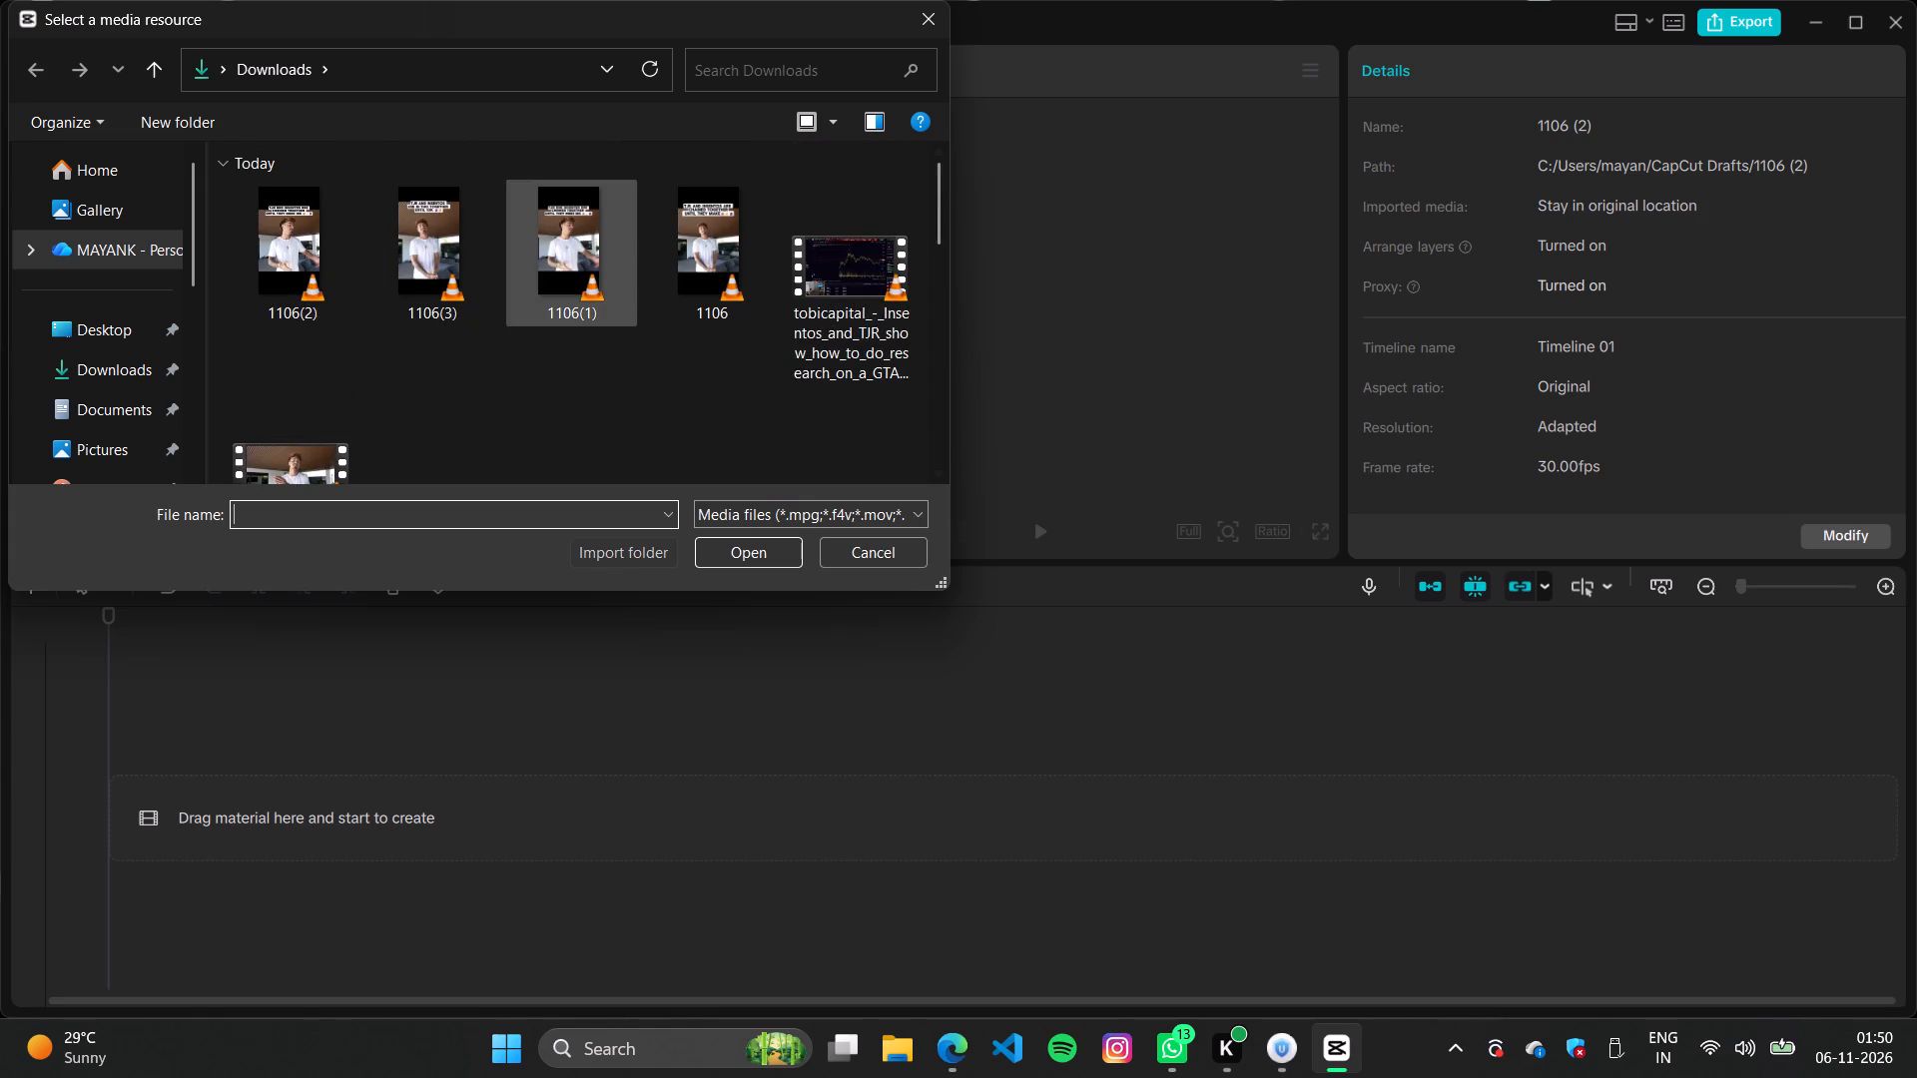
left_click(147, 363)
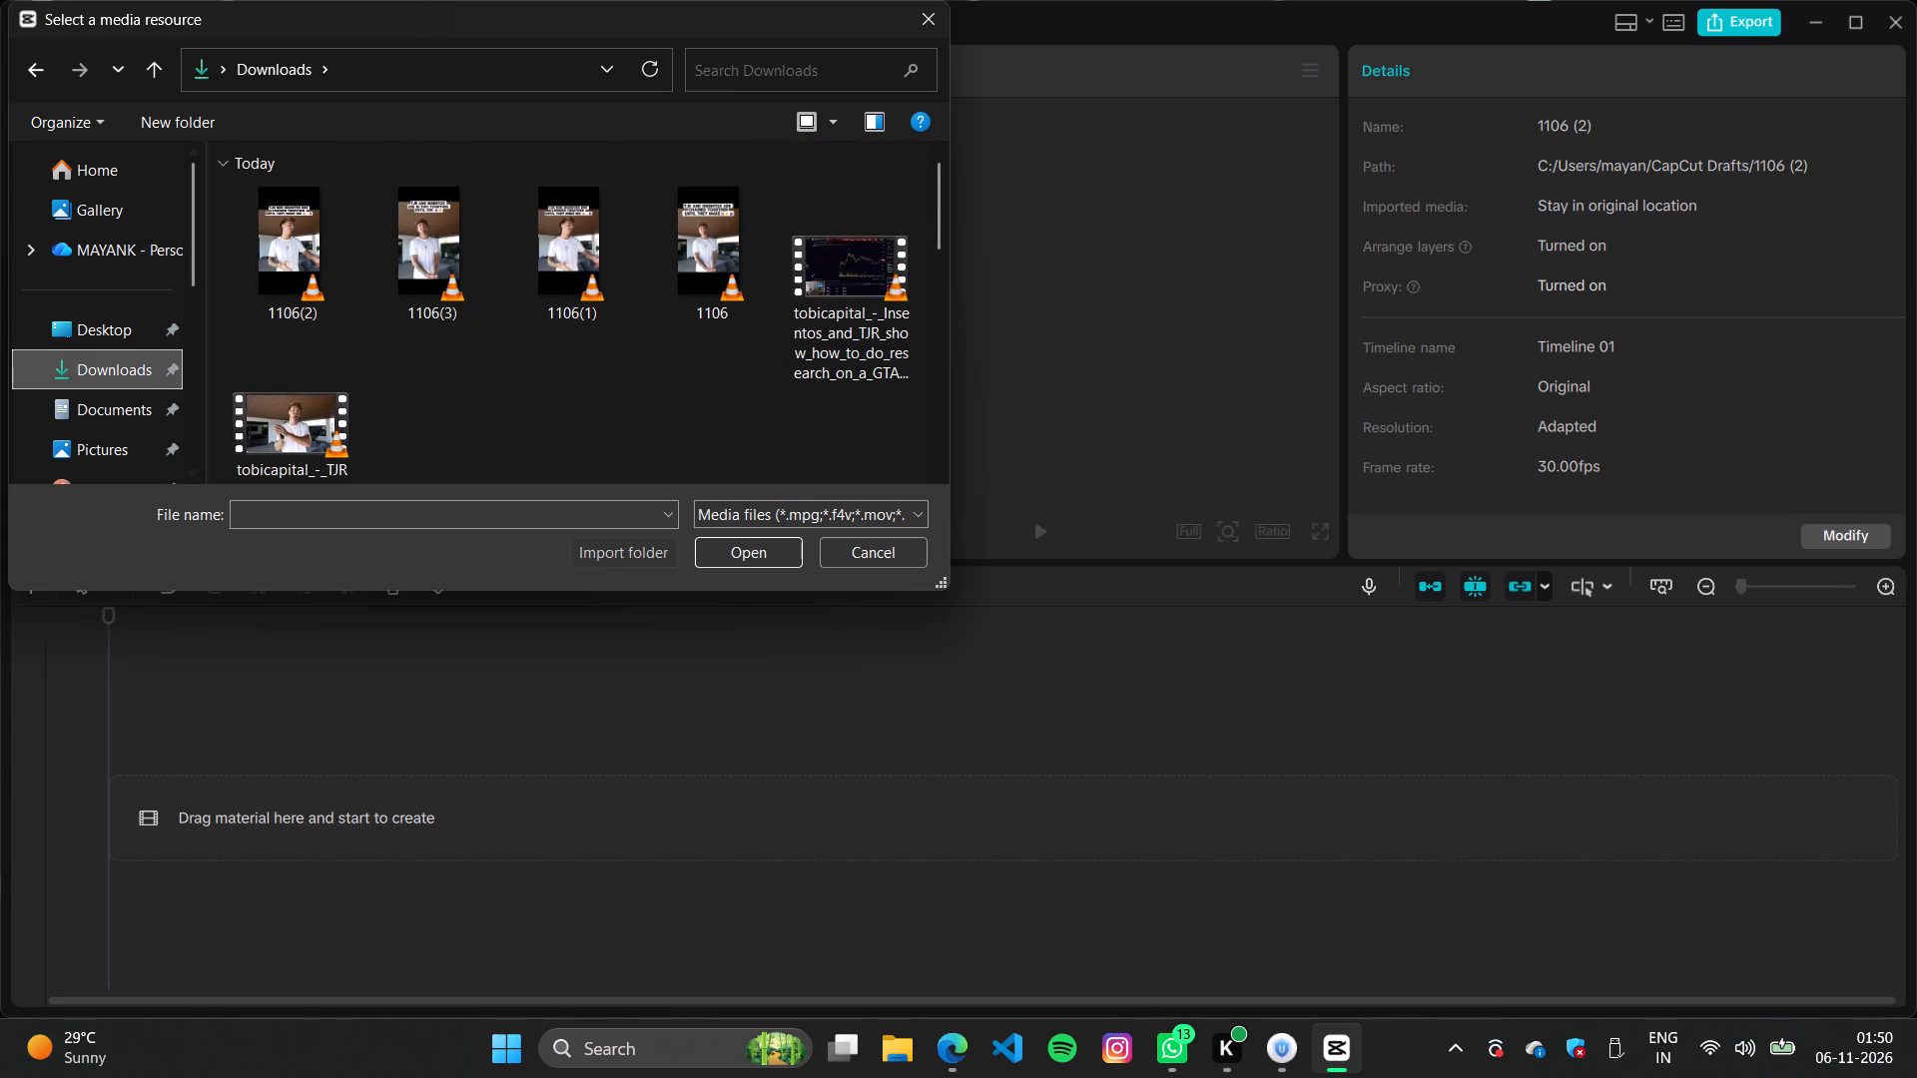
scroll(143, 399, "down", 2)
left_click(139, 395)
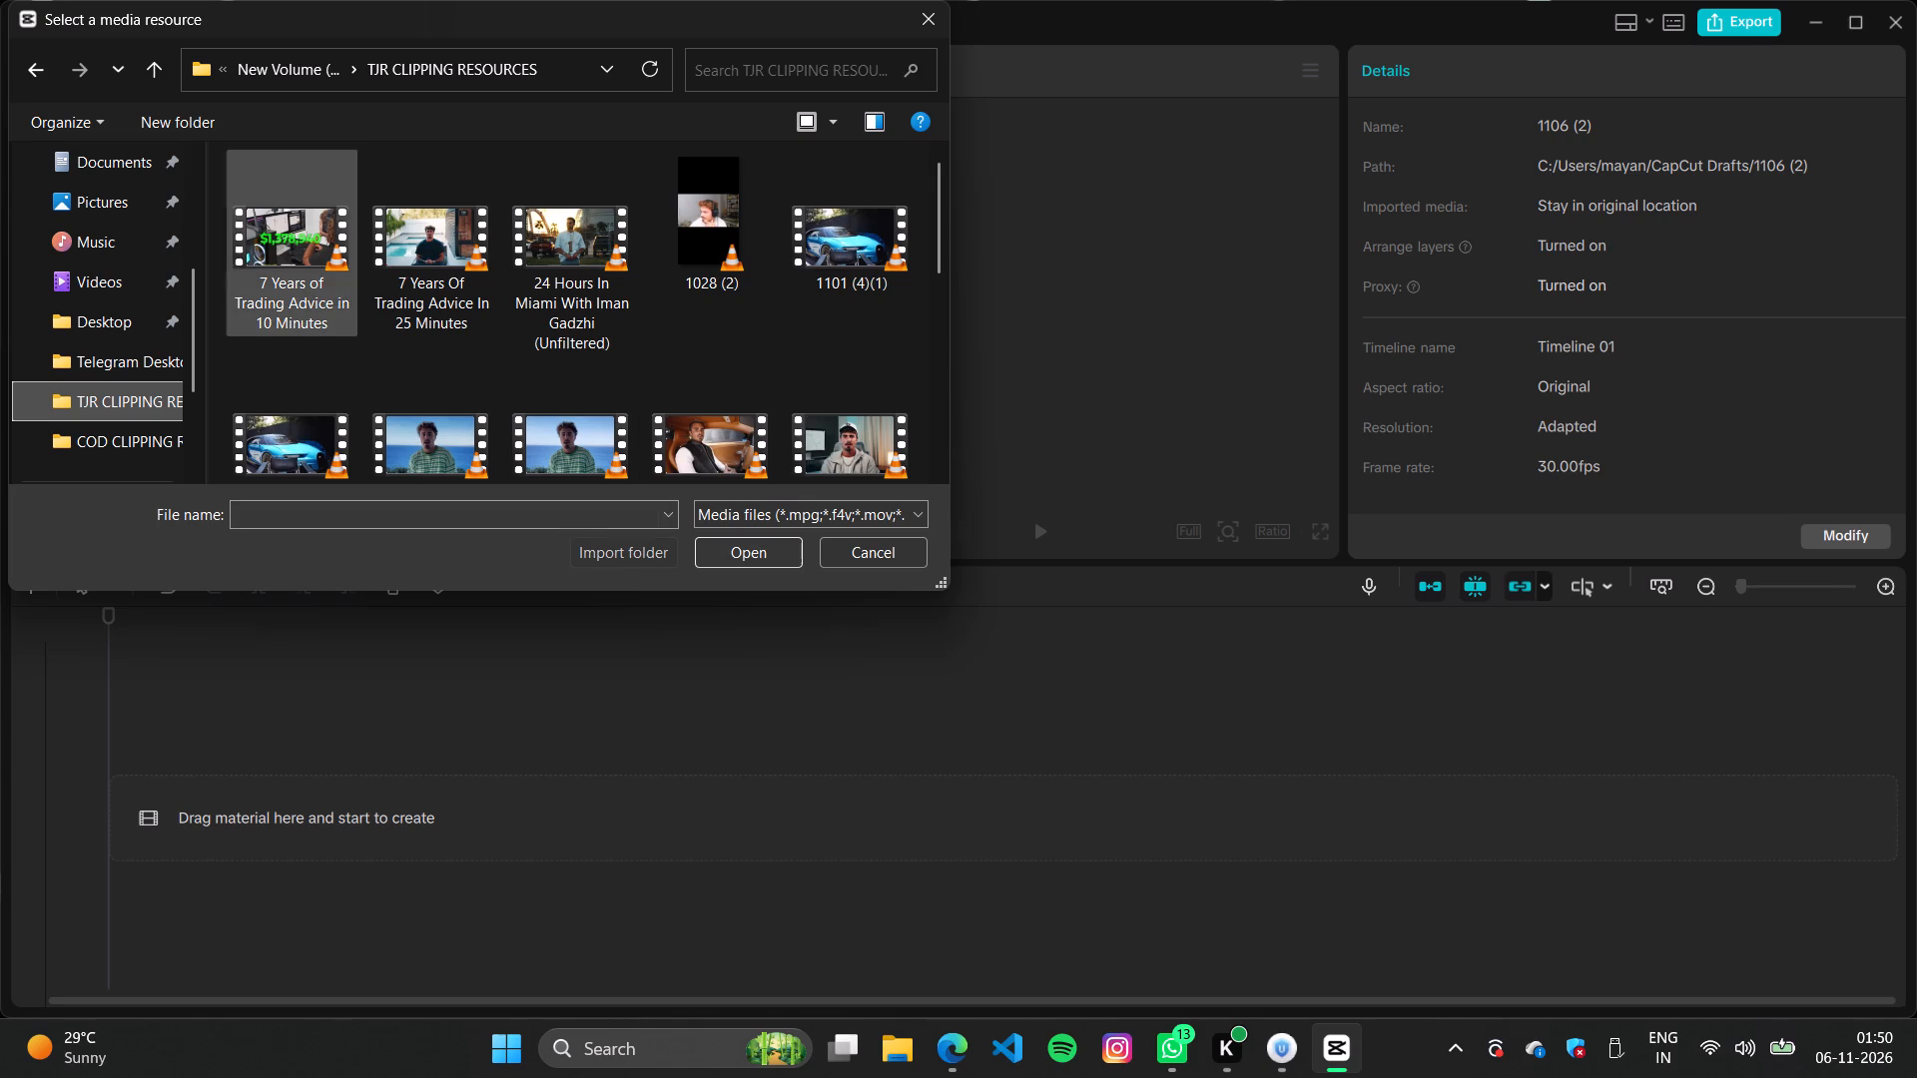
scroll(918, 332, "down", 2)
scroll(623, 374, "down", 1)
scroll(806, 357, "down", 2)
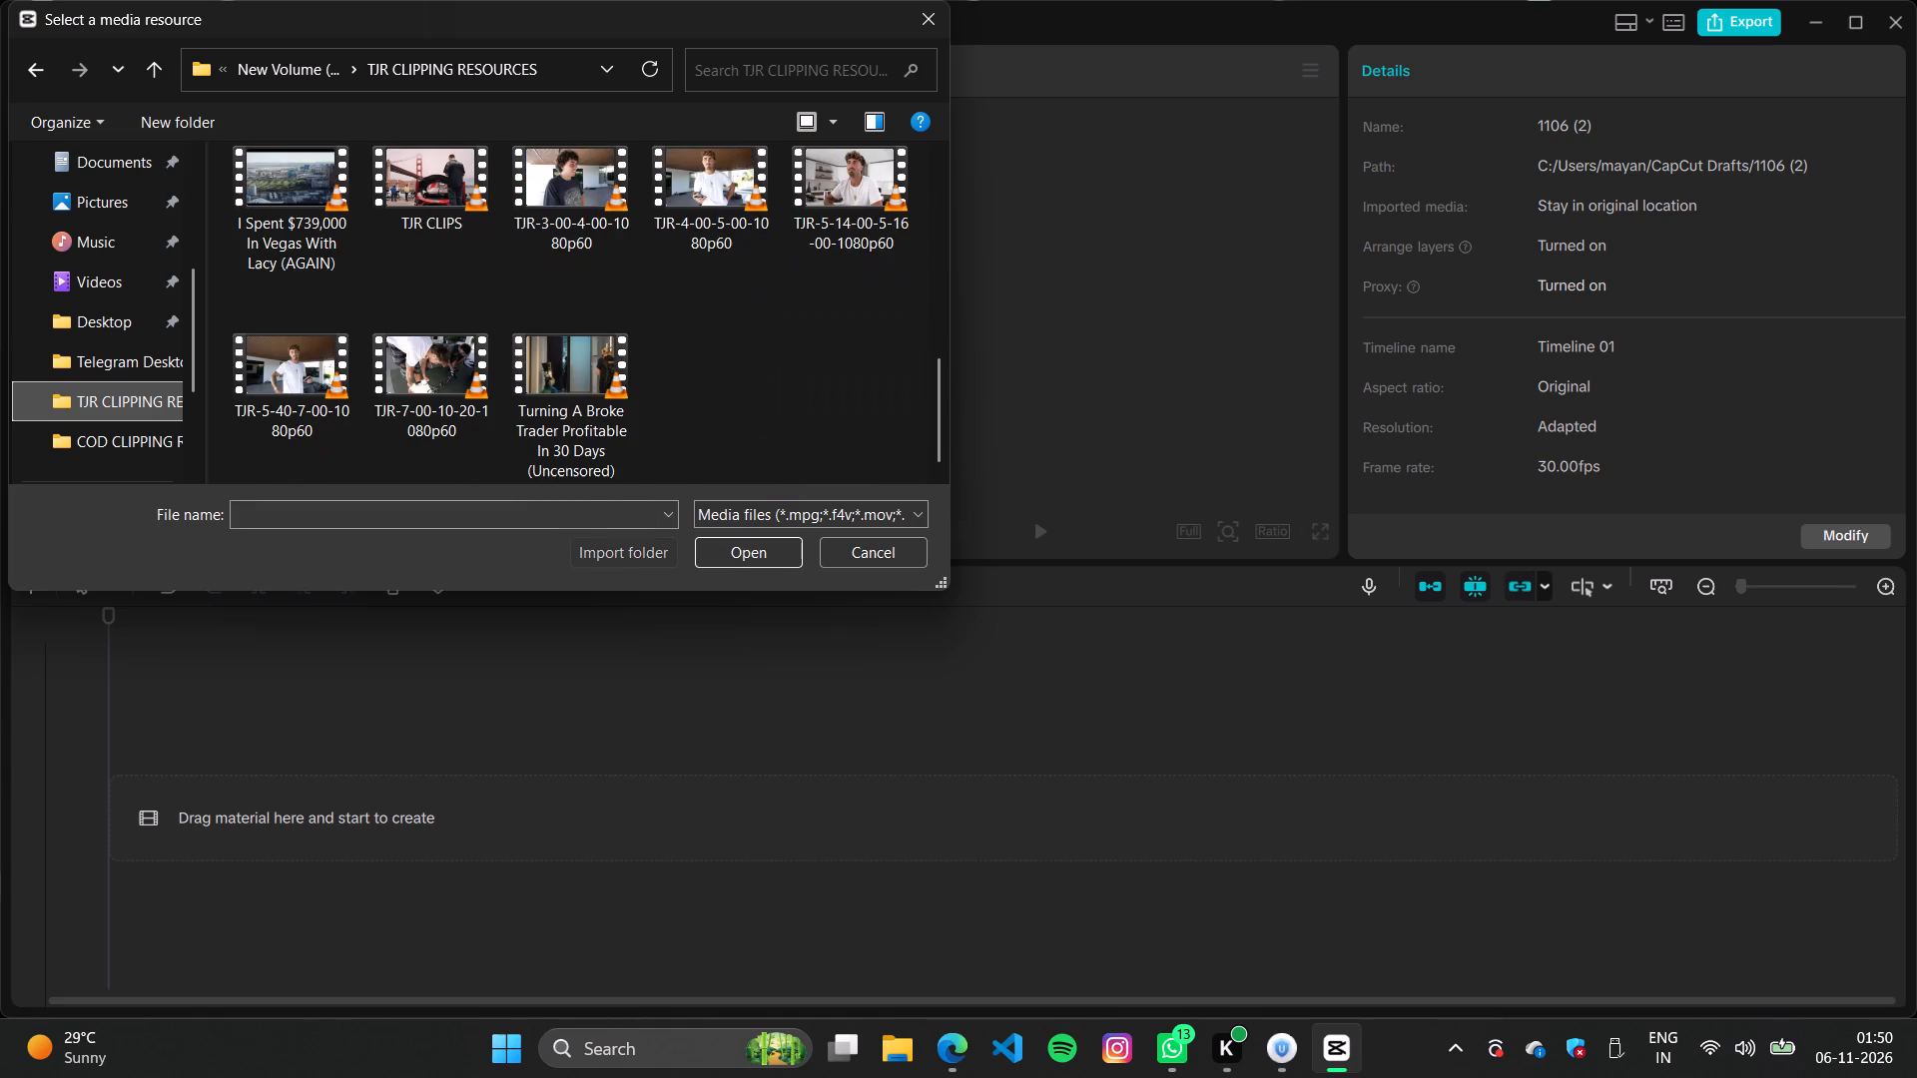
scroll(807, 357, "down", 1)
left_click(838, 180)
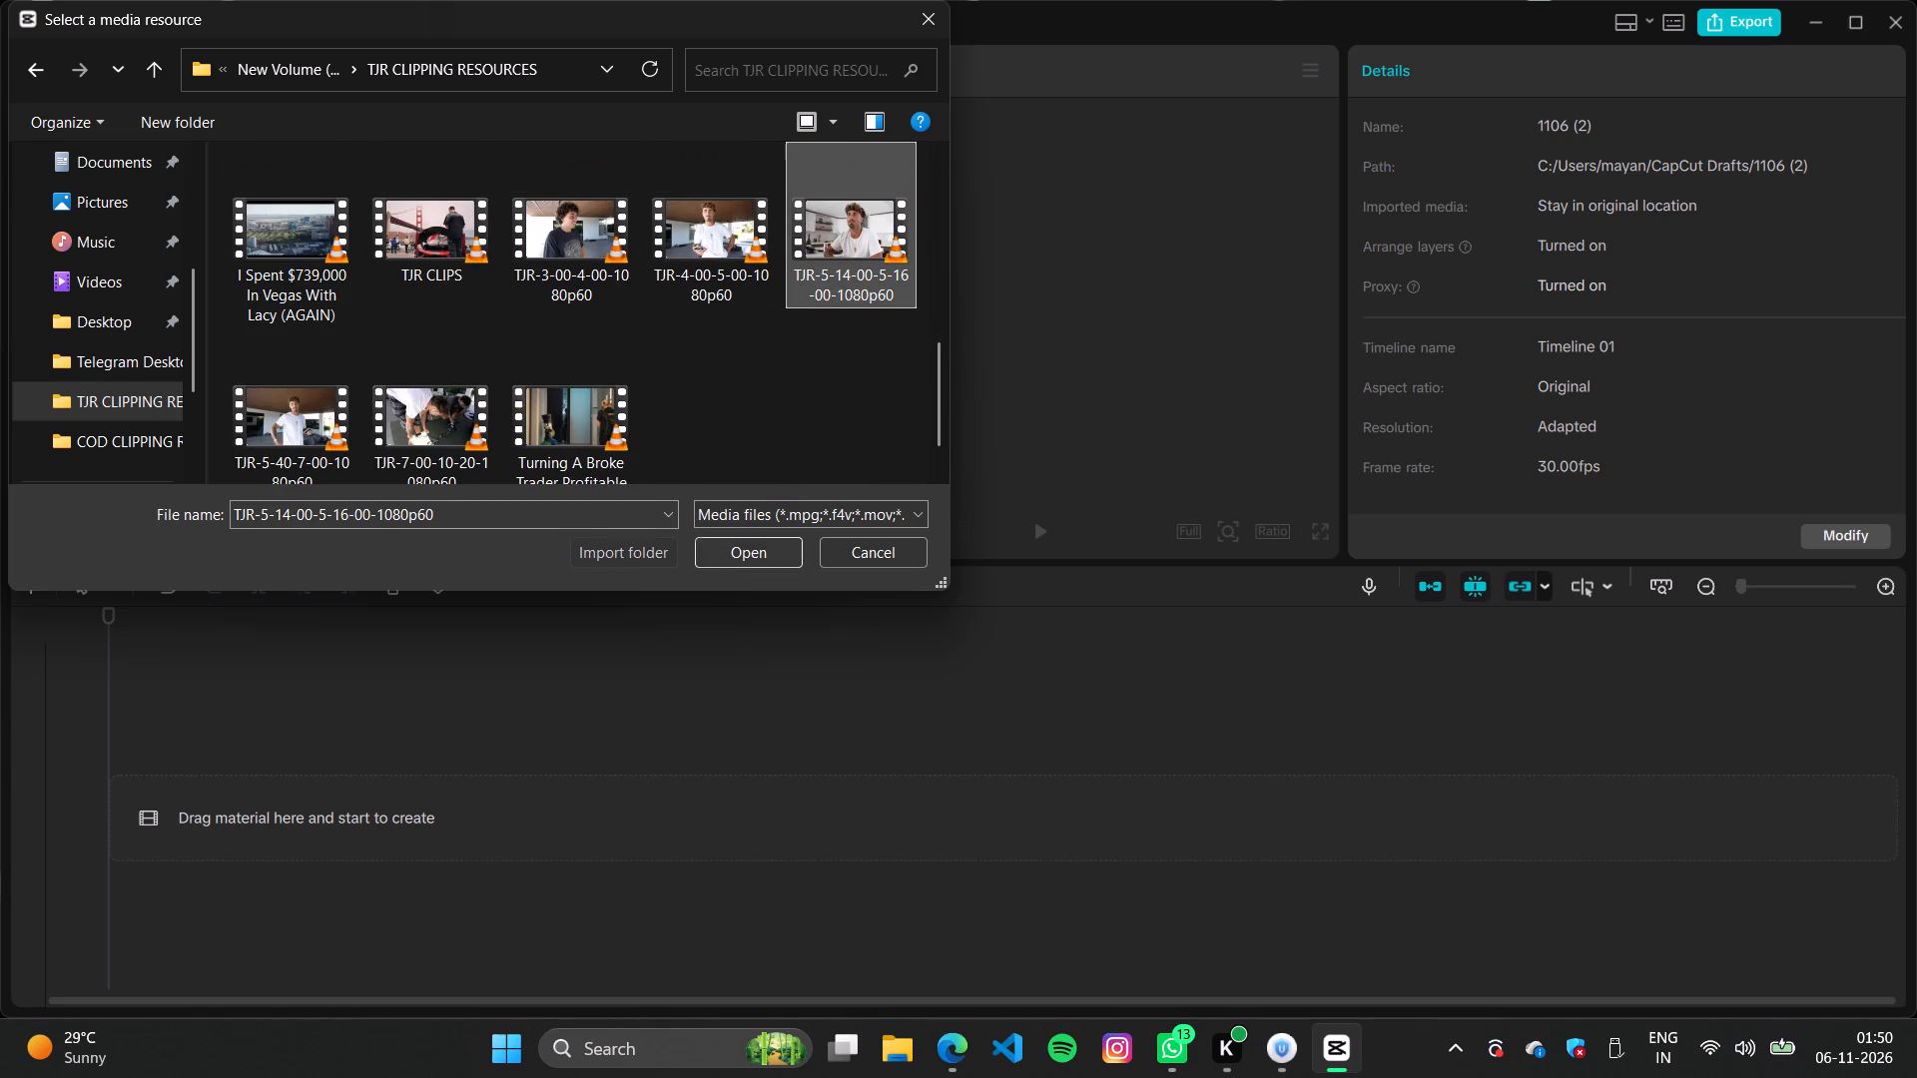
left_click(751, 543)
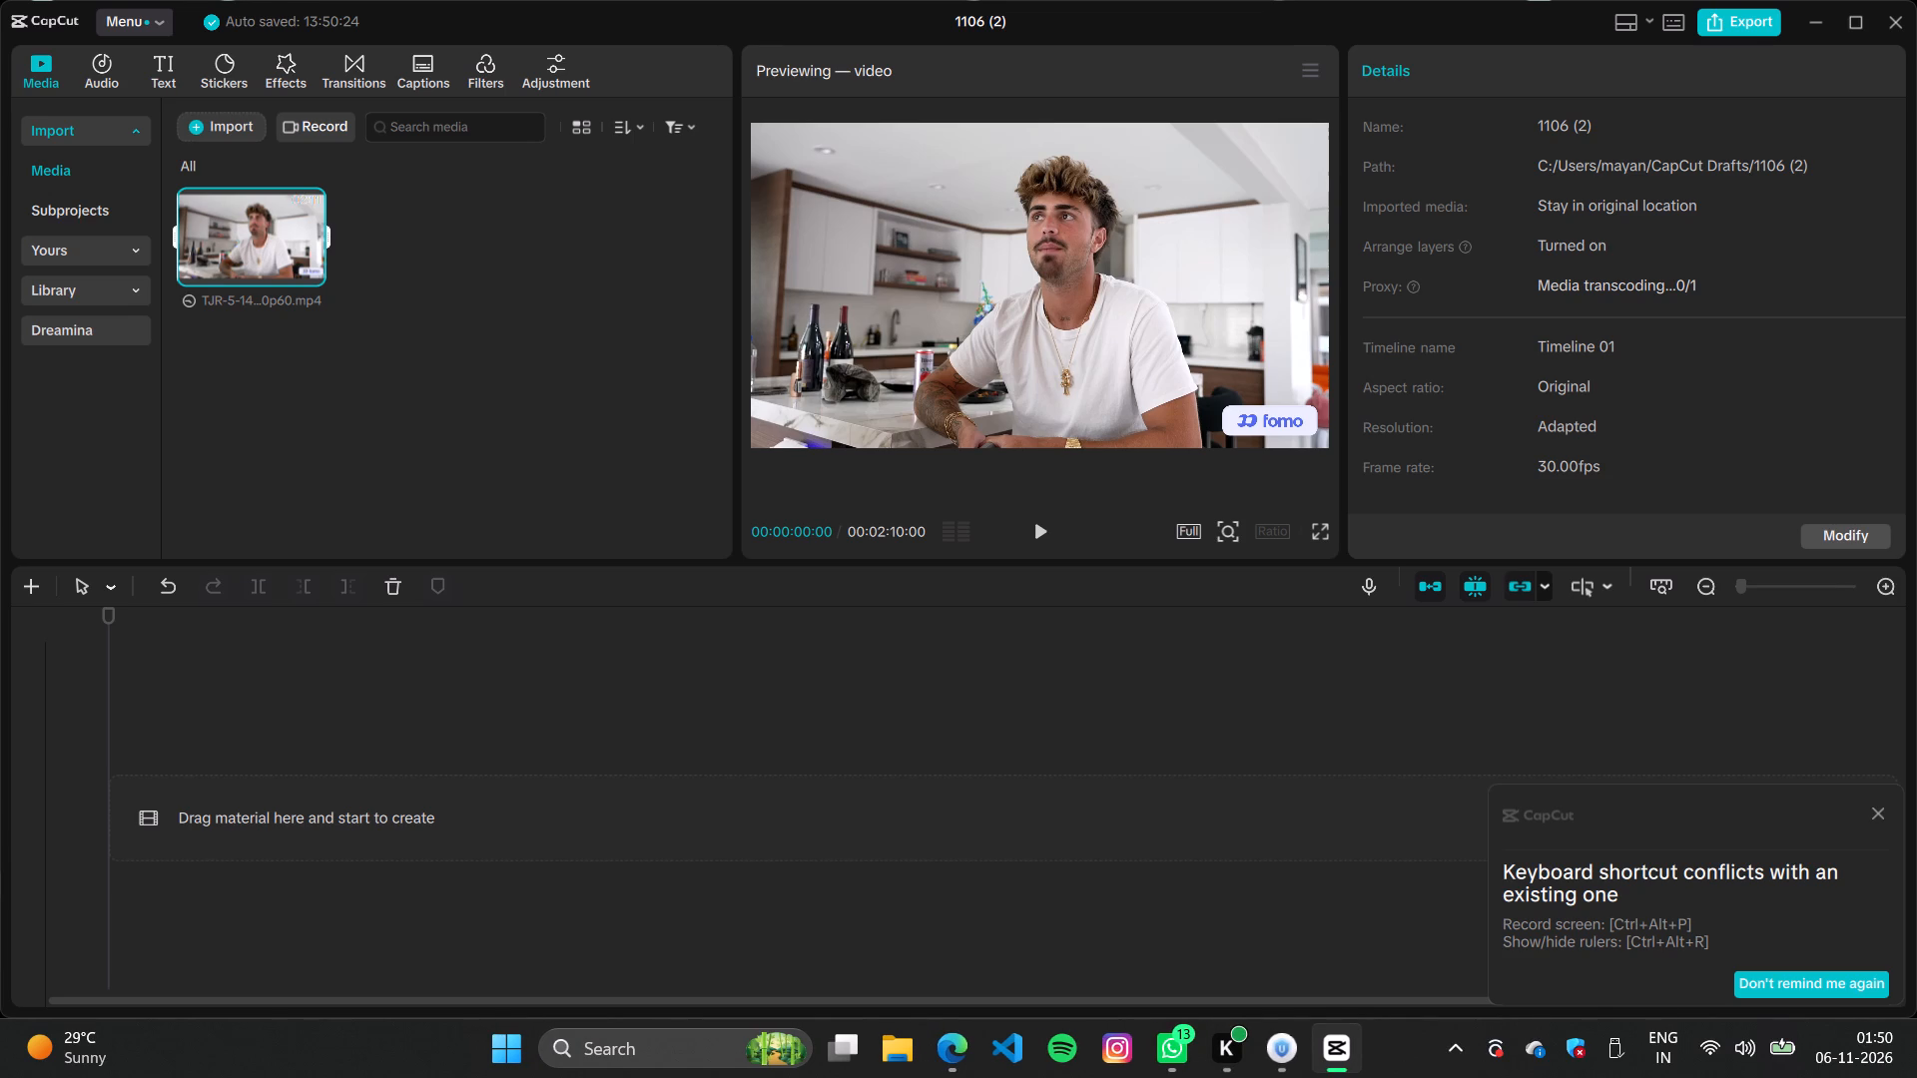
Preview the imported video briefly and add it to the timeline.
left_click(1043, 530)
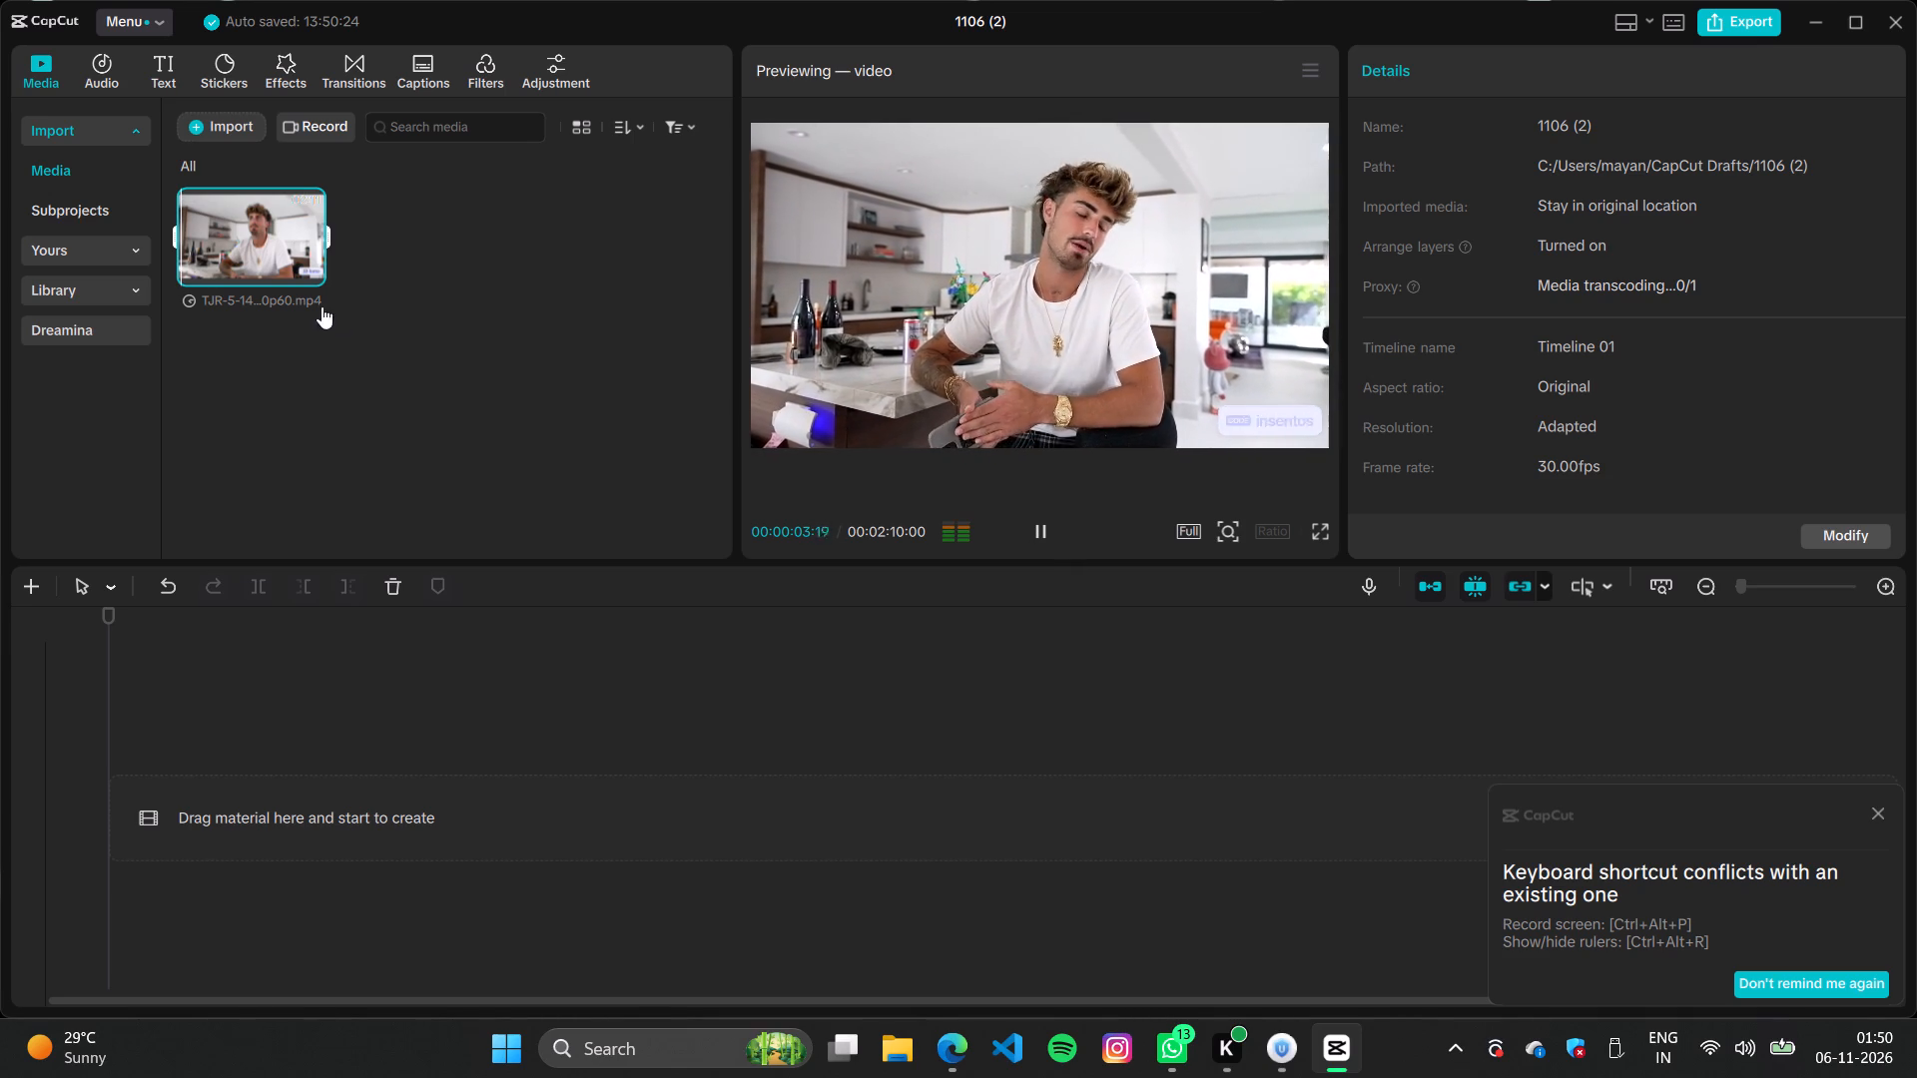
left_click(309, 269)
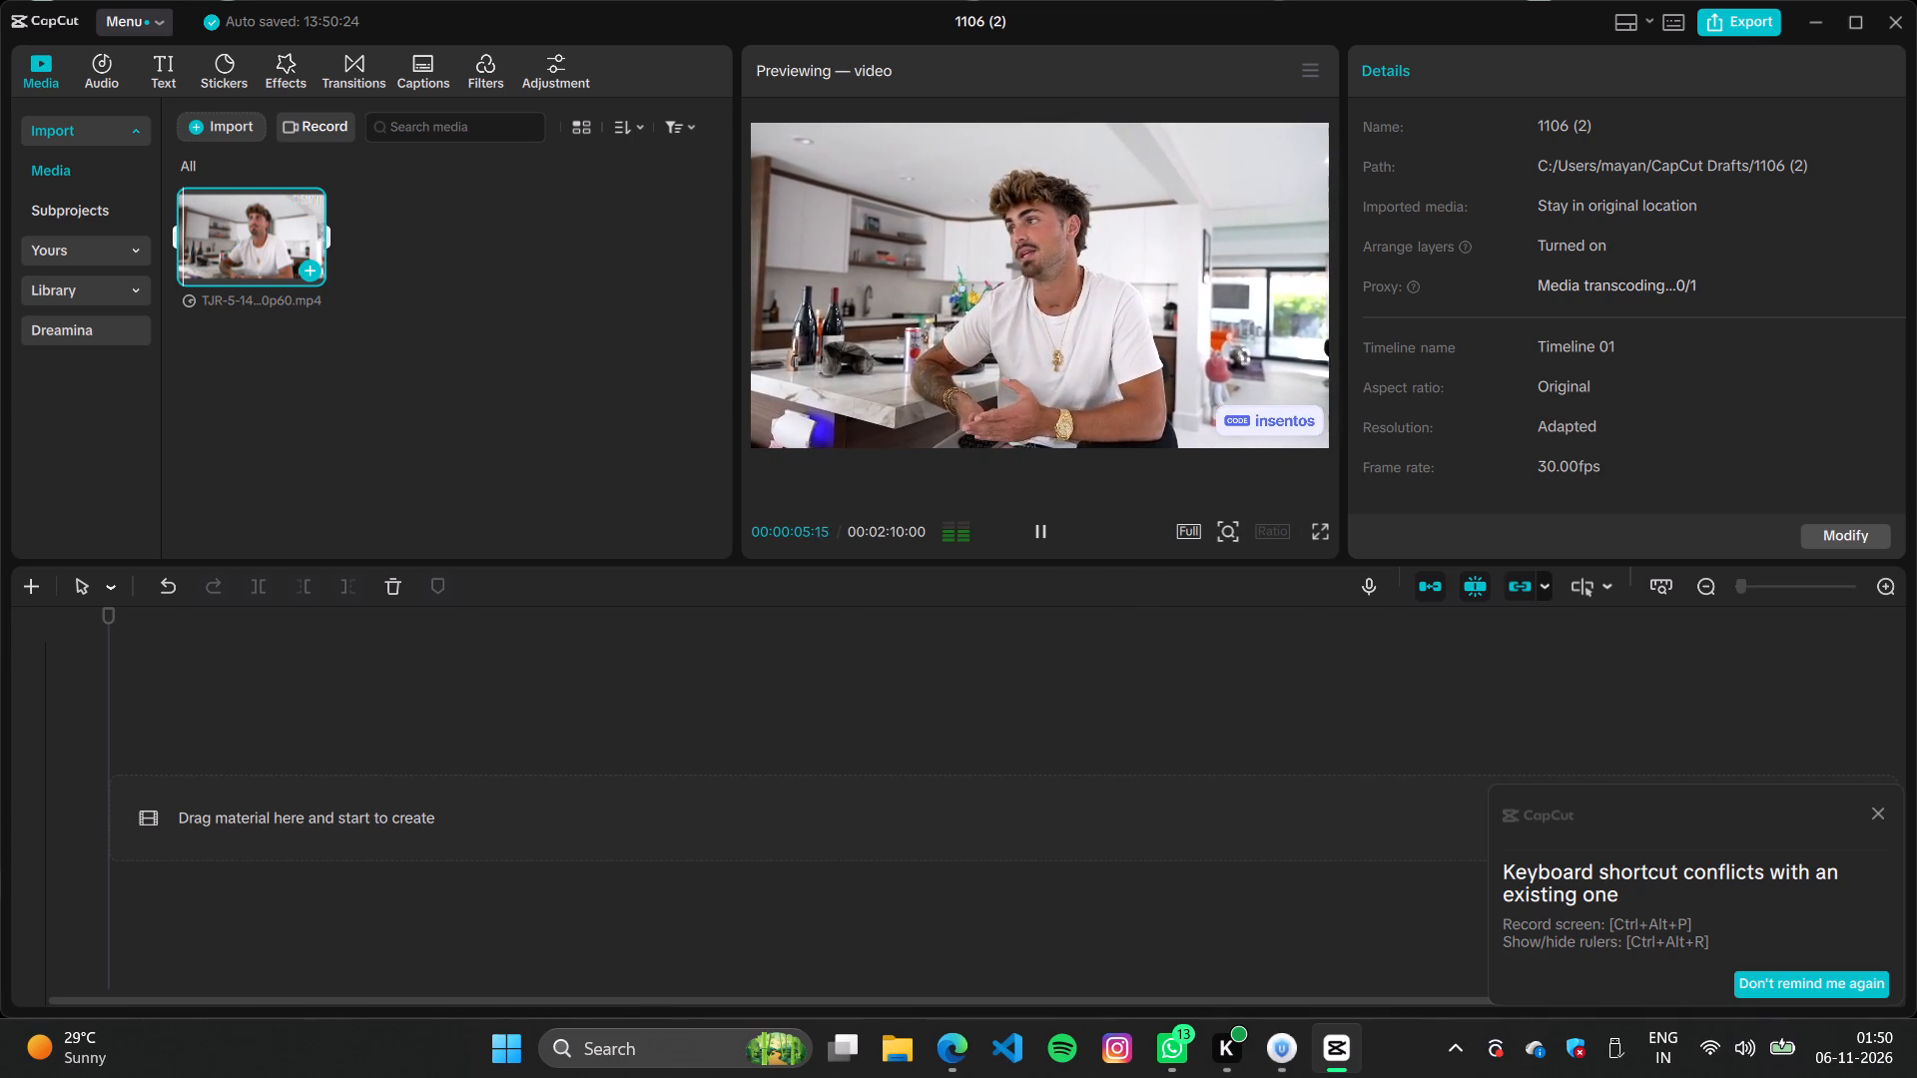
Play the timeline clip and step back frame by frame between about 35 and 39 seconds to examine possible starting points.
key("space")
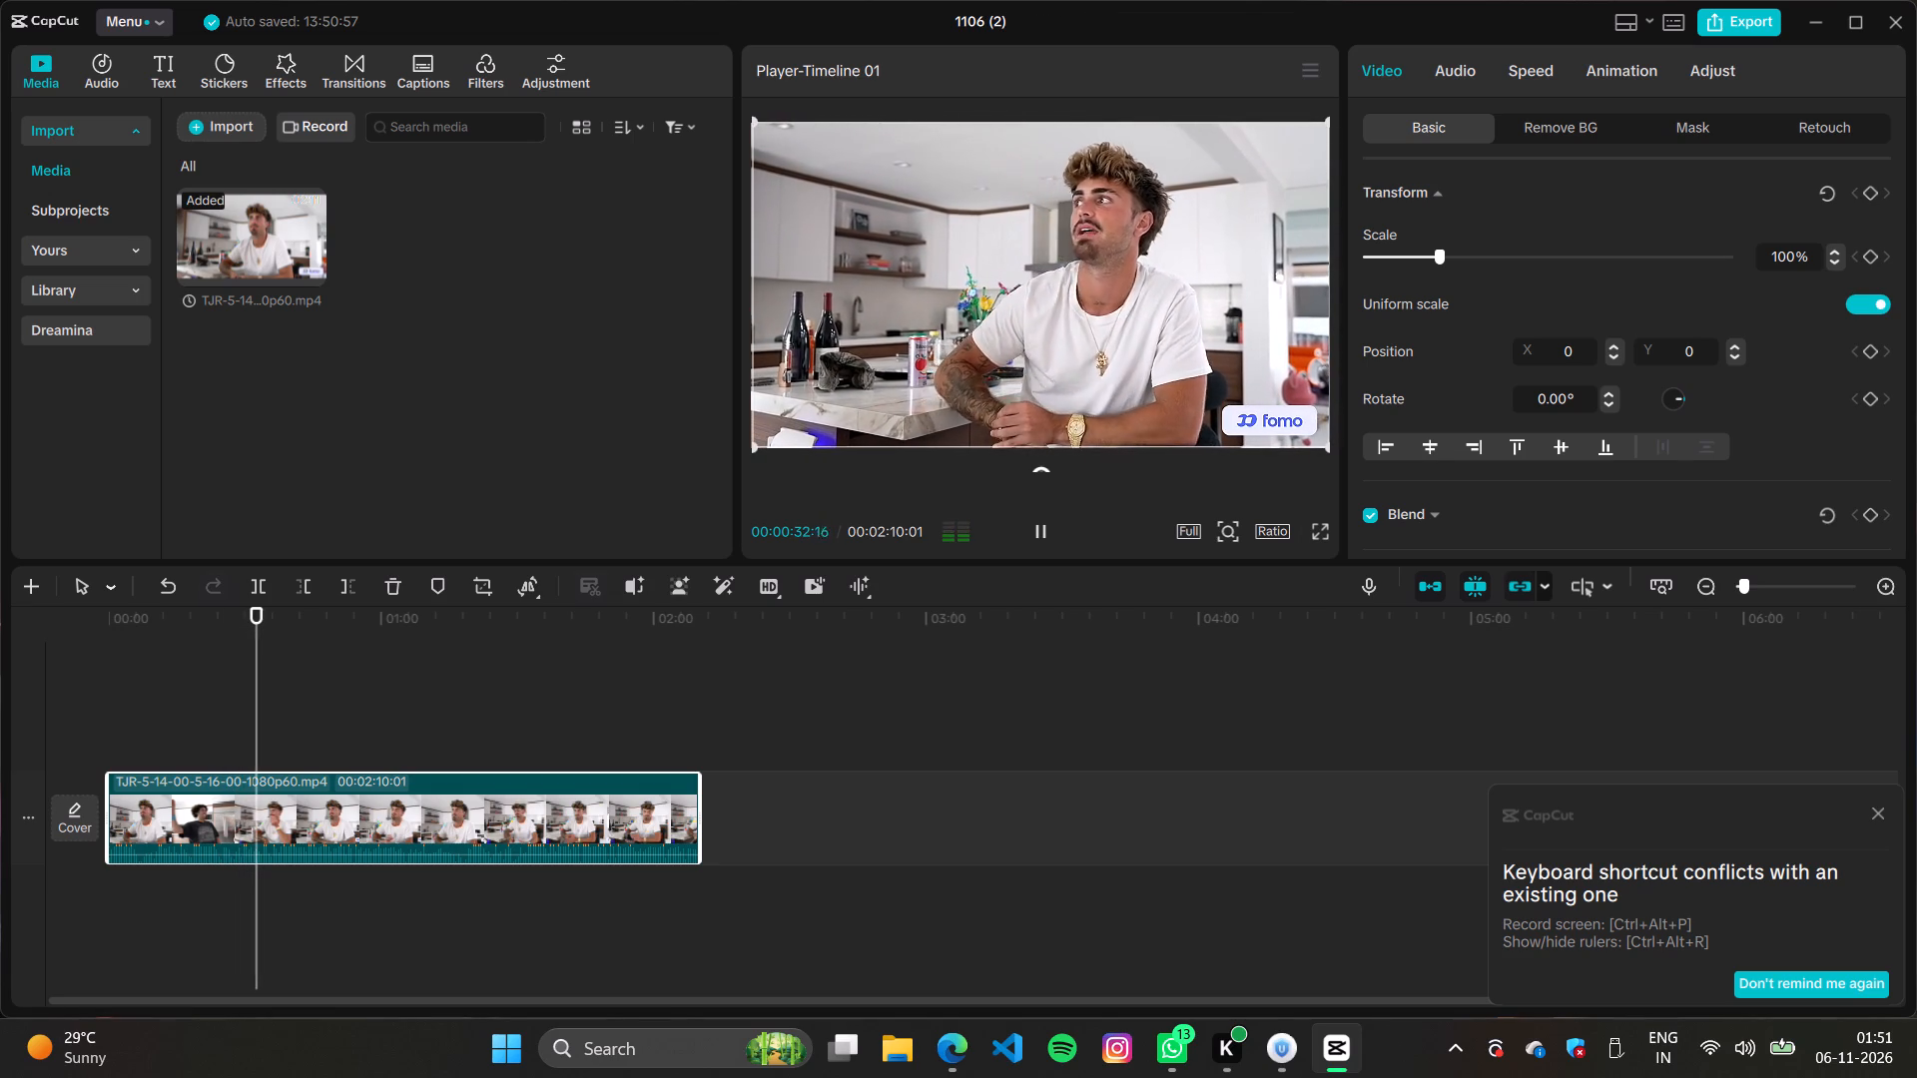
key("space")
key("space")
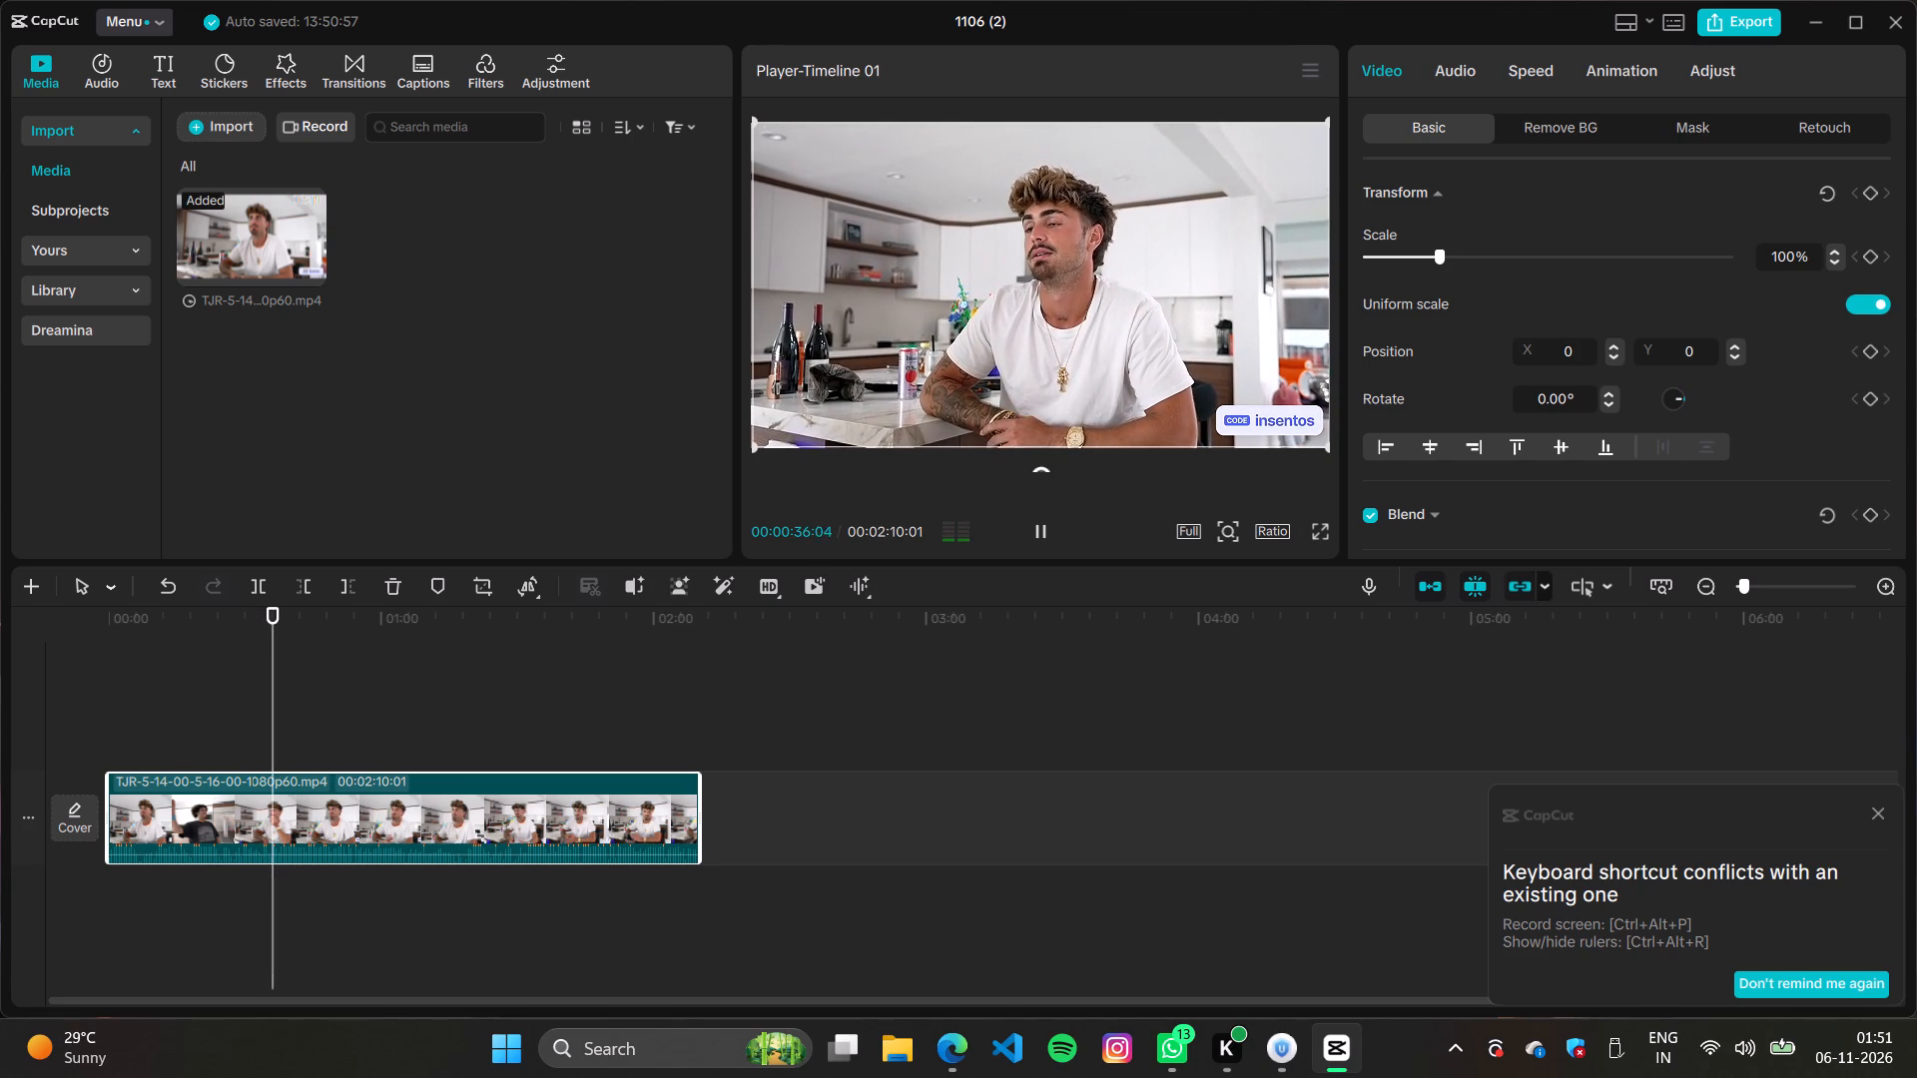
key("space")
key("Left")
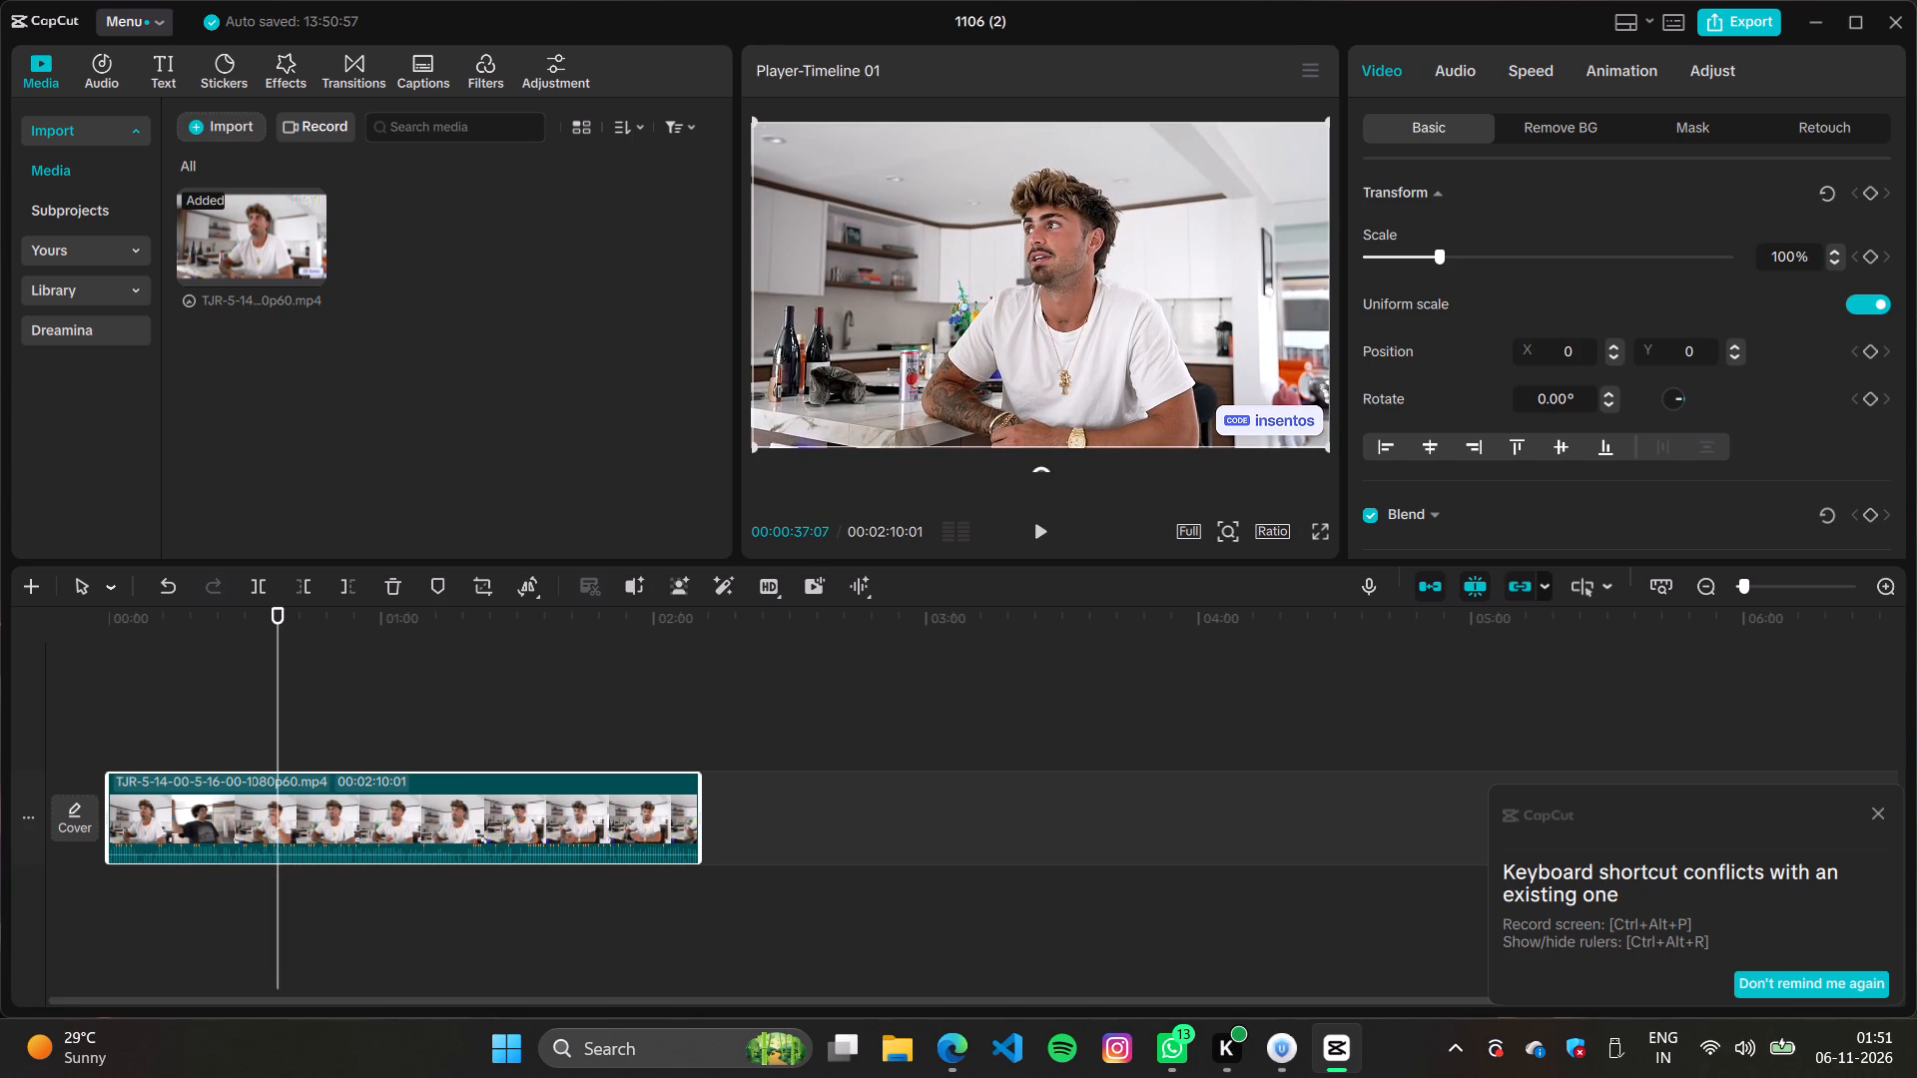
key("Left")
key("Left")
key("Left")
key("Left")
key("Left")
key("Left")
key("Left")
key("space")
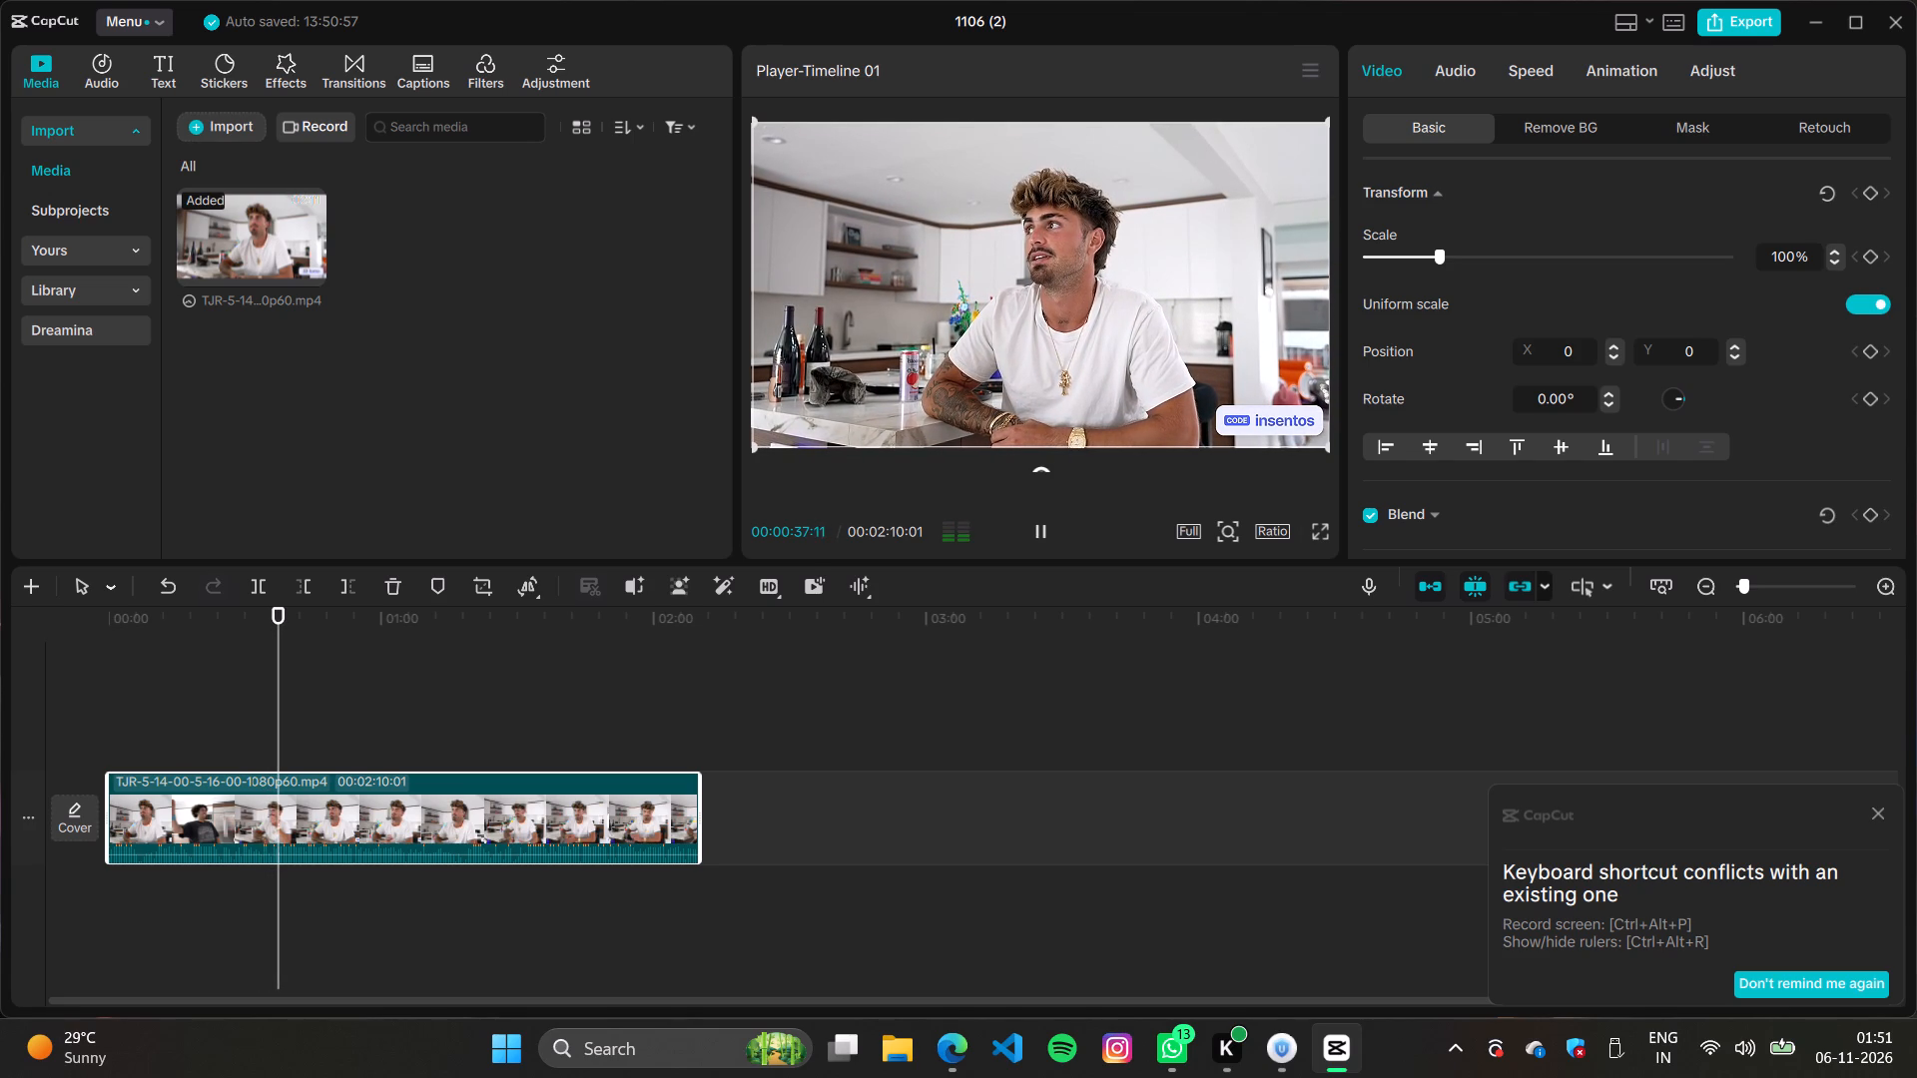
key("Left")
key("Left")
key("Left")
key("Left")
key("Left")
key("space")
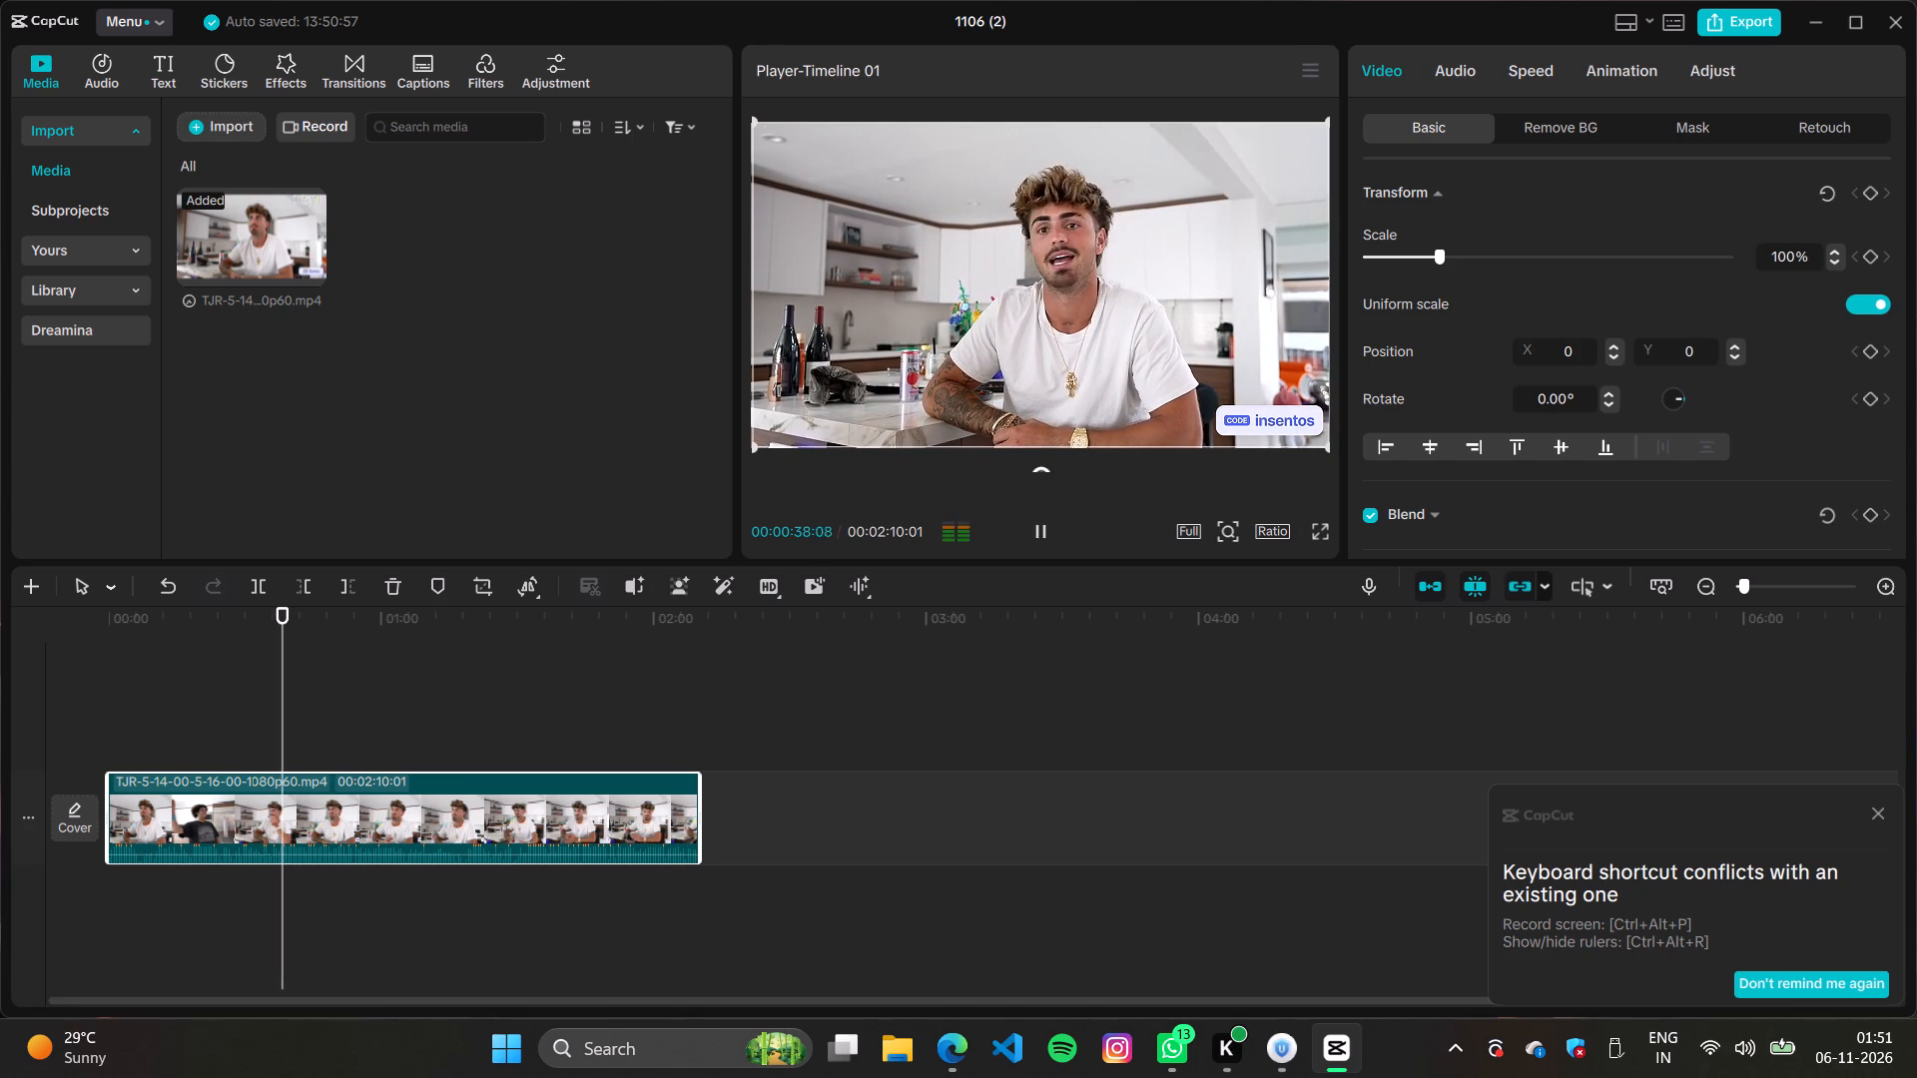
key("Left")
key("Left")
key("Left")
key("Left")
key("Left")
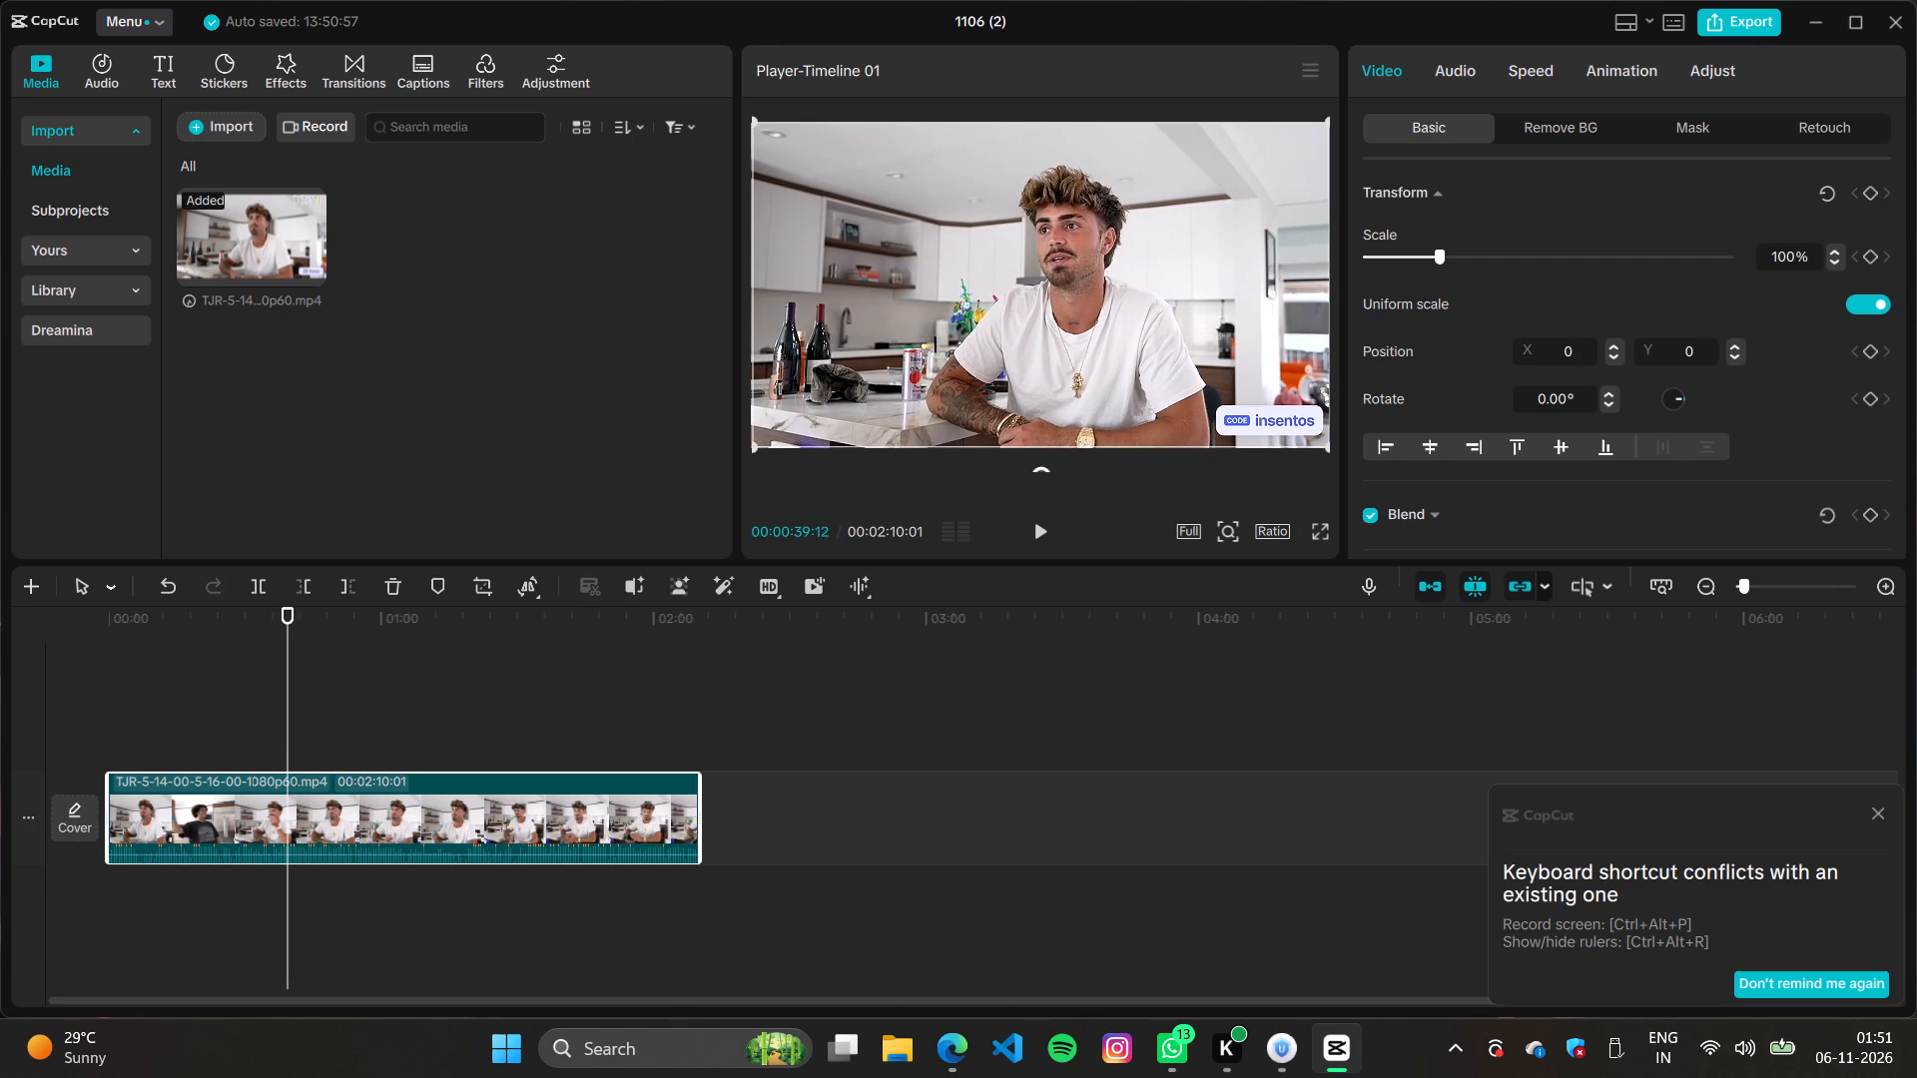
key("Left")
key("Left")
key("Left")
key("Left")
key("Left")
key("Left")
key("Left")
key("Left")
key("Left")
key("space")
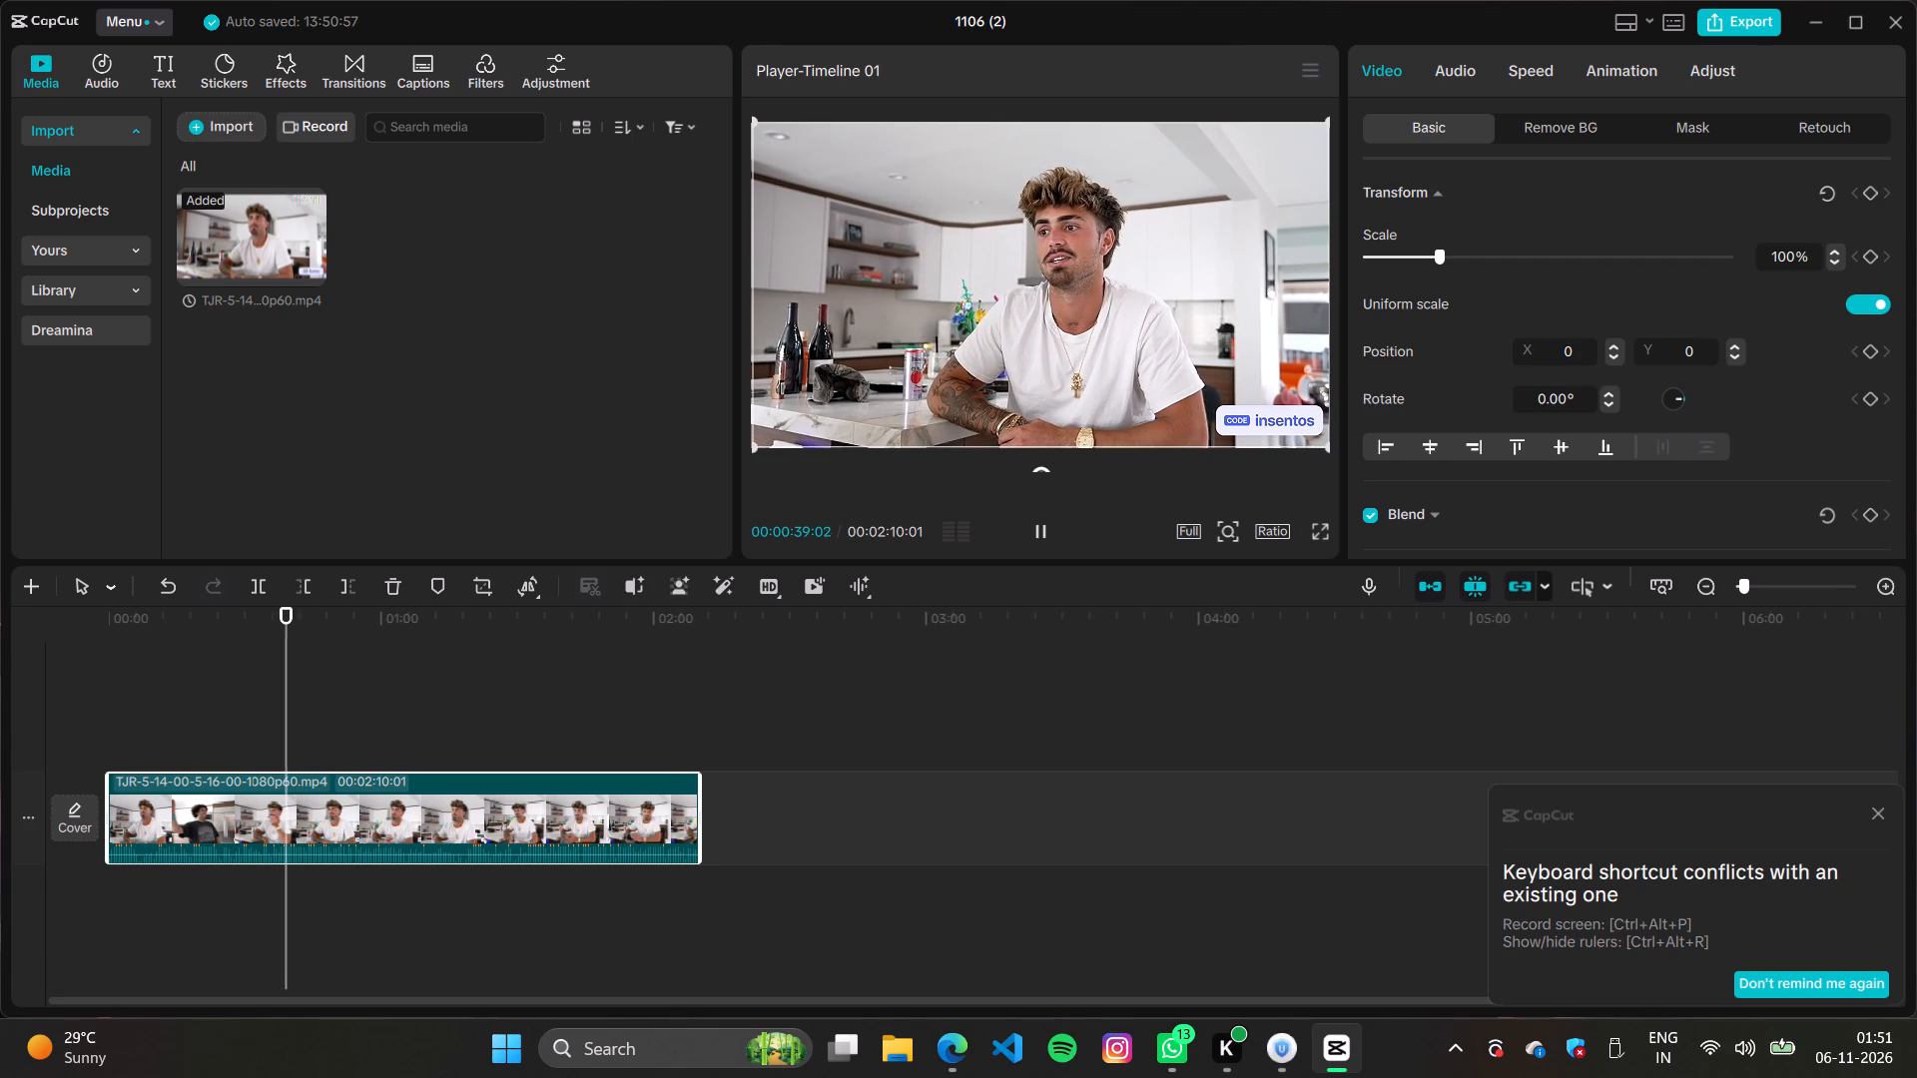
key("space")
key("Left")
key("Left")
key("Left")
key("Left")
key("Left")
key("Left")
key("Left")
key("Left")
key("Left")
key("Left")
key("Left")
key("Left")
key("Left")
key("Left")
key("Left")
key("Left")
key("Left")
key("Left")
key("Left")
key("Left")
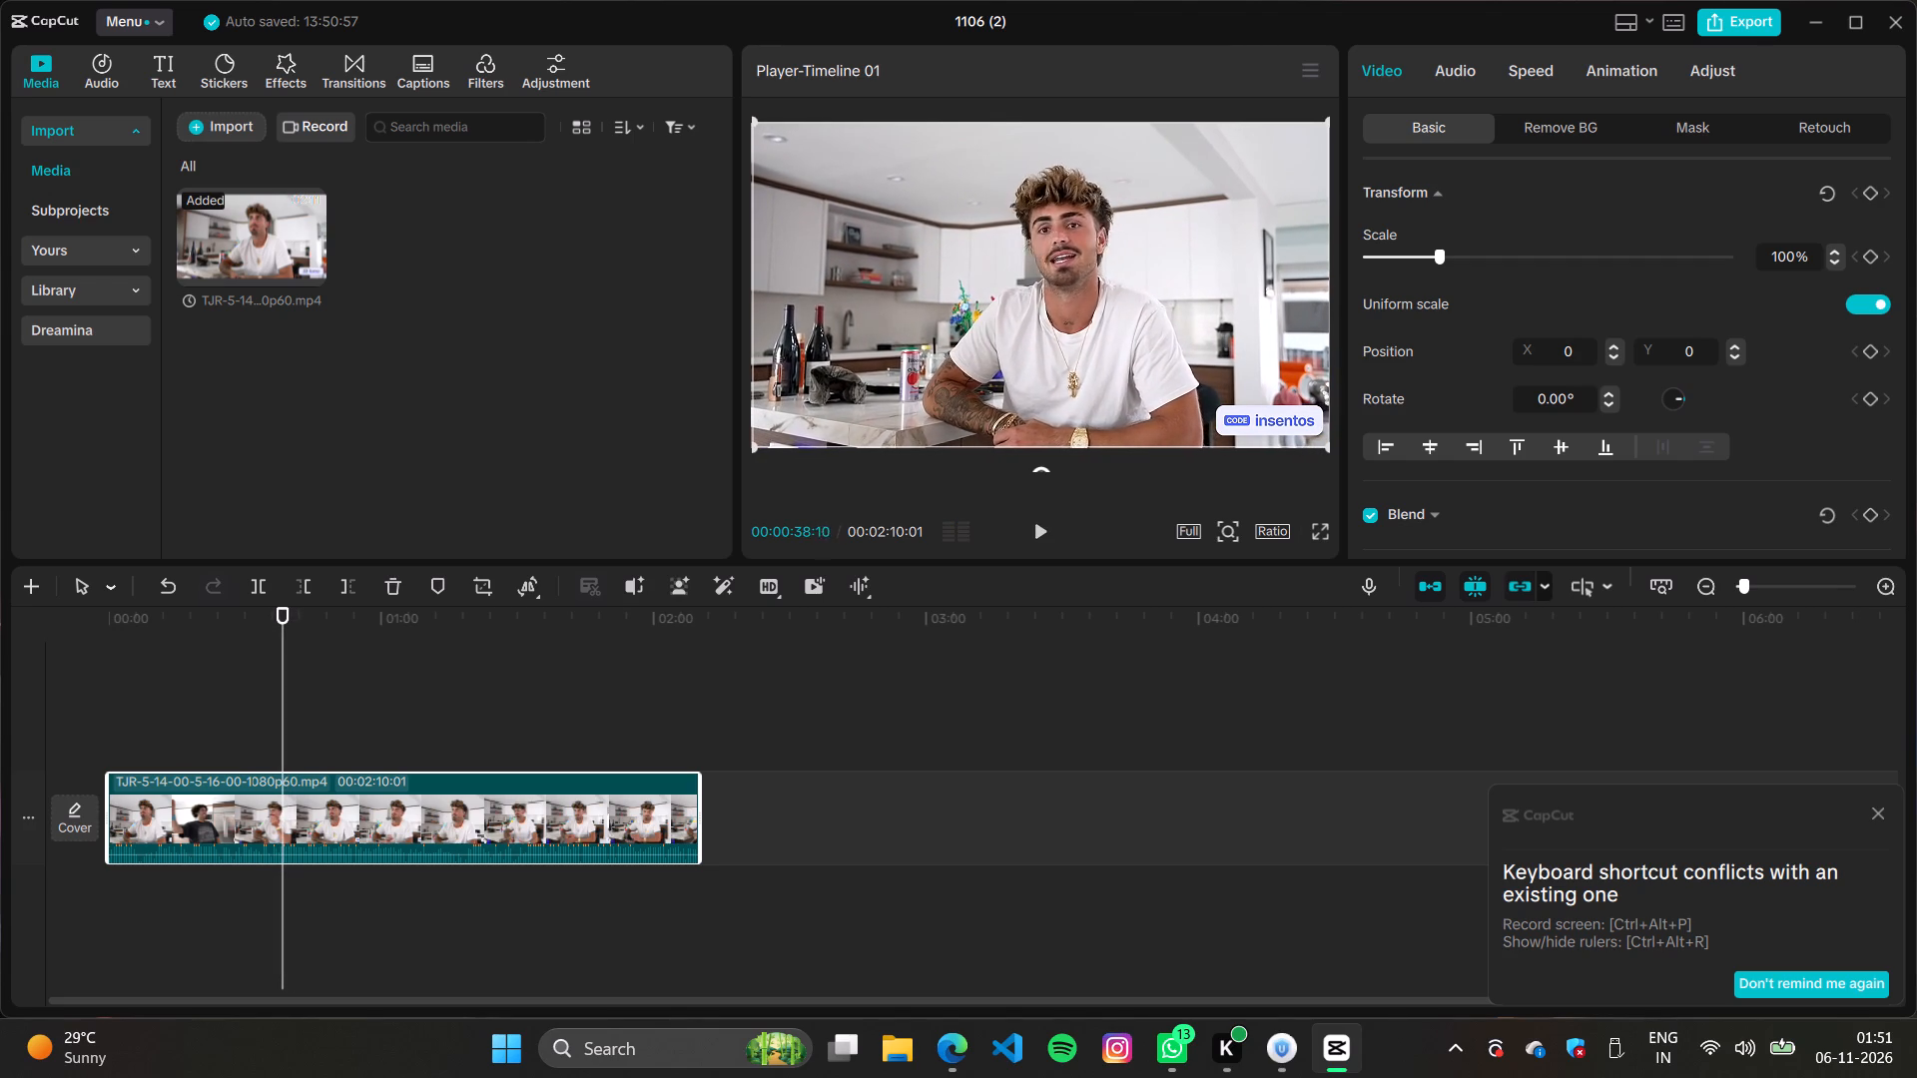
key("space")
key("Left")
key("Left")
key("Left")
key("Left")
key("Left")
key("Left")
key("Left")
key("Left")
key("Left")
key("Left")
key("Left")
key("Left")
key("Left")
key("Left")
key("Left")
key("Left")
key("Left")
key("Left")
key("Left")
key("Left")
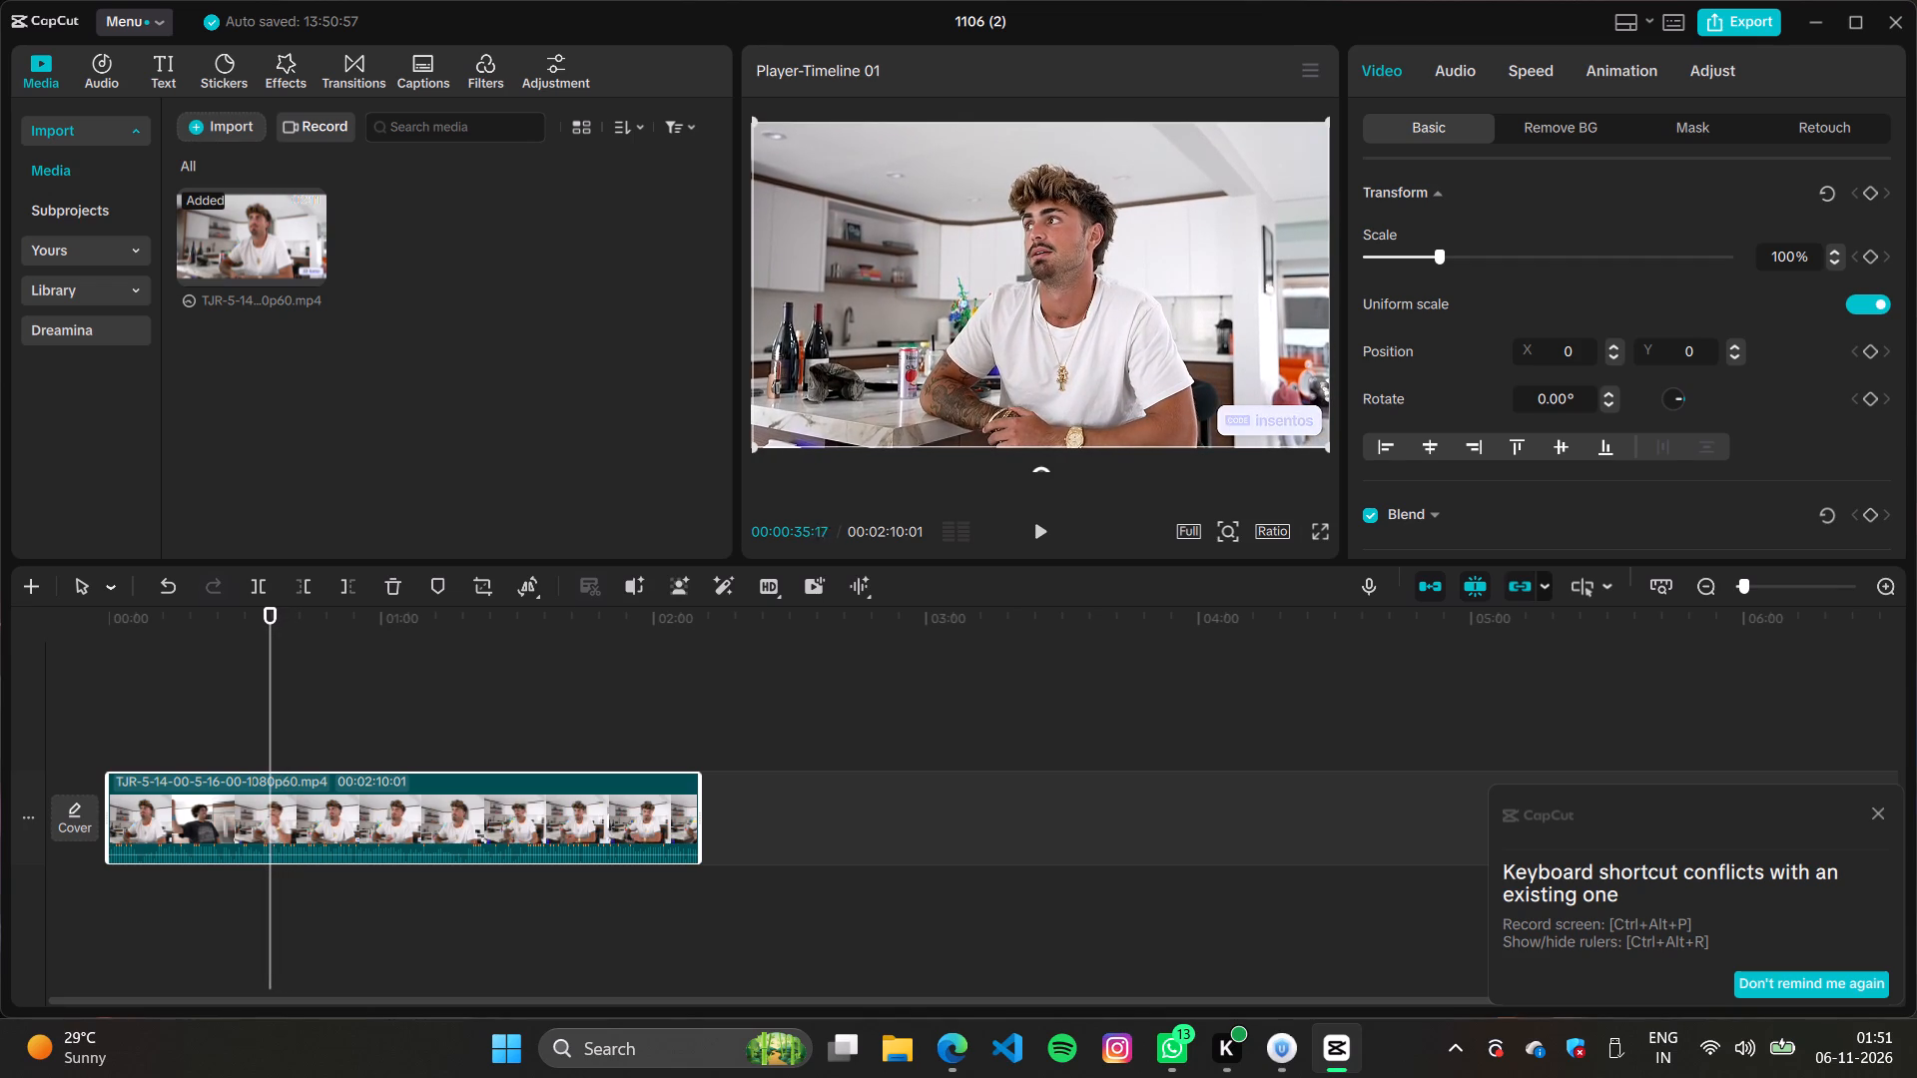
key("space")
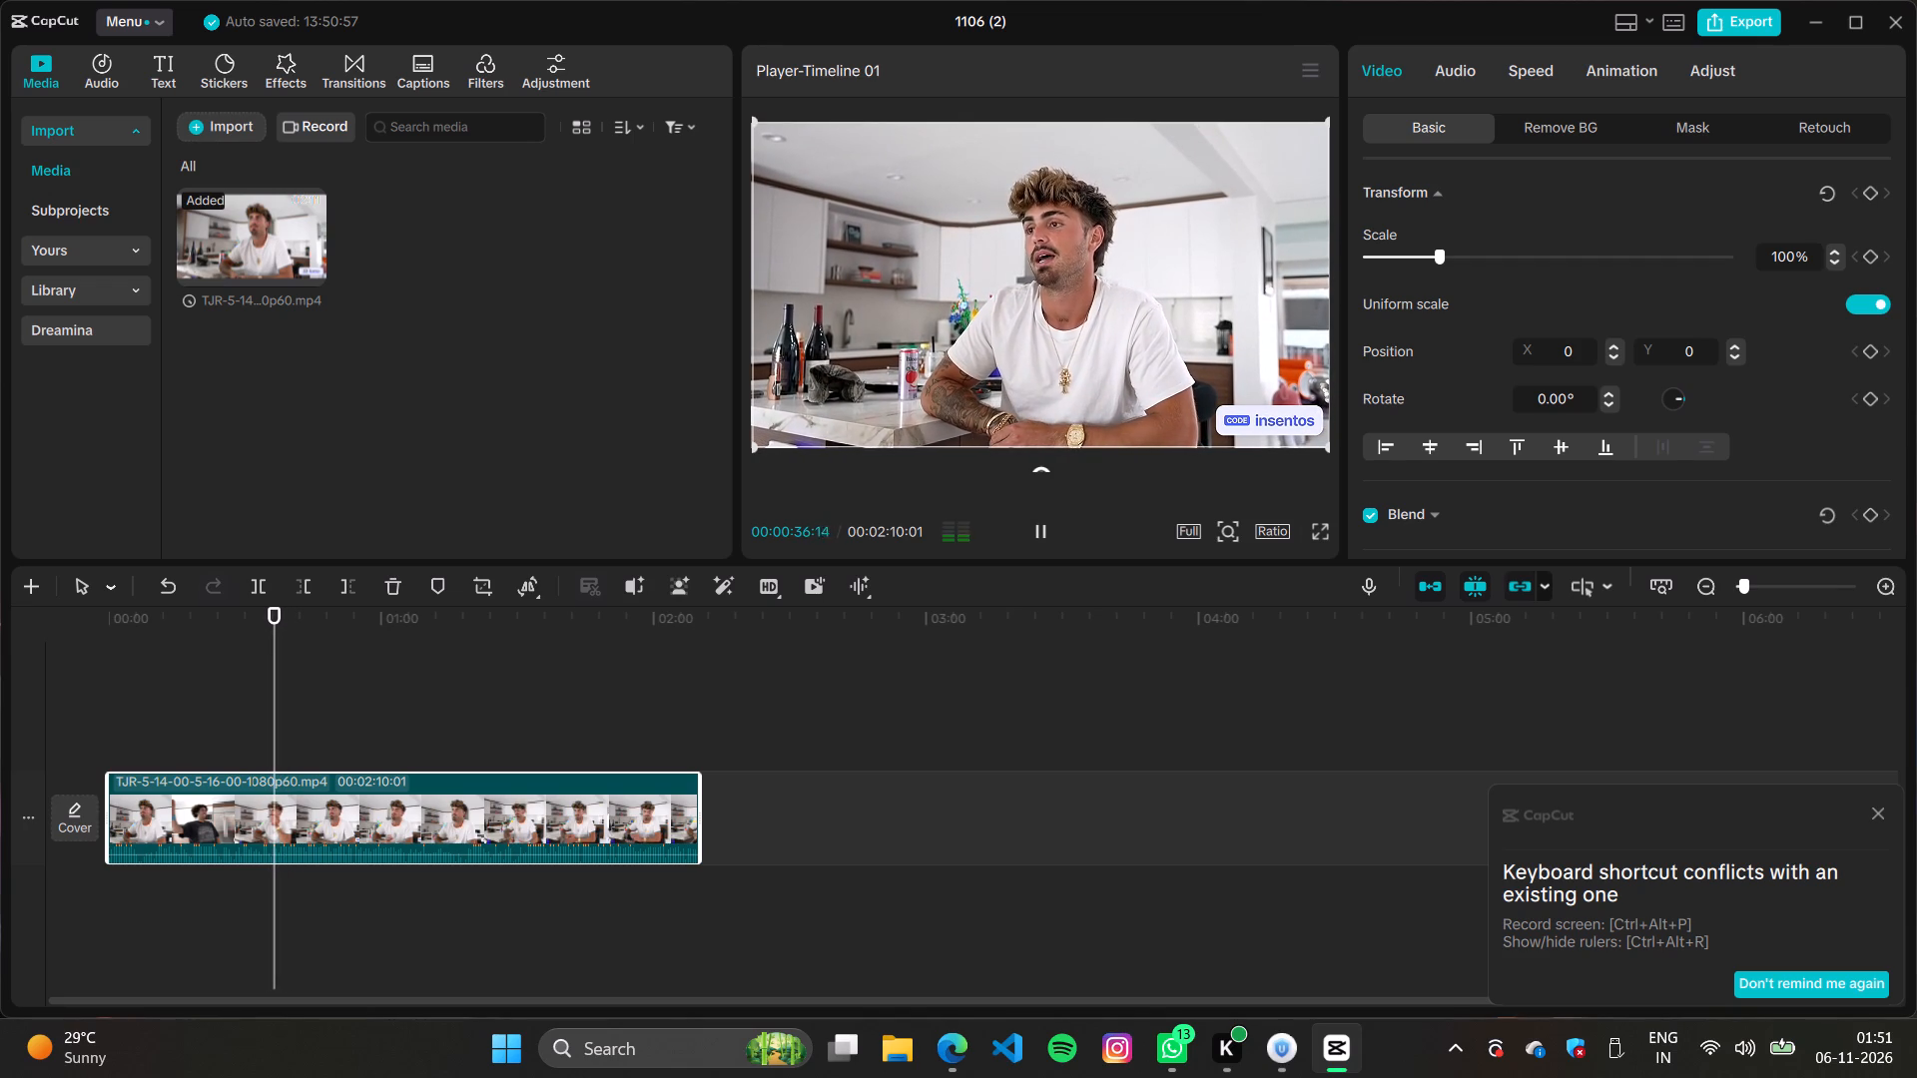
key("space")
key("Left")
key("Left")
key("Left")
key("Left")
key("Left")
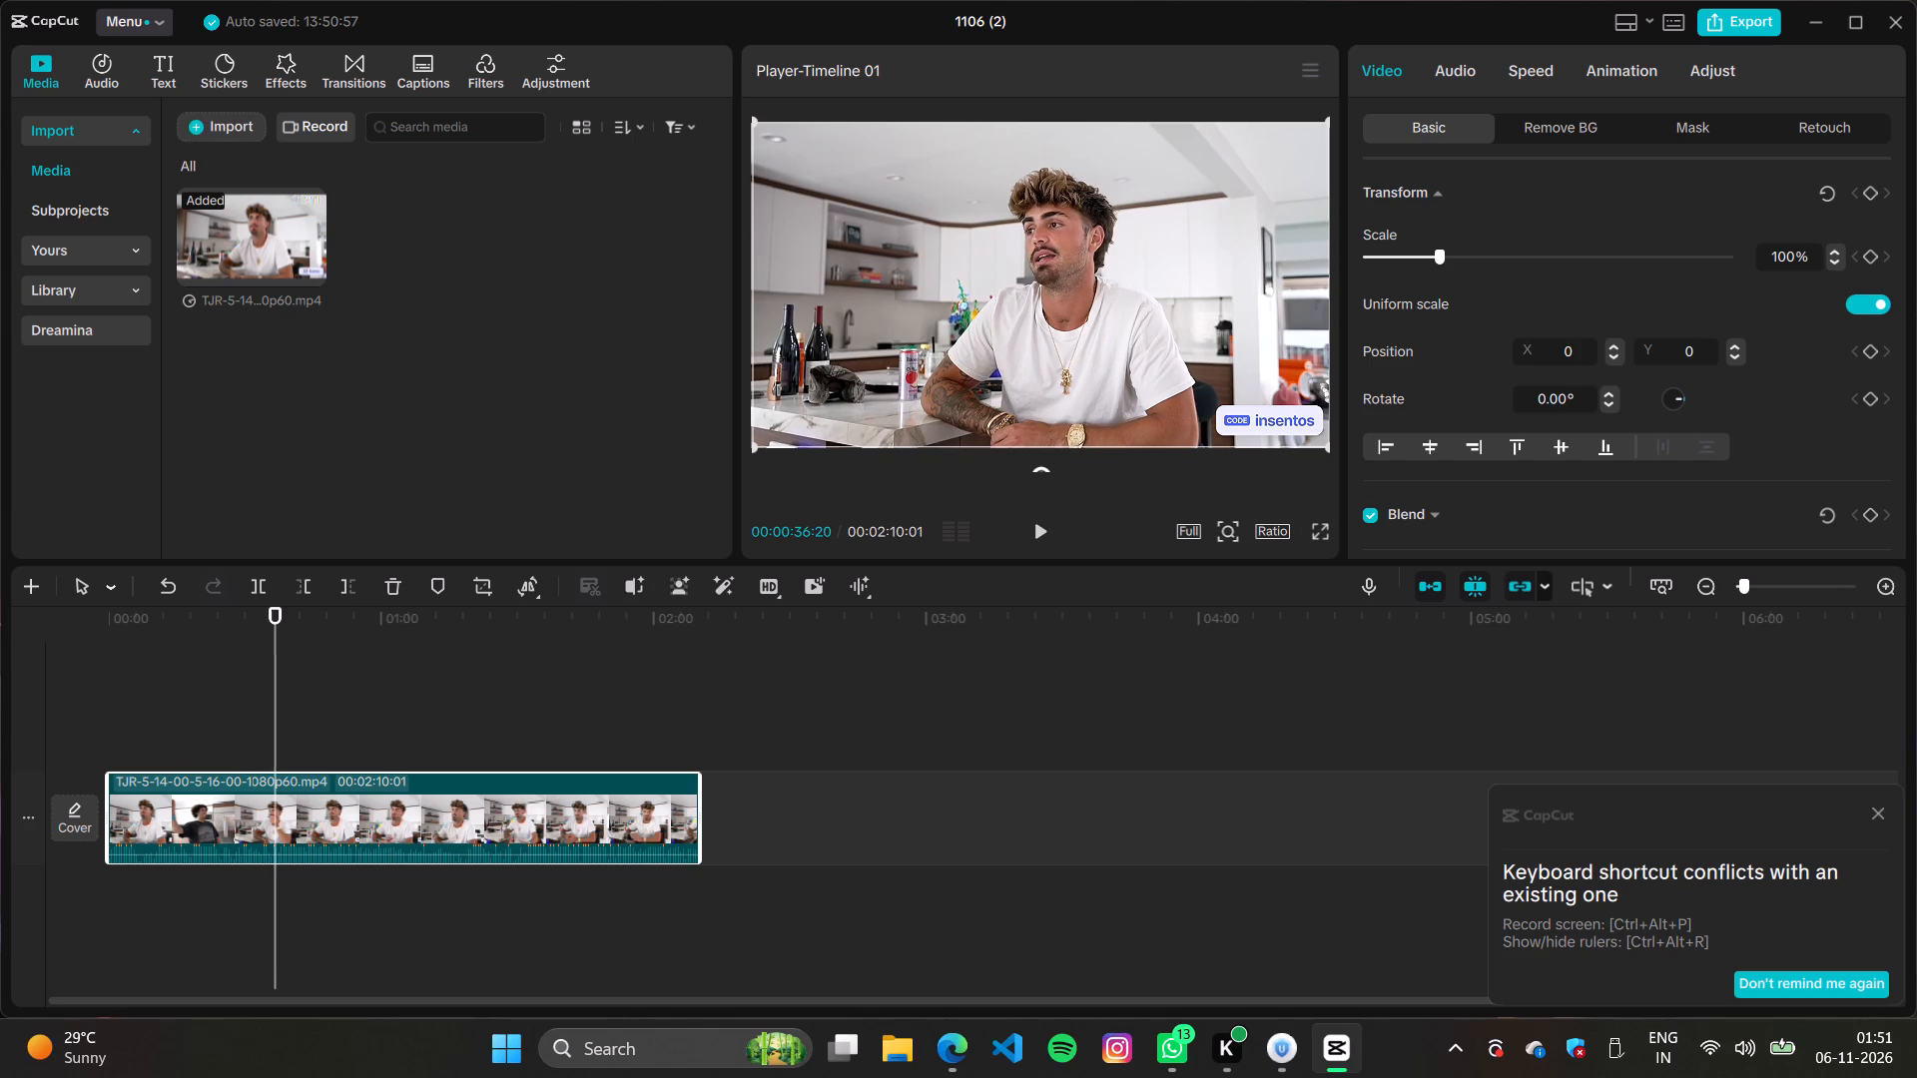
key("Left")
key("Left")
key("Left")
key("Left")
key("Left")
key("Left")
key("Left")
key("Left")
key("Left")
key("Left")
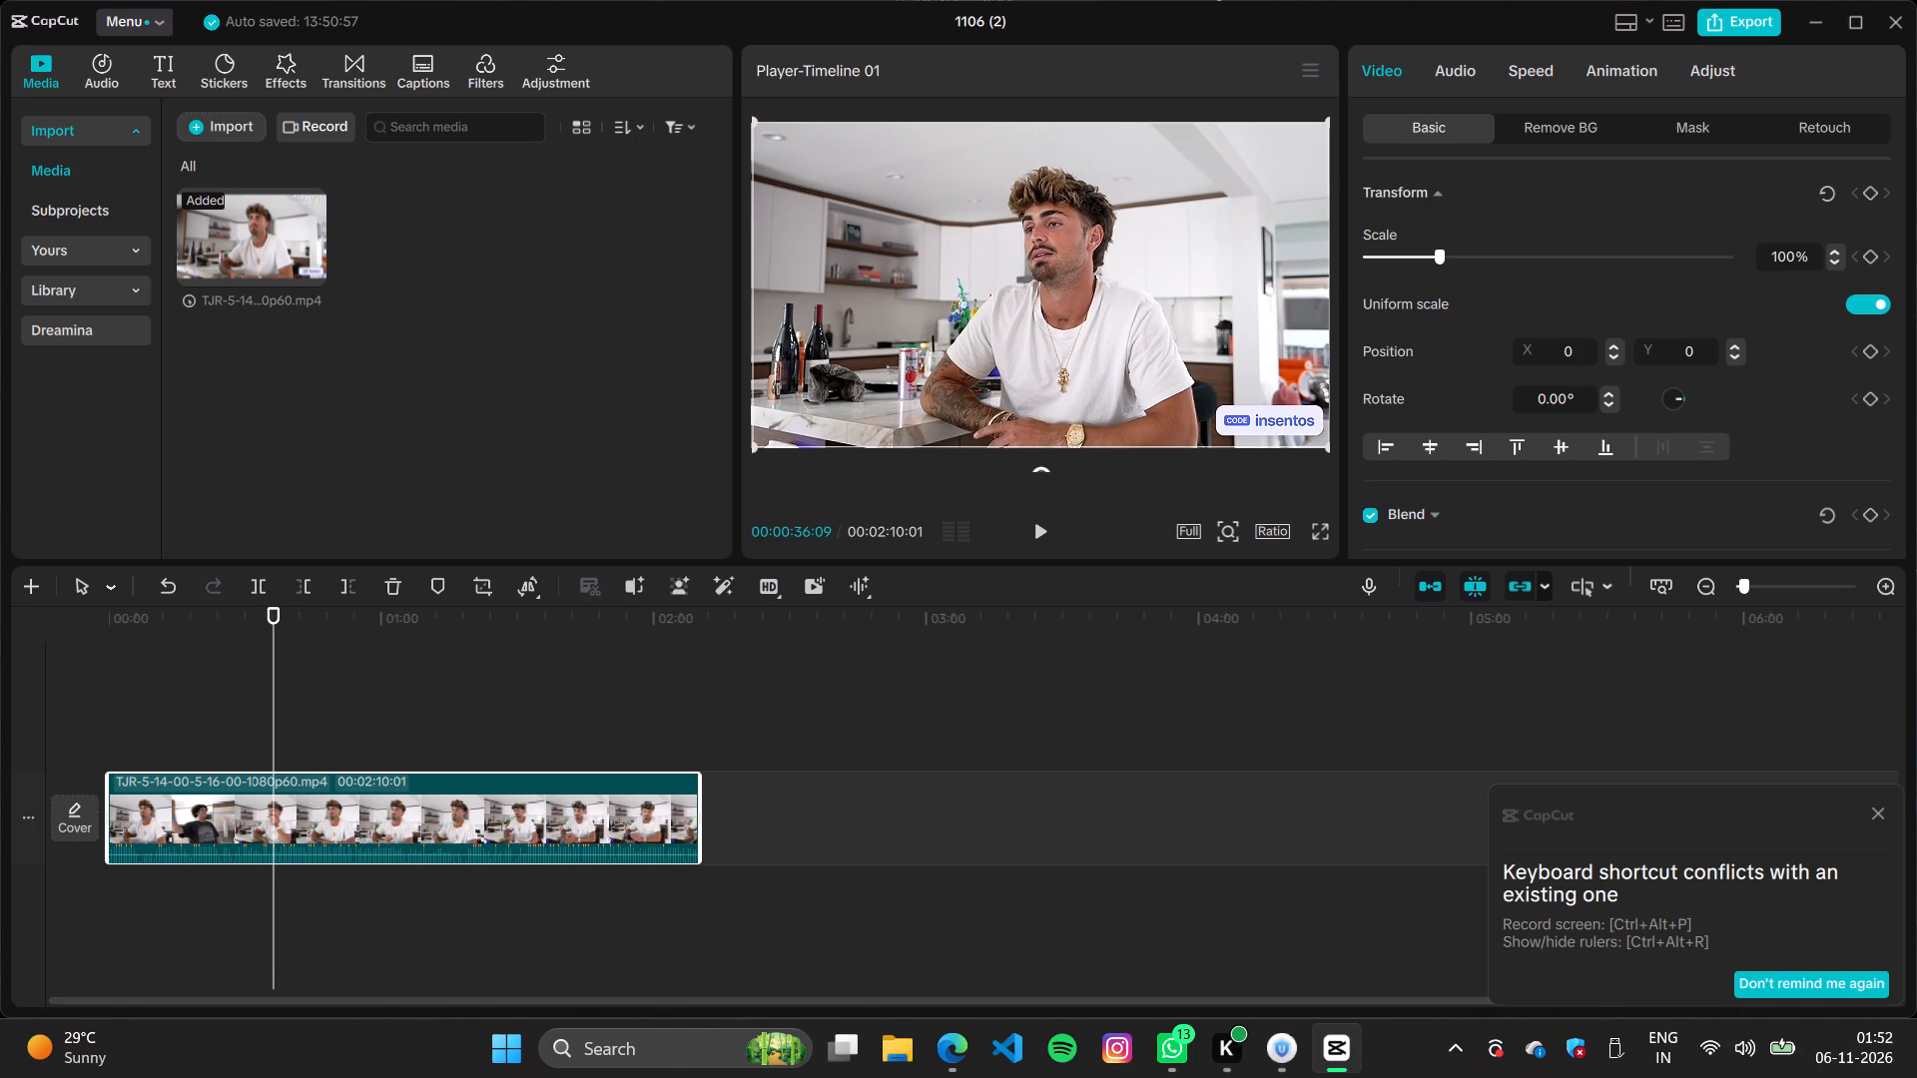
Split the clip at 00:00:35:29 and delete the portion before the cut.
scroll(415, 962, "up", 6, "ctrl")
left_click(316, 662)
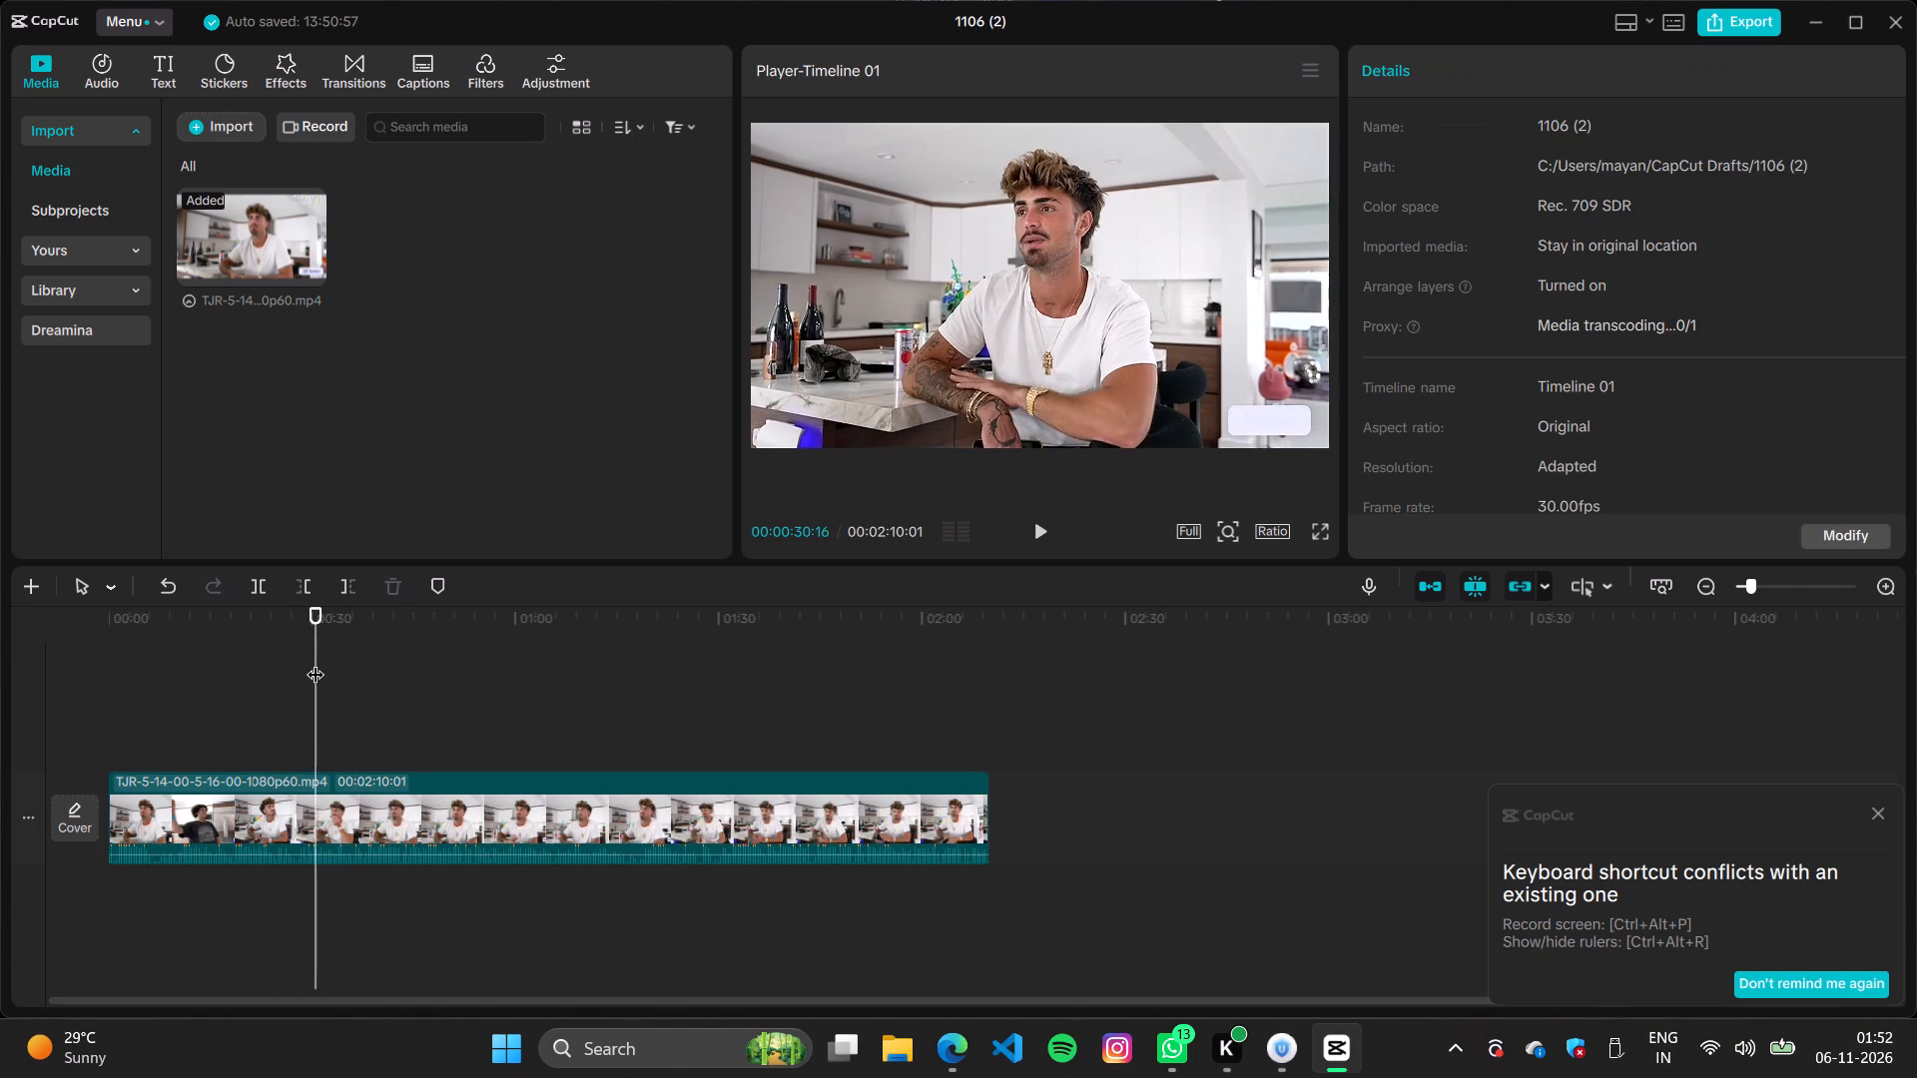
key("space")
left_click(338, 702)
key("space")
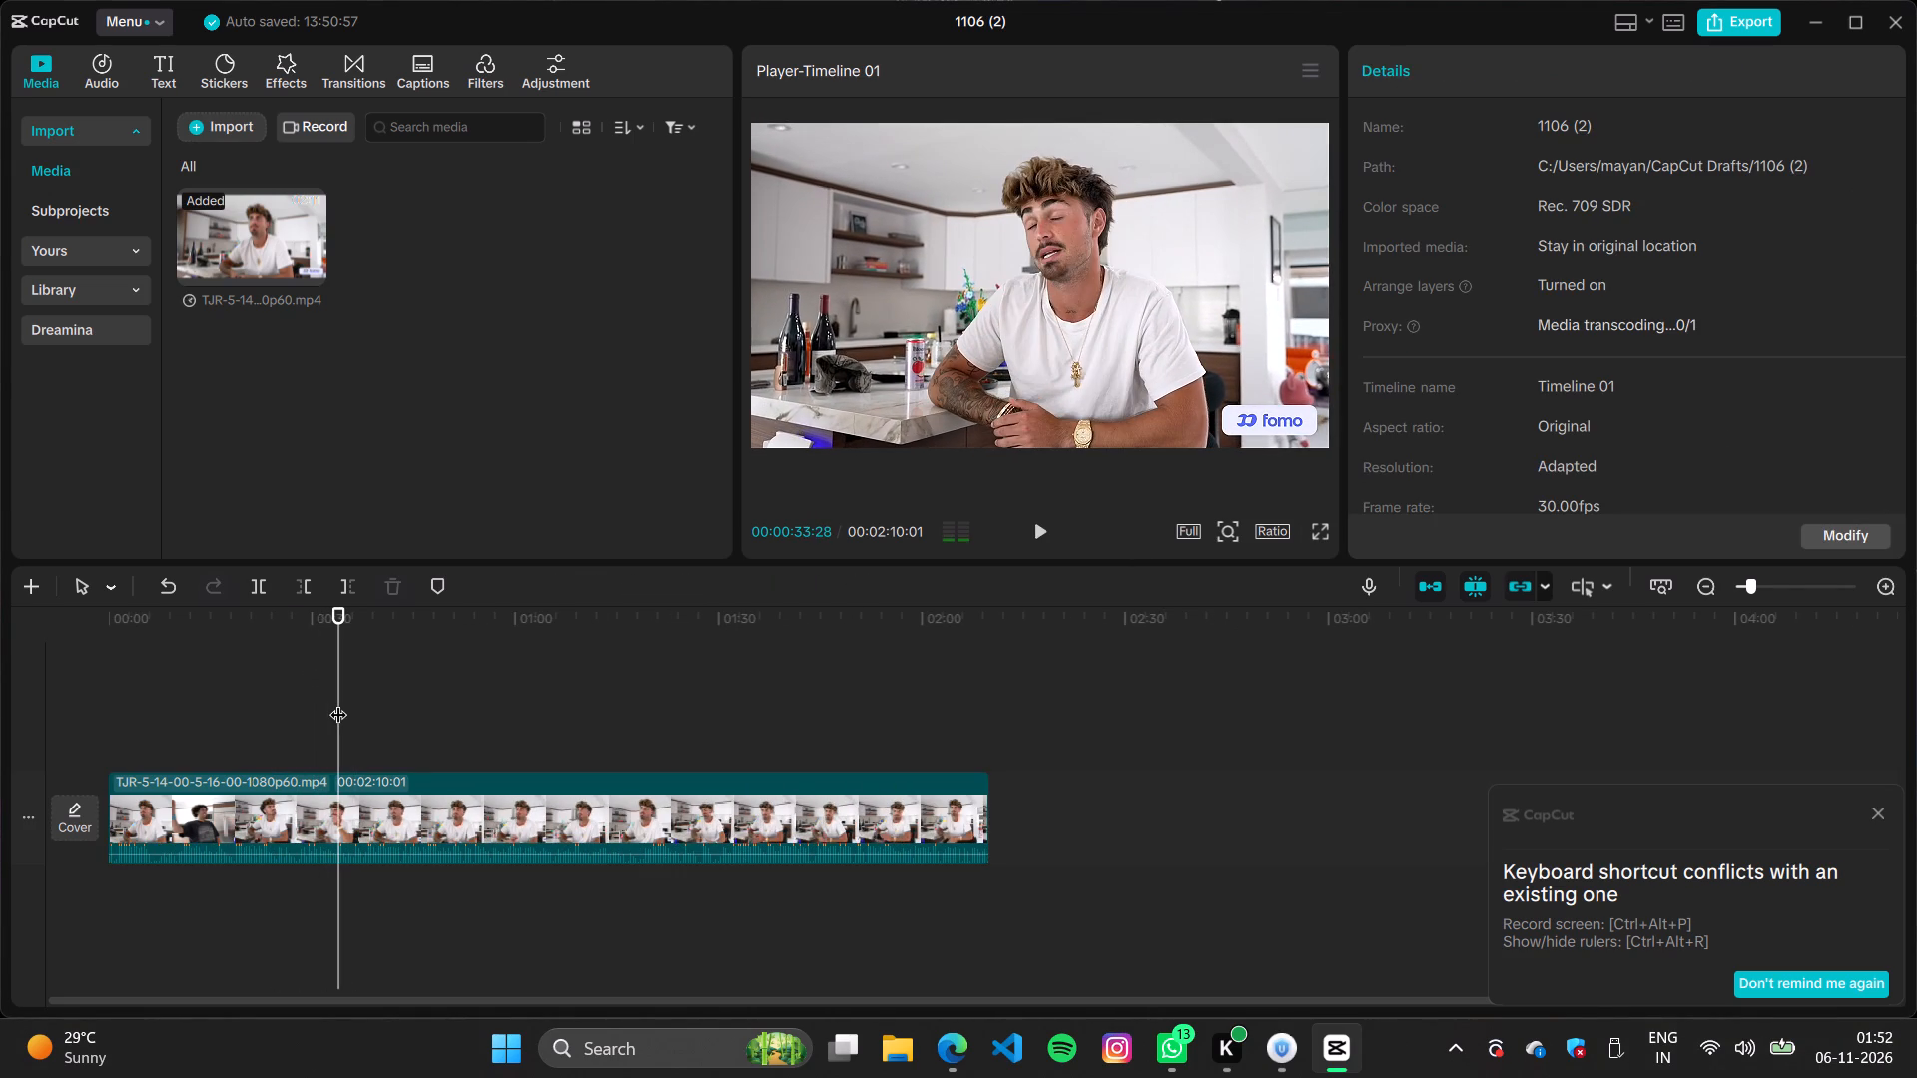
key("space")
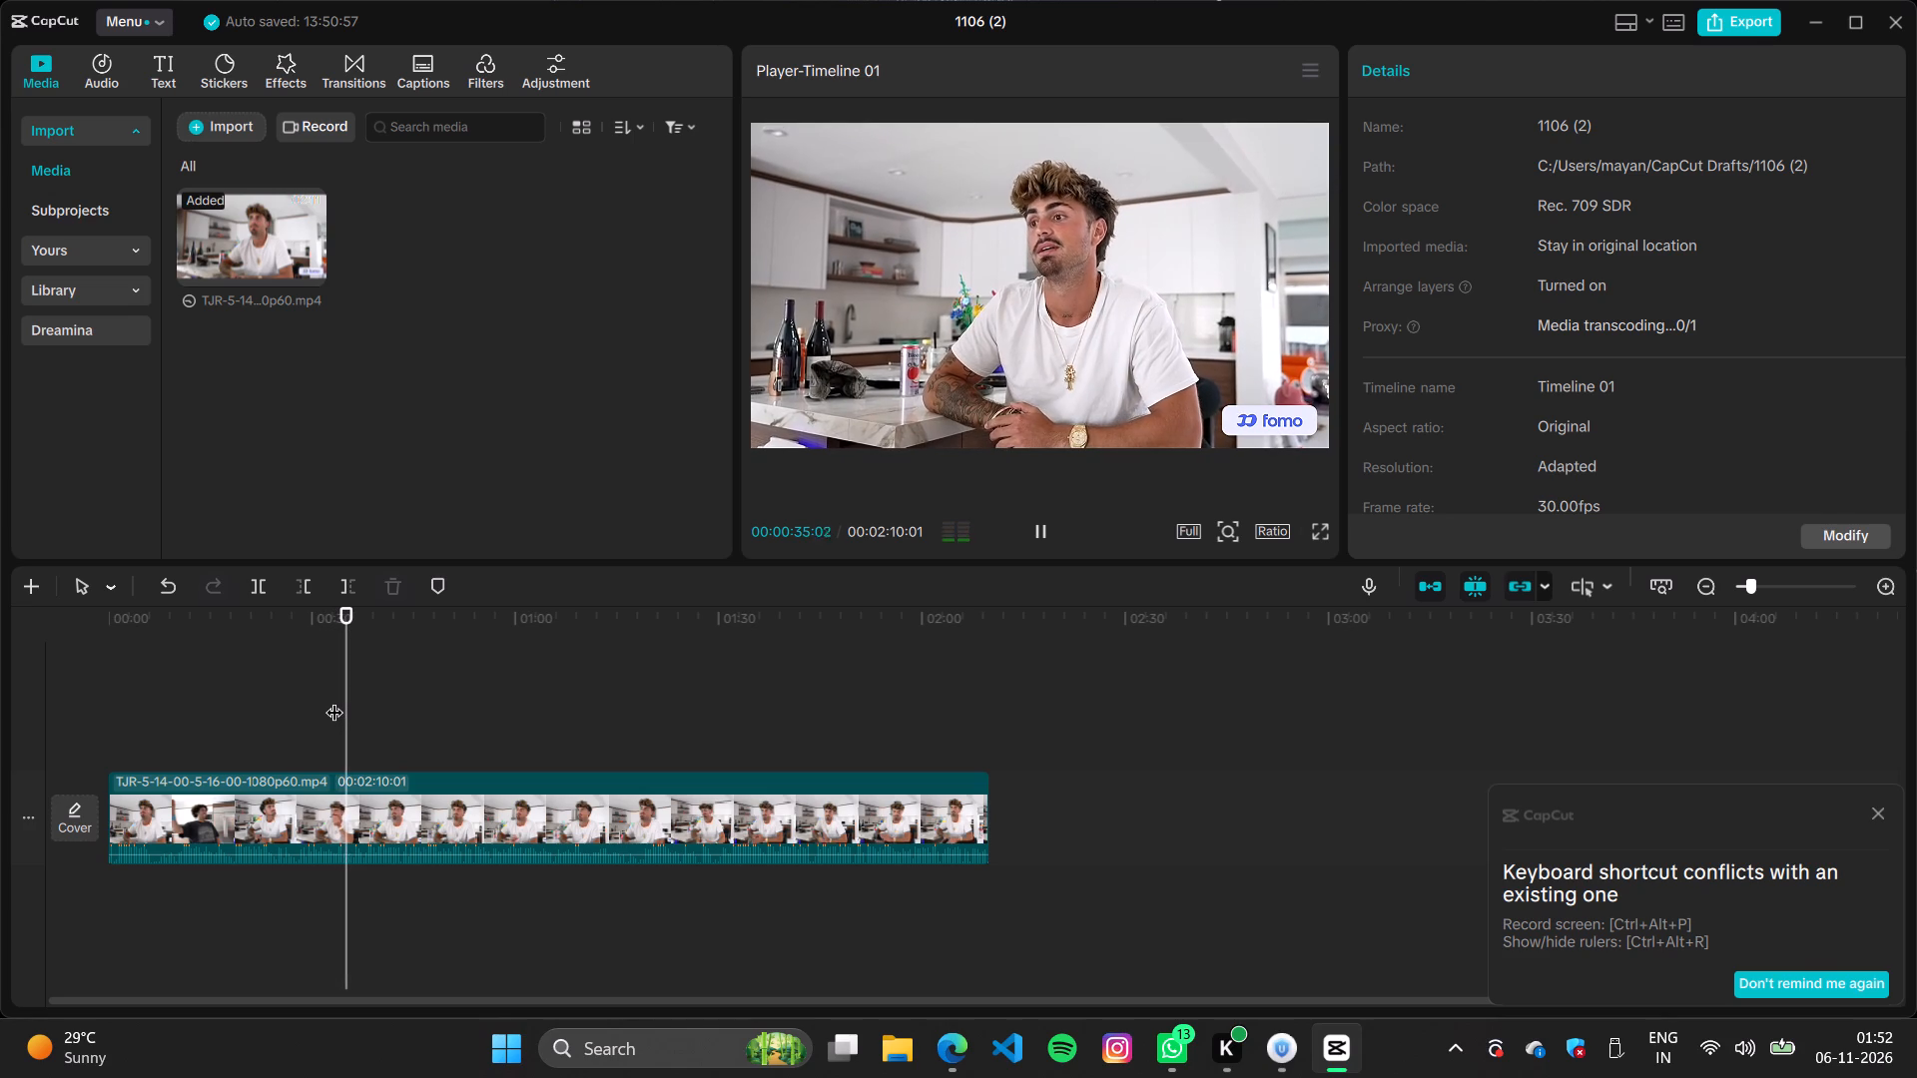
key("space")
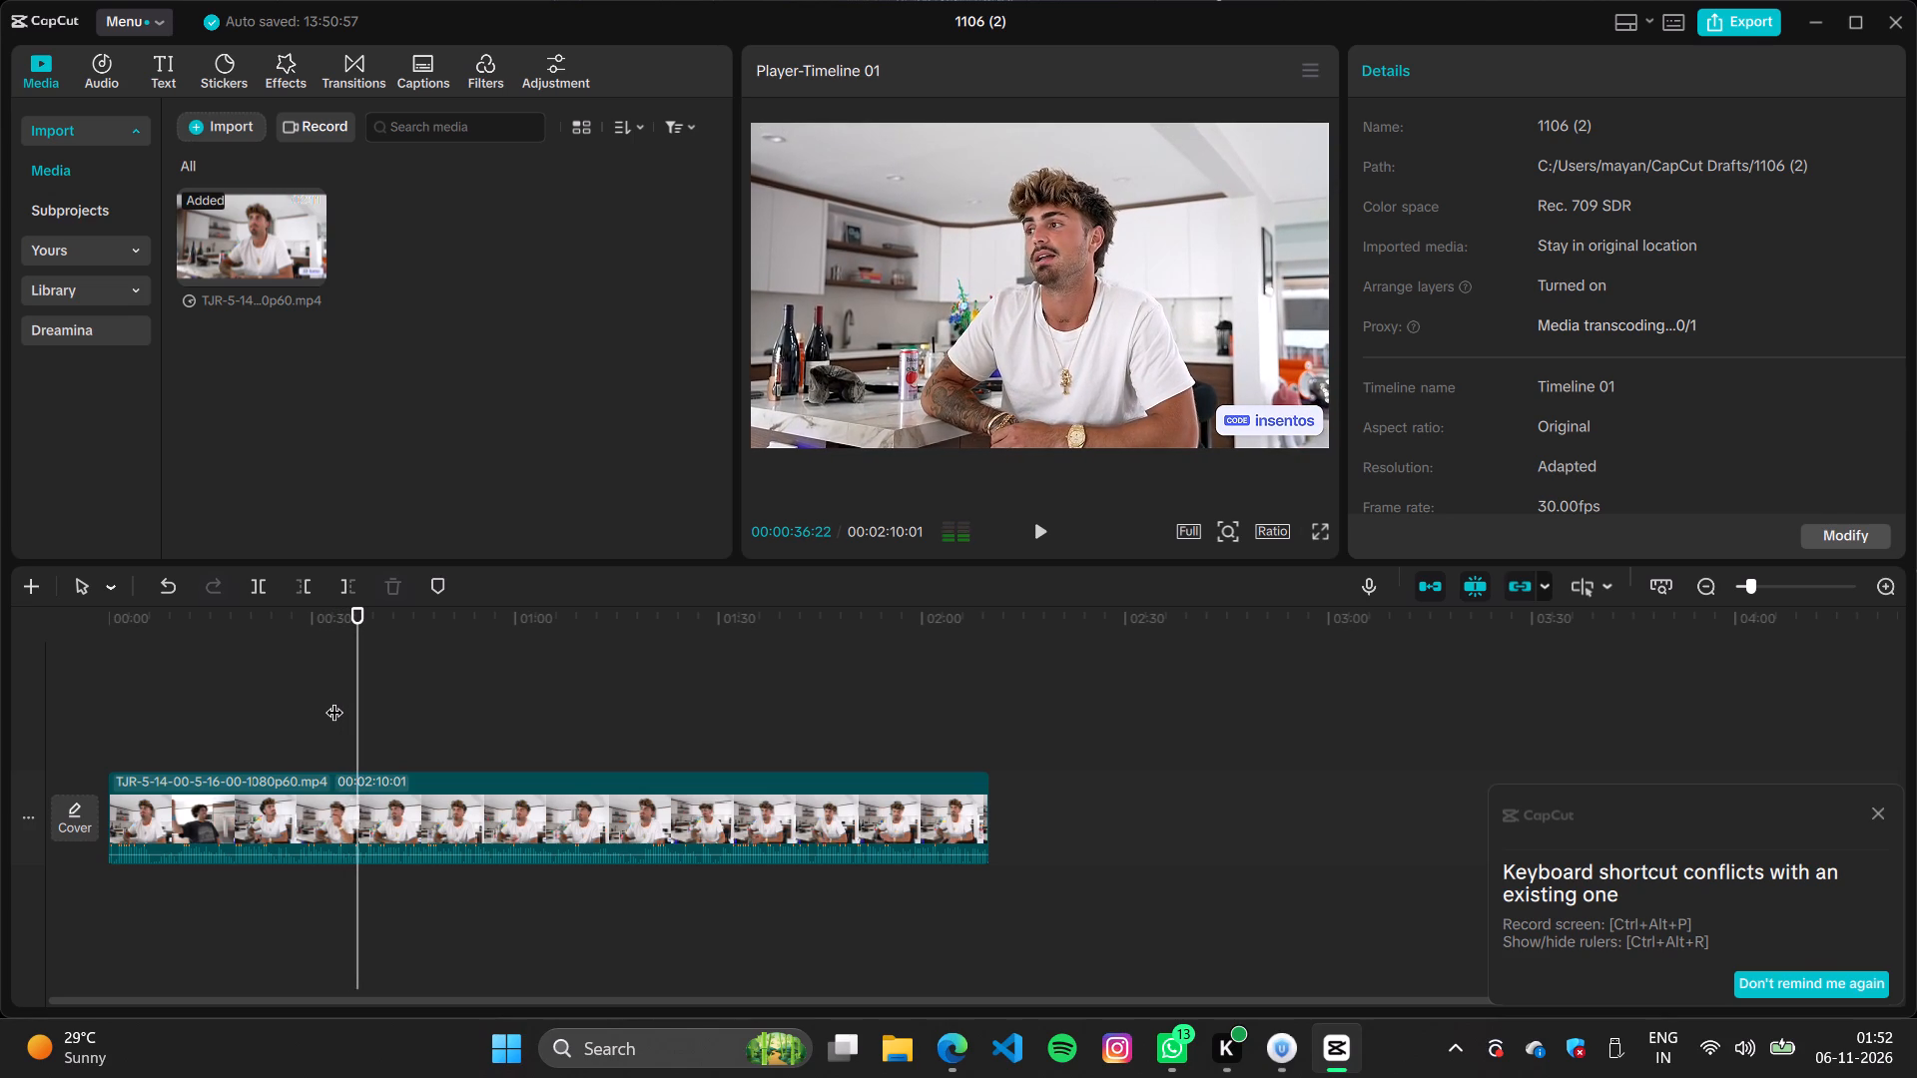
key("Left")
key("Left")
key("Left")
key("Left")
key("Left")
key("Left")
key("Left")
key("Left")
key("Left")
key("Left")
key("Left")
key("Left")
key("Left")
key("Left")
key("Left")
key("Left")
key("Left")
key("Left")
key("Left")
key("Left")
key("Left")
key("Left")
key("Left")
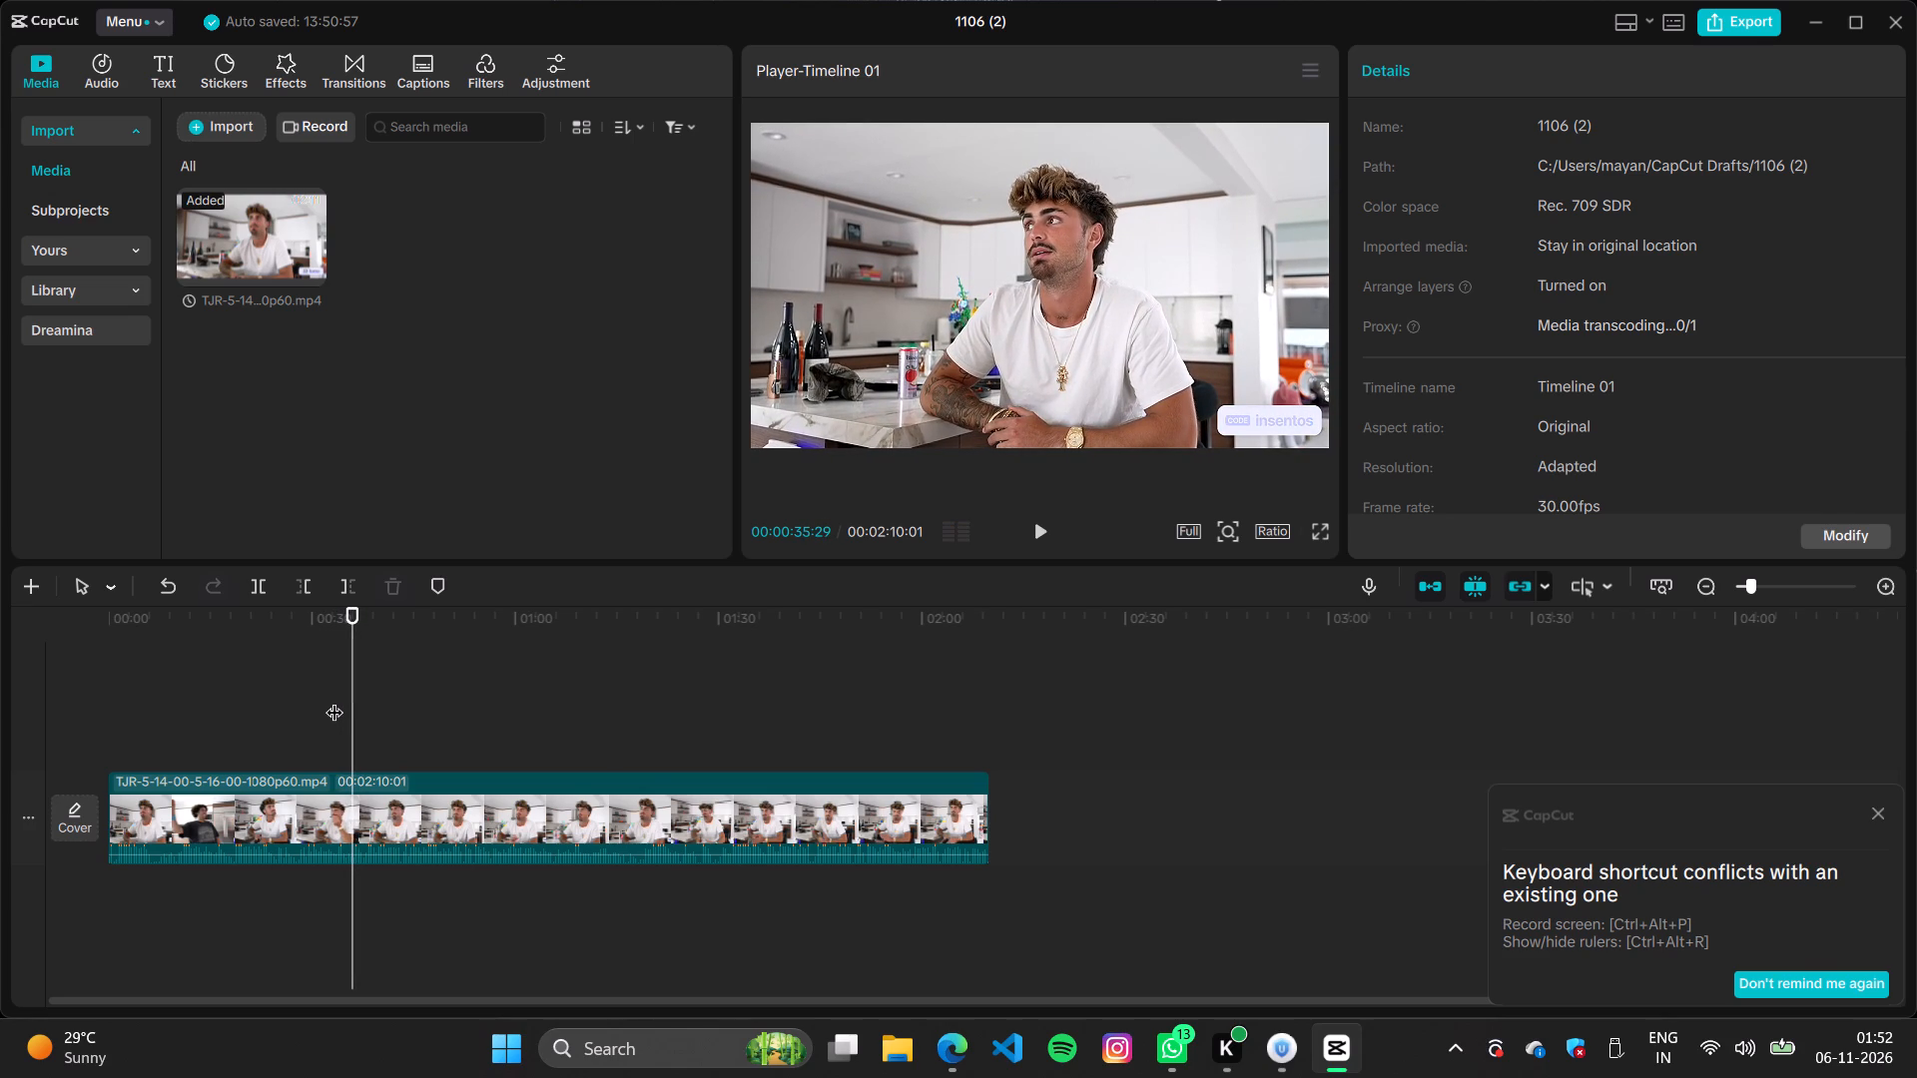
key("ctrl+b")
left_click(316, 830)
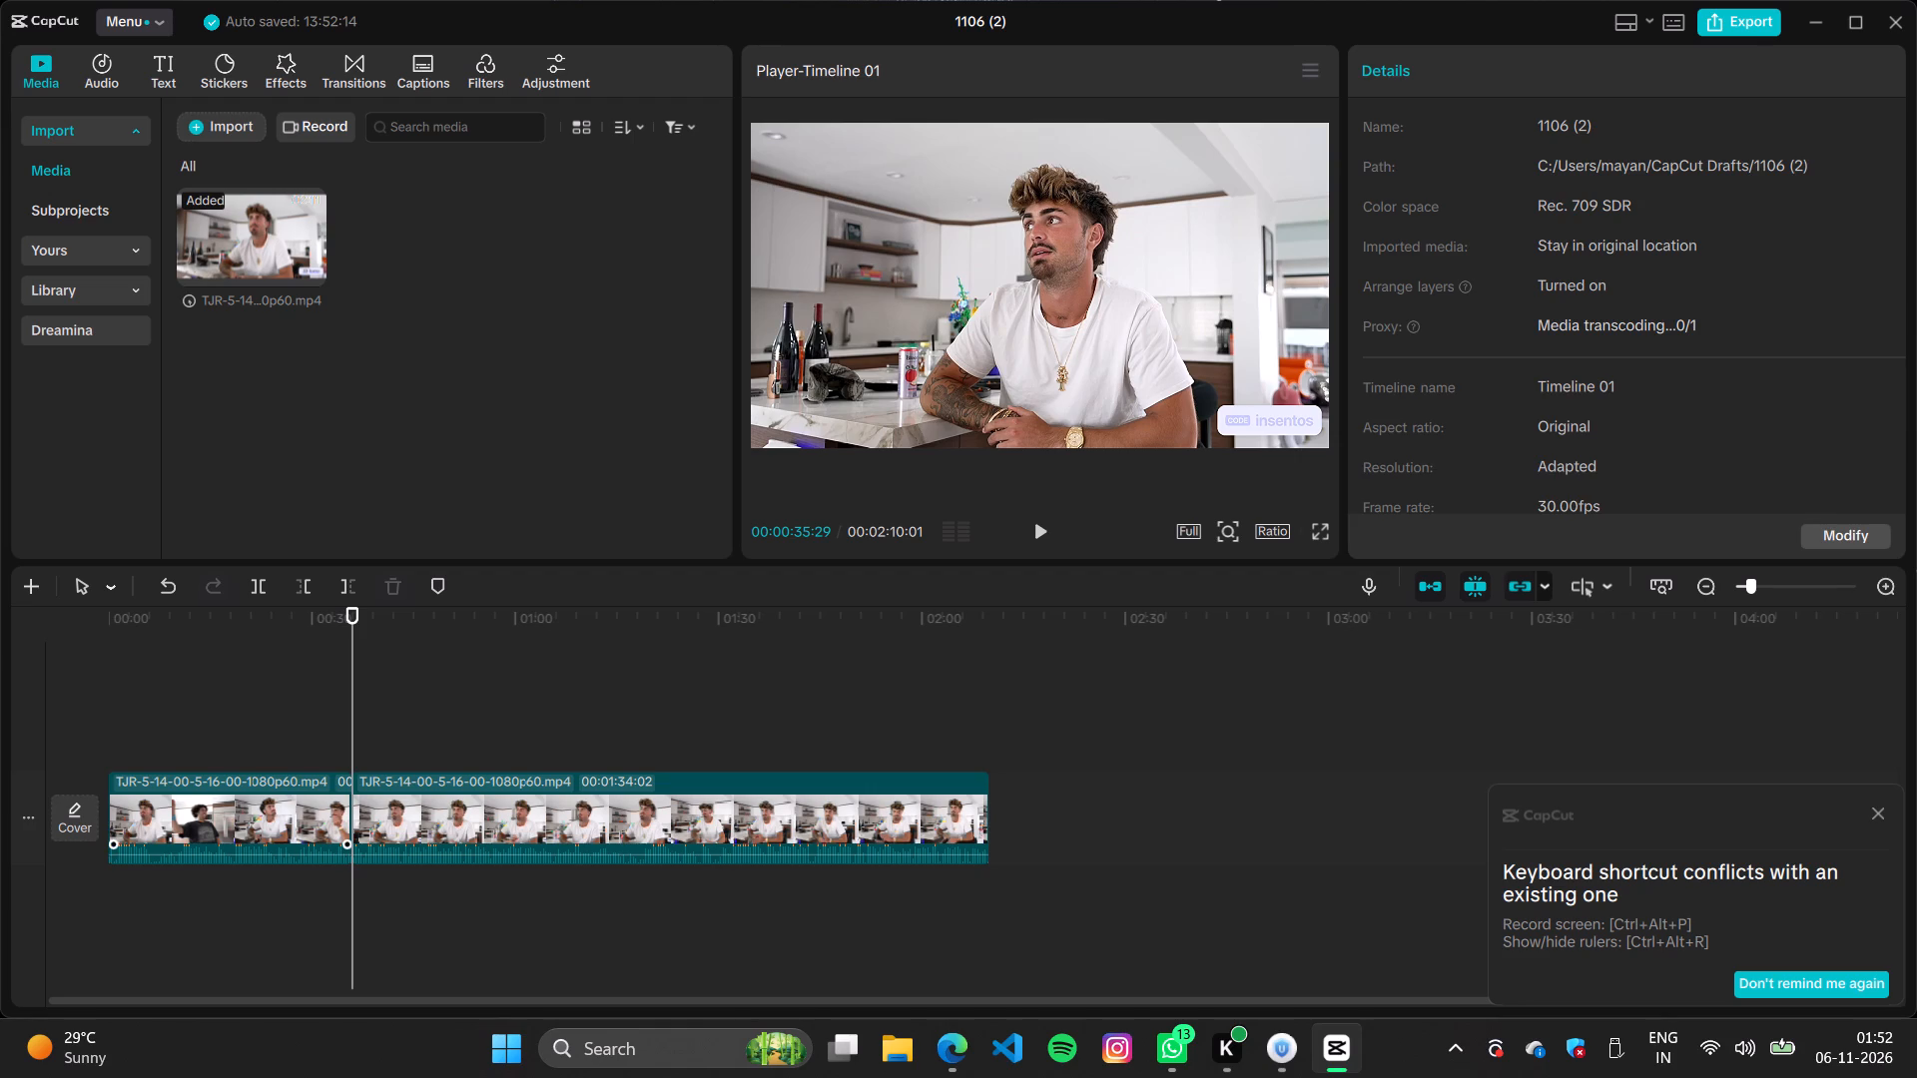
key("BackSpace")
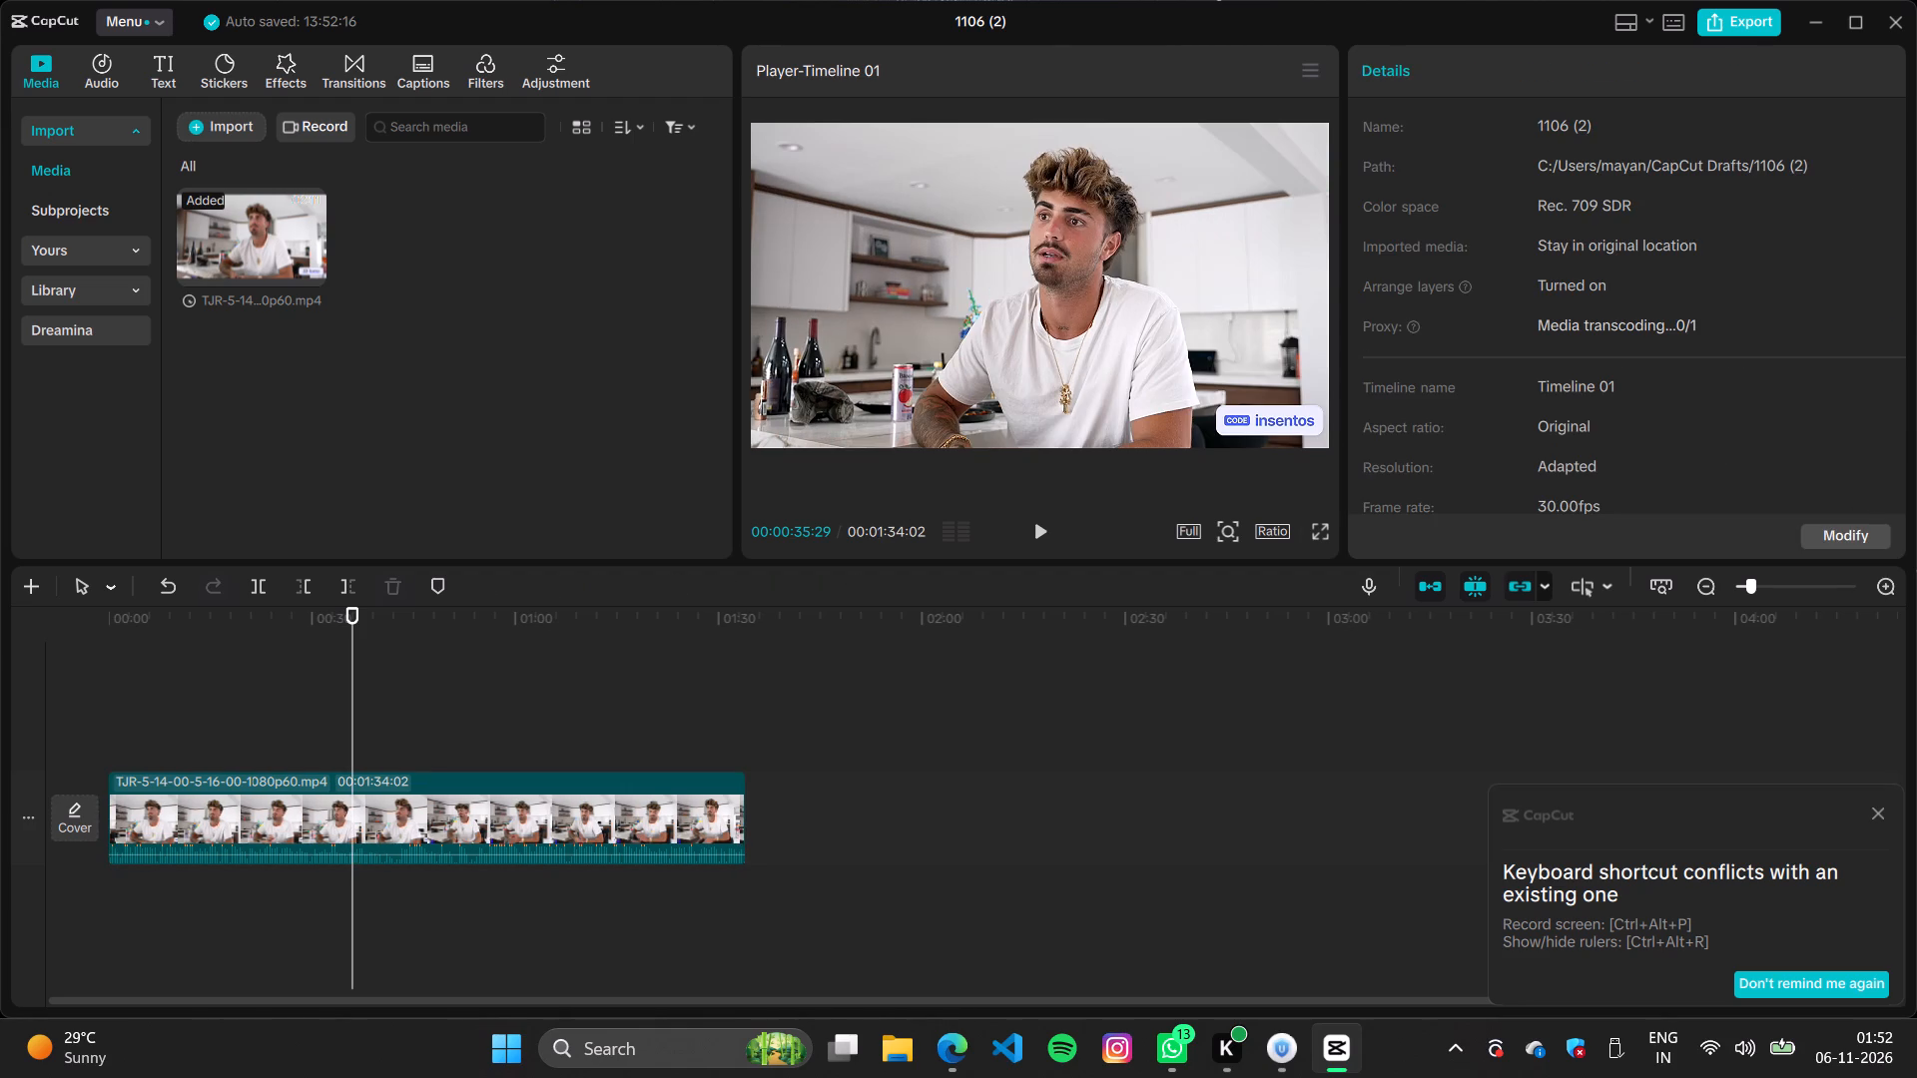
Play and scrub through the remaining timeline clip from its start to examine possible end points for the passage.
left_click(158, 698)
left_click_drag(158, 698, 13, 734)
key("space")
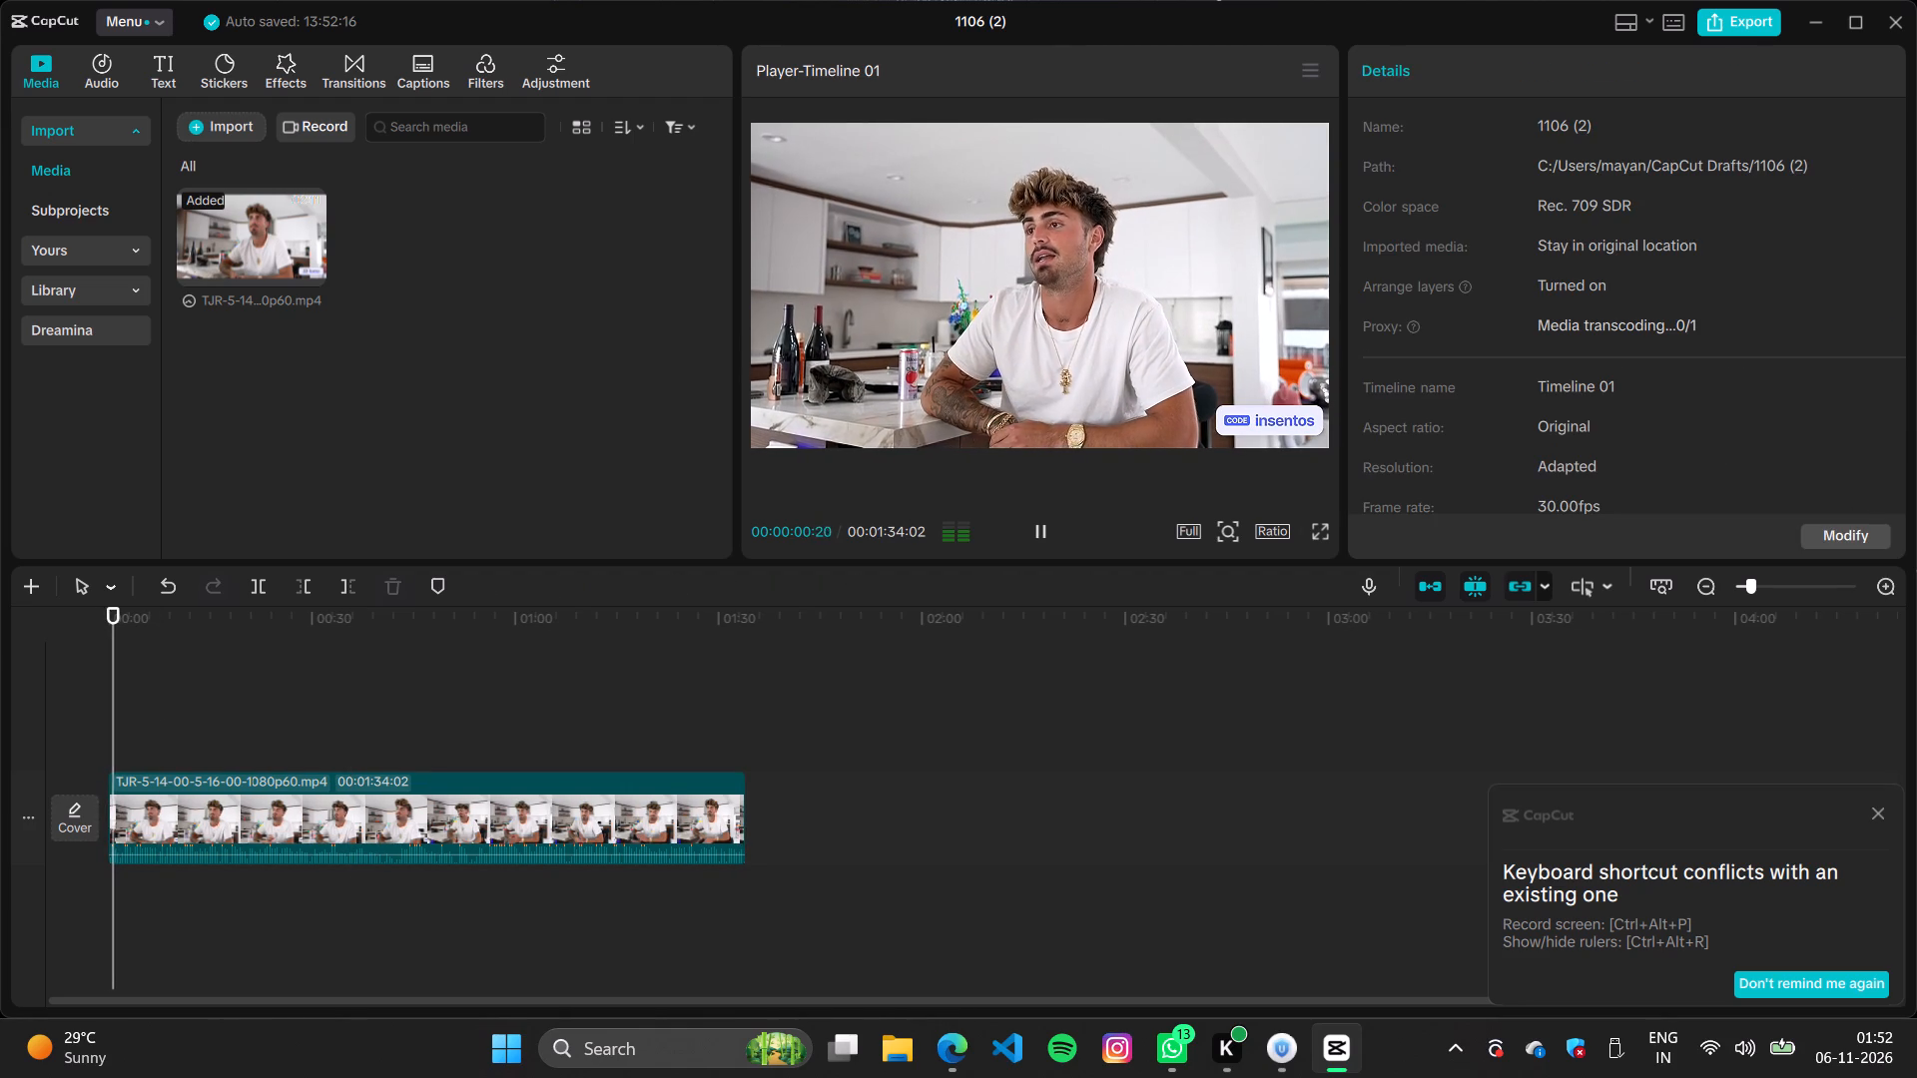
key("space")
left_click_drag(115, 704, 301, 723)
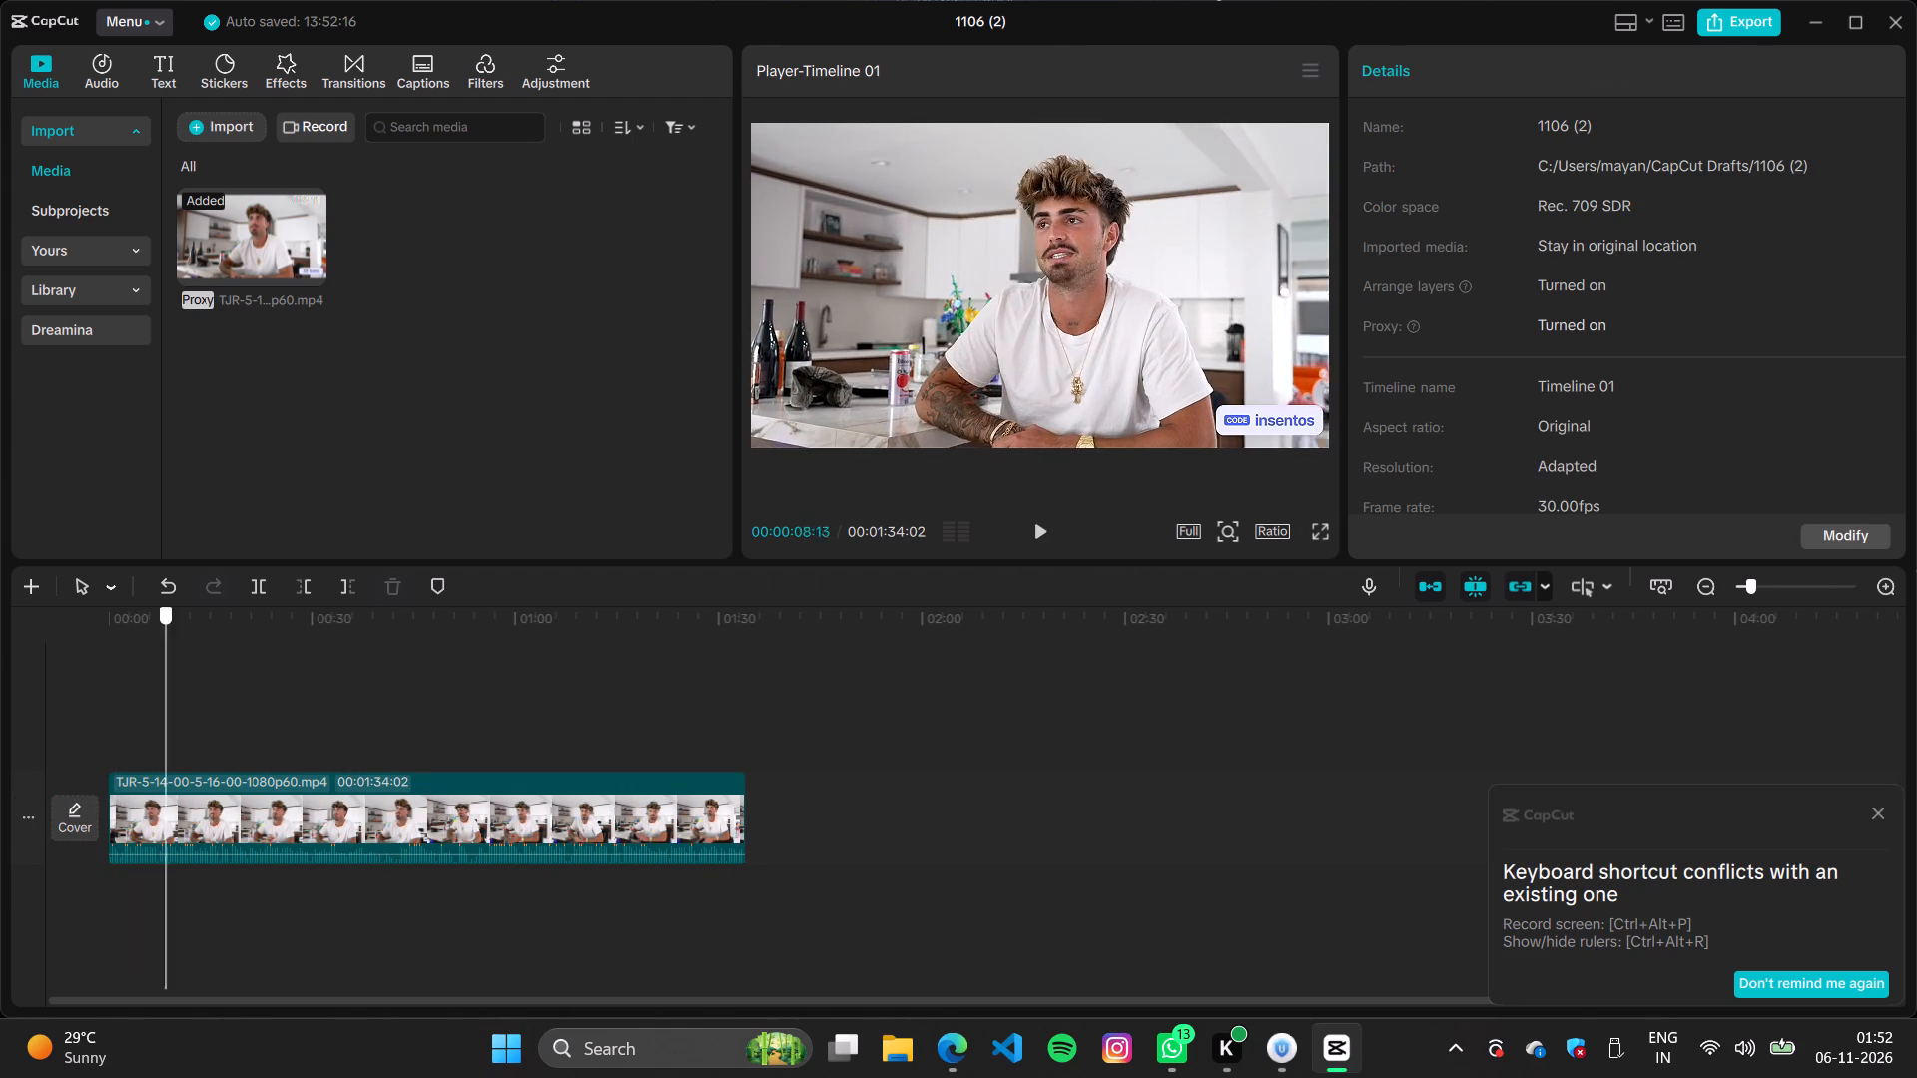
left_click_drag(301, 723, 693, 755)
left_click(404, 691)
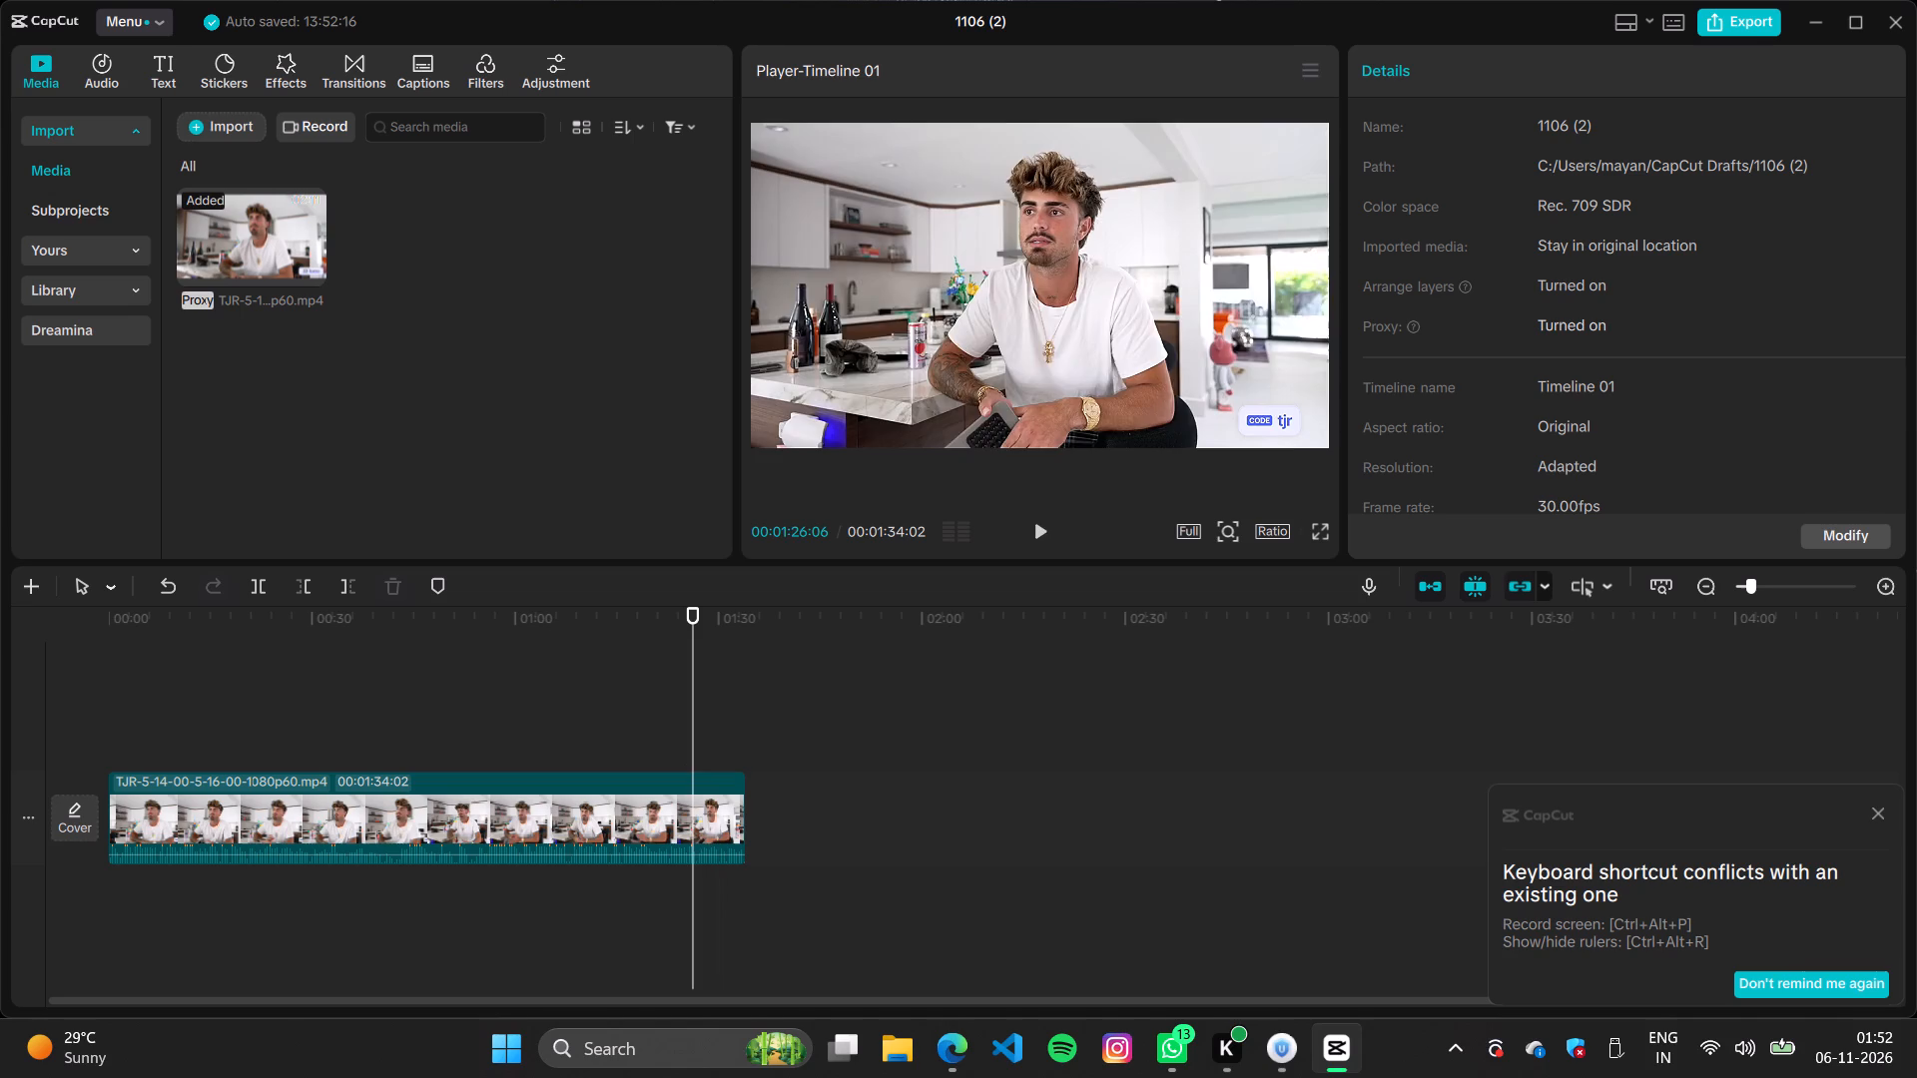
key("space")
left_click_drag(414, 696, 395, 695)
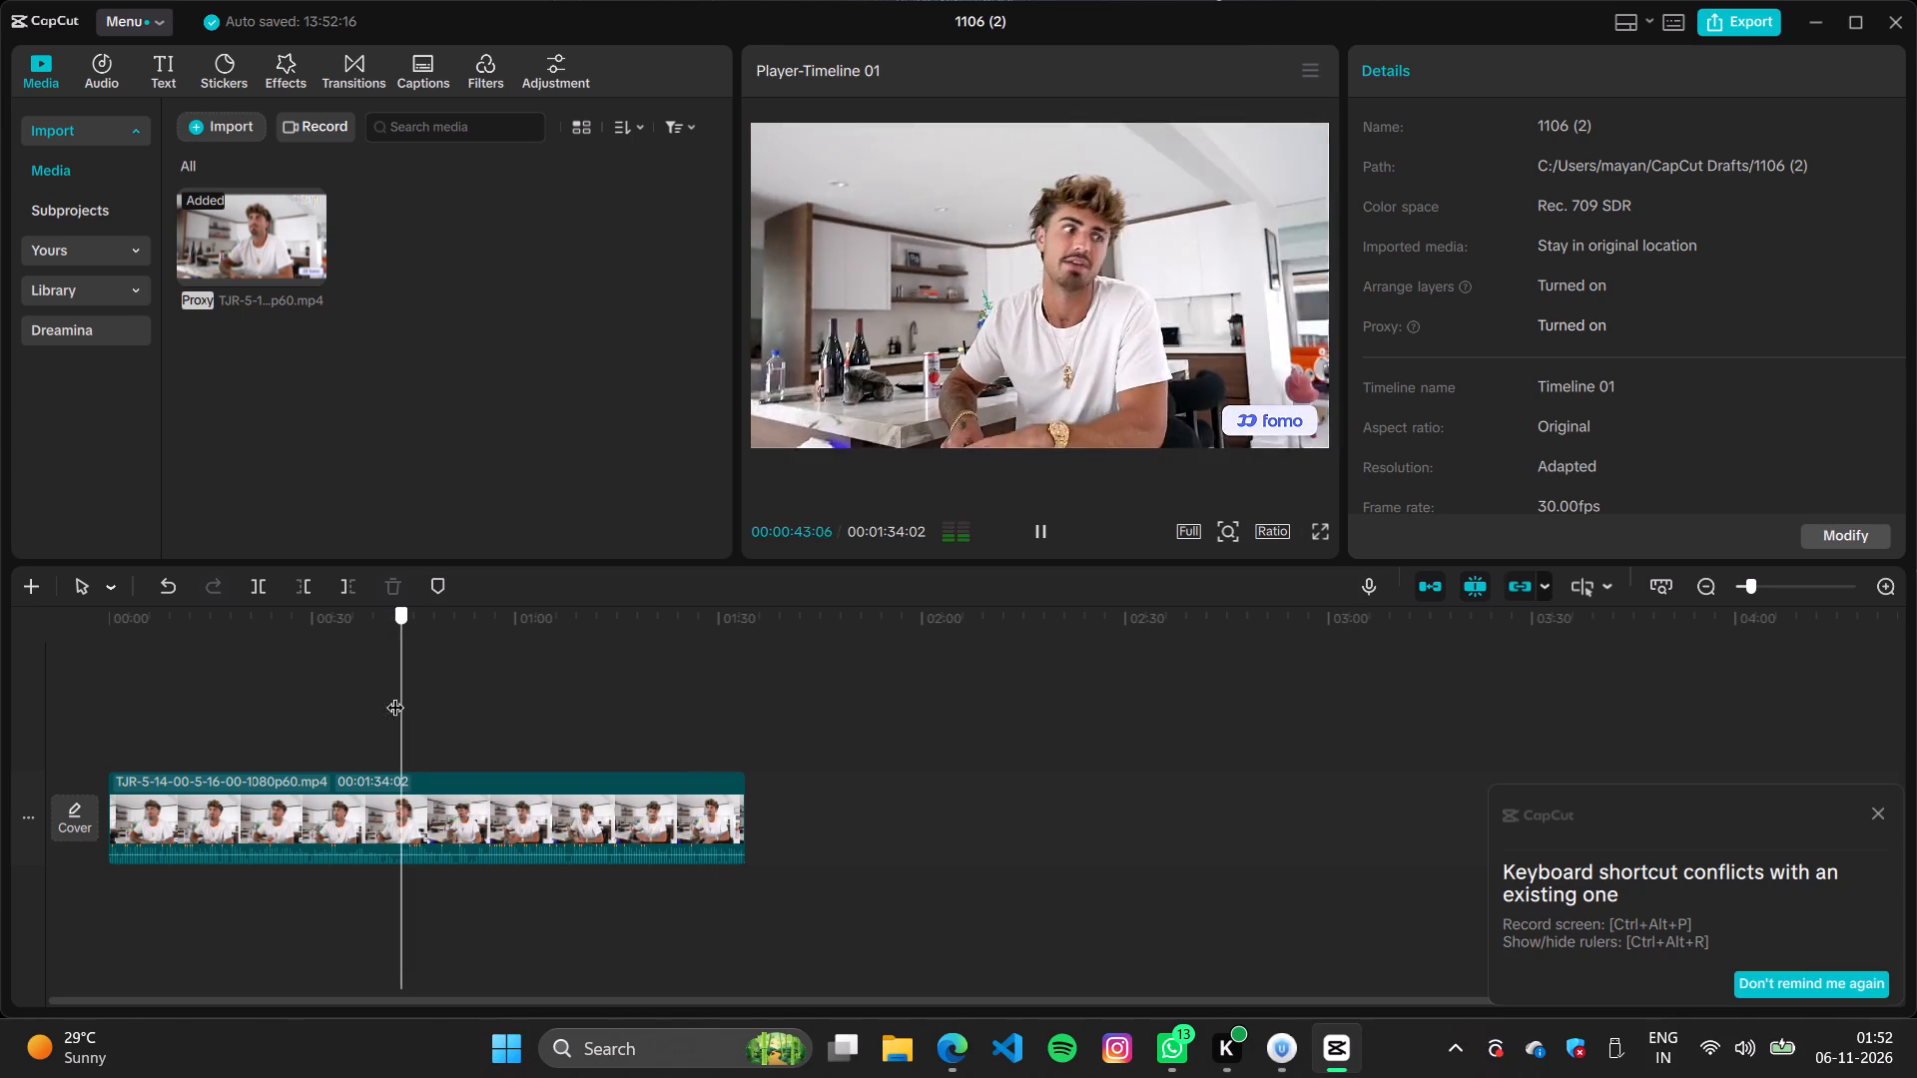
left_click_drag(395, 695, 283, 691)
key("space")
key("space")
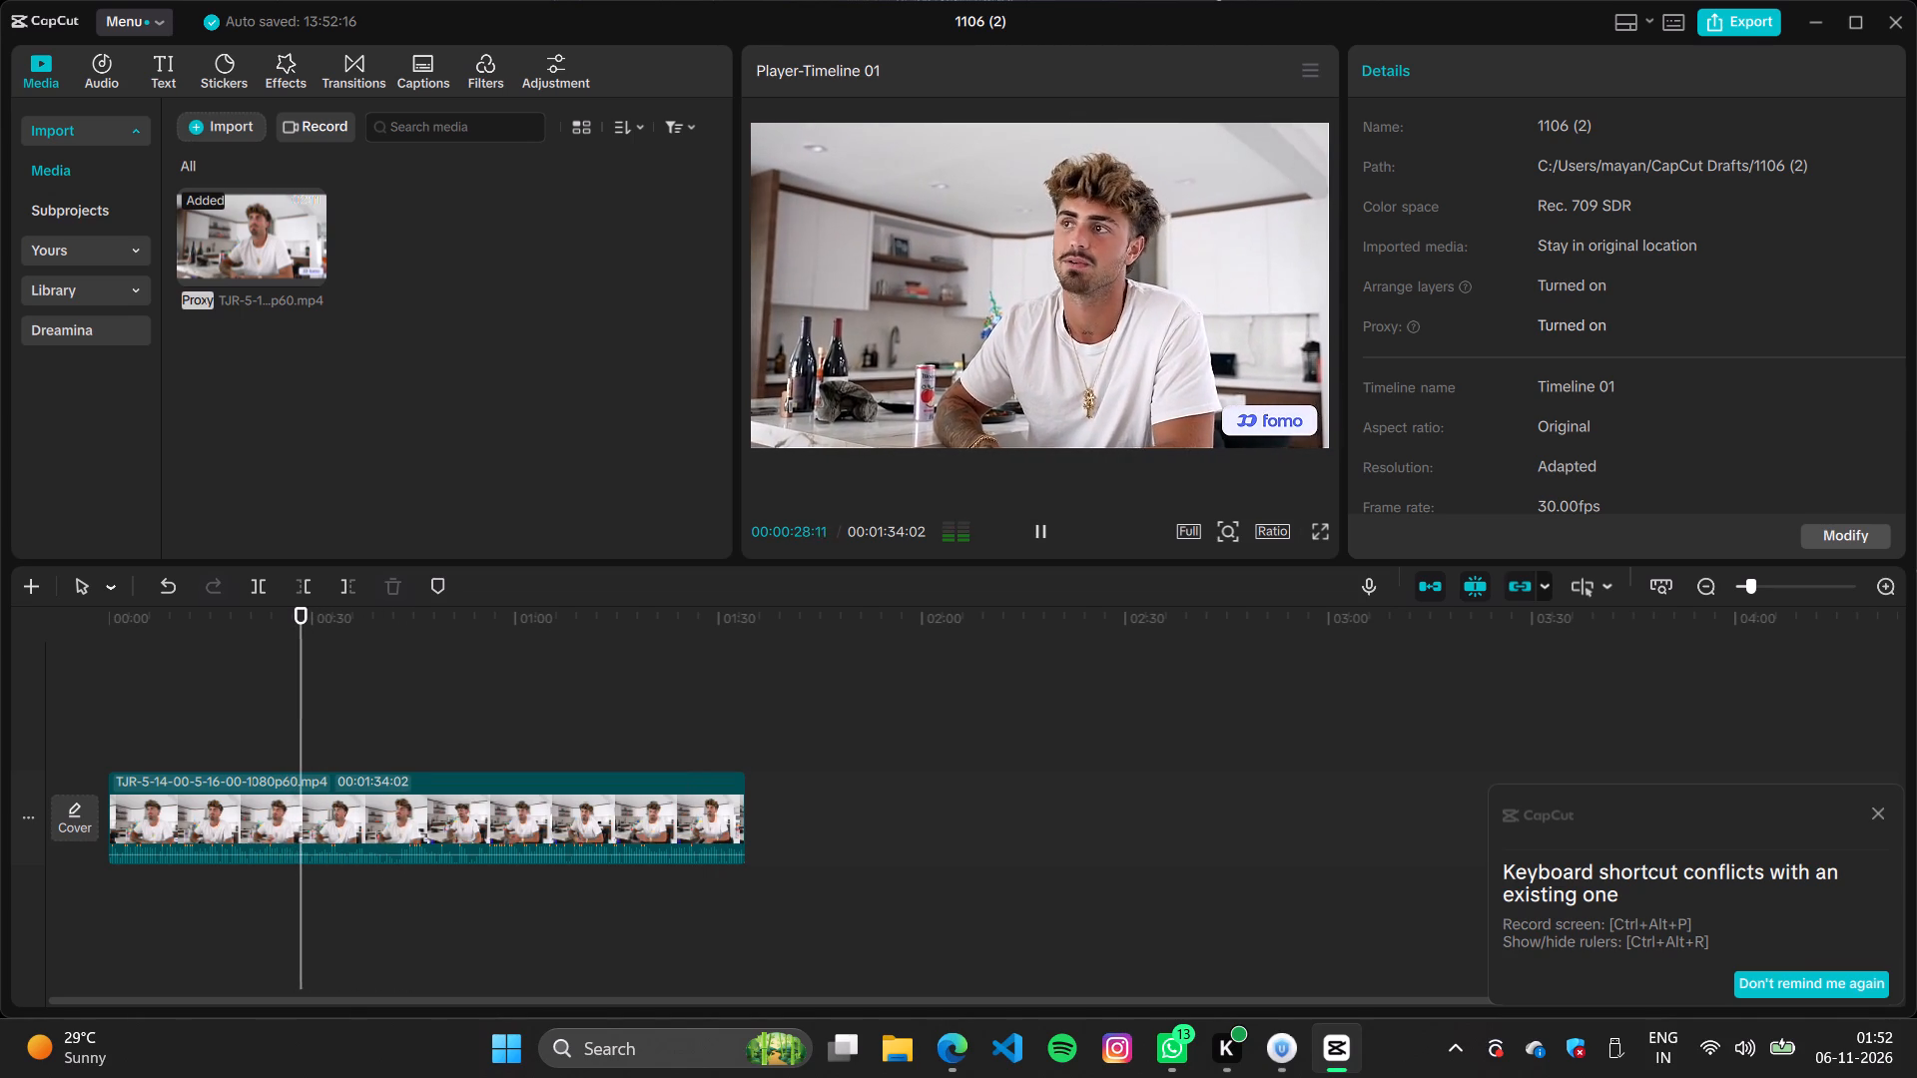
left_click(214, 687)
key("space")
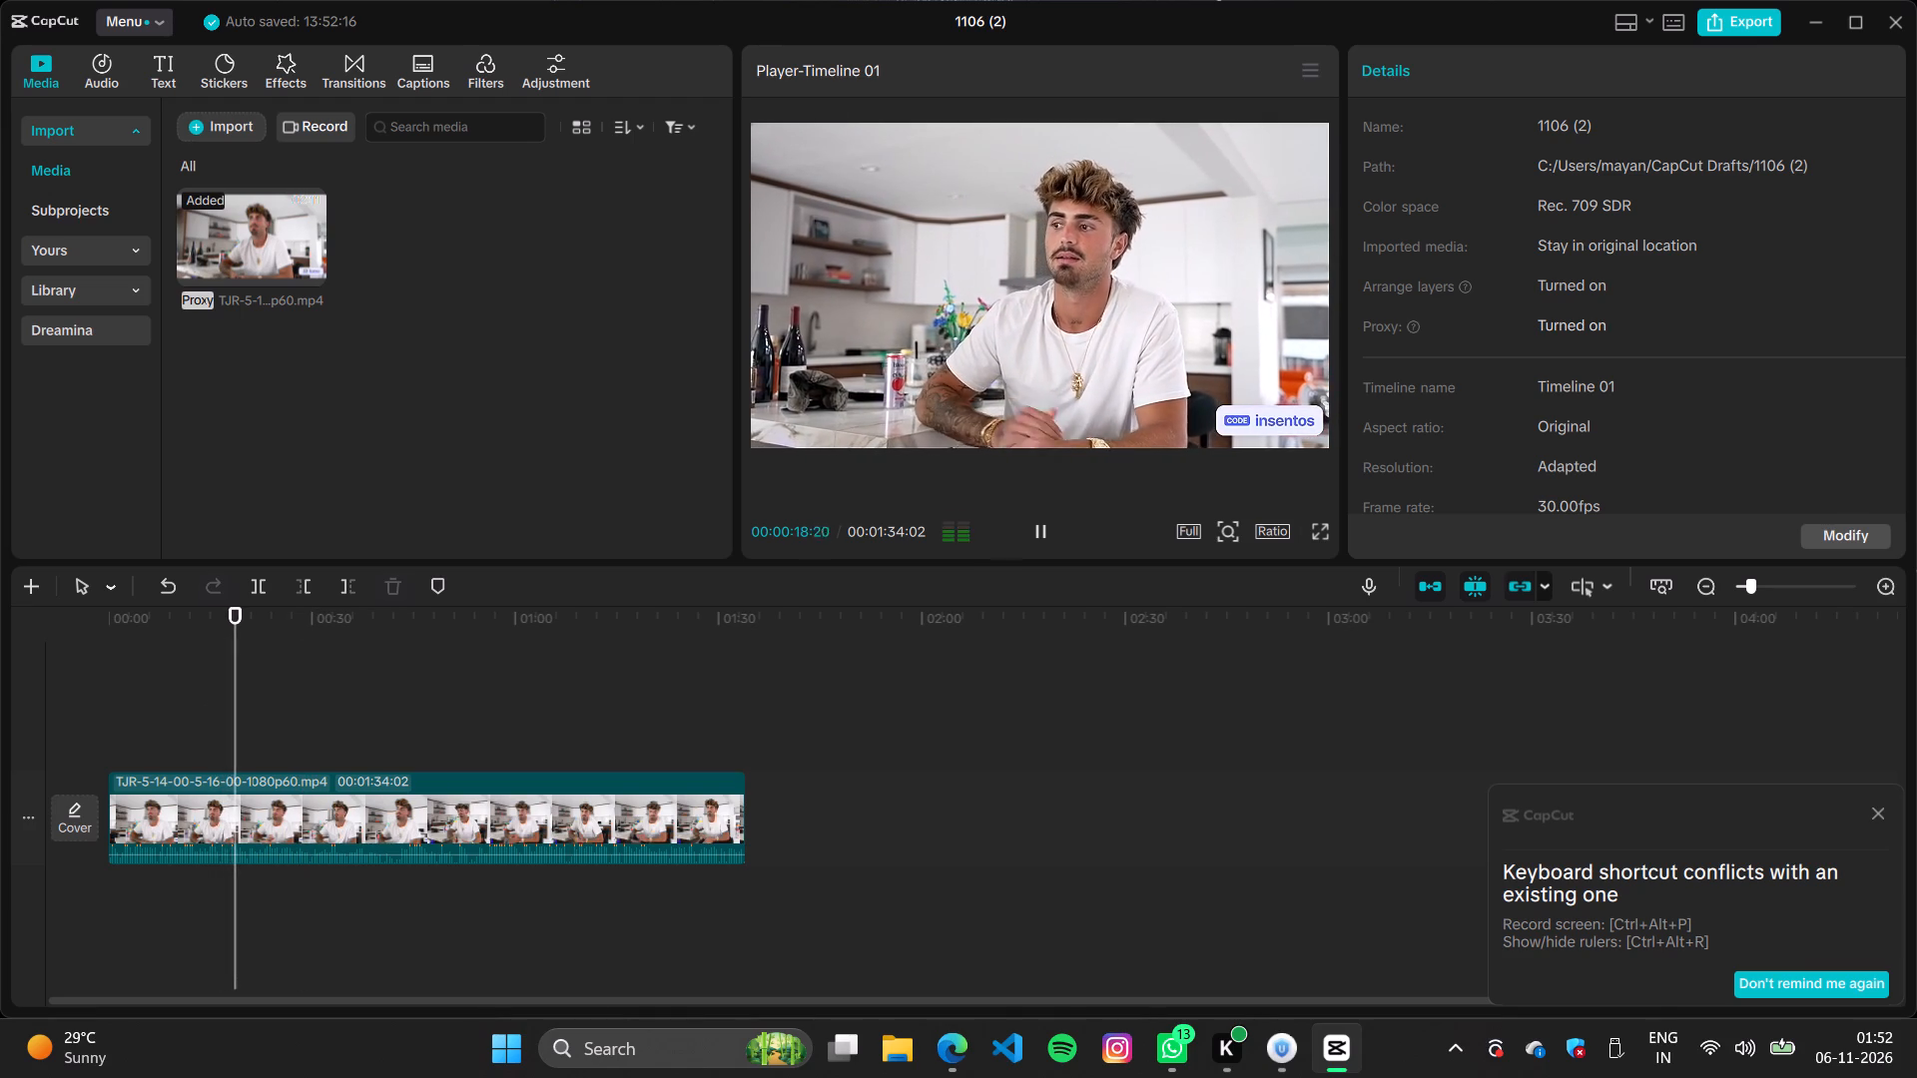
key("space")
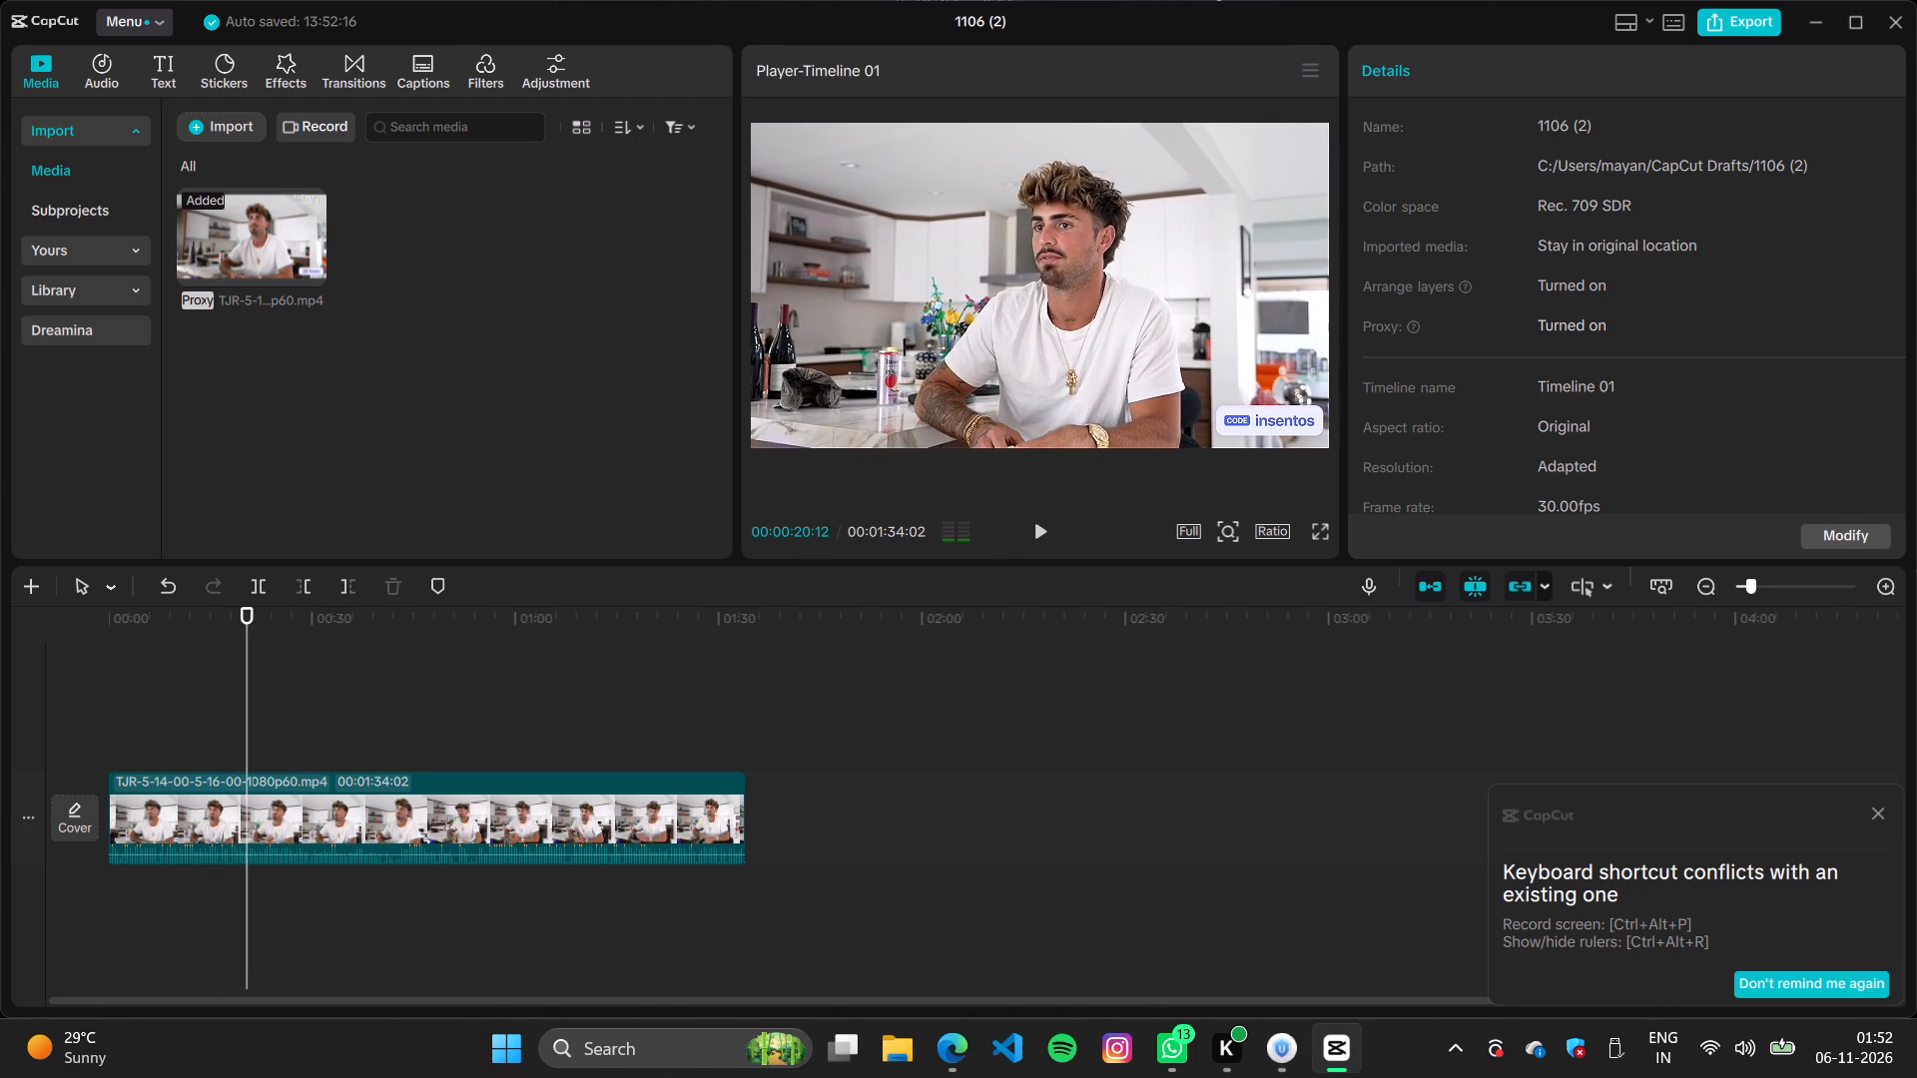
Split the timeline clip at 00:00:20:17 and delete the portion after the cut.
key("space")
key("space")
key("ctrl+b")
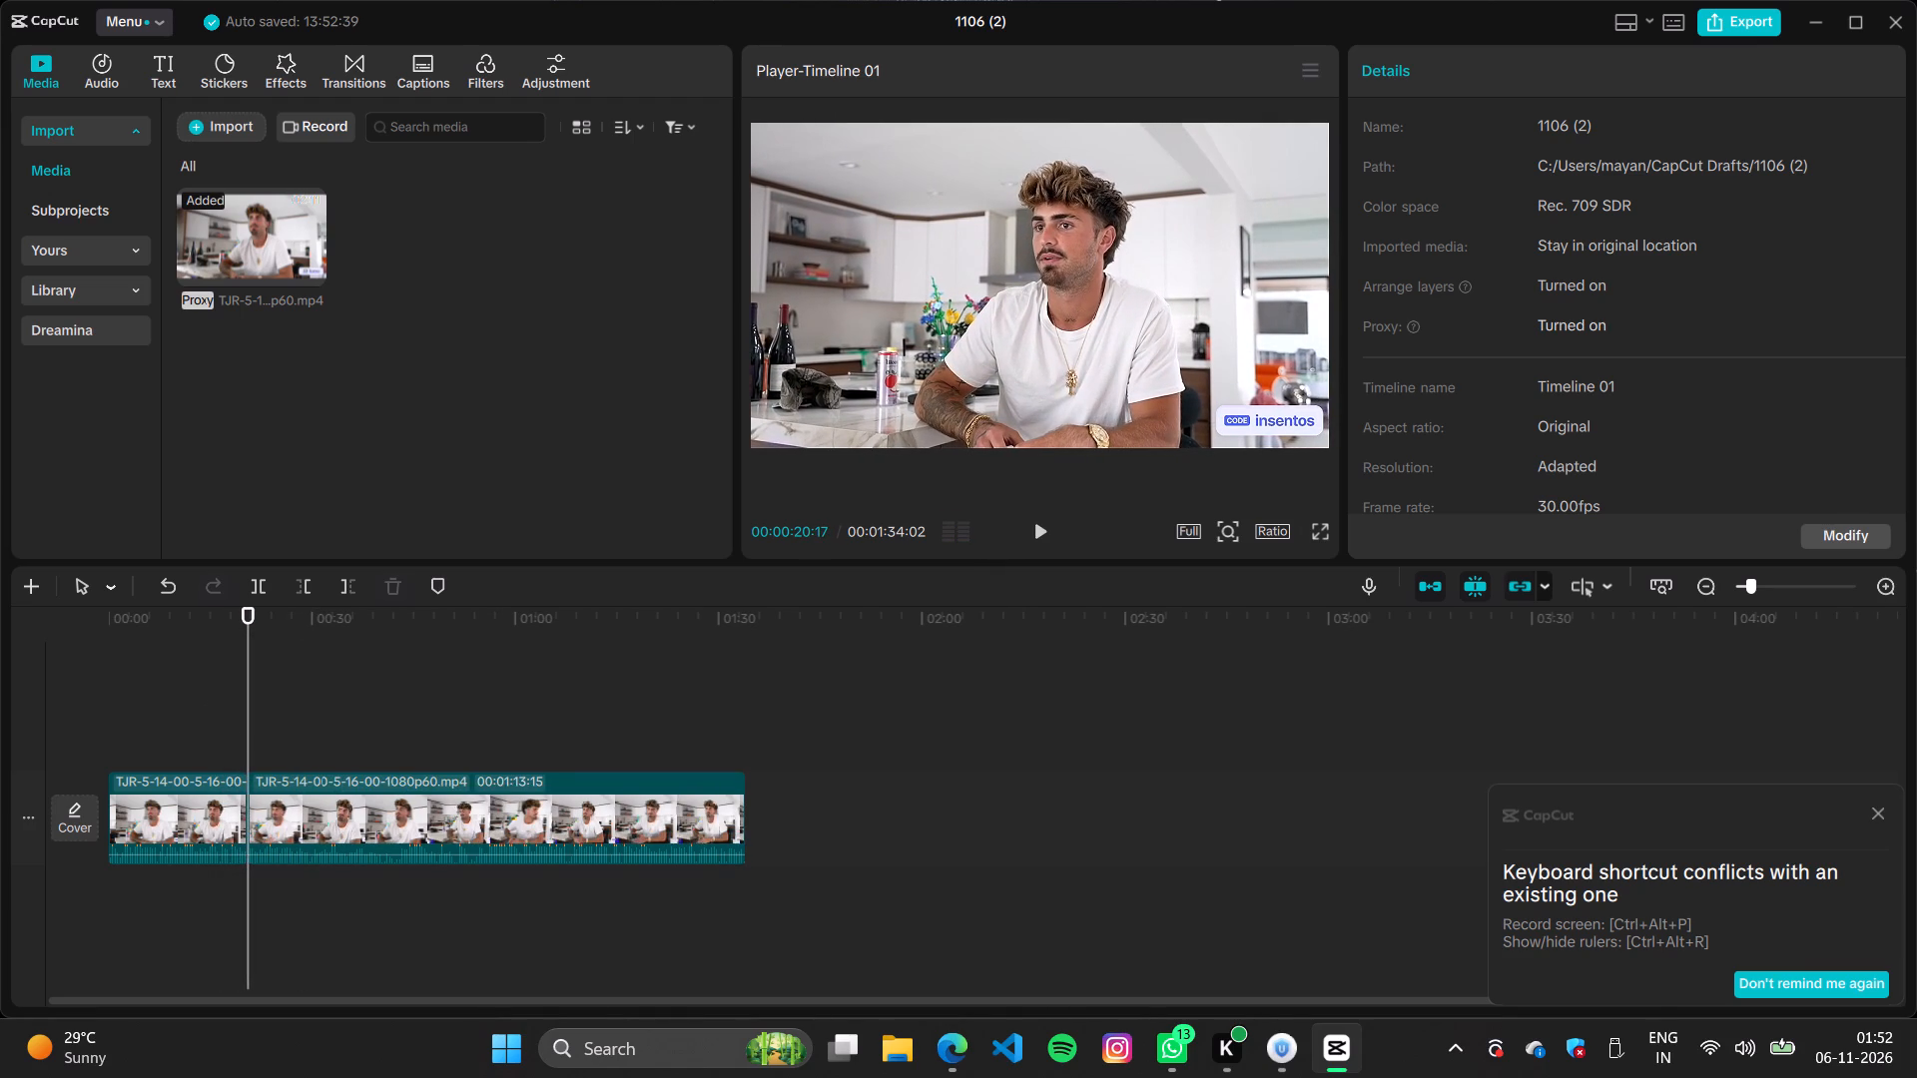
left_click(313, 785)
key("BackSpace")
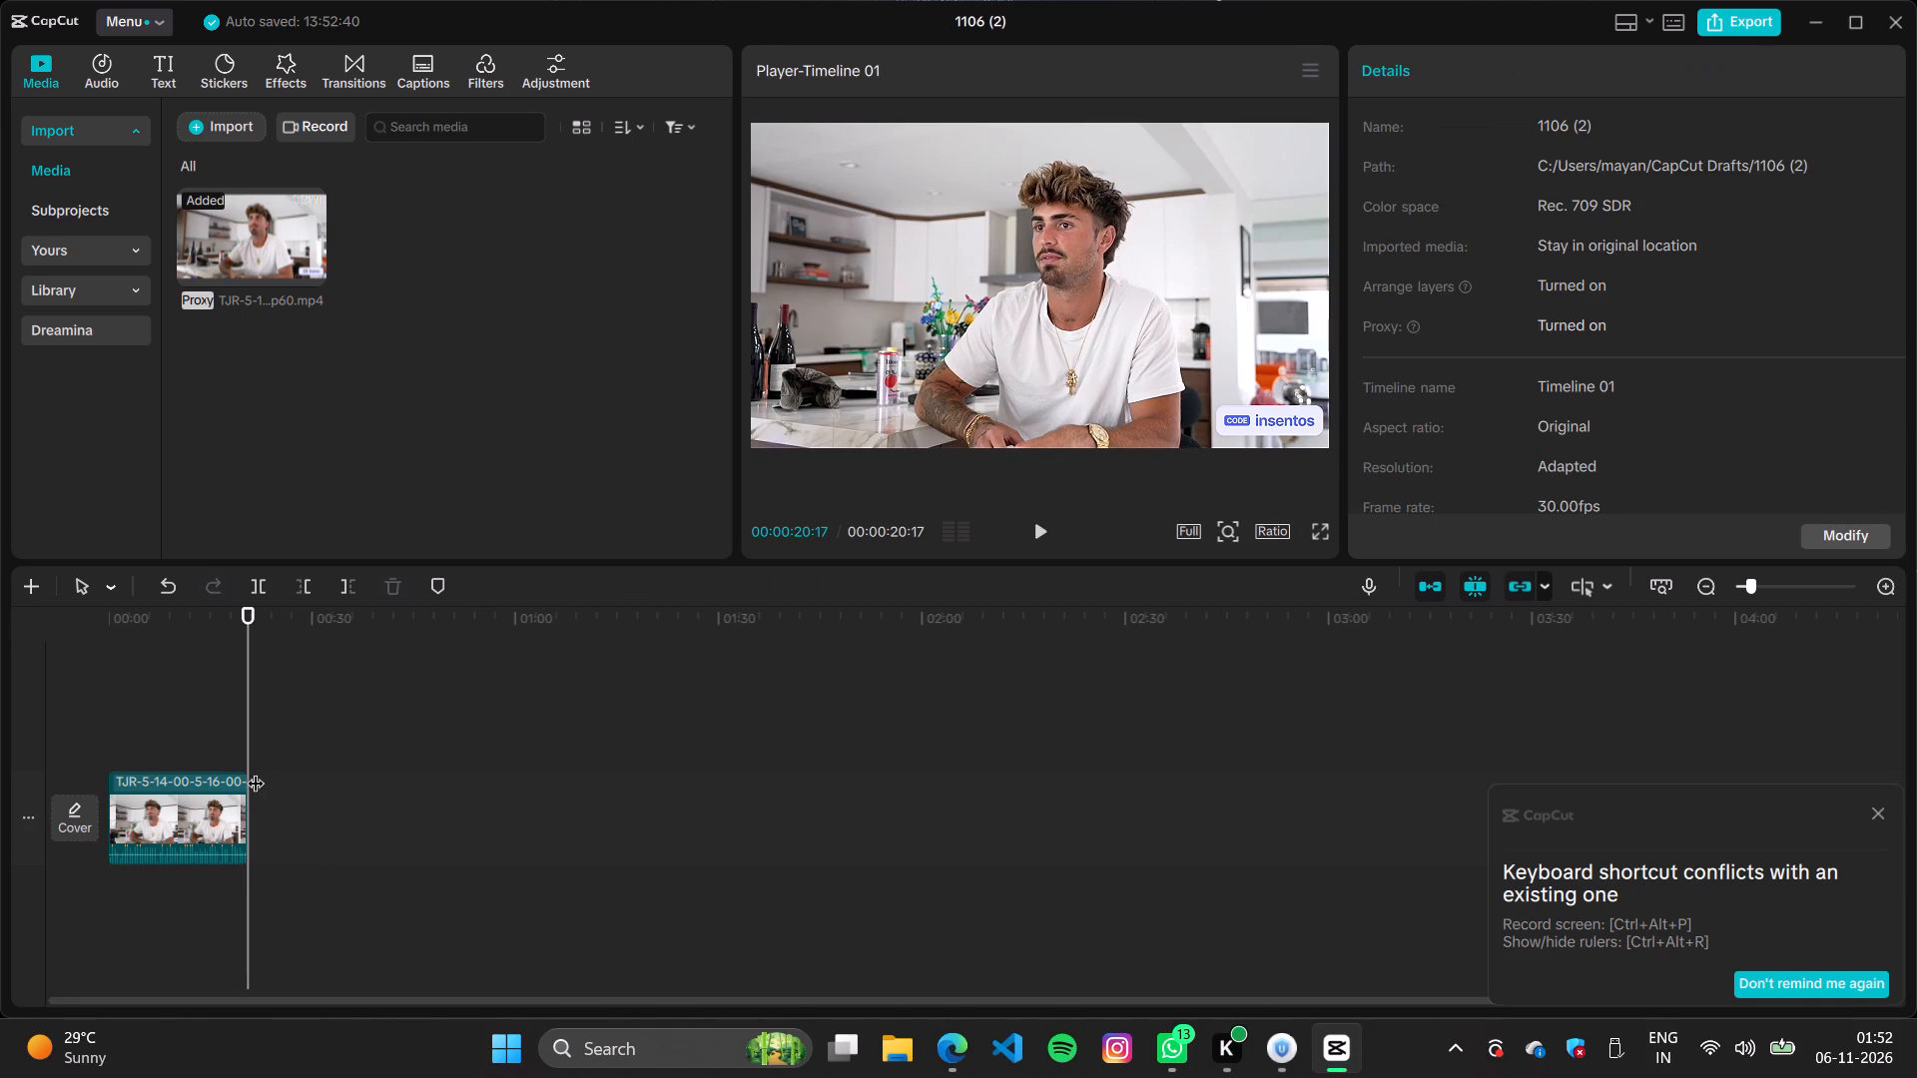
Set the timeline's aspect ratio to 9:16.
left_click(191, 832)
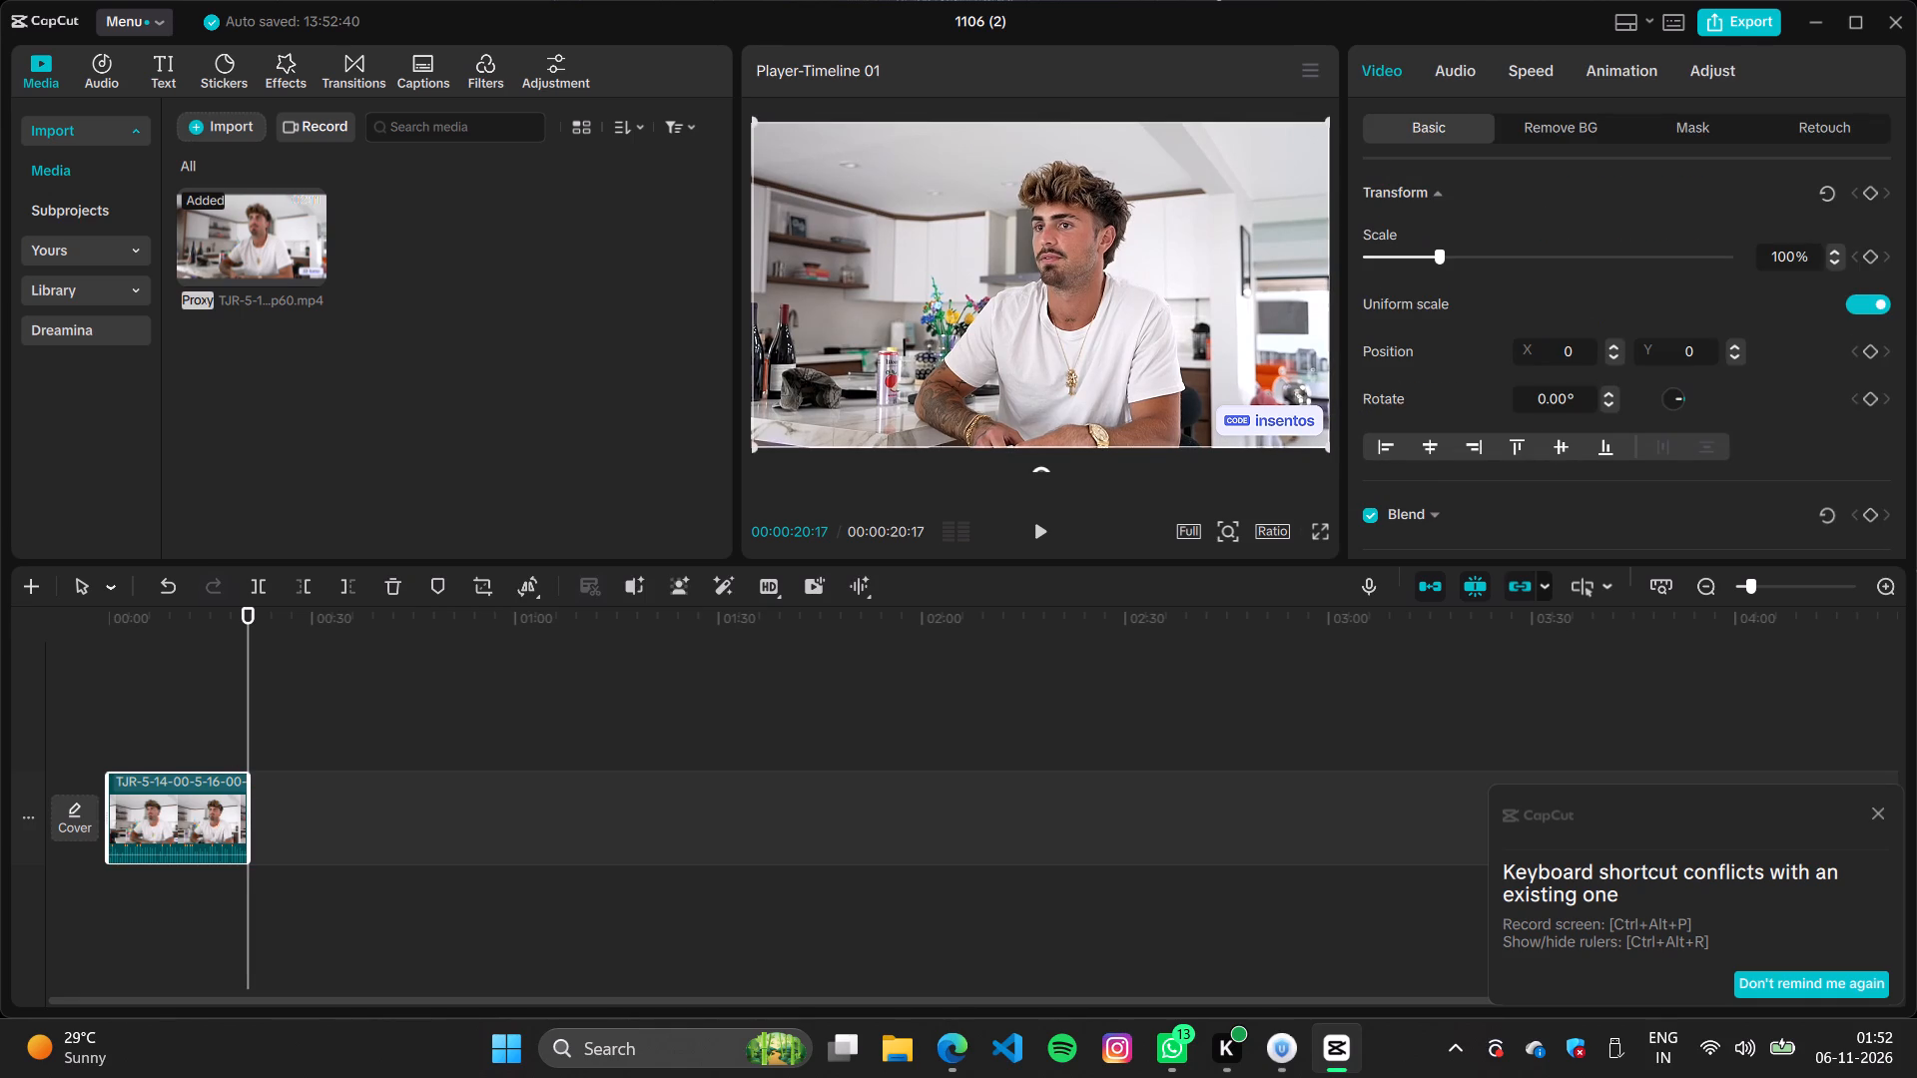
left_click(1257, 530)
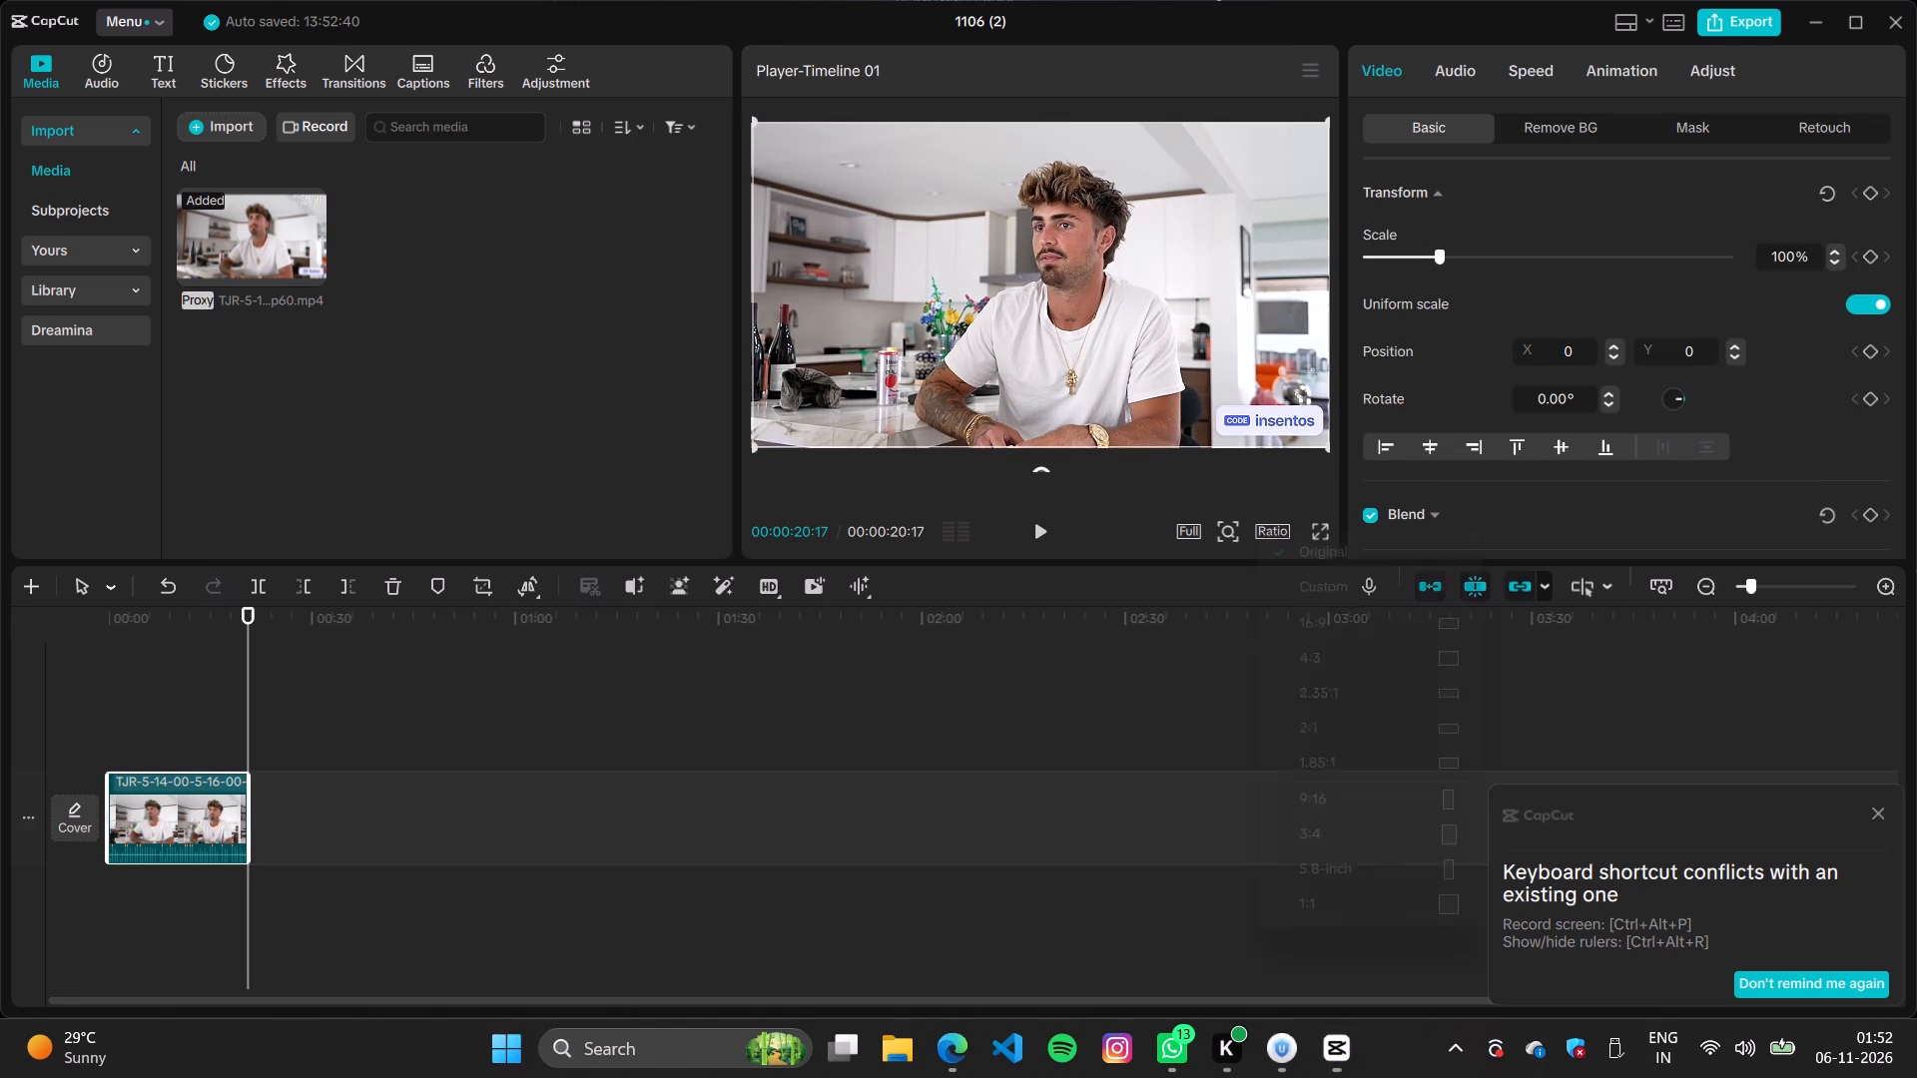
left_click(1324, 811)
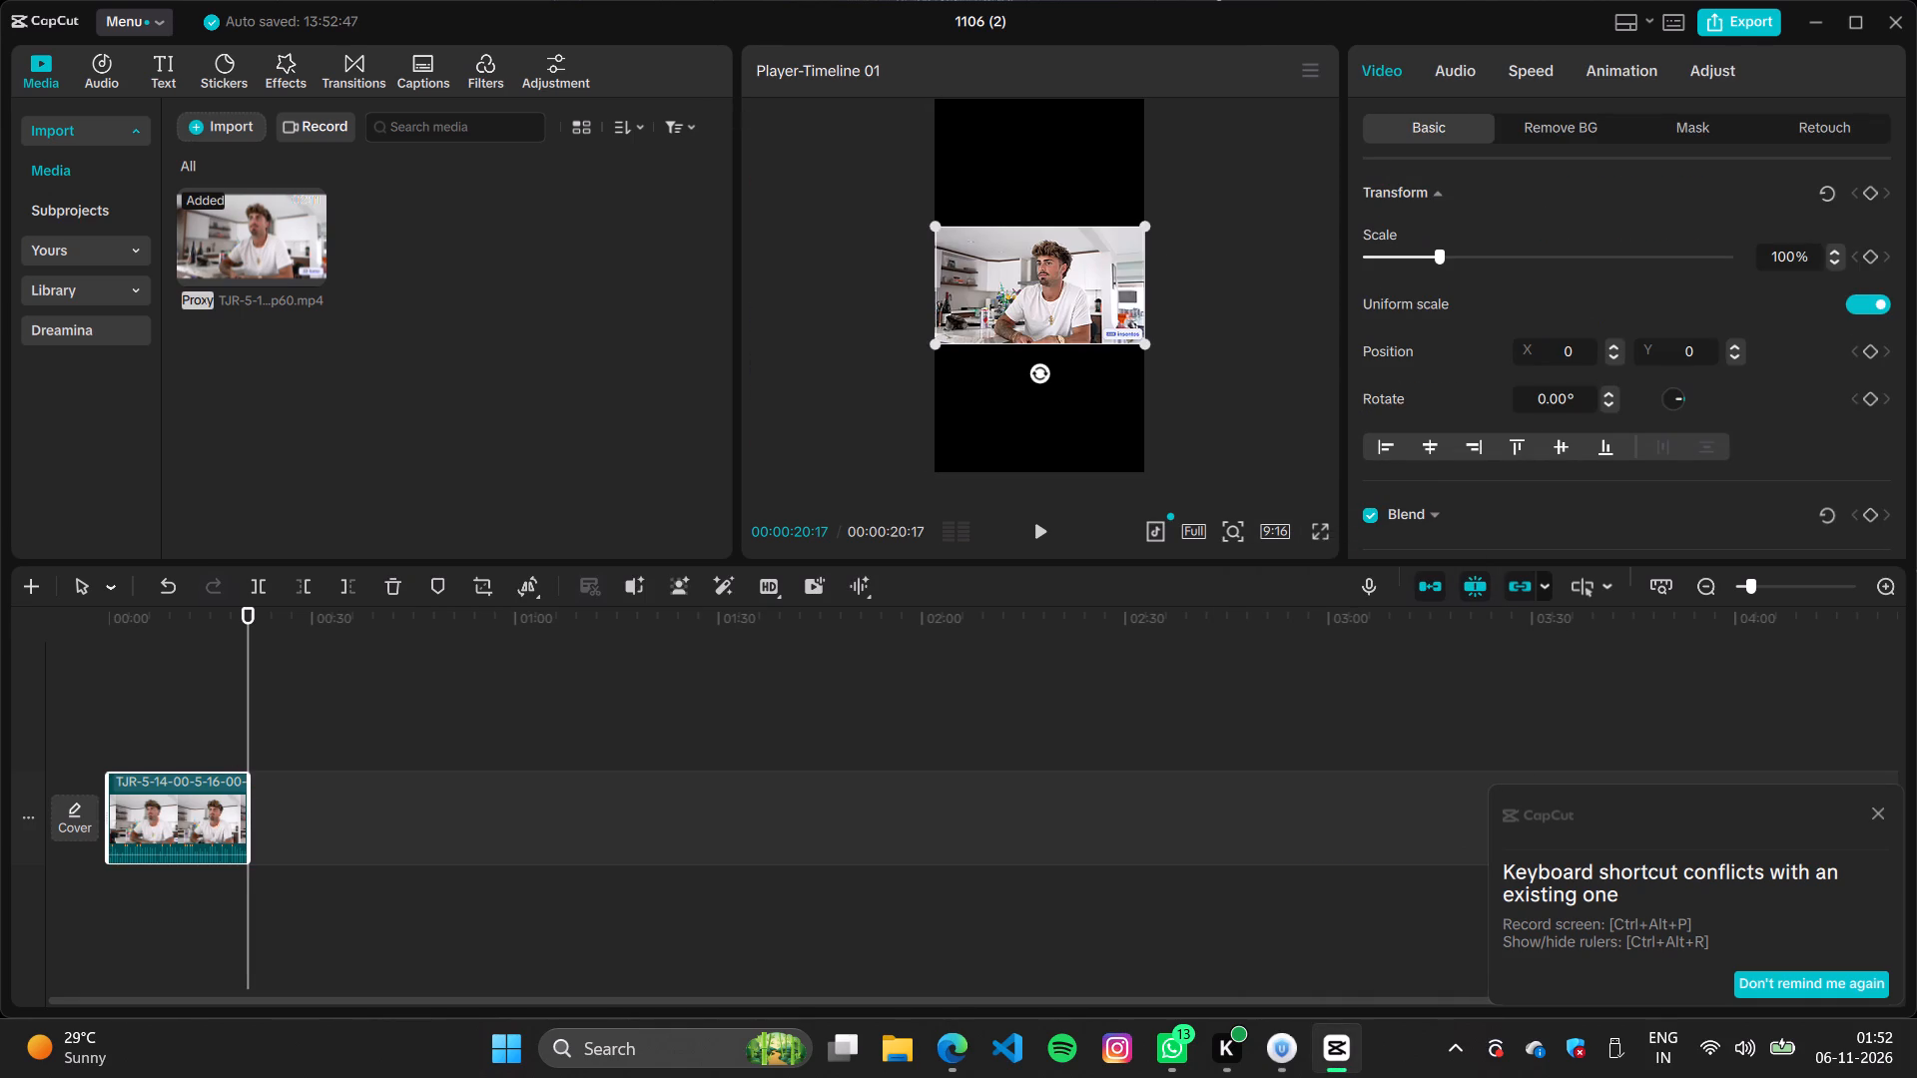
Scale the video clip up to about 186% within the vertical frame.
left_click_drag(928, 228, 829, 185)
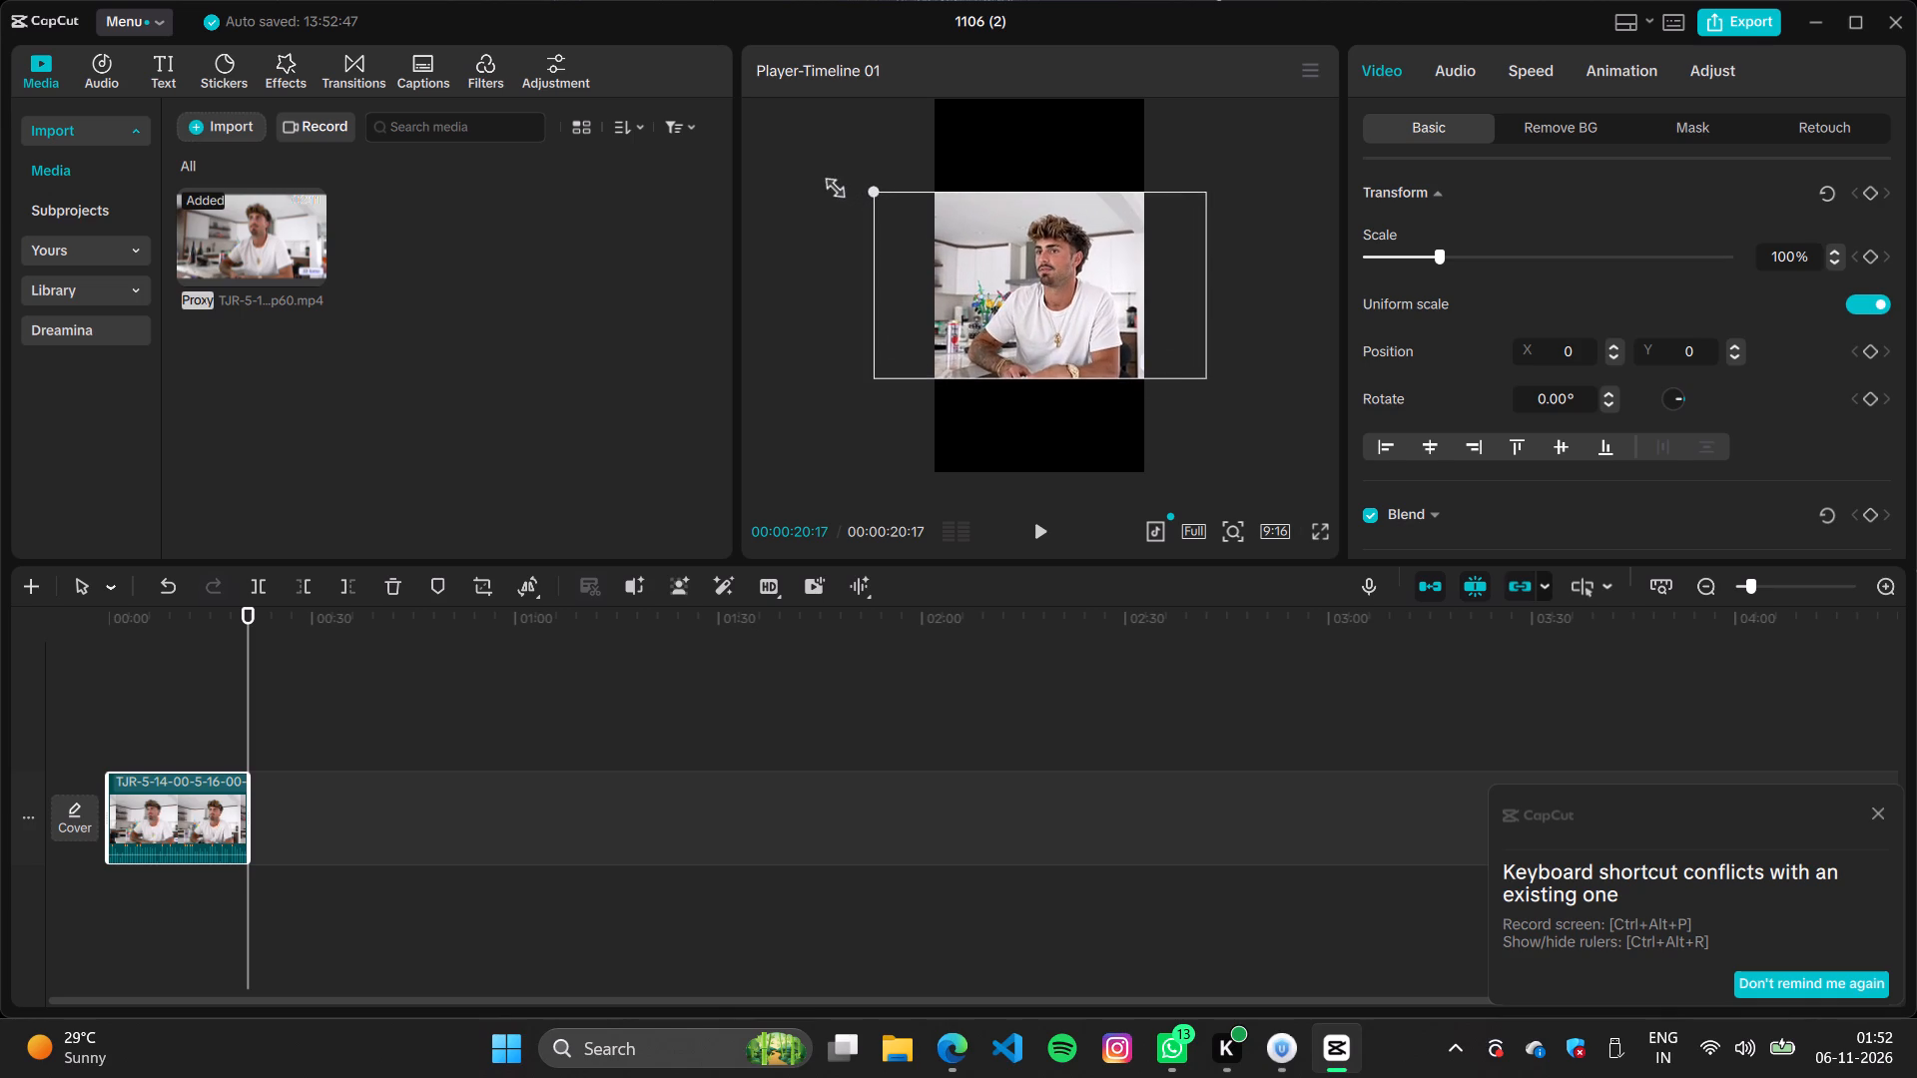
left_click_drag(829, 185, 776, 144)
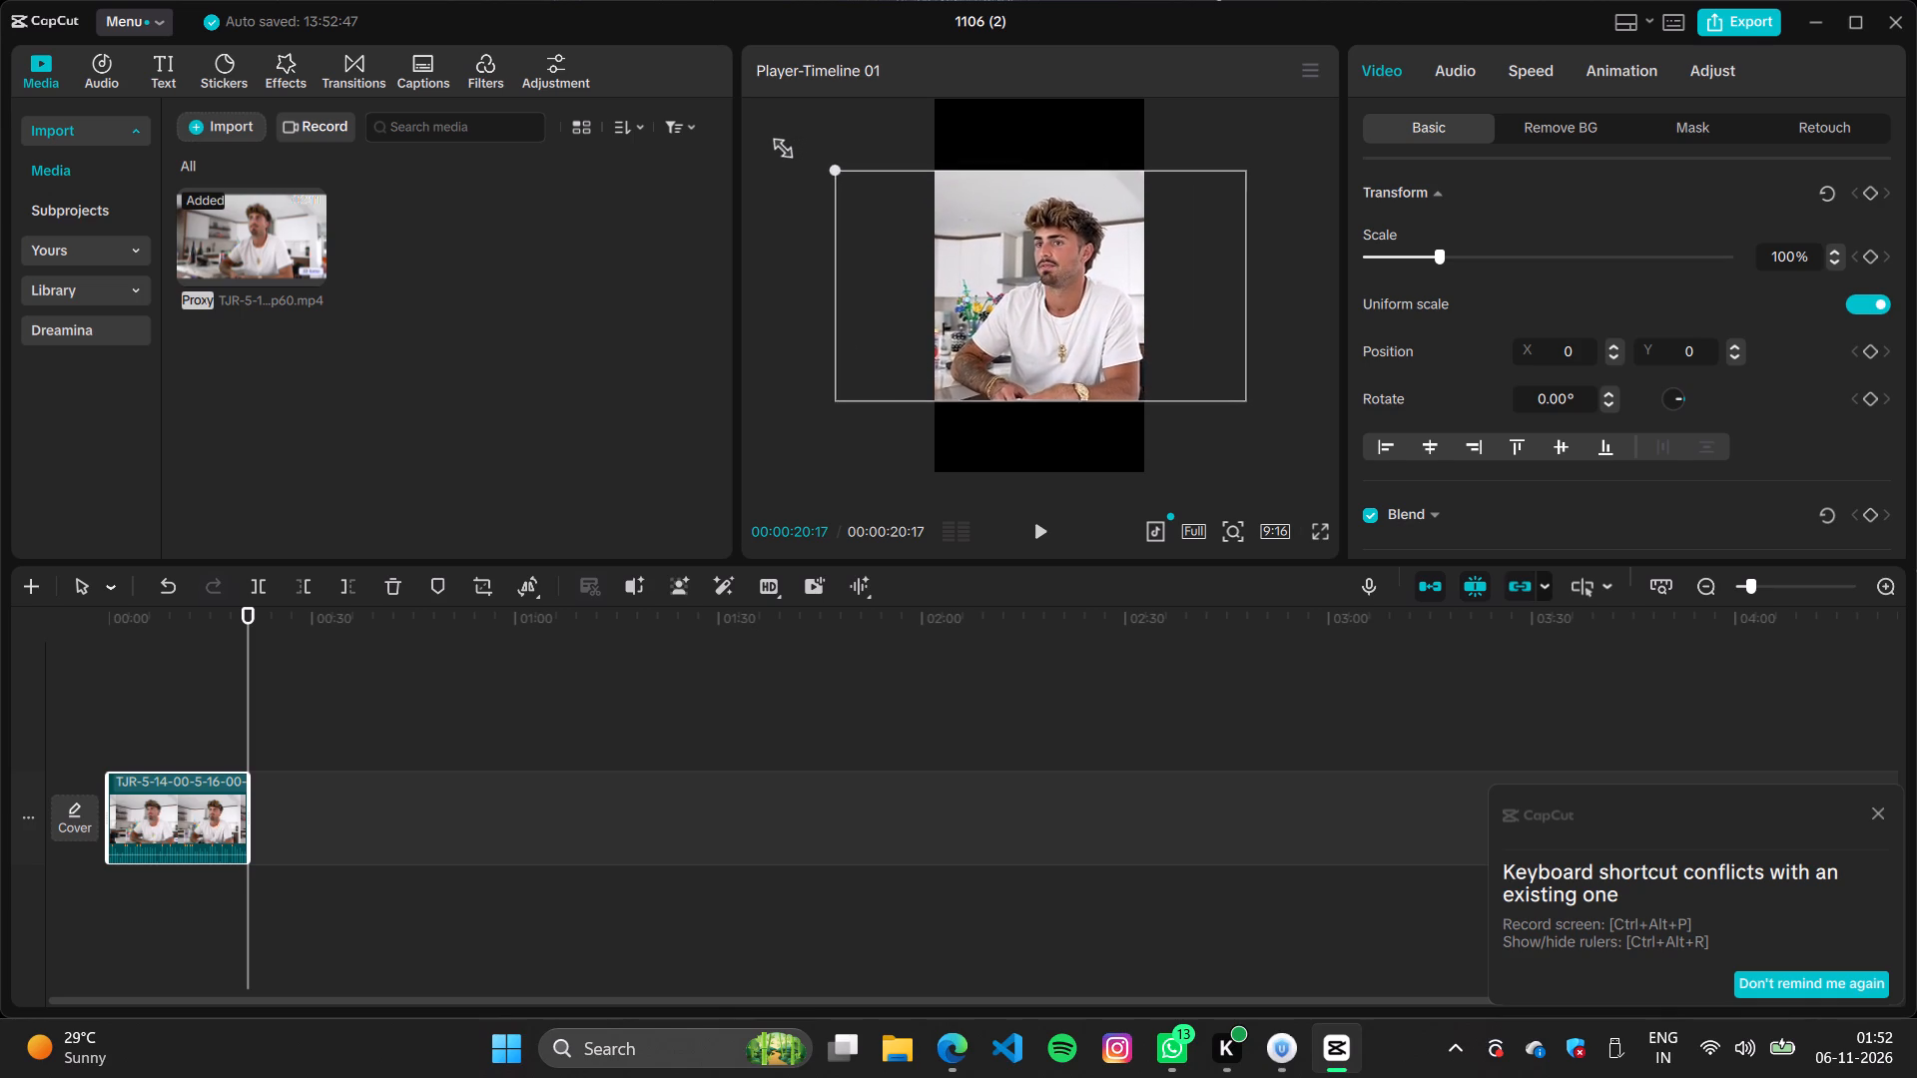
left_click_drag(776, 144, 771, 144)
left_click_drag(825, 165, 830, 166)
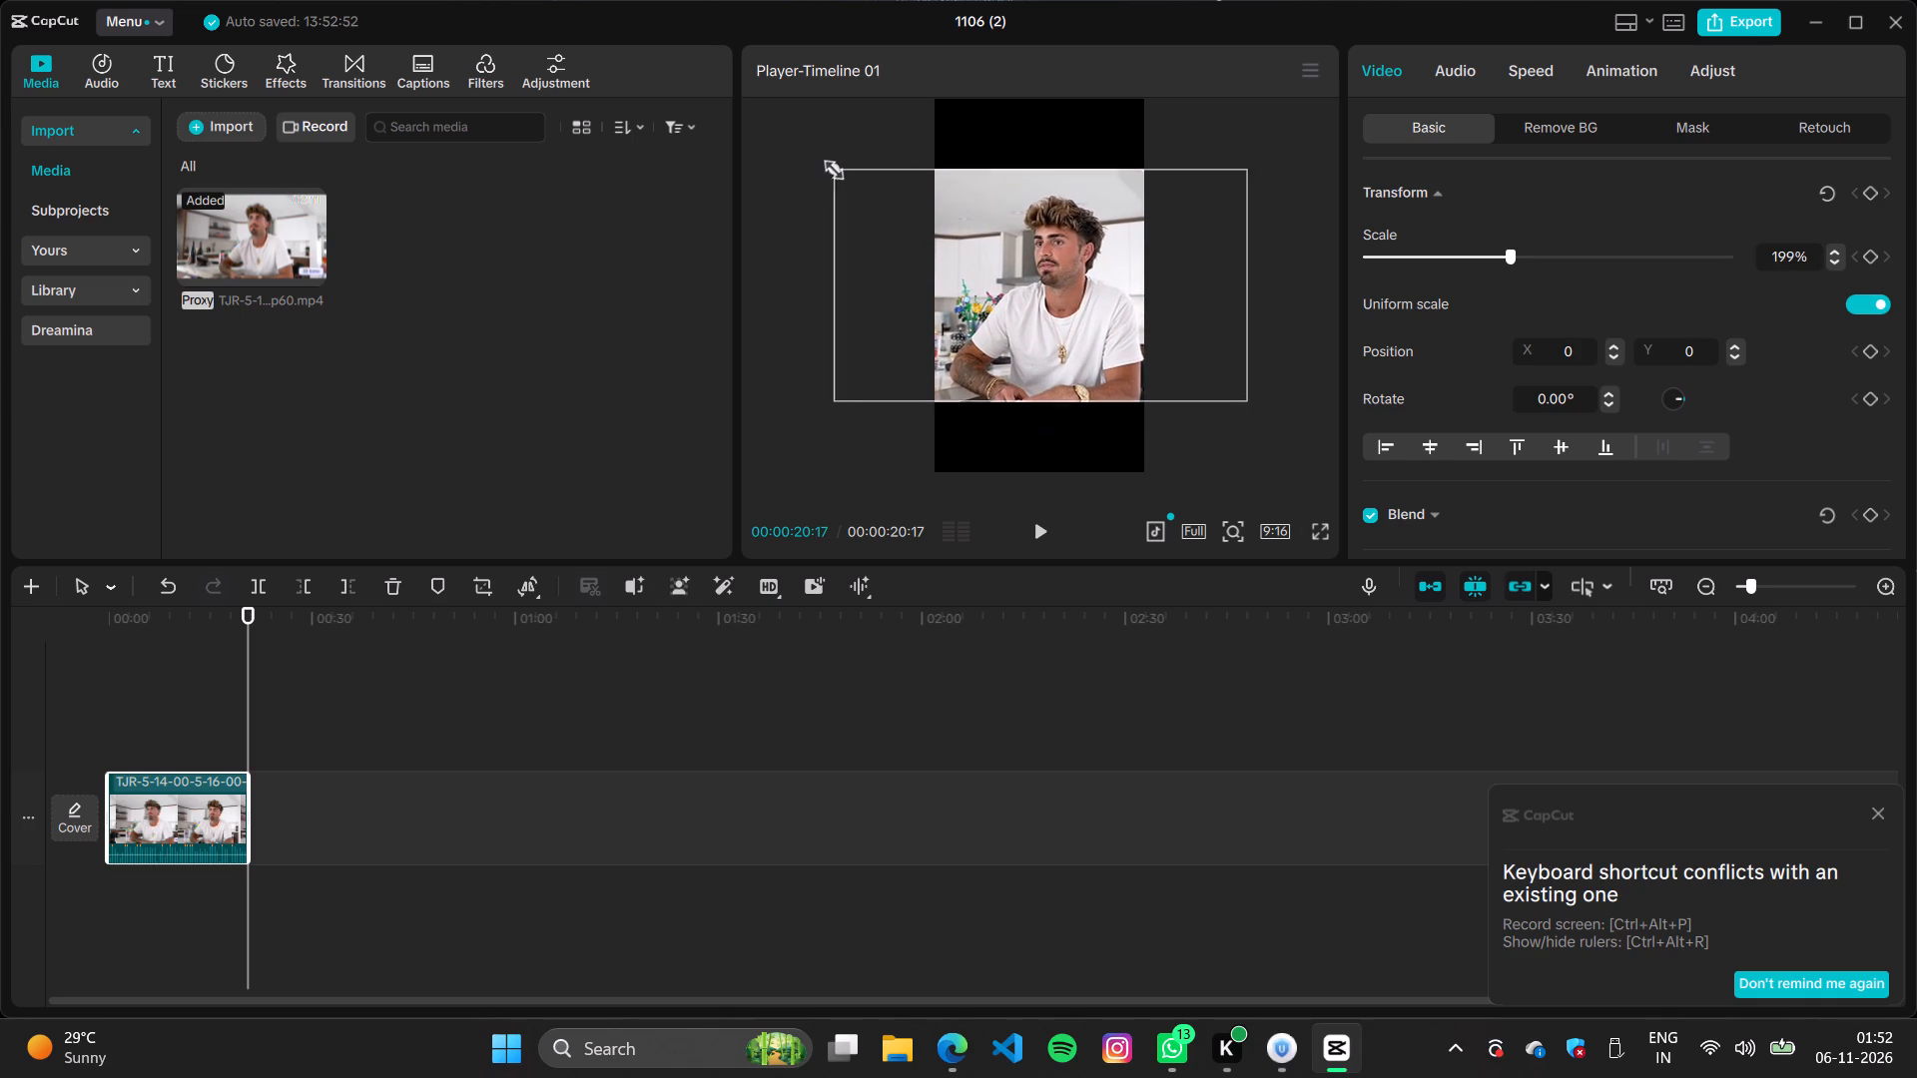
left_click_drag(830, 166, 847, 173)
Give the clip a Blur canvas background, compare the blur strengths and apply the second-lightest one.
scroll(1519, 436, "down", 2)
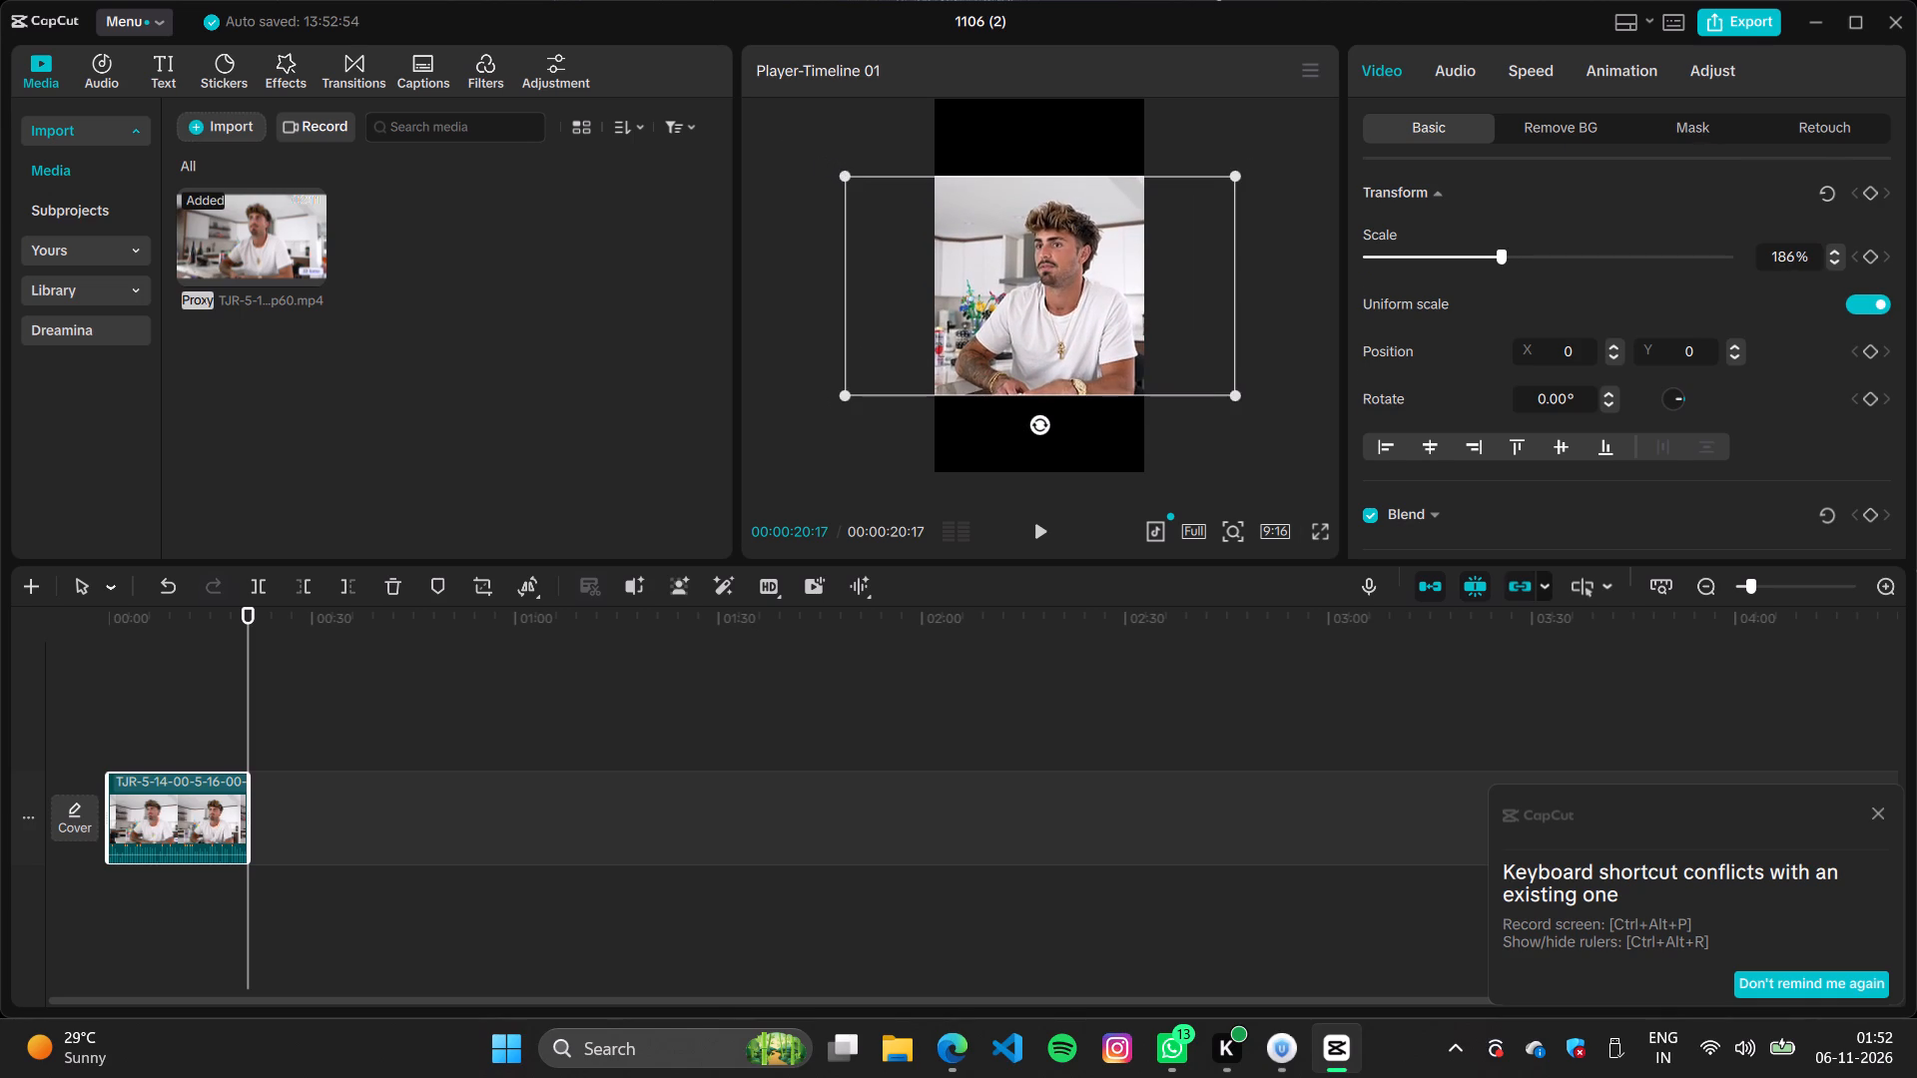
scroll(1518, 436, "down", 20)
left_click(1444, 511)
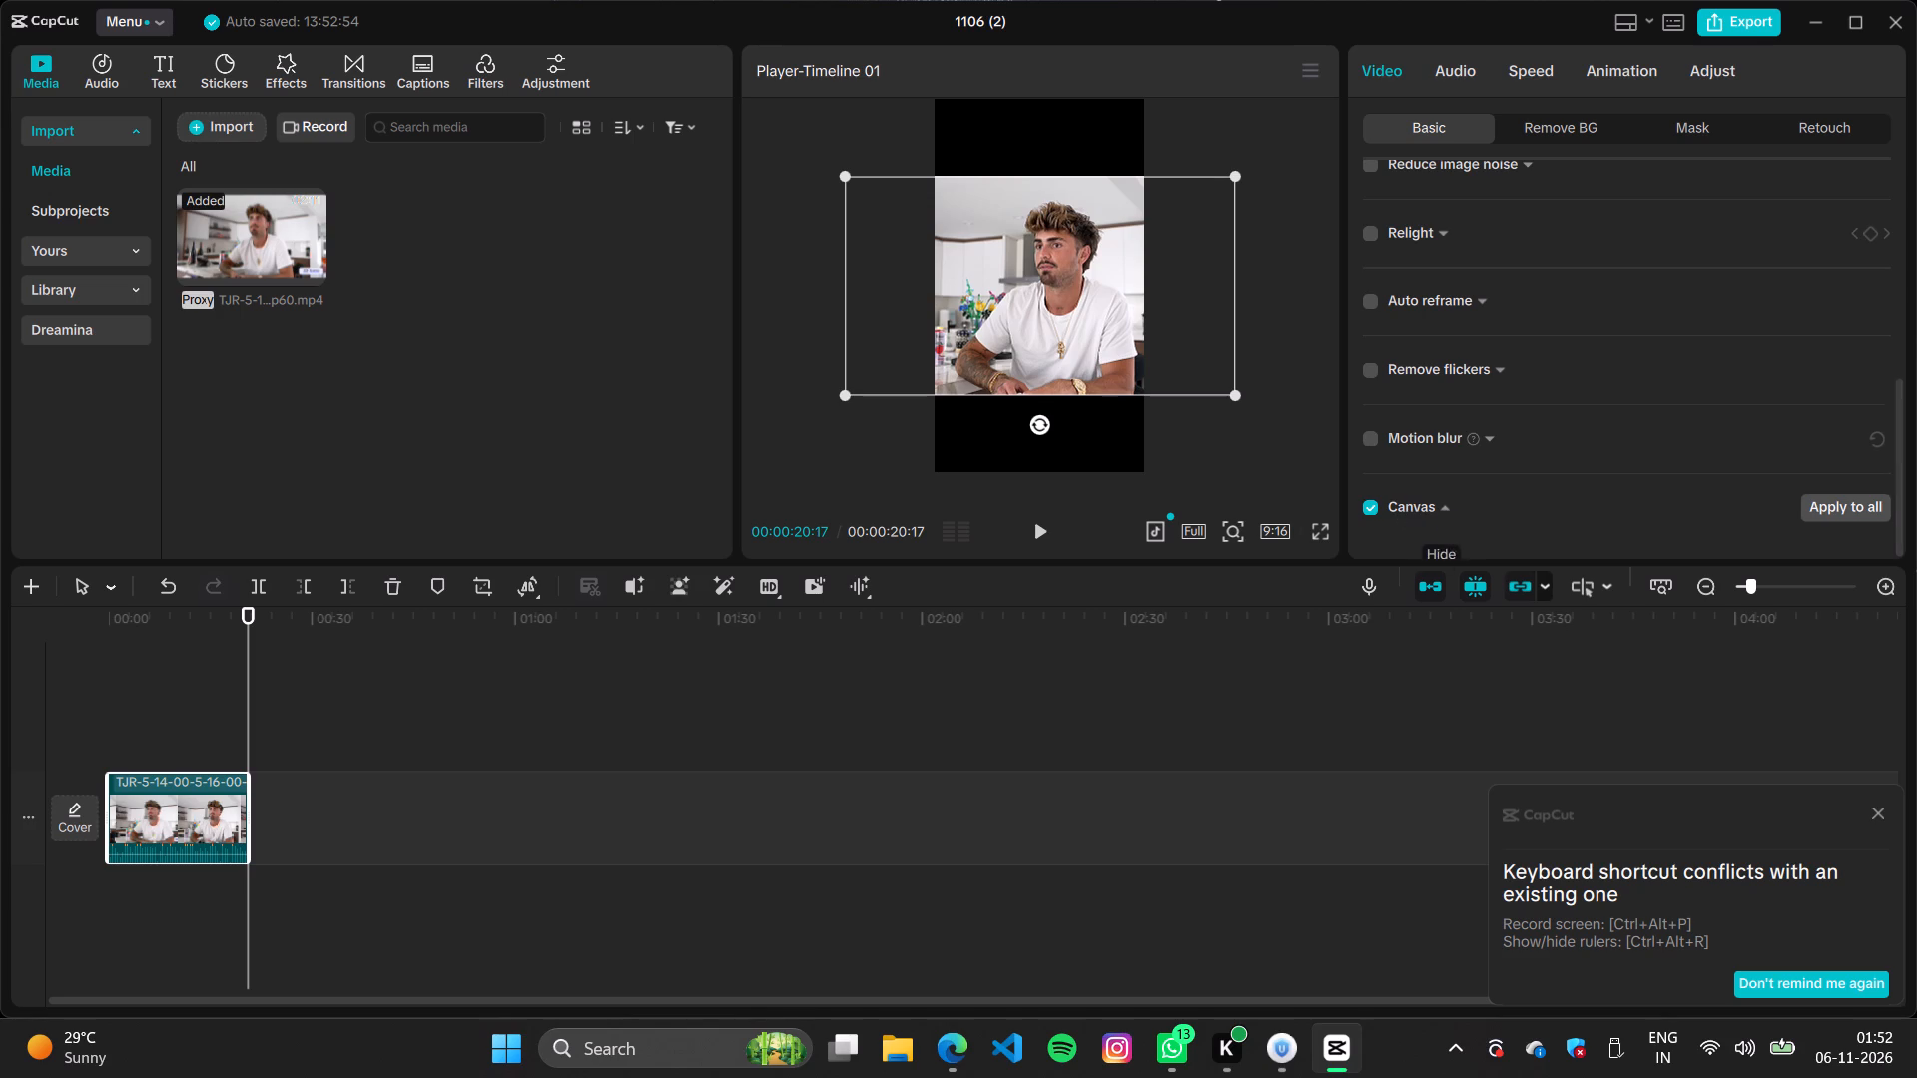
scroll(1533, 466, "down", 10)
left_click(1509, 499)
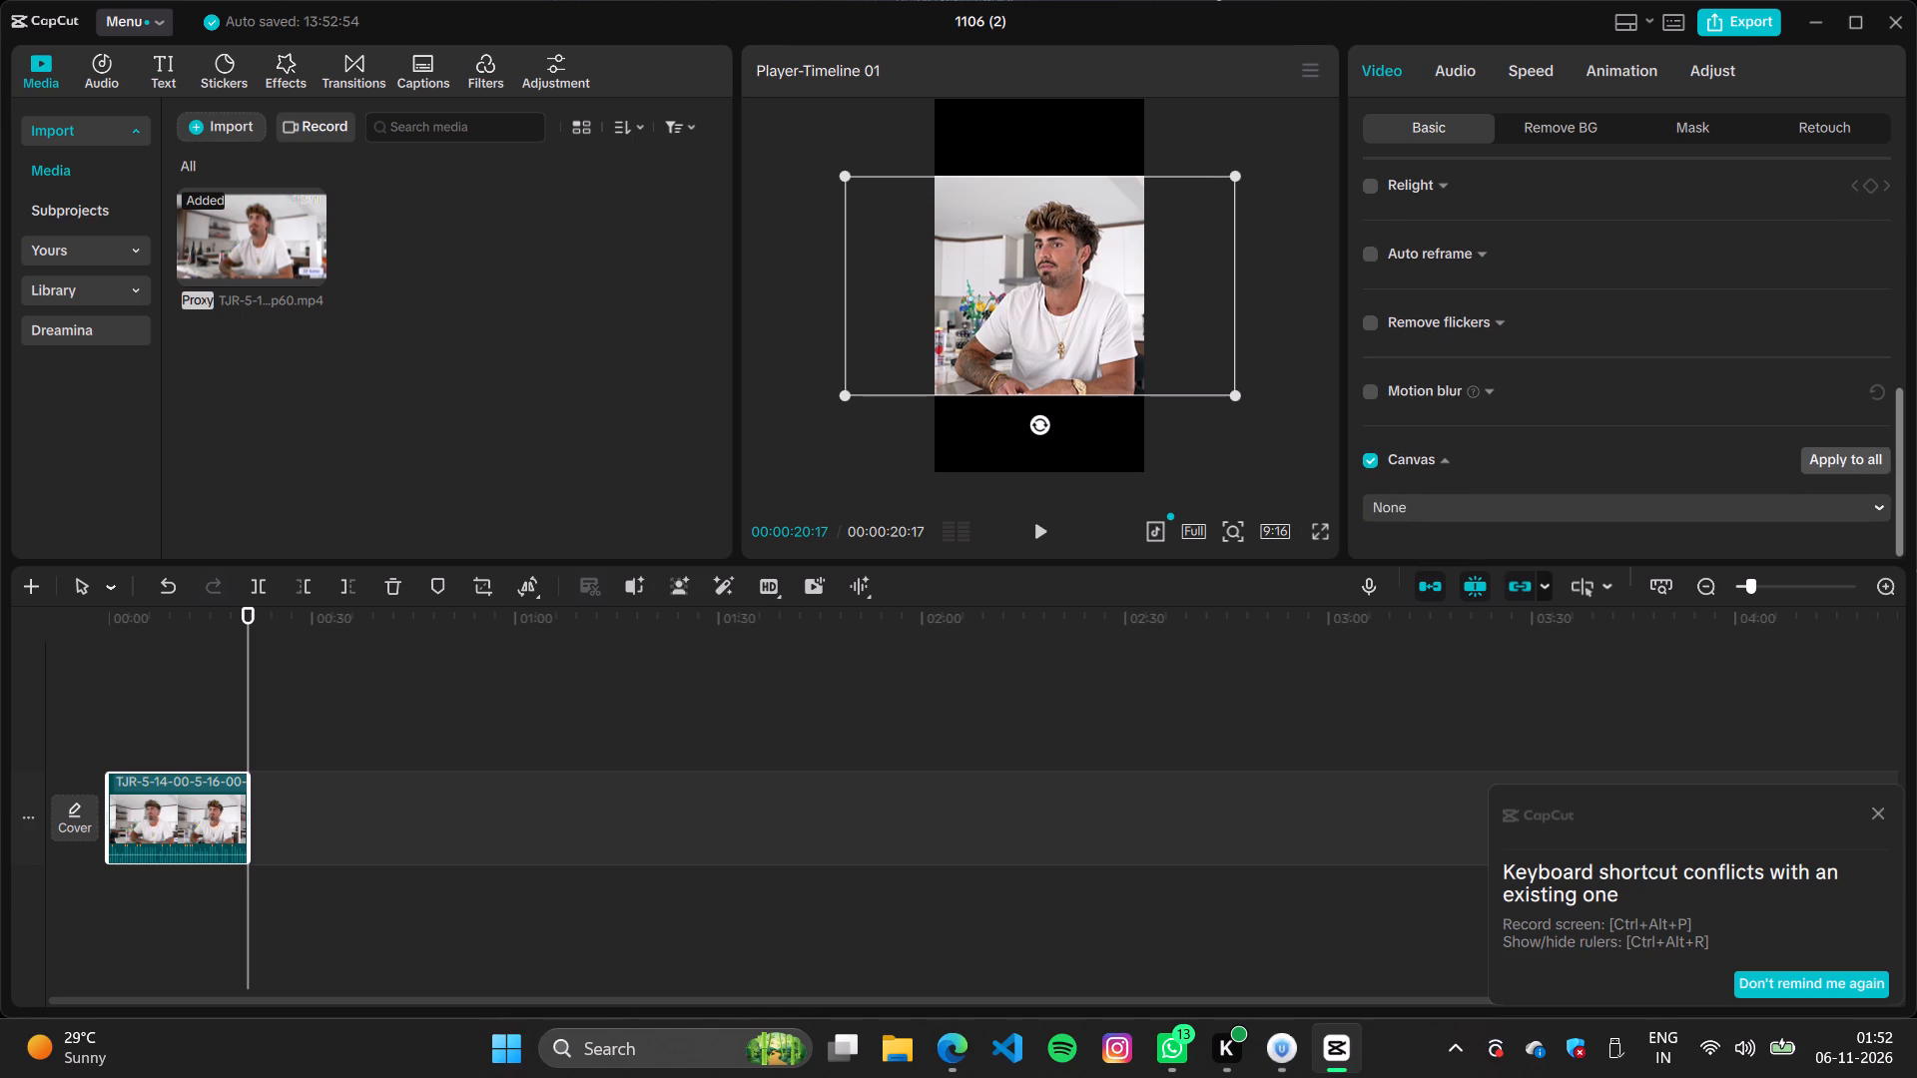
left_click(1457, 580)
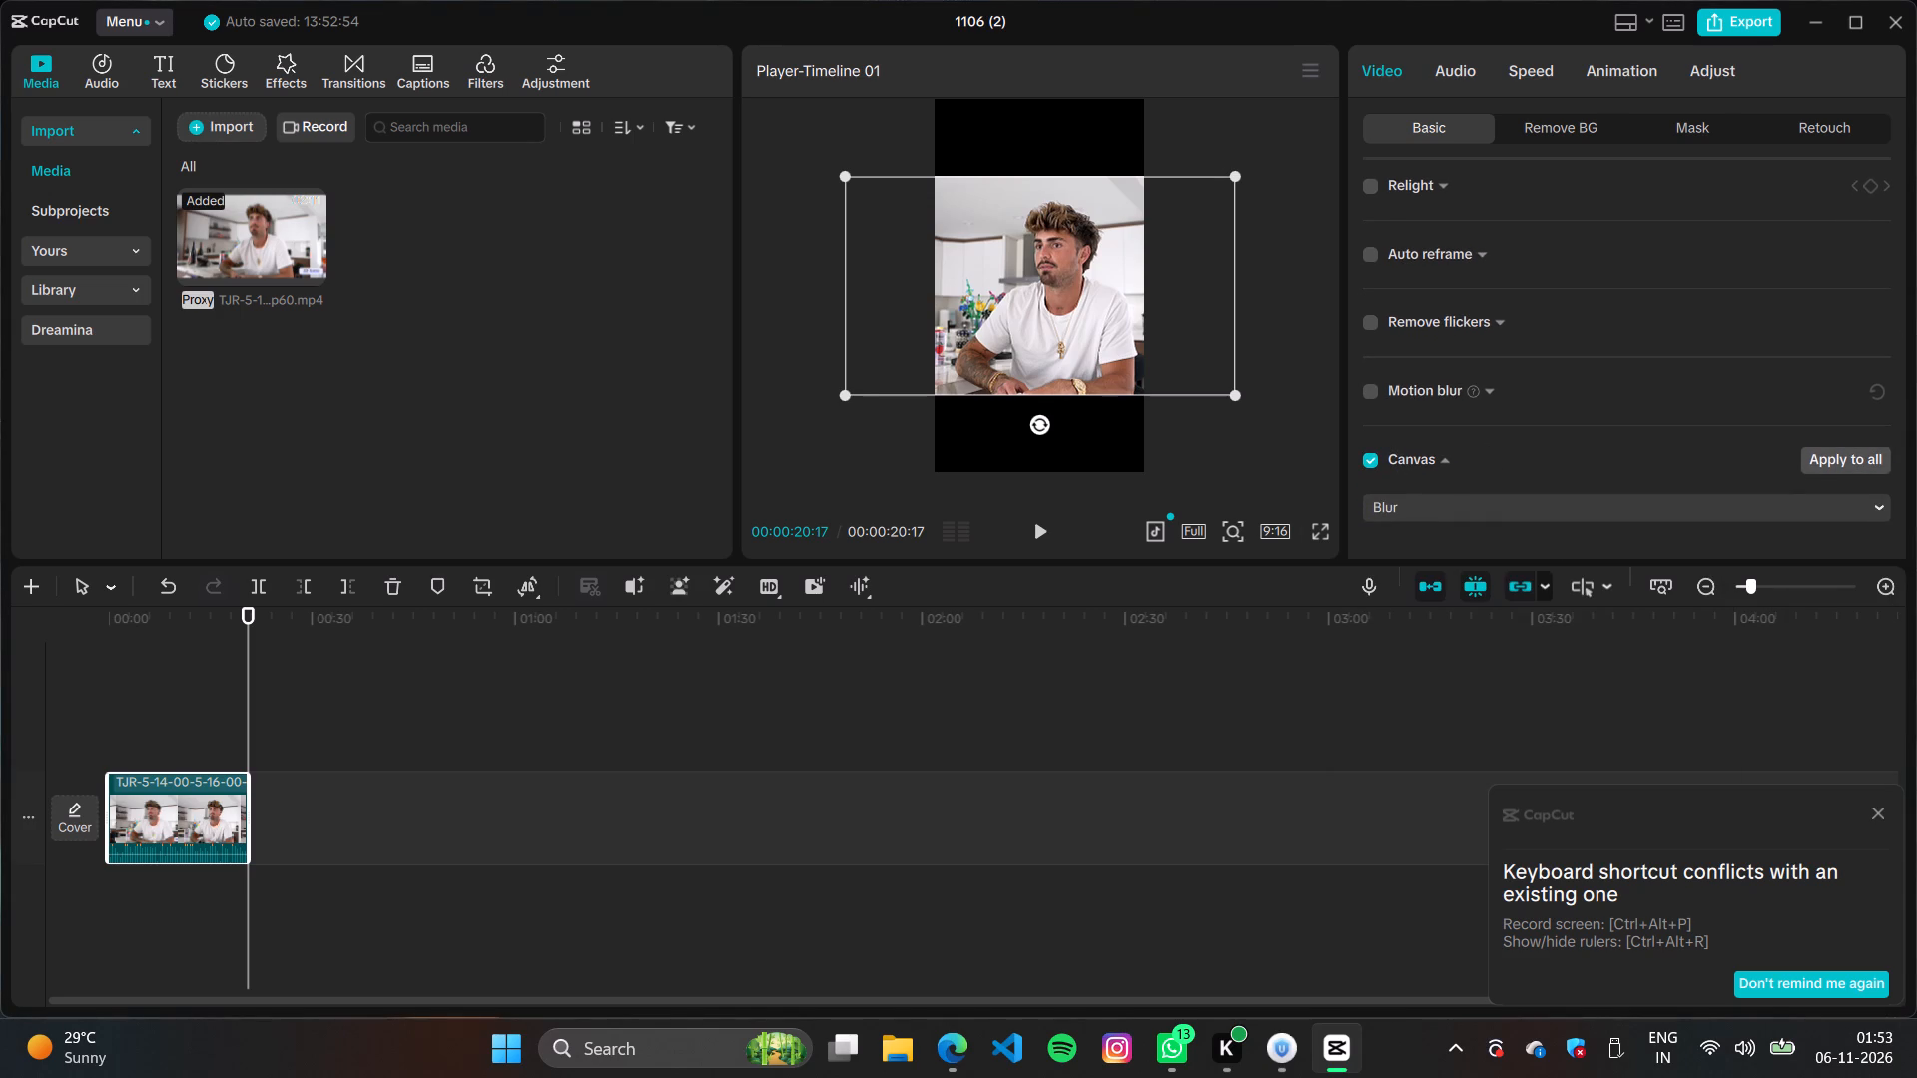
scroll(1528, 423, "down", 6)
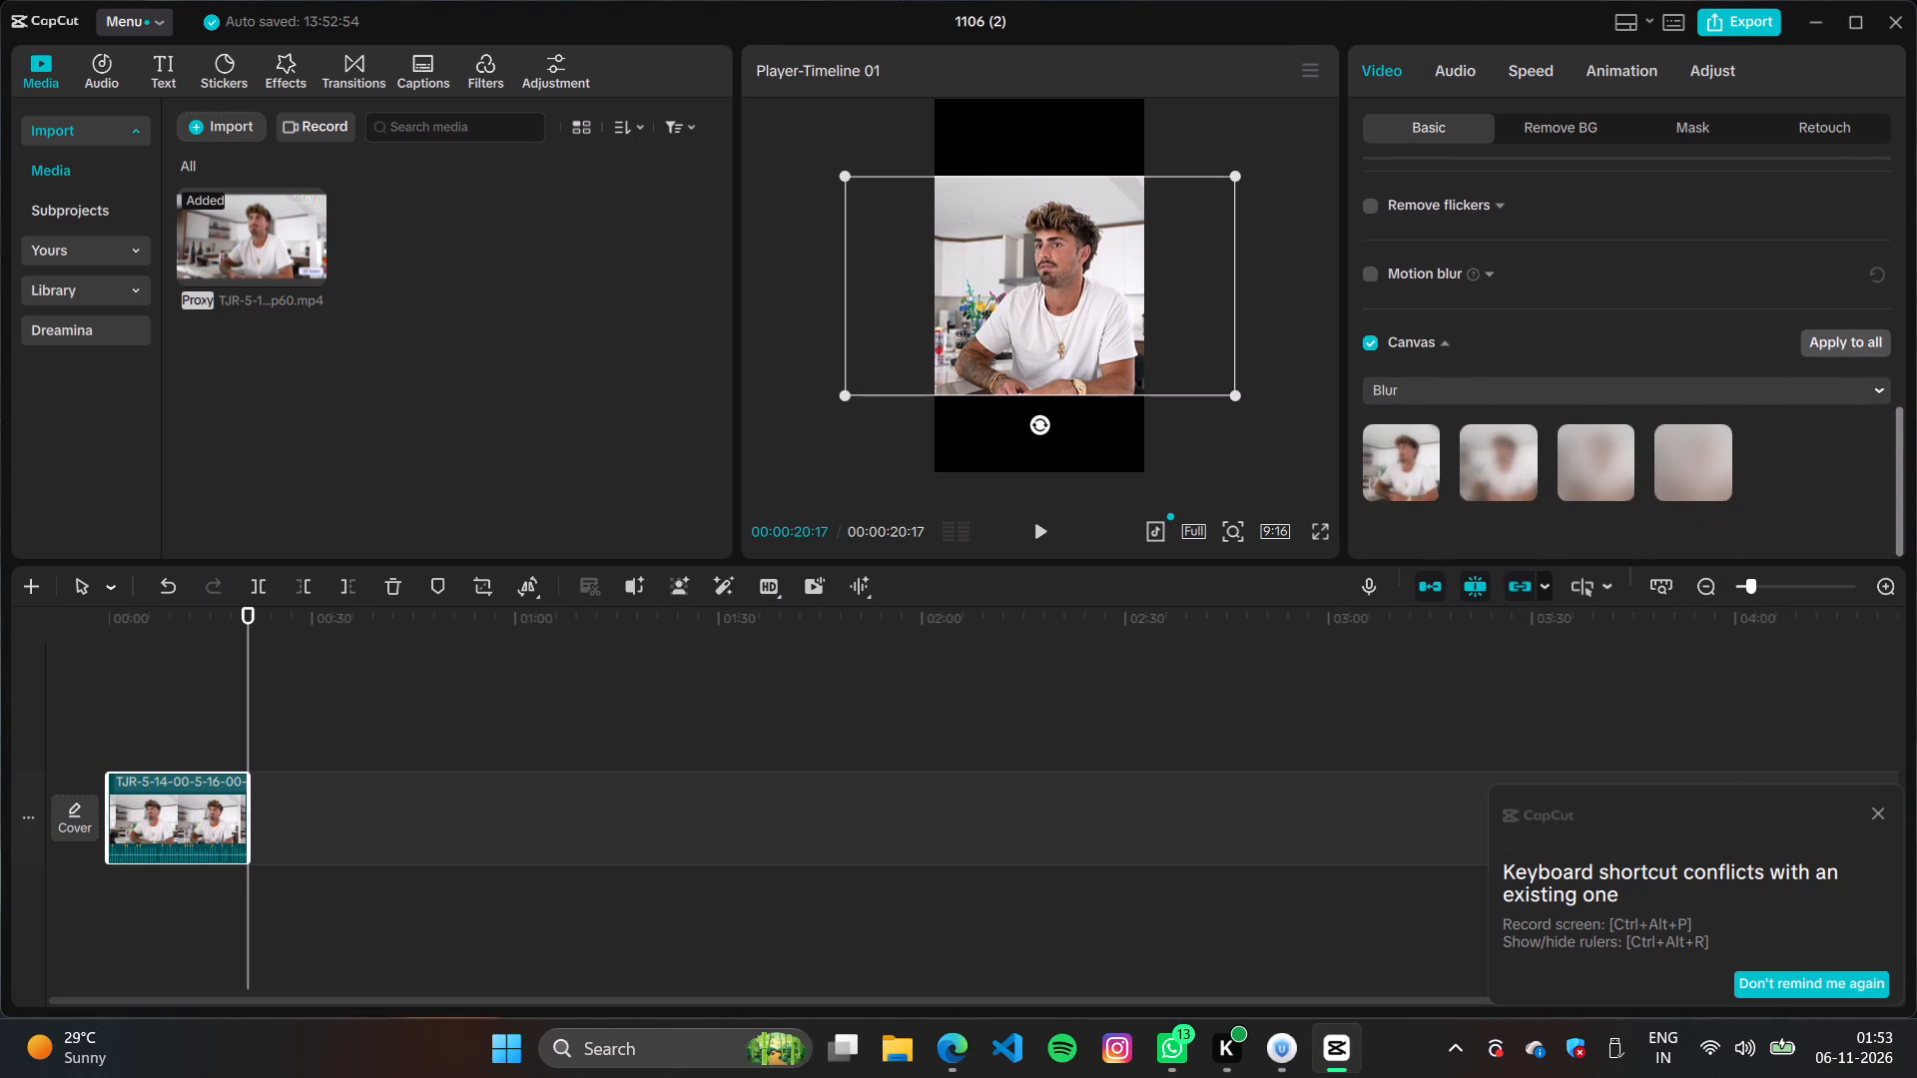
left_click(1519, 471)
left_click(1585, 470)
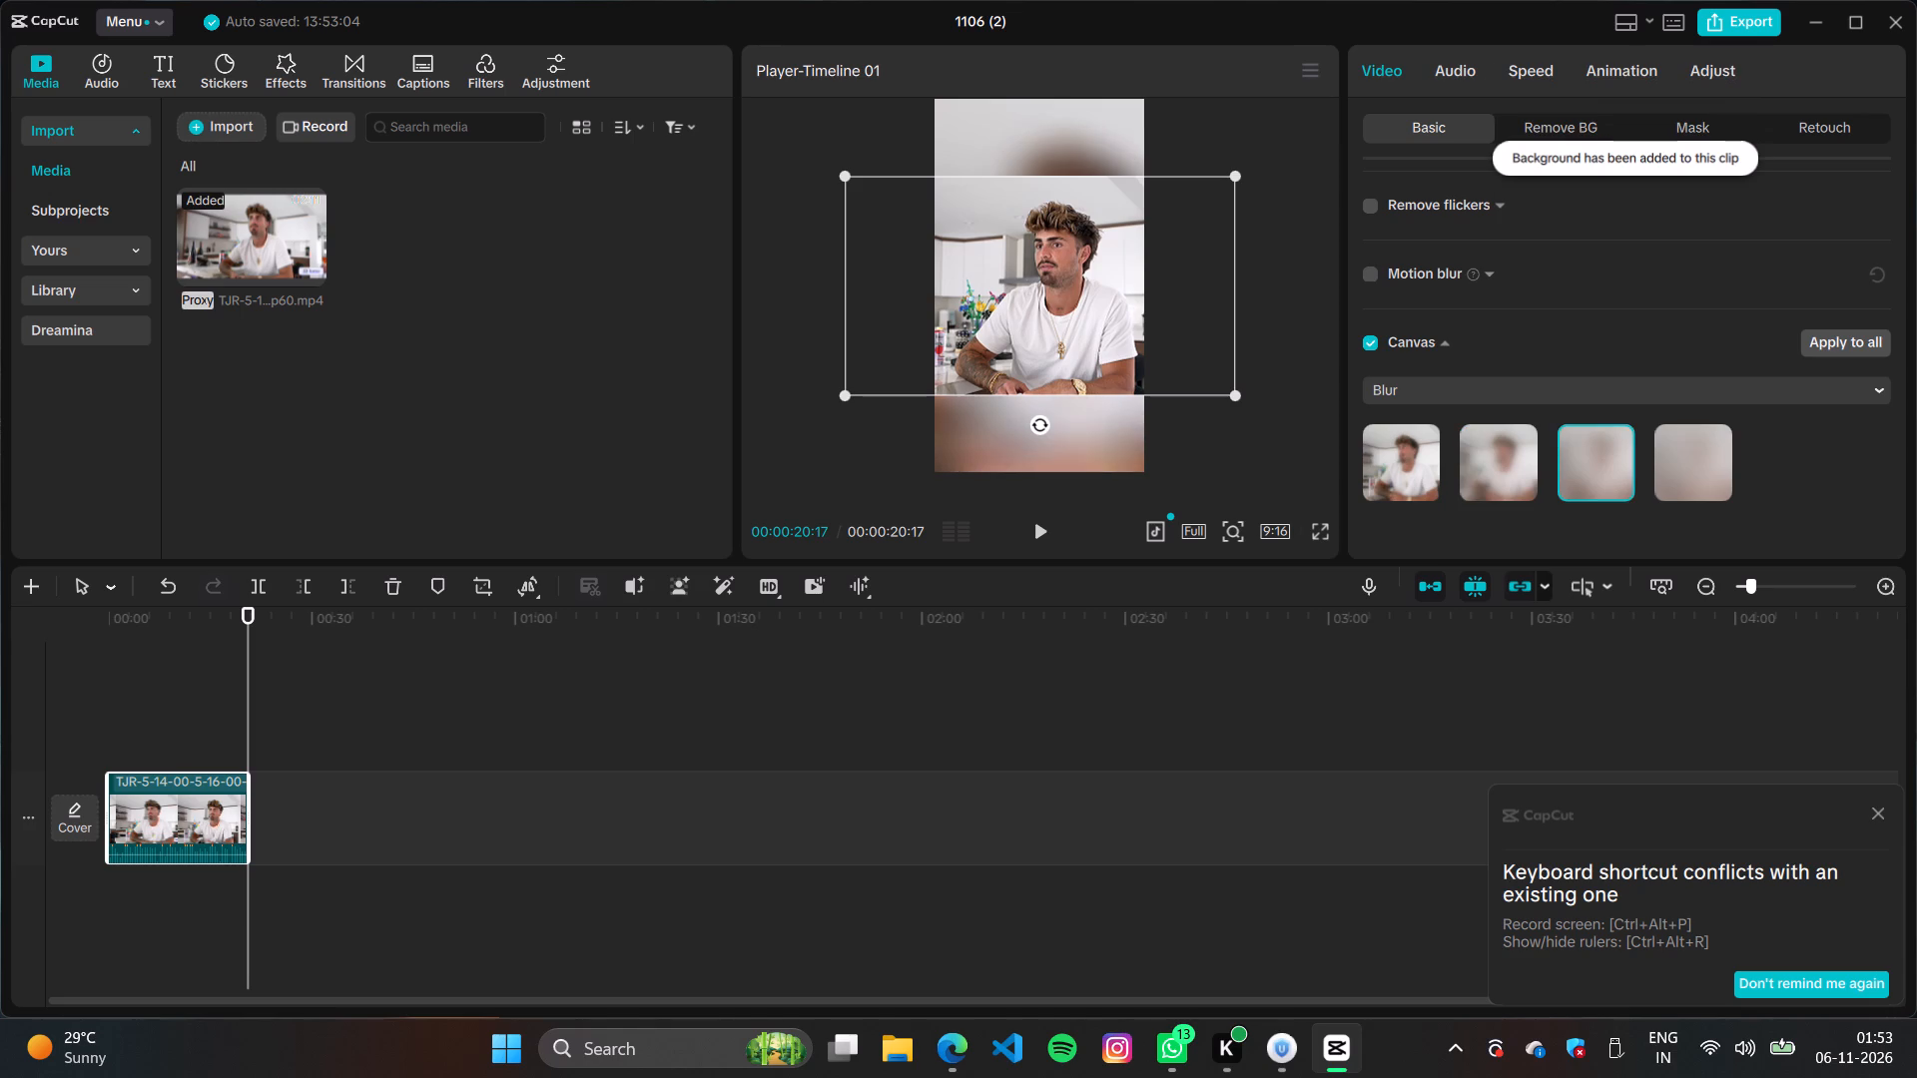
left_click(1691, 476)
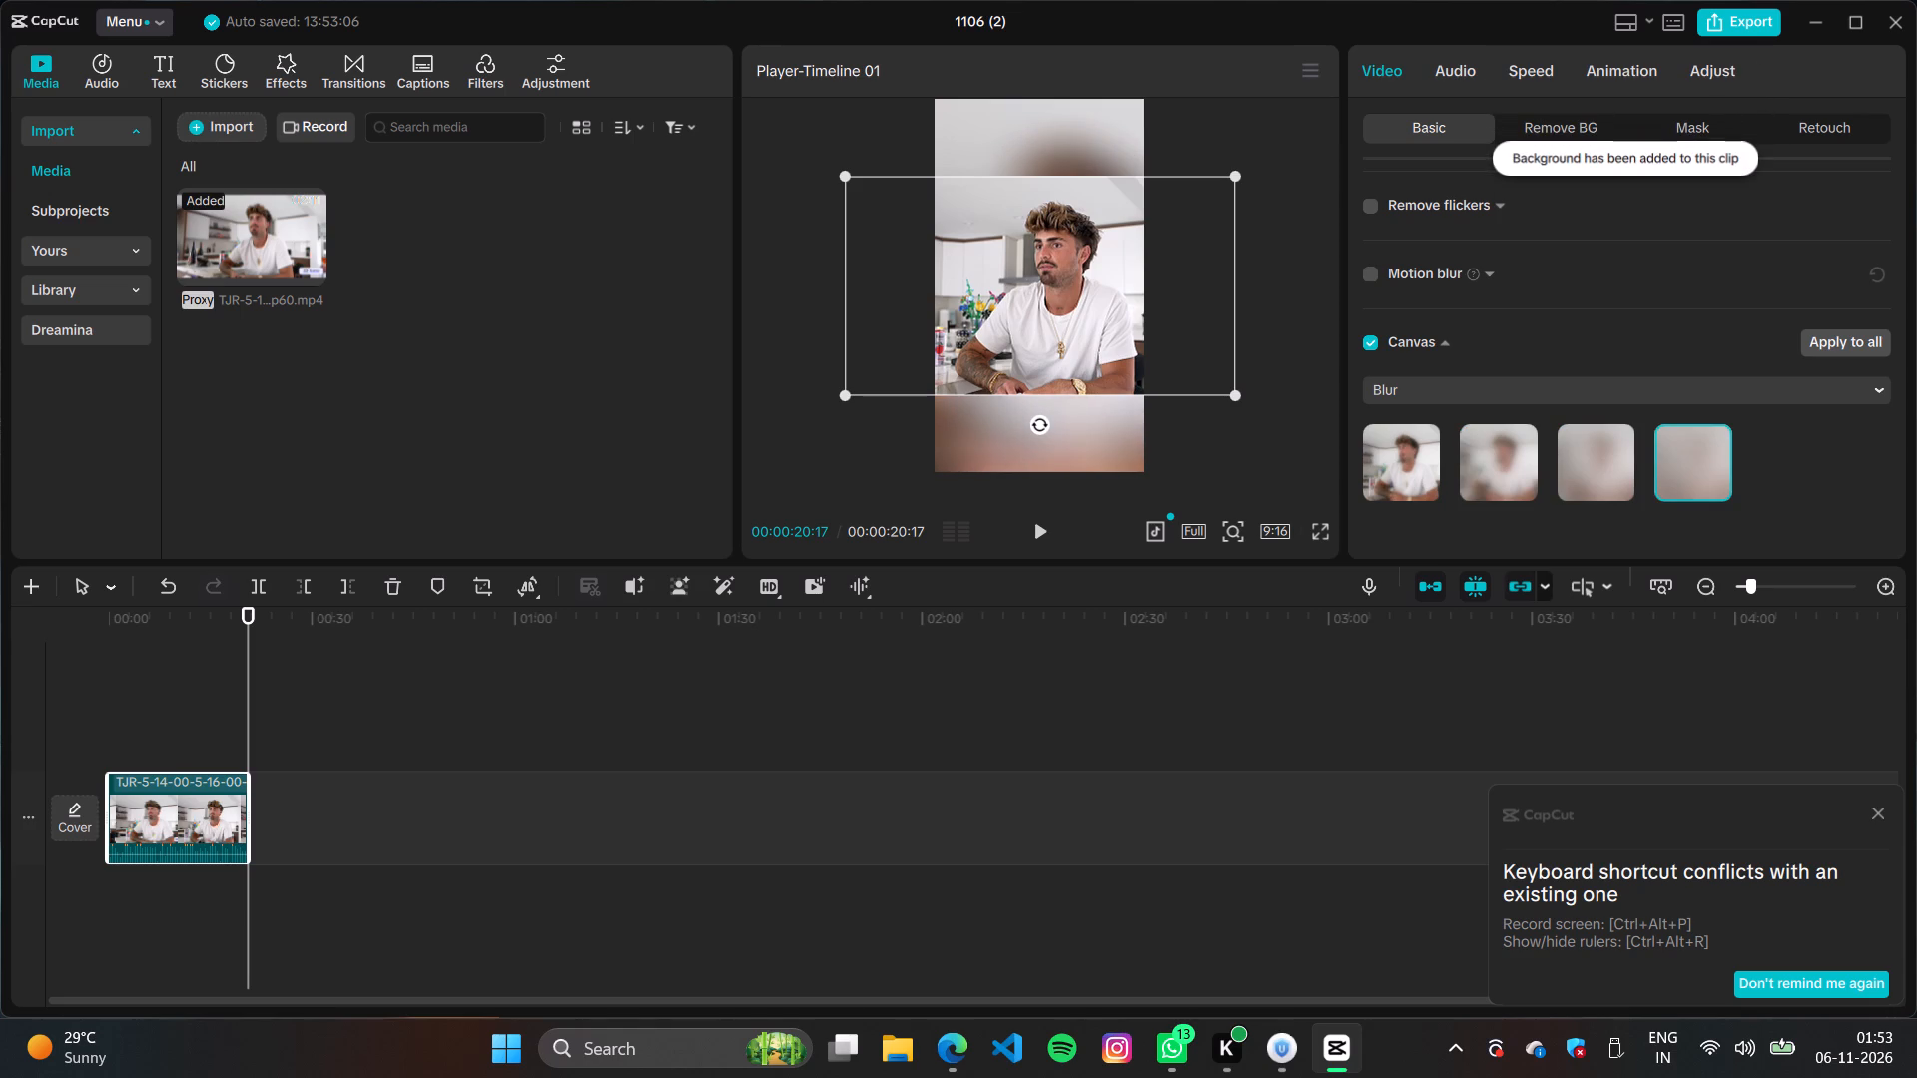
left_click(1518, 469)
left_click(1406, 462)
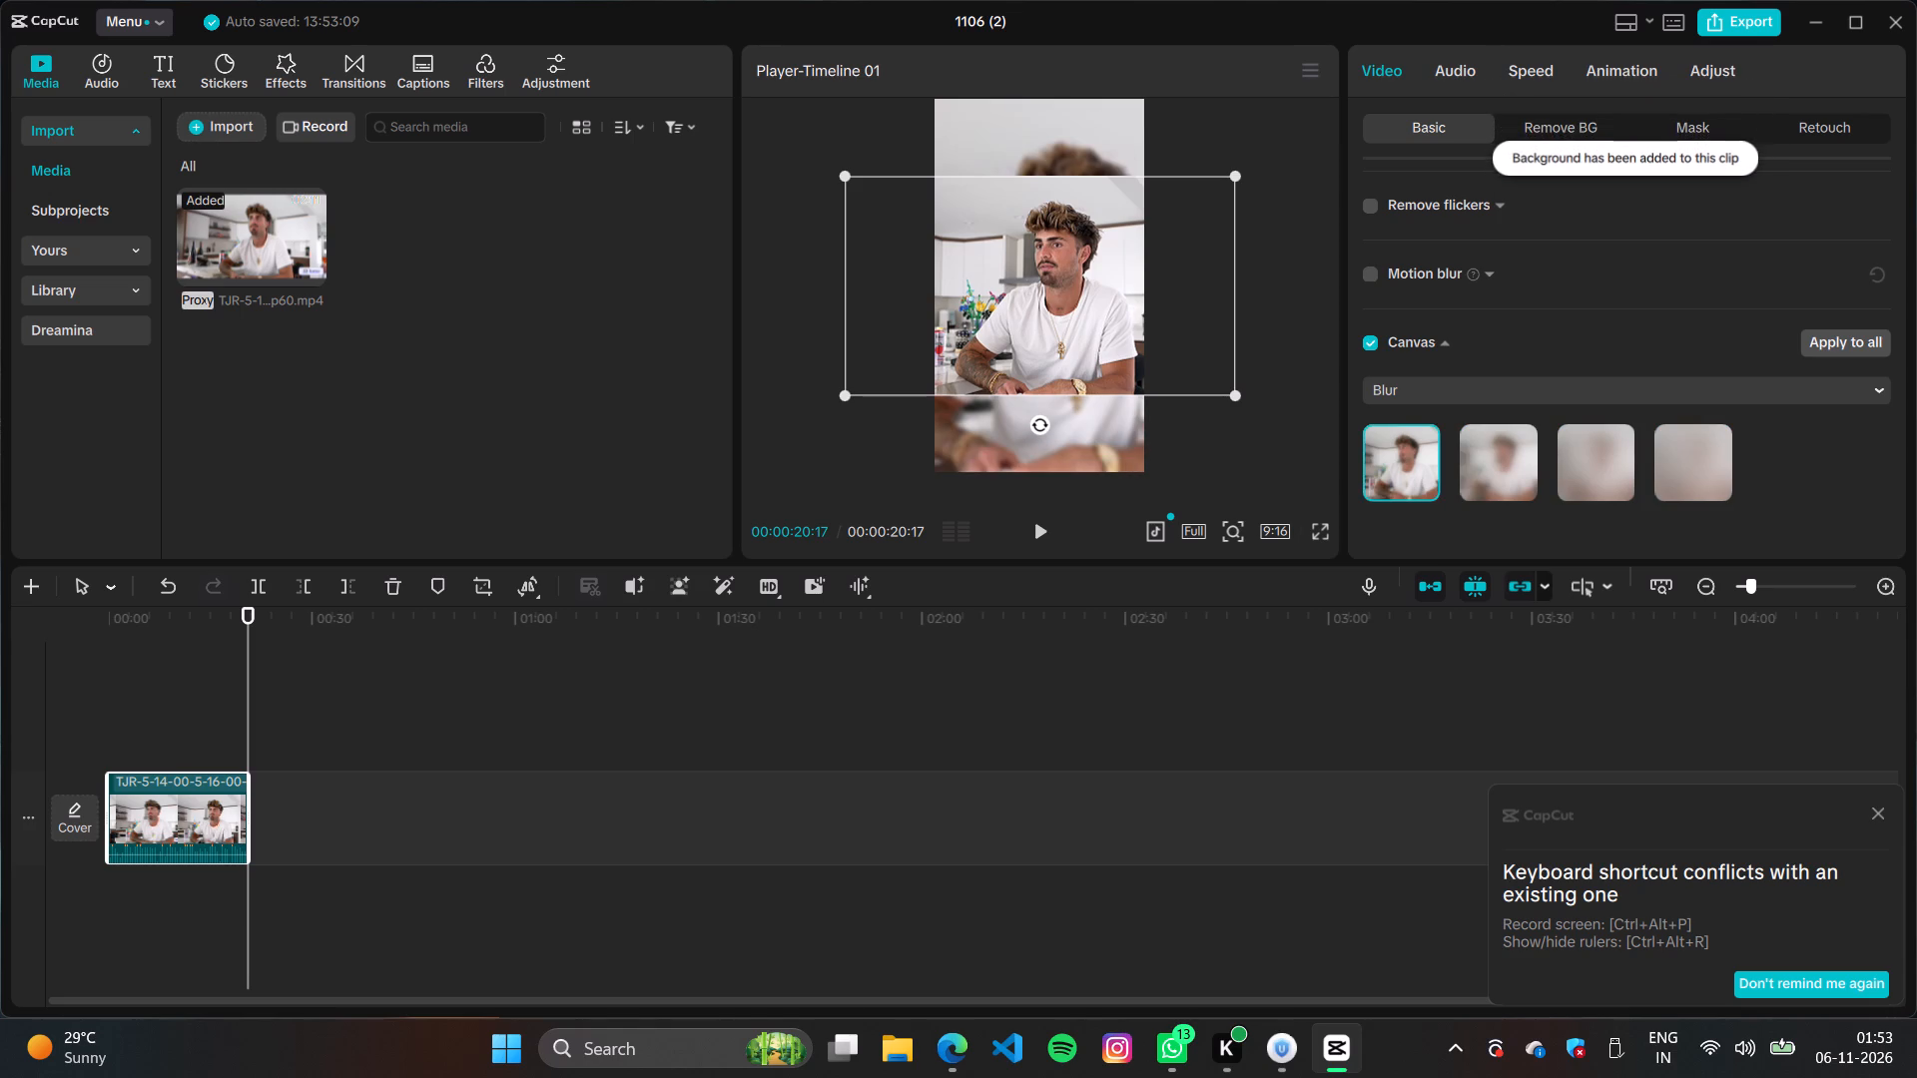
left_click(1497, 466)
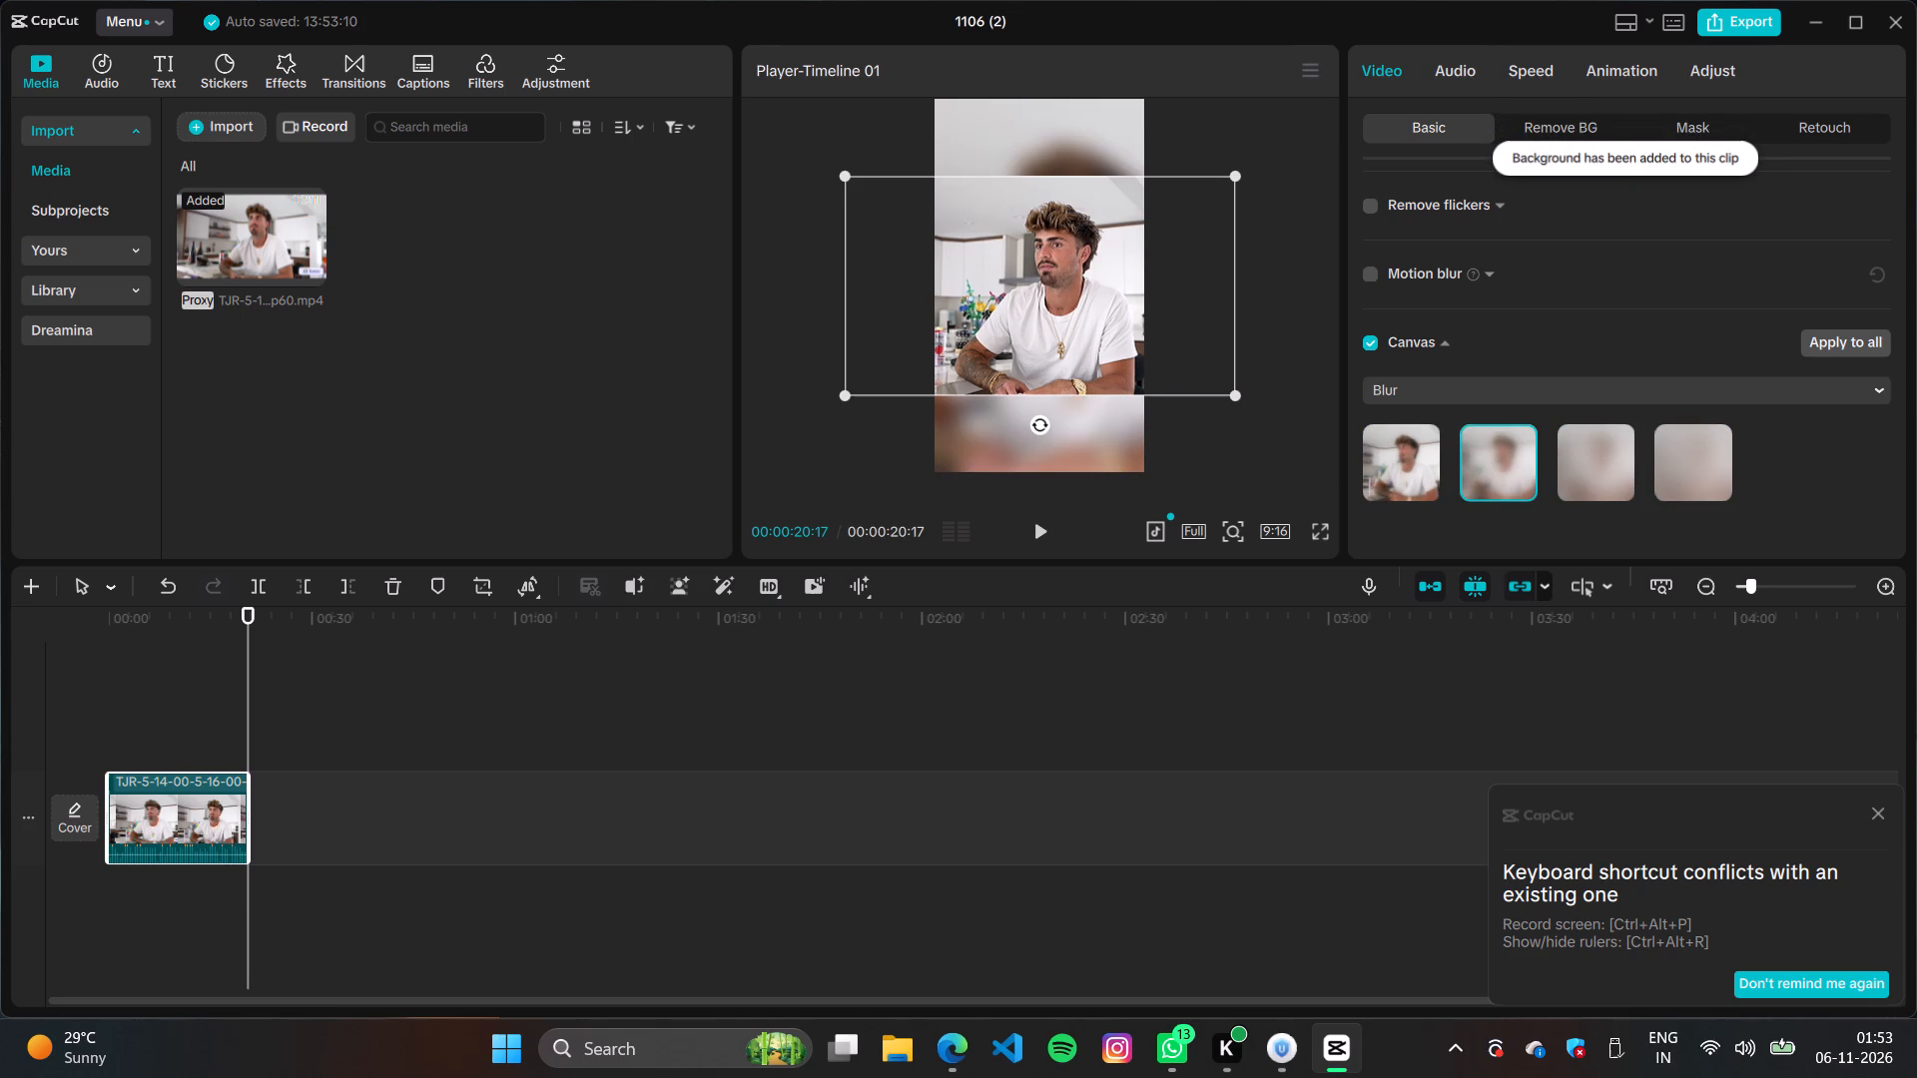
Enlarge the clip slightly more over the blurred background and check the composition in full screen.
left_click_drag(837, 177, 831, 163)
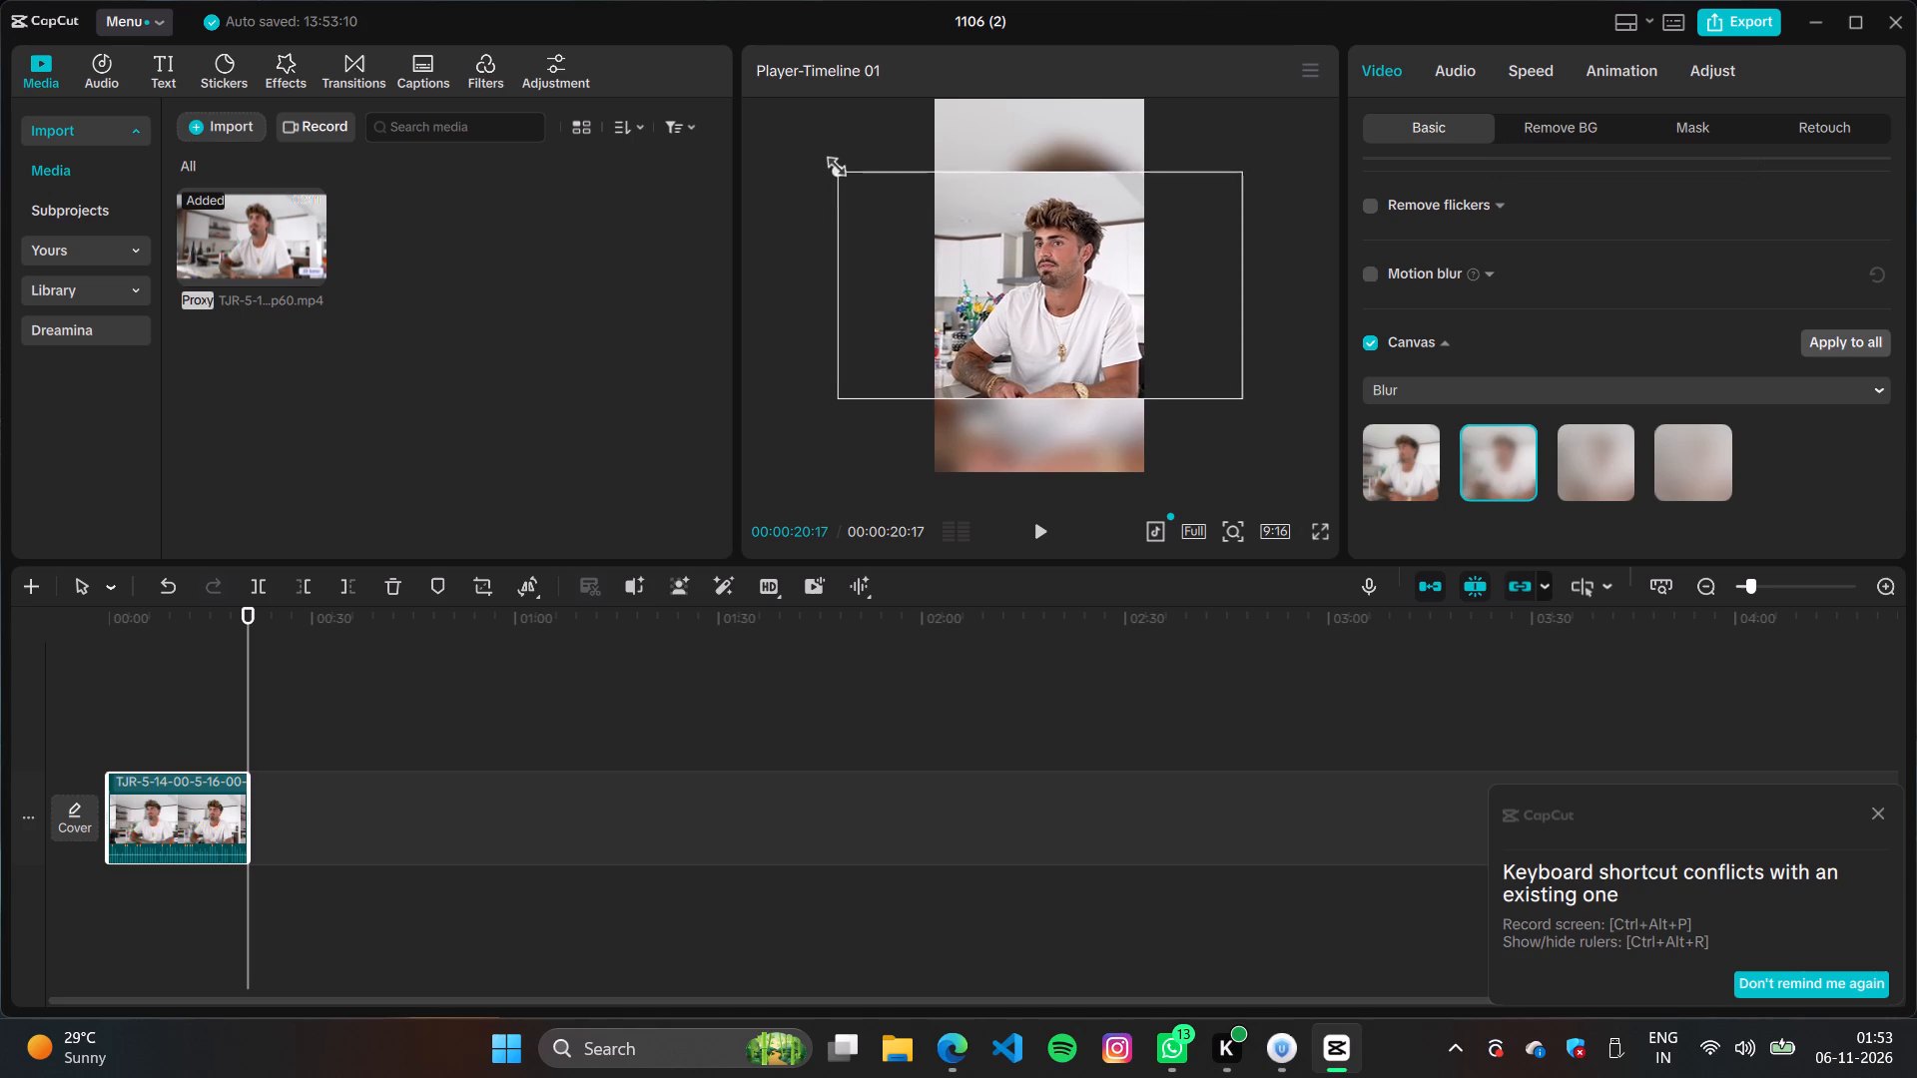
left_click_drag(831, 163, 833, 164)
left_click(1286, 467)
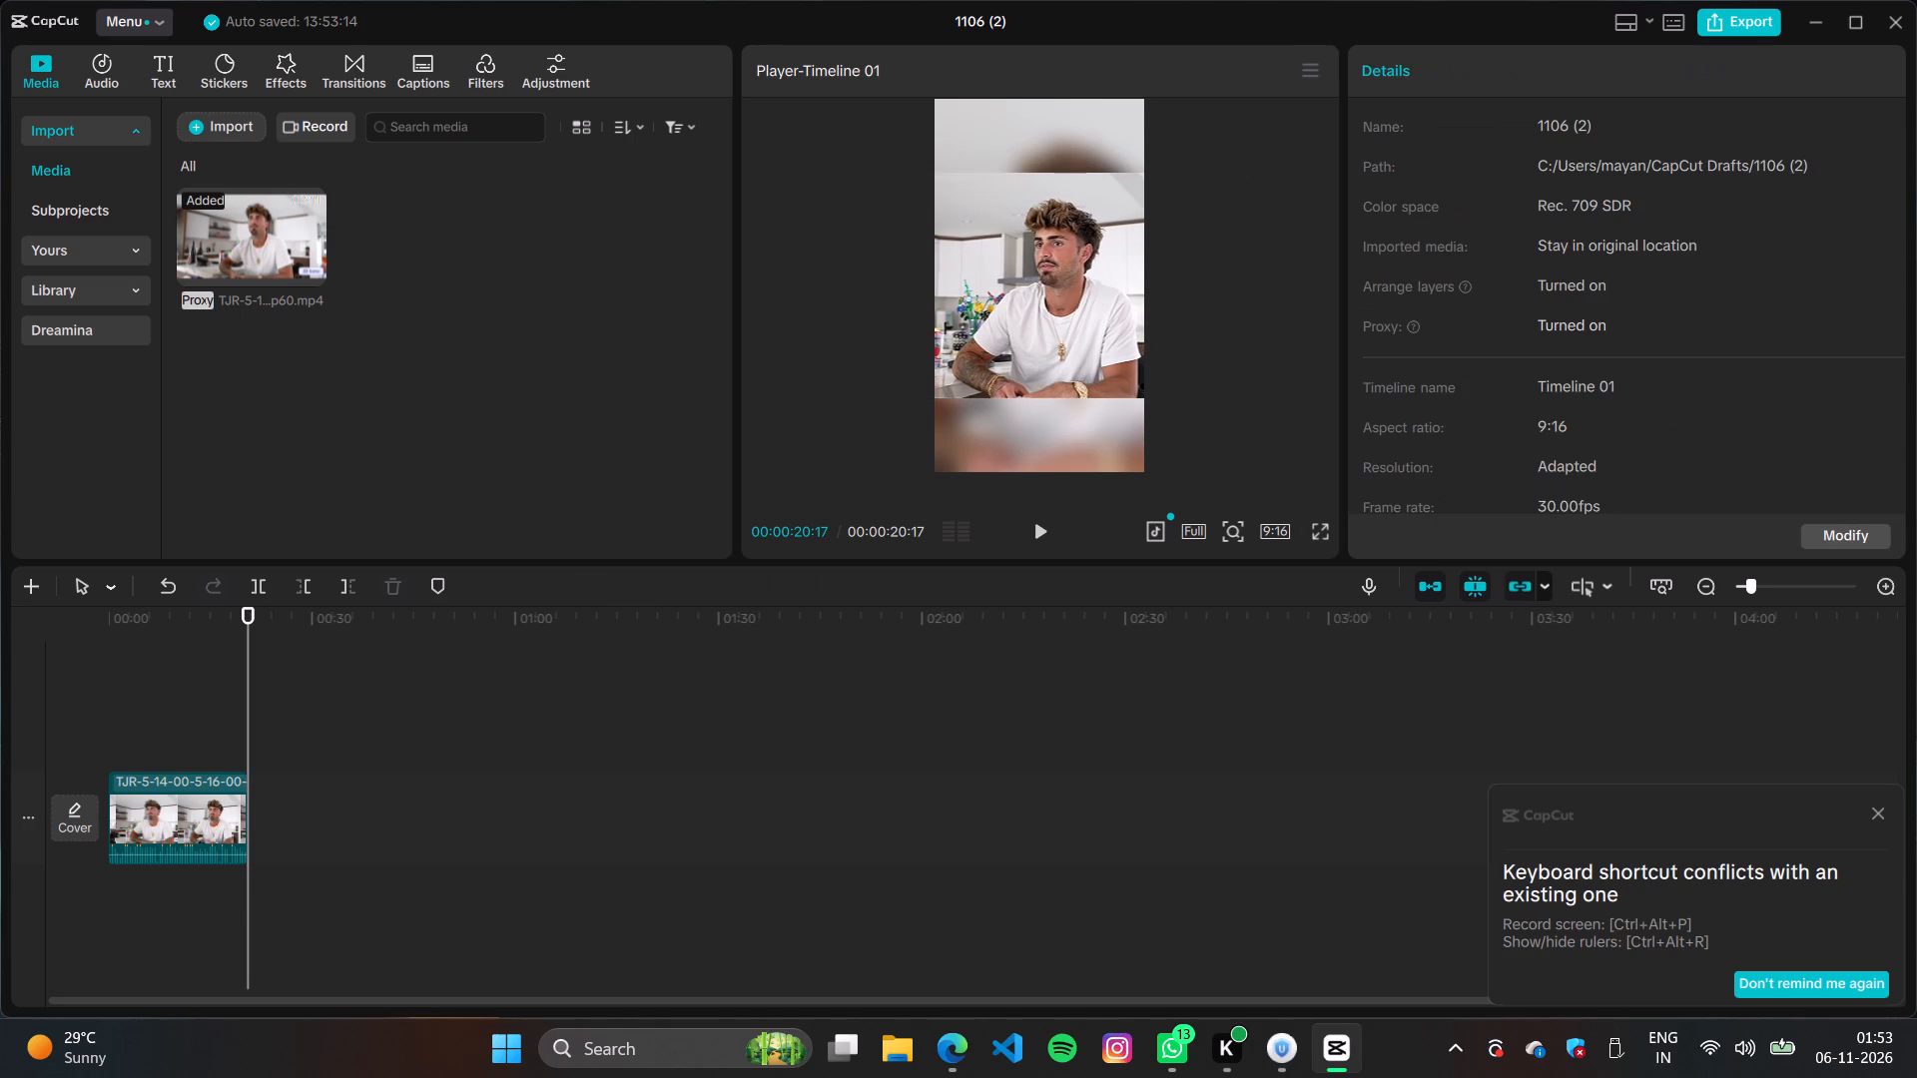
left_click(1319, 533)
left_click(1295, 967)
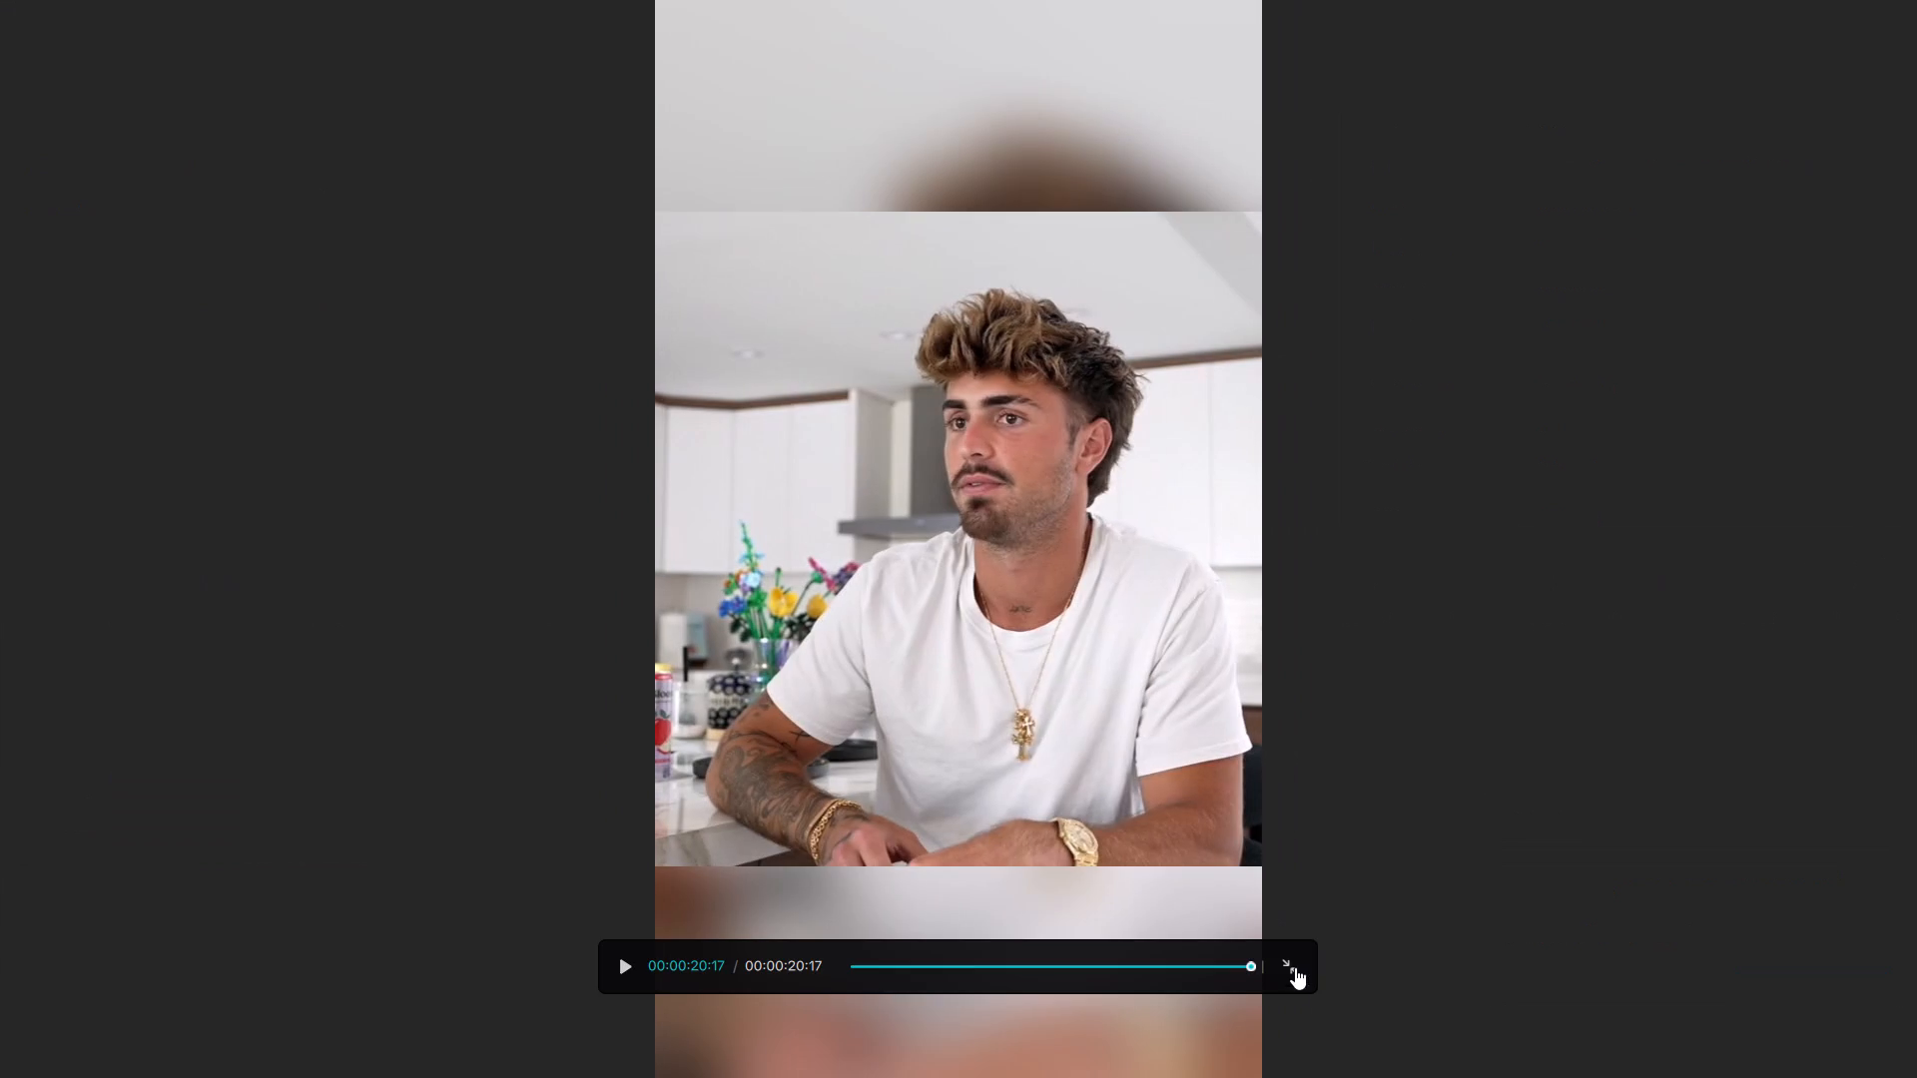
Add a default text clip at the start of the timeline and extend it to the end of the video clip.
left_click_drag(247, 715, 182, 717)
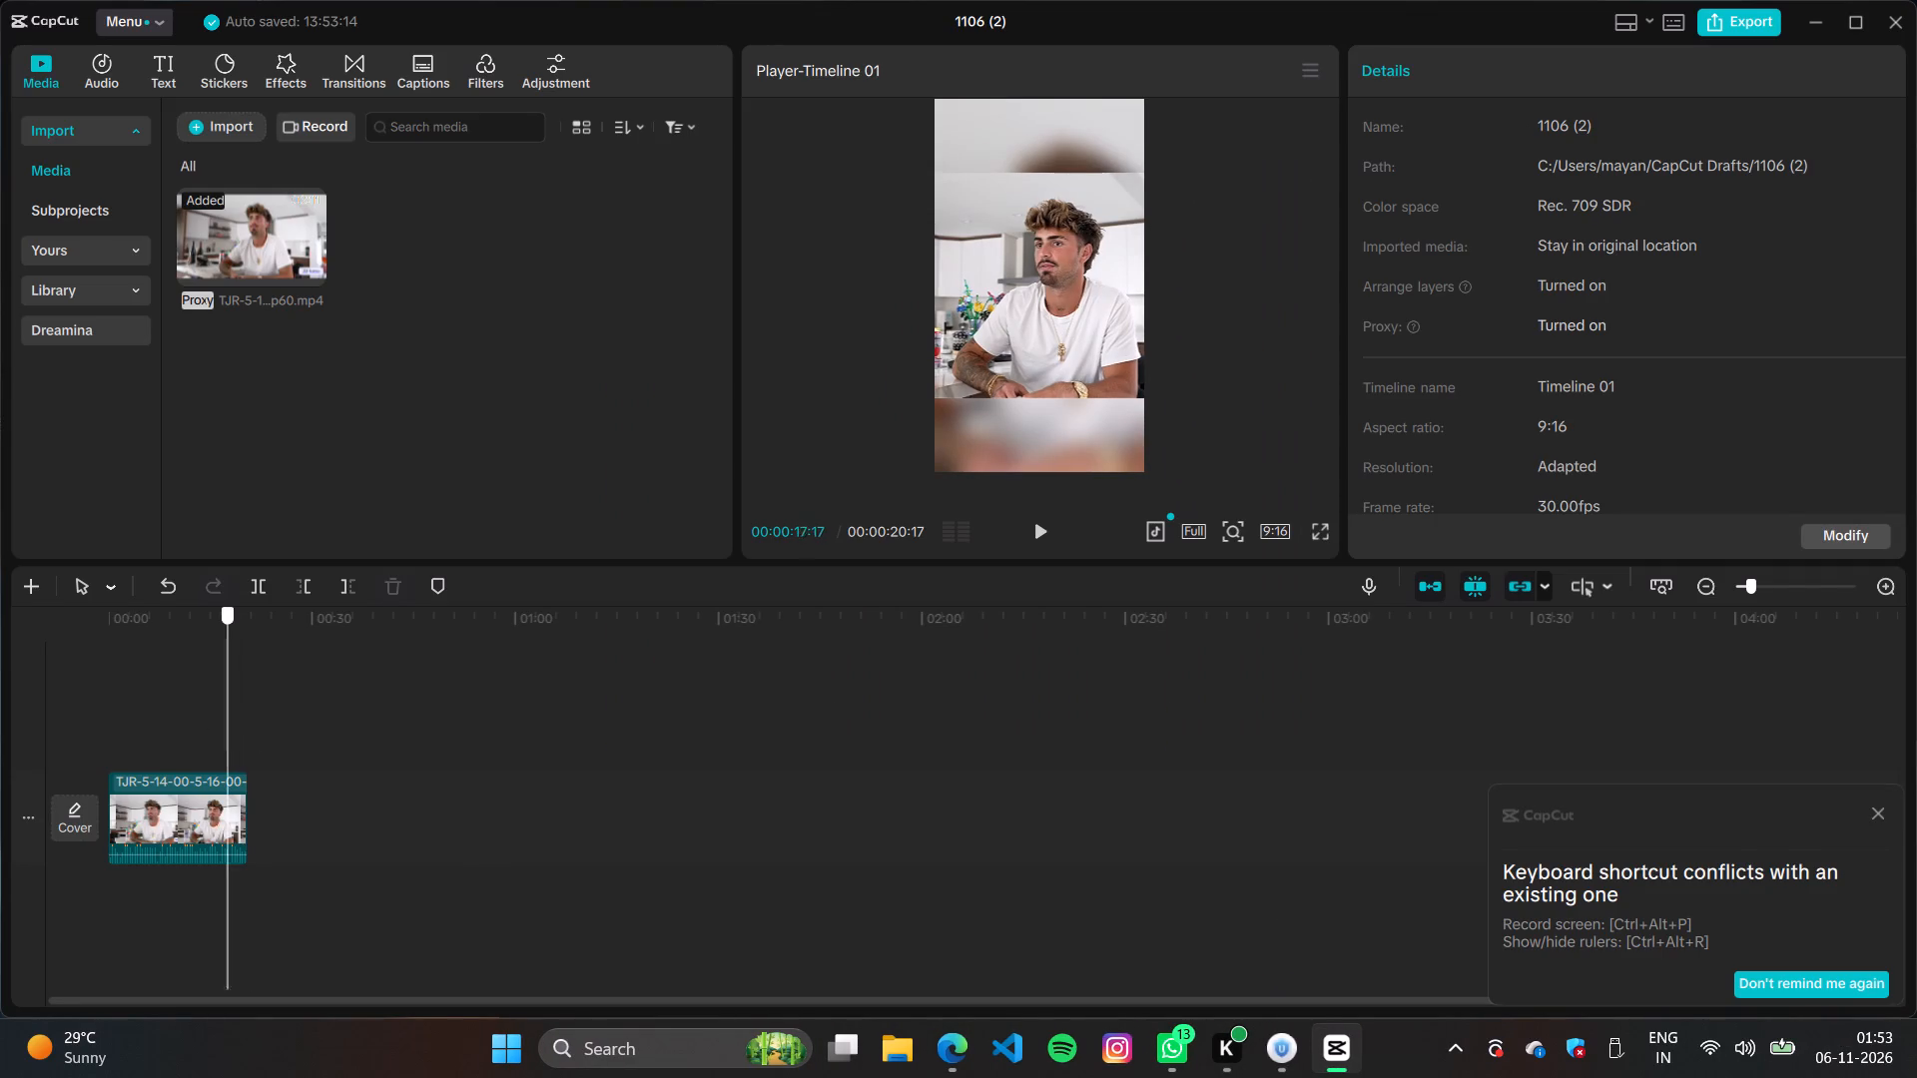
left_click_drag(182, 717, 56, 728)
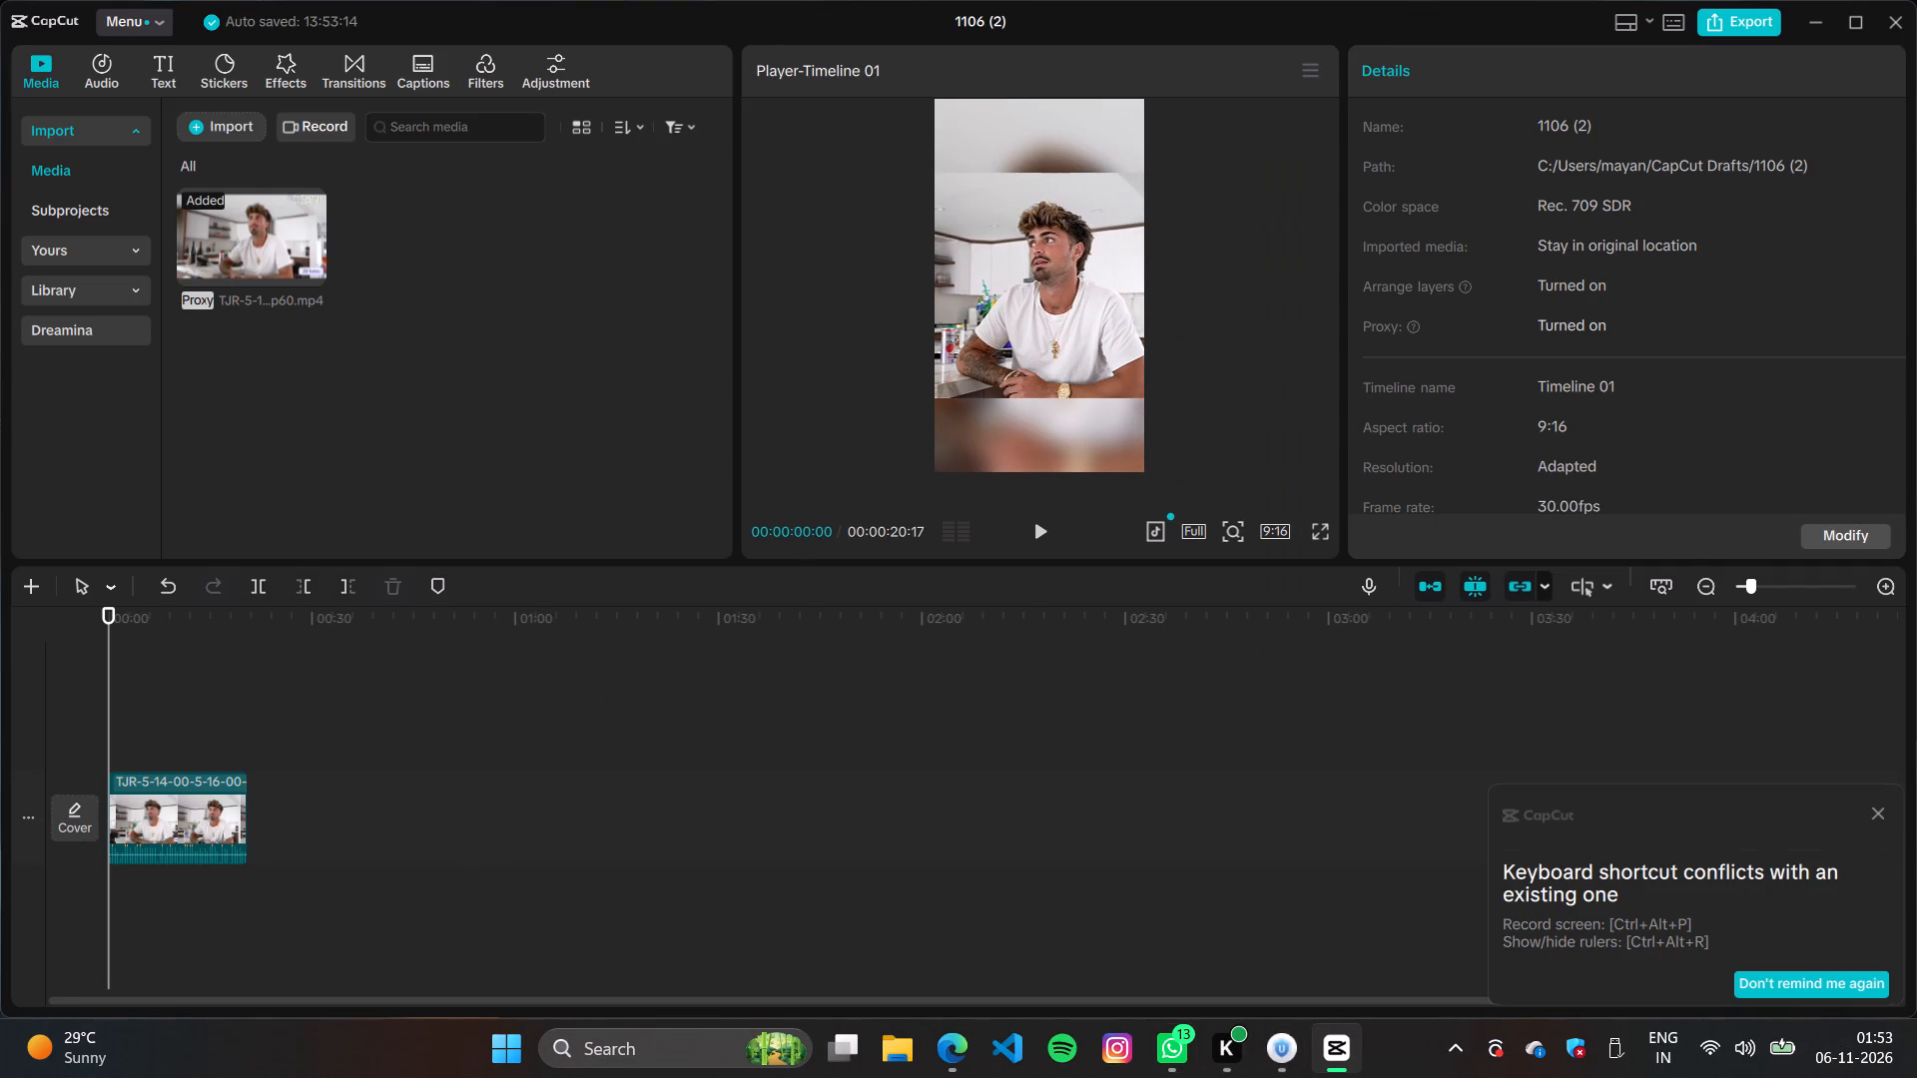
left_click(159, 61)
left_click(270, 198)
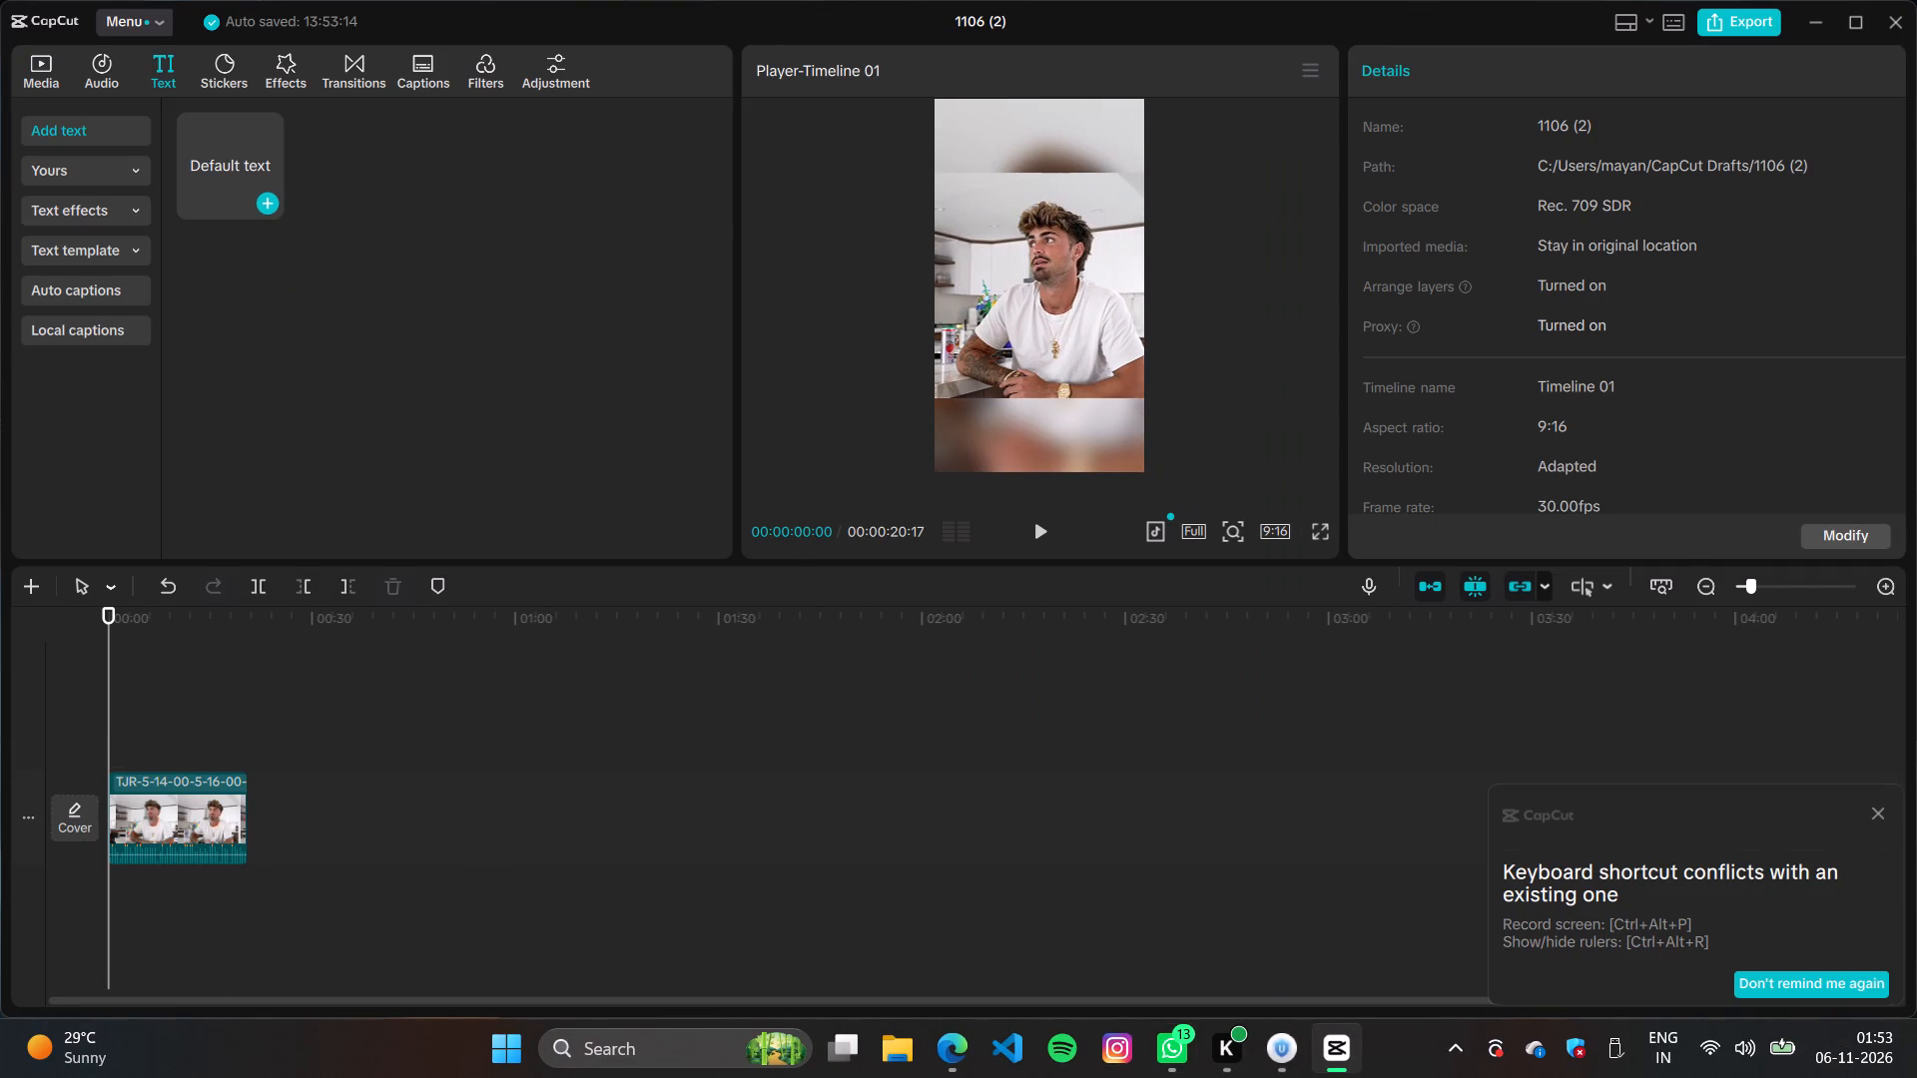
left_click_drag(130, 754, 147, 756)
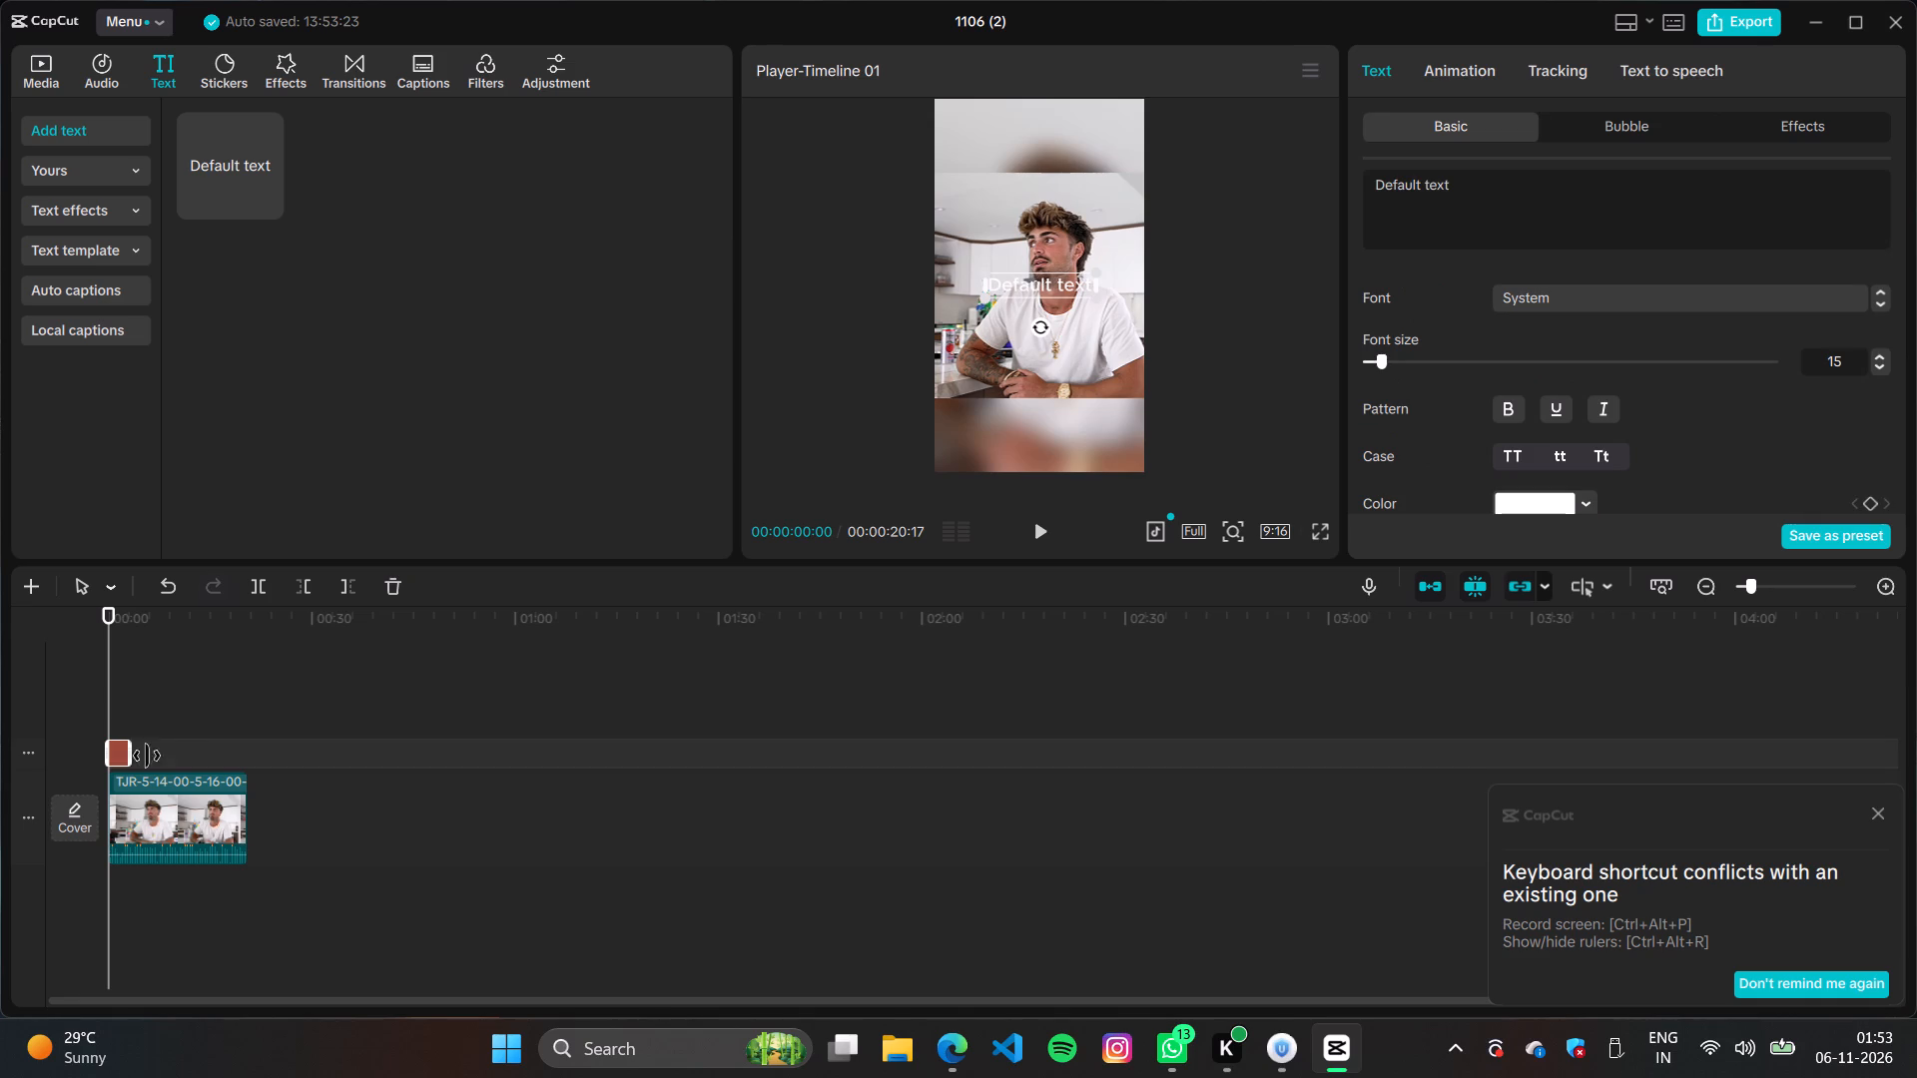
left_click_drag(147, 756, 250, 760)
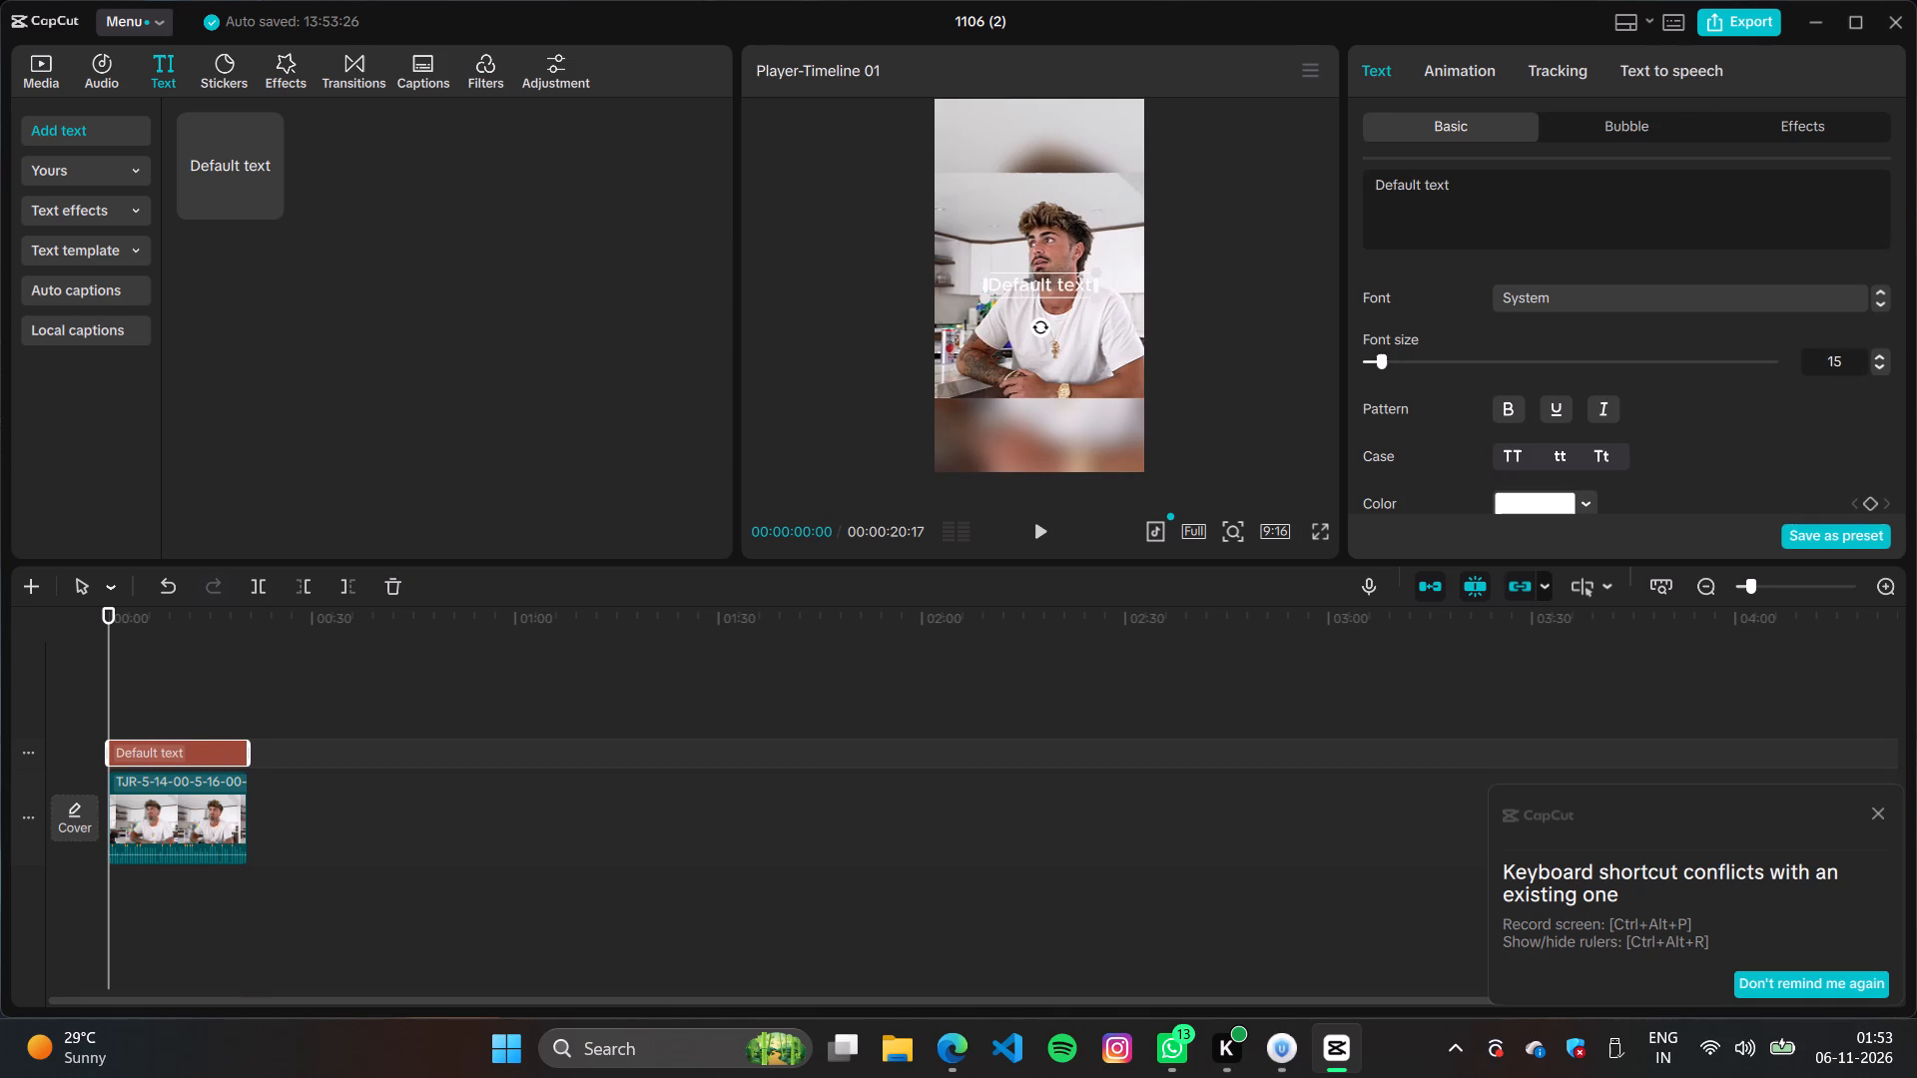
Clear the placeholder wording from the text clip.
left_click_drag(1492, 181, 1166, 178)
key("BackSpace")
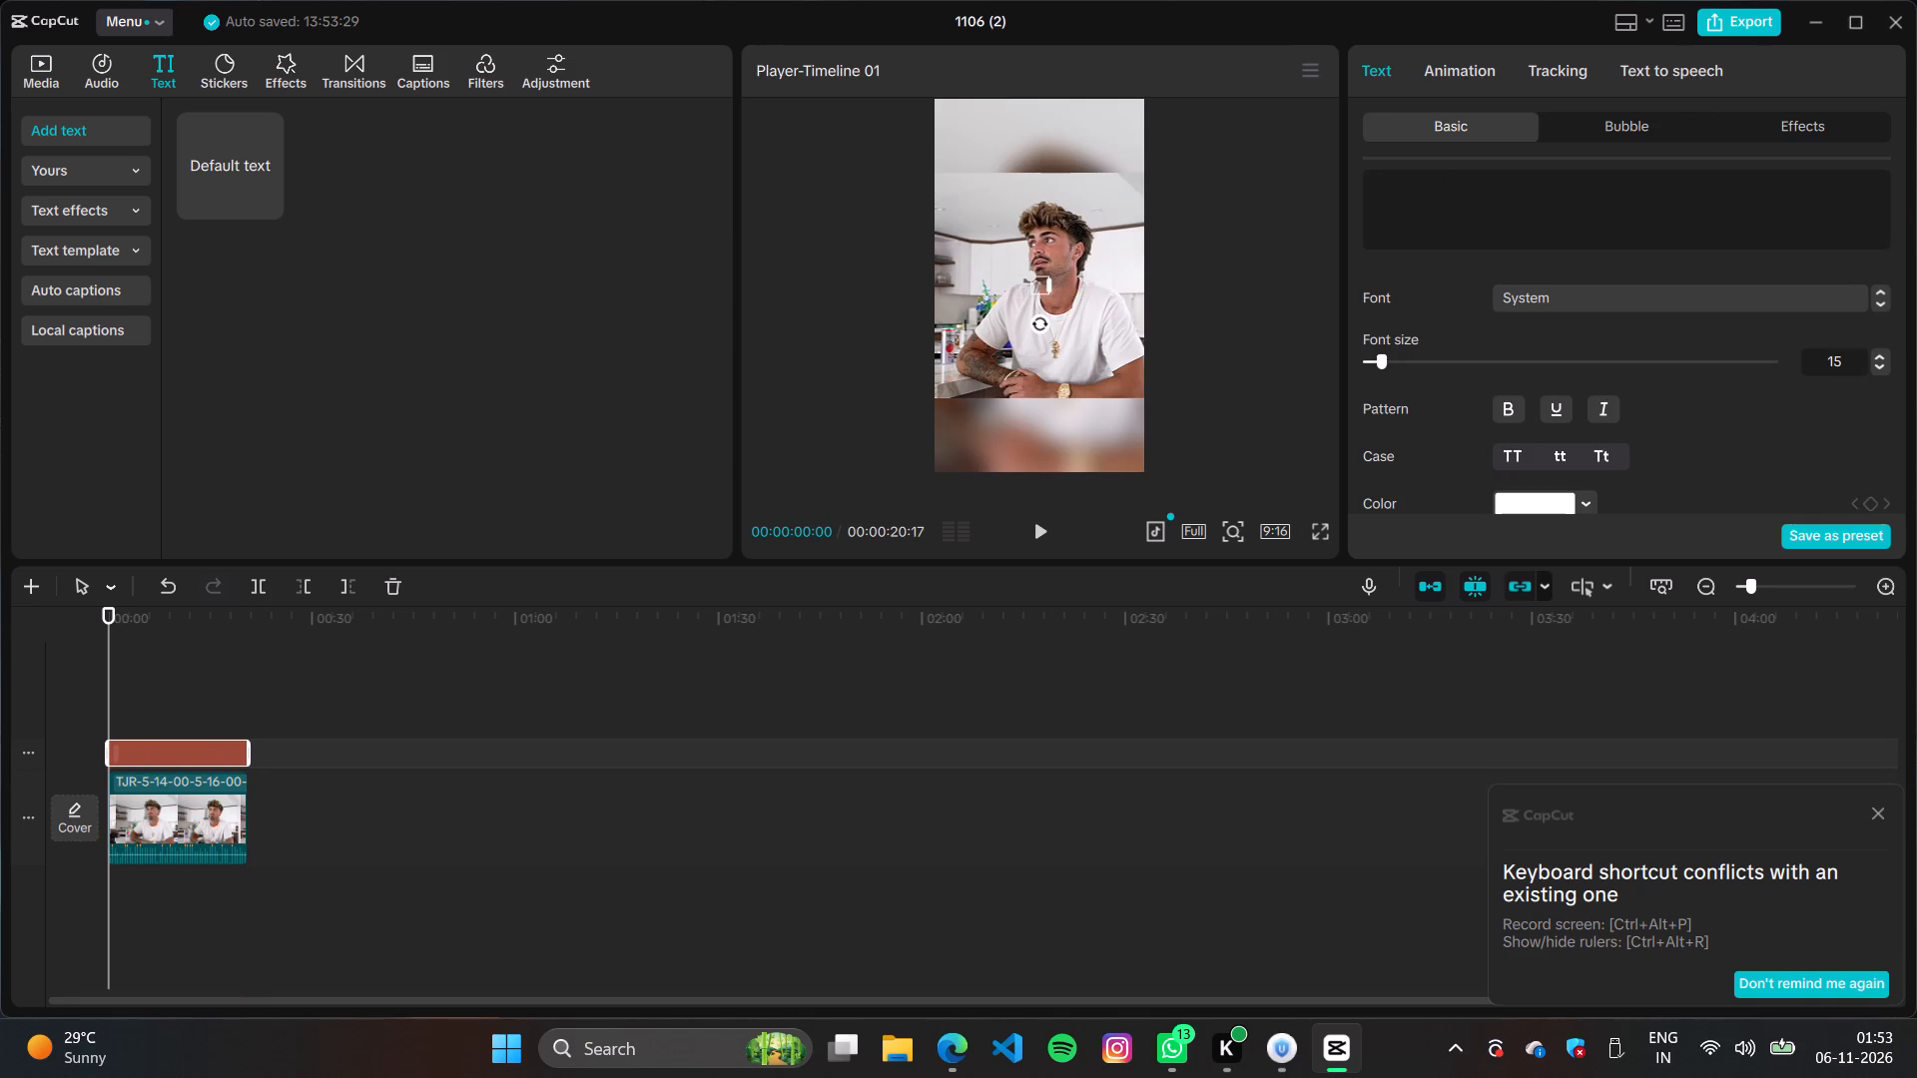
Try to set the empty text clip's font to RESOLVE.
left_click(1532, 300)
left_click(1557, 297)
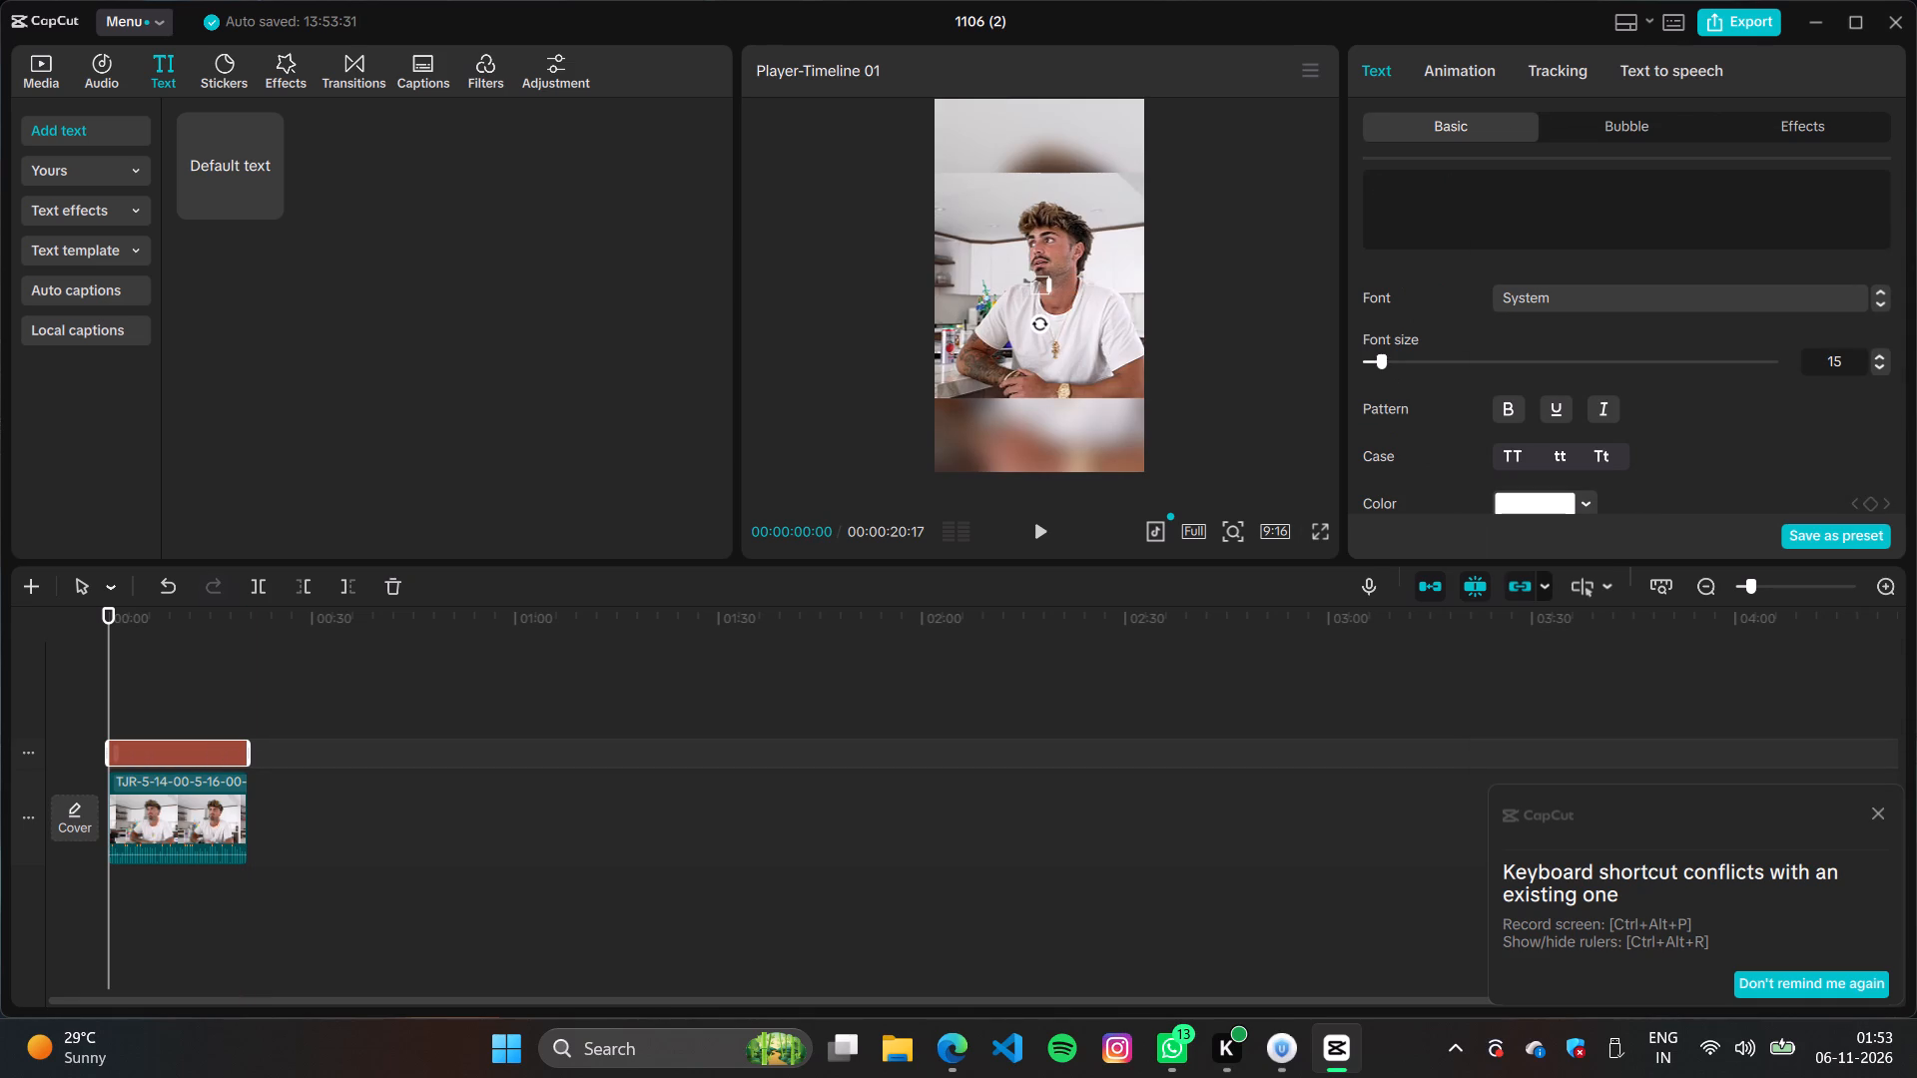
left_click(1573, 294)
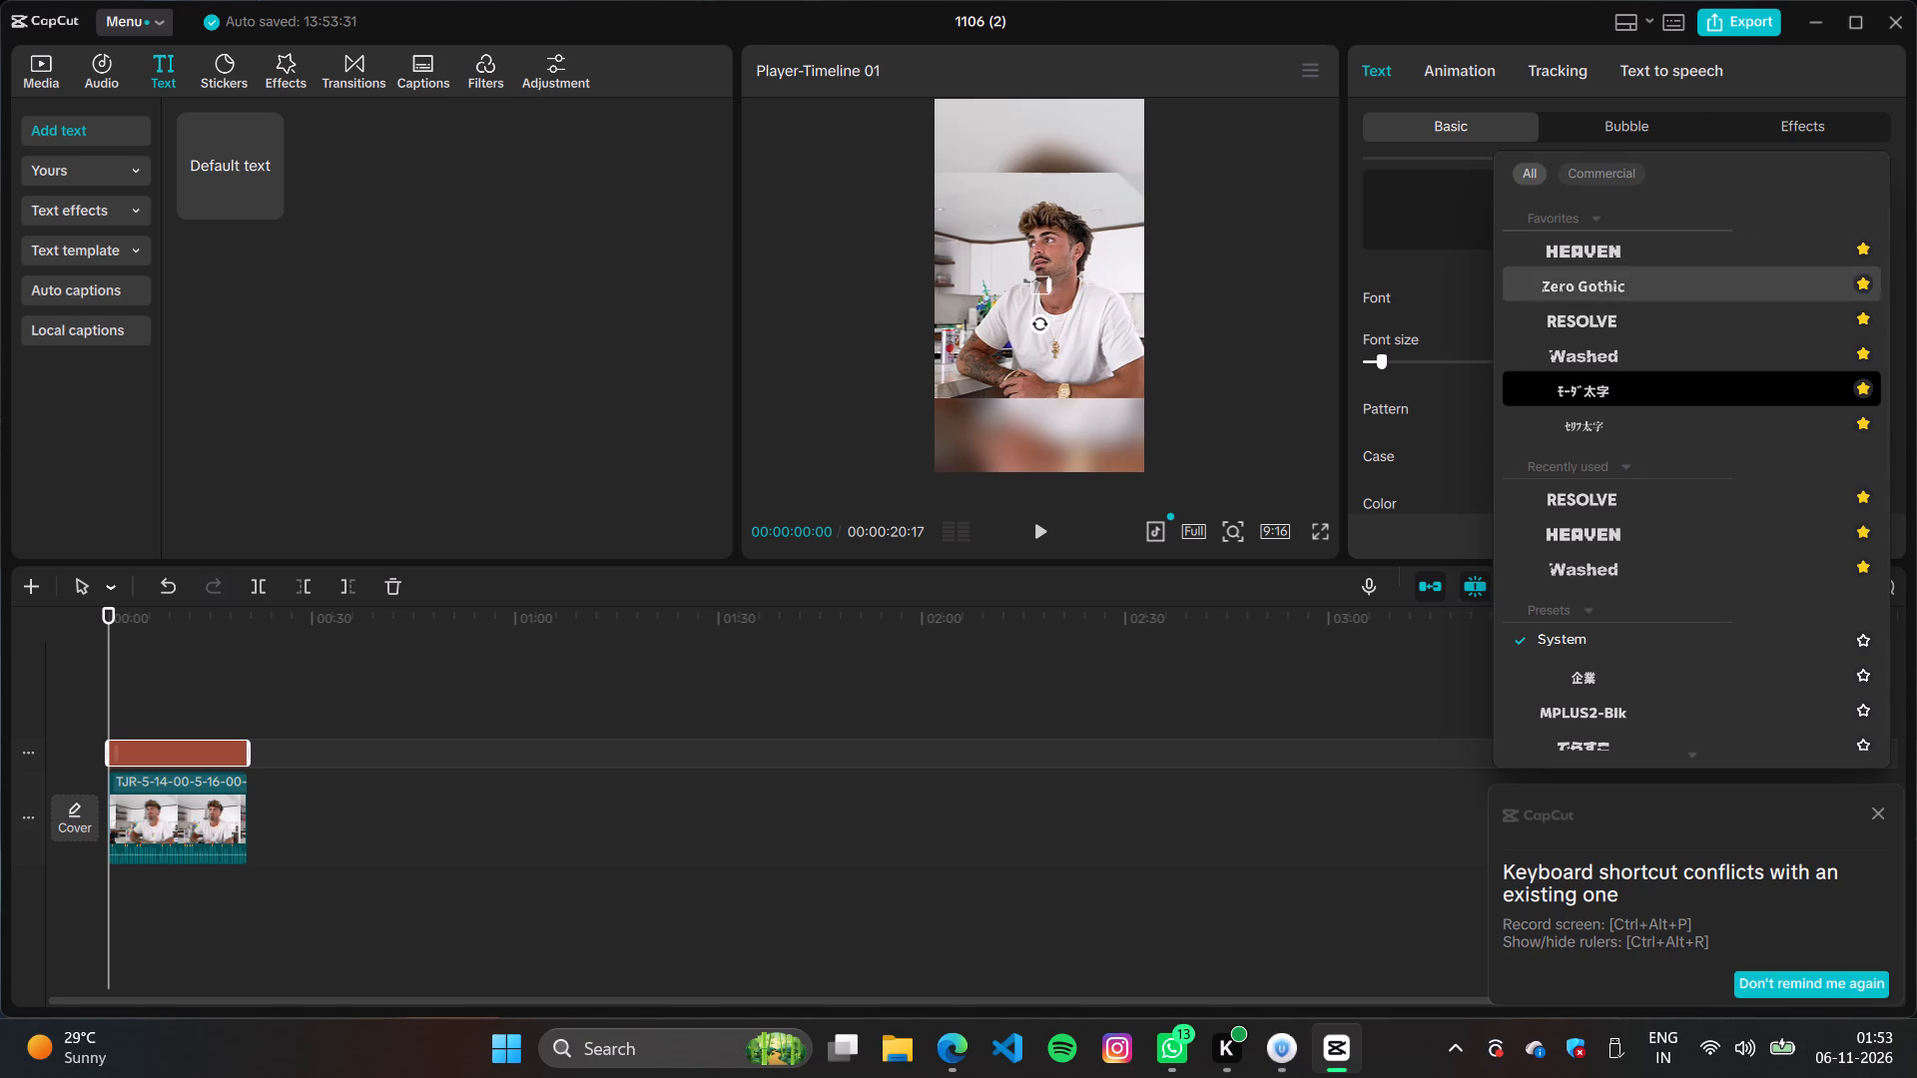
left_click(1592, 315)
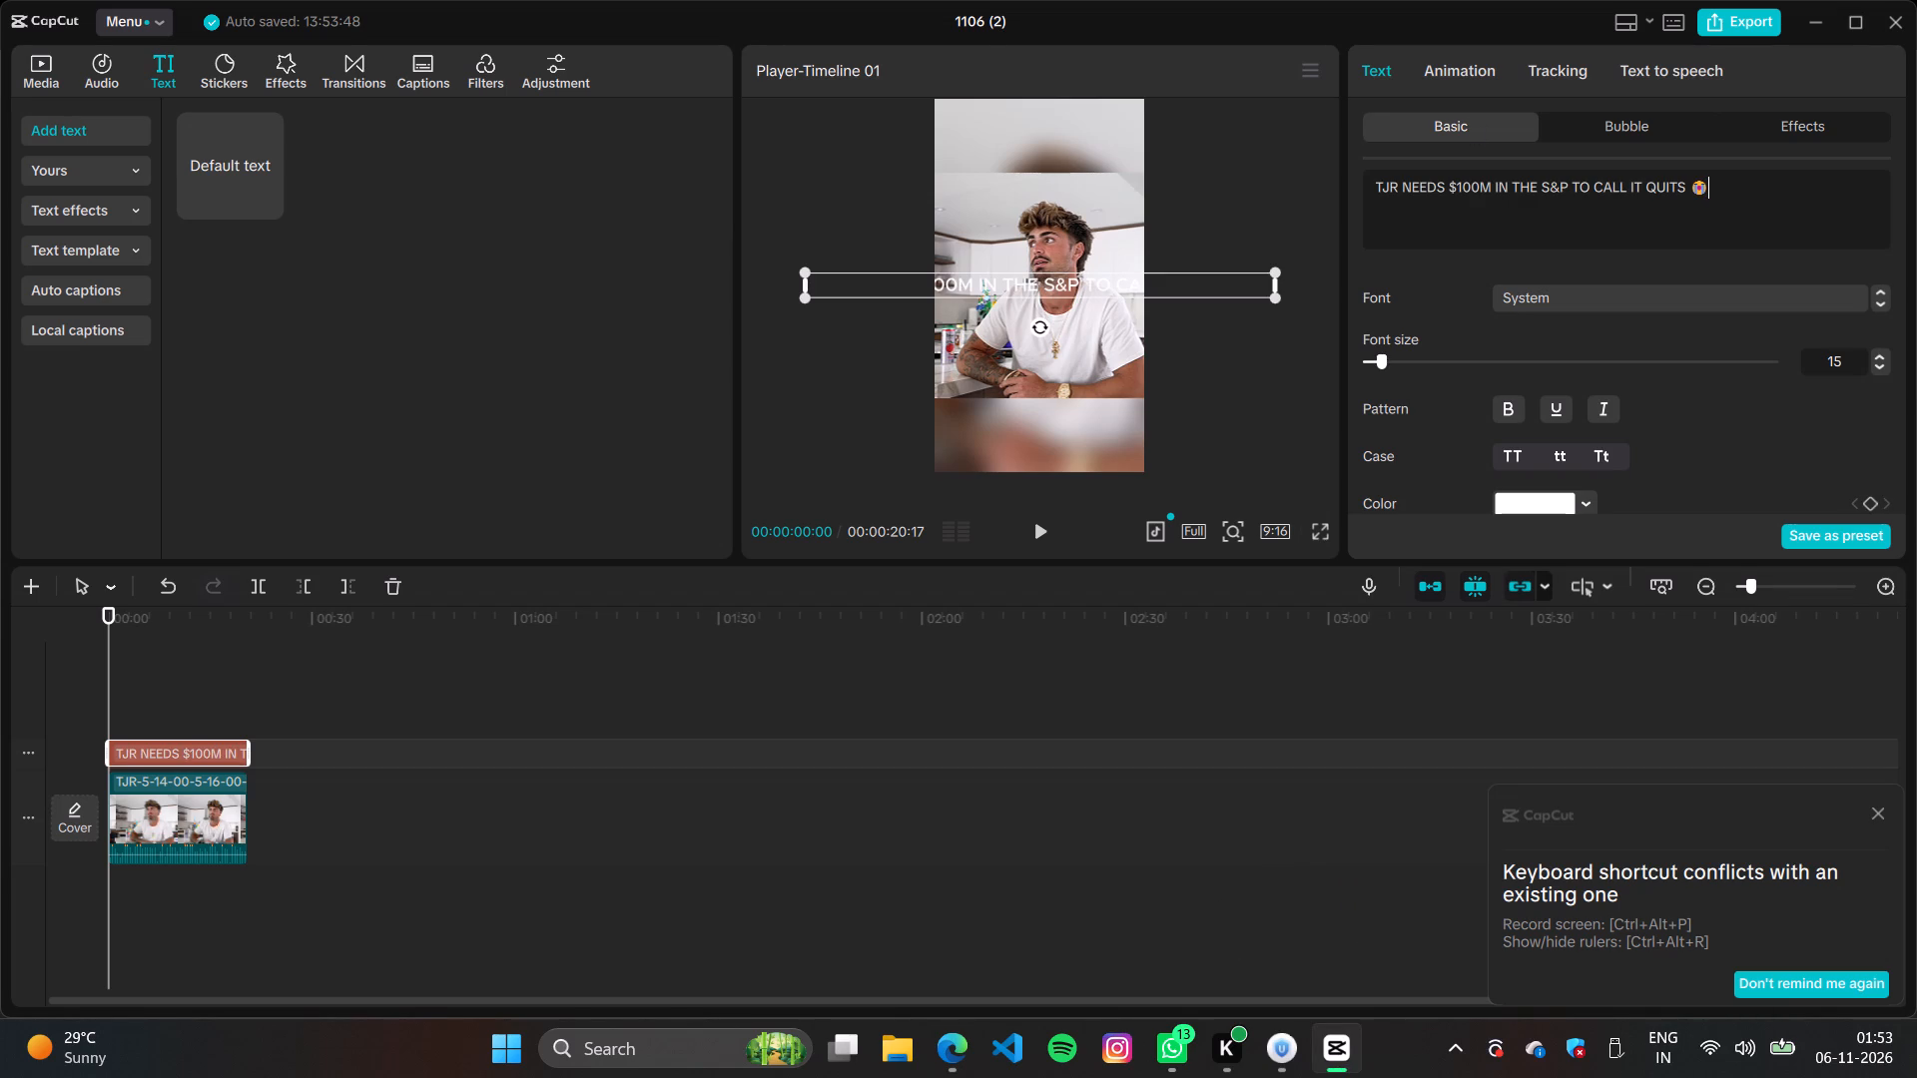
Break the caption into three lines: "TJR NEEDS $100M", "IN THE S&P TO" and "CALL IT QUITS" with the emoji.
left_click(1494, 185)
key("BackSpace")
key("Return")
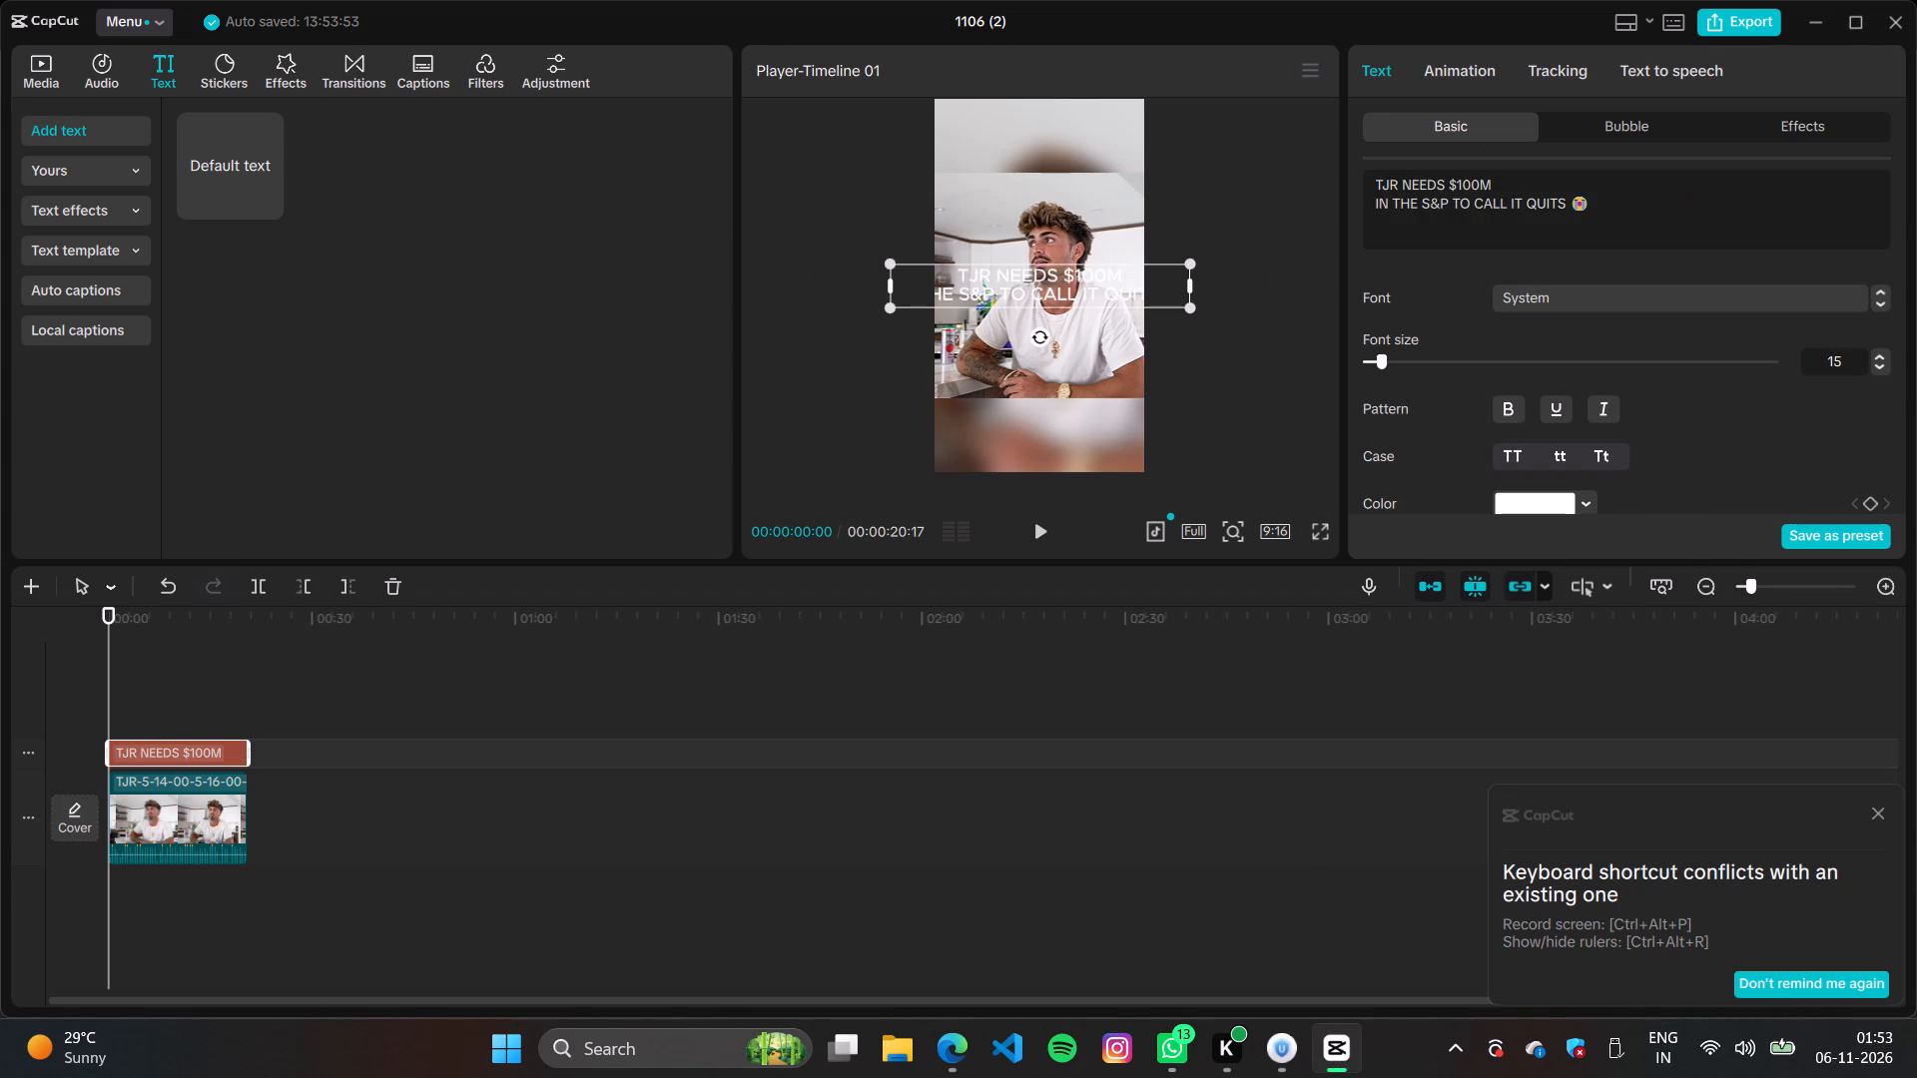
left_click(1475, 205)
key("BackSpace")
key("Return")
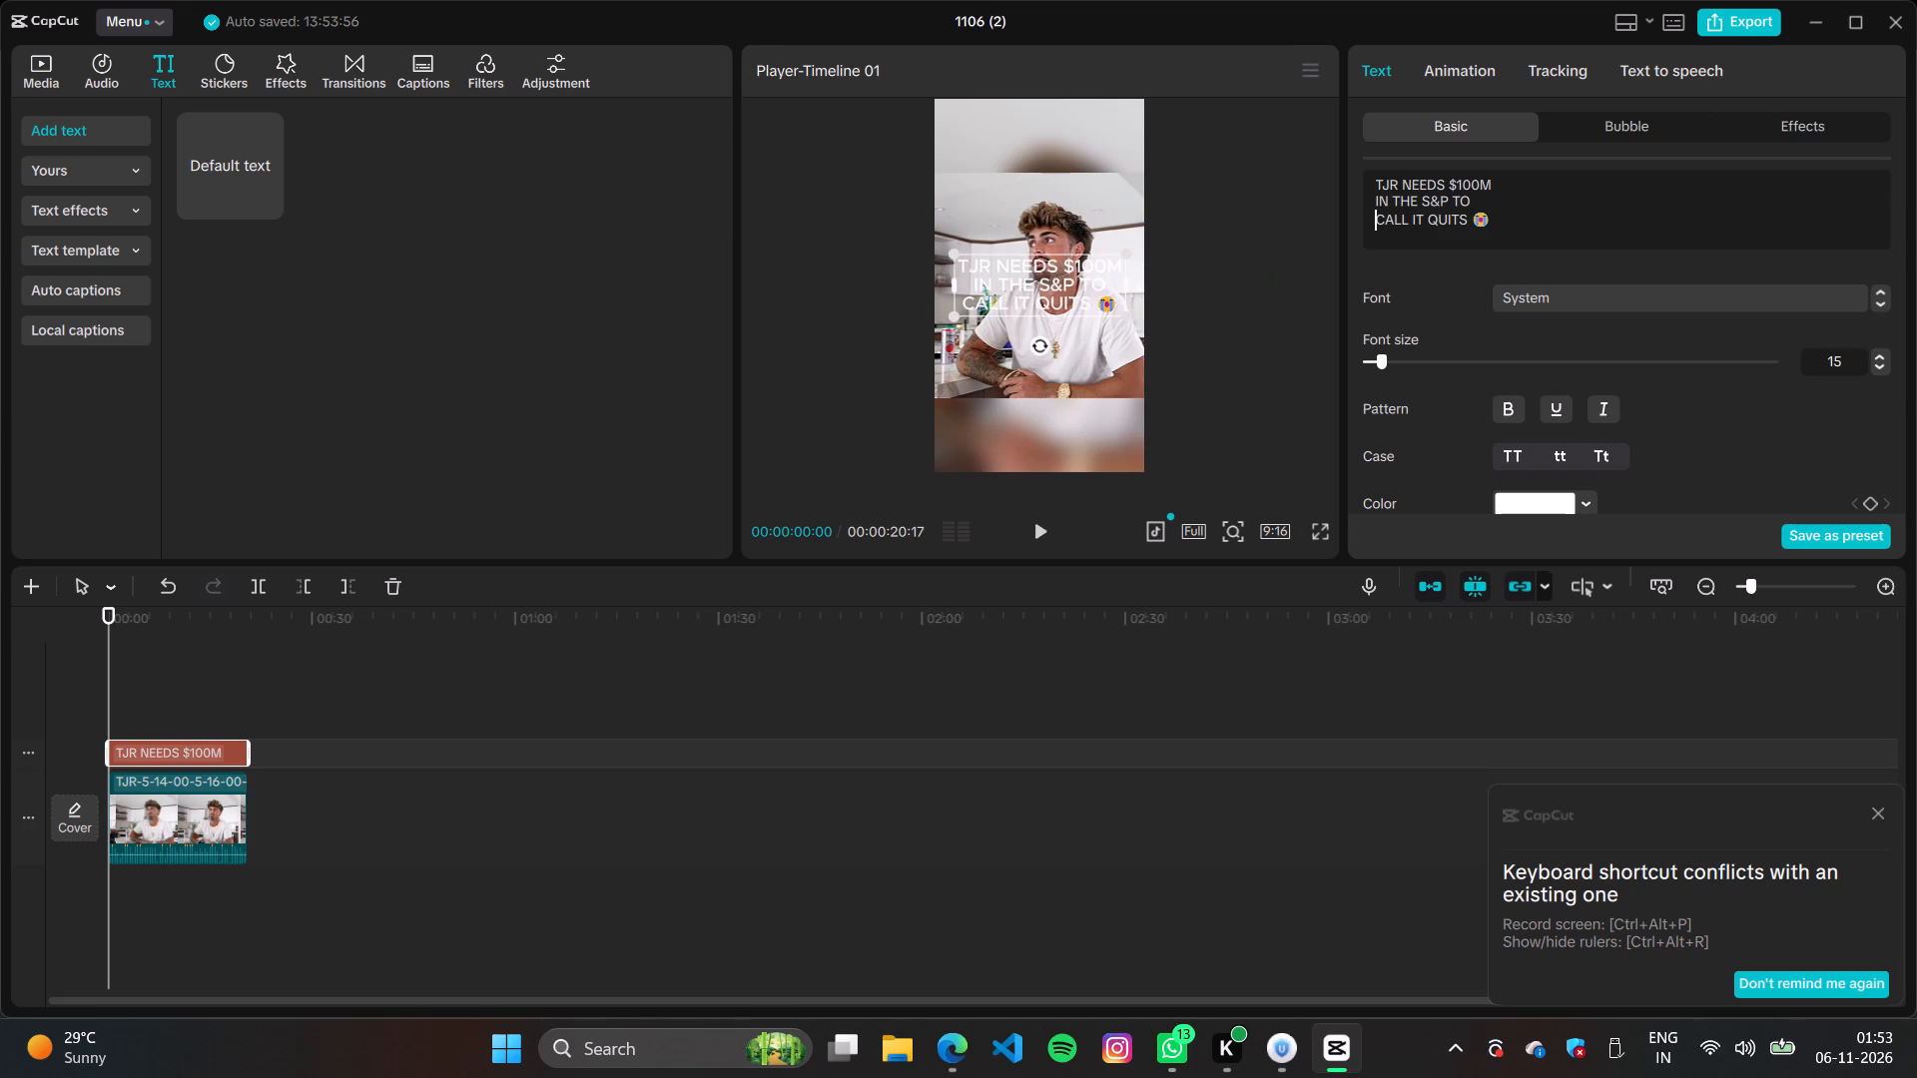
Scale the caption down to about 86% and move it up to just above the man's head.
left_click_drag(954, 248, 974, 251)
left_click_drag(1041, 299, 1034, 194)
Insert a space before "CALL IT QUITS" at the start of the caption's third line.
left_click(1376, 217)
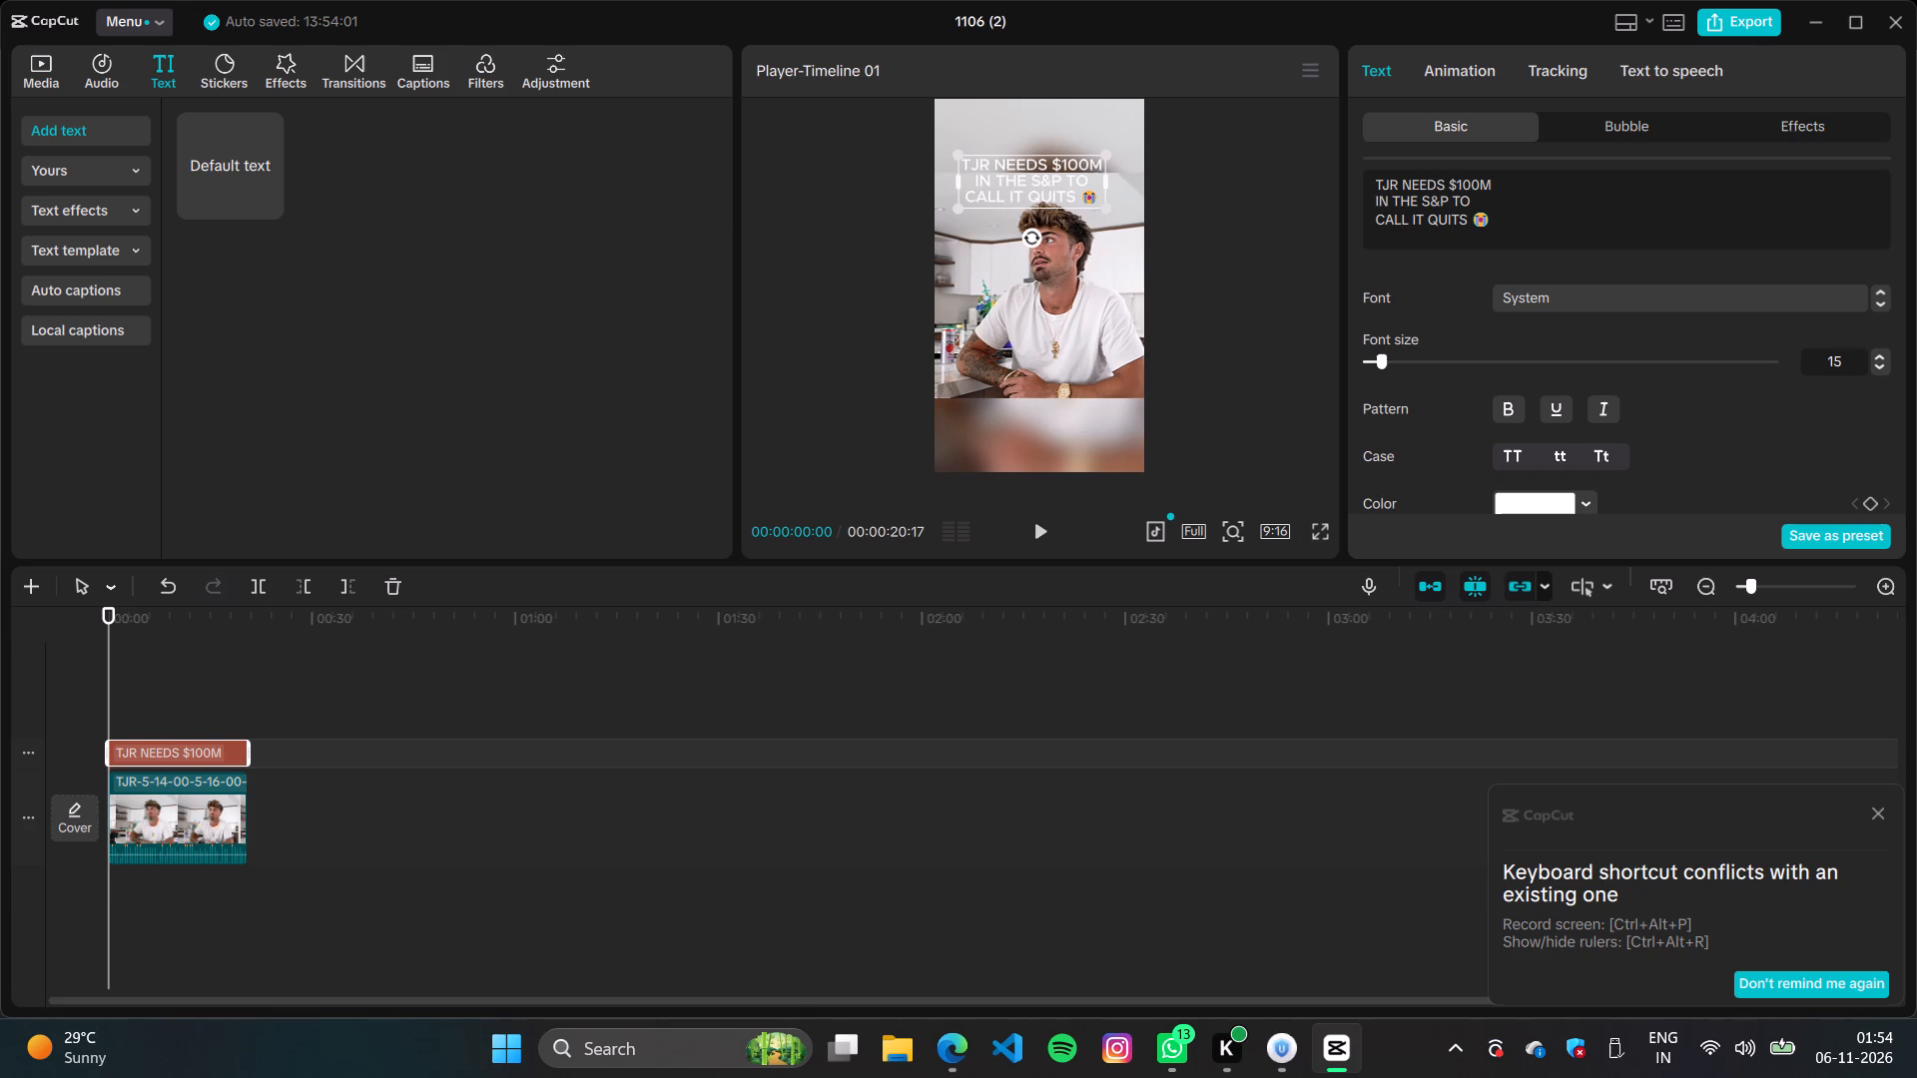
key("space")
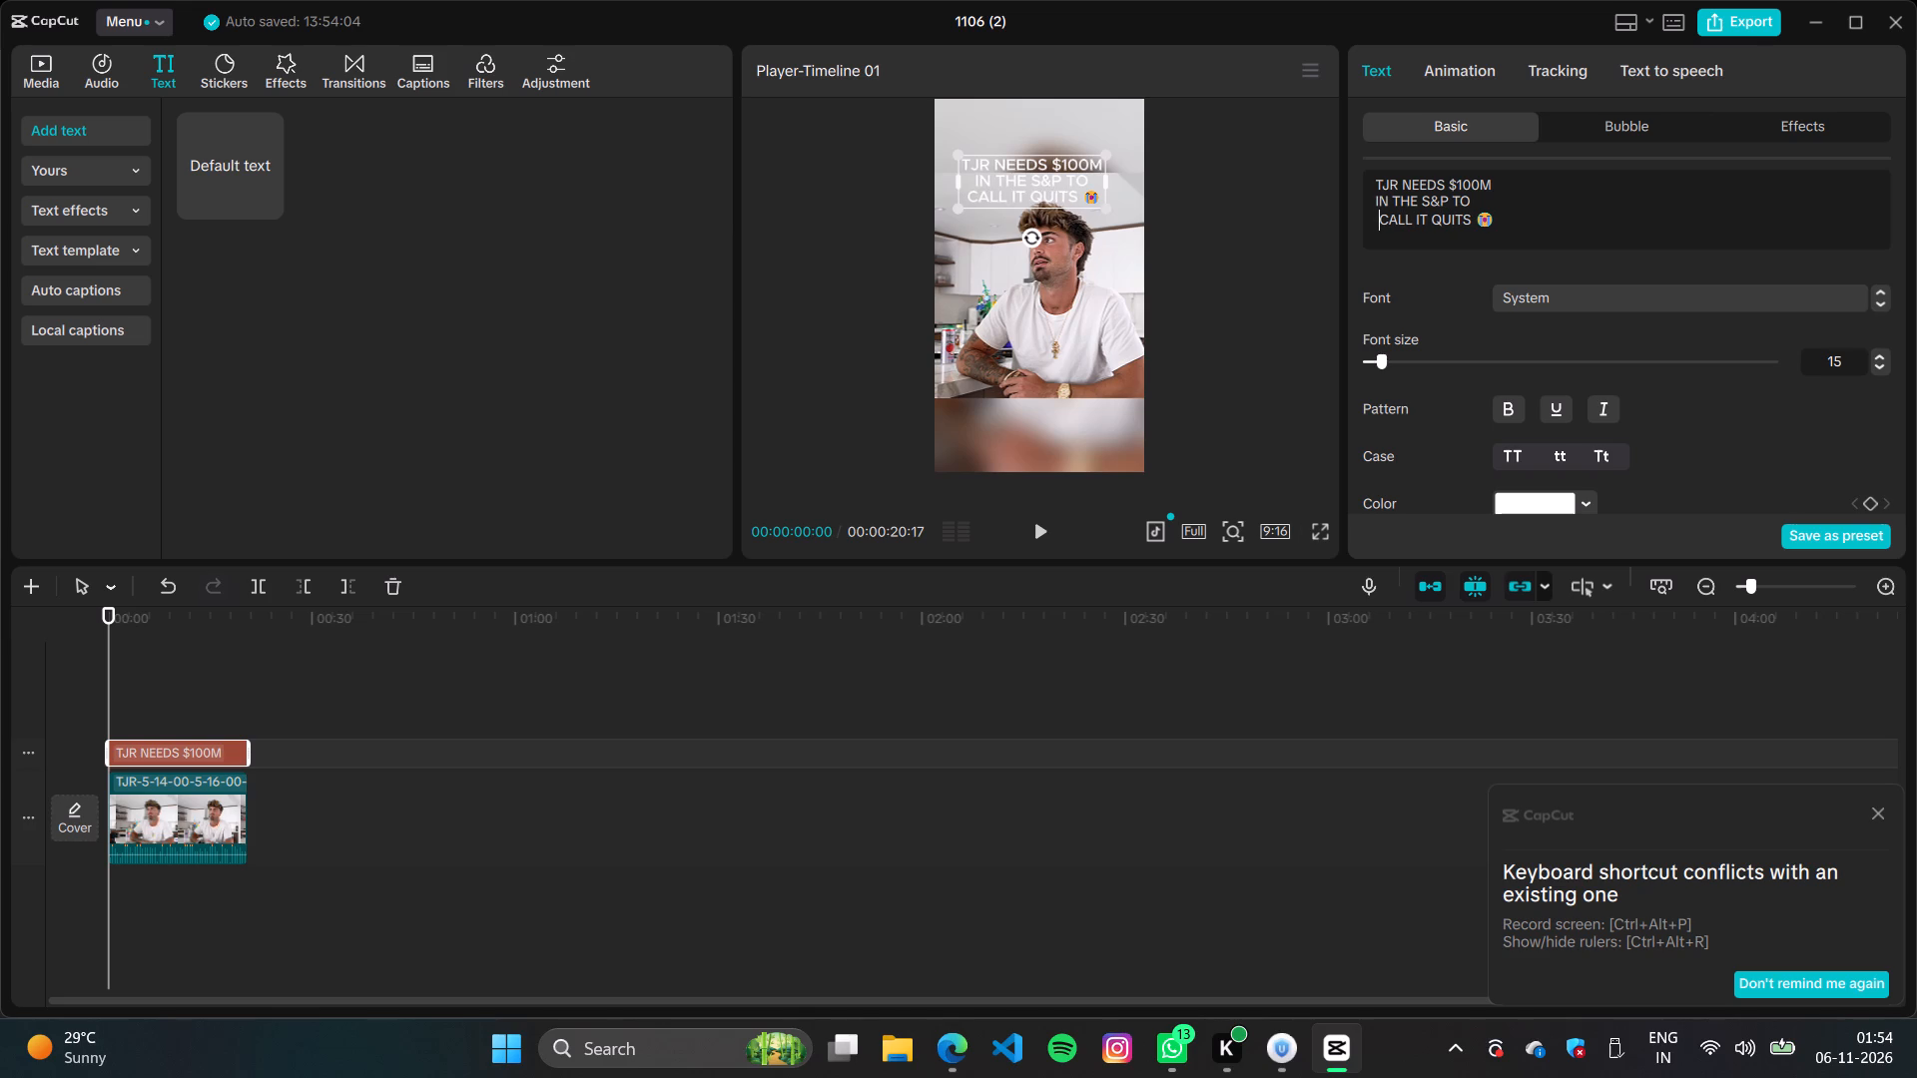
Set the caption's font to RESOLVE.
left_click(1575, 300)
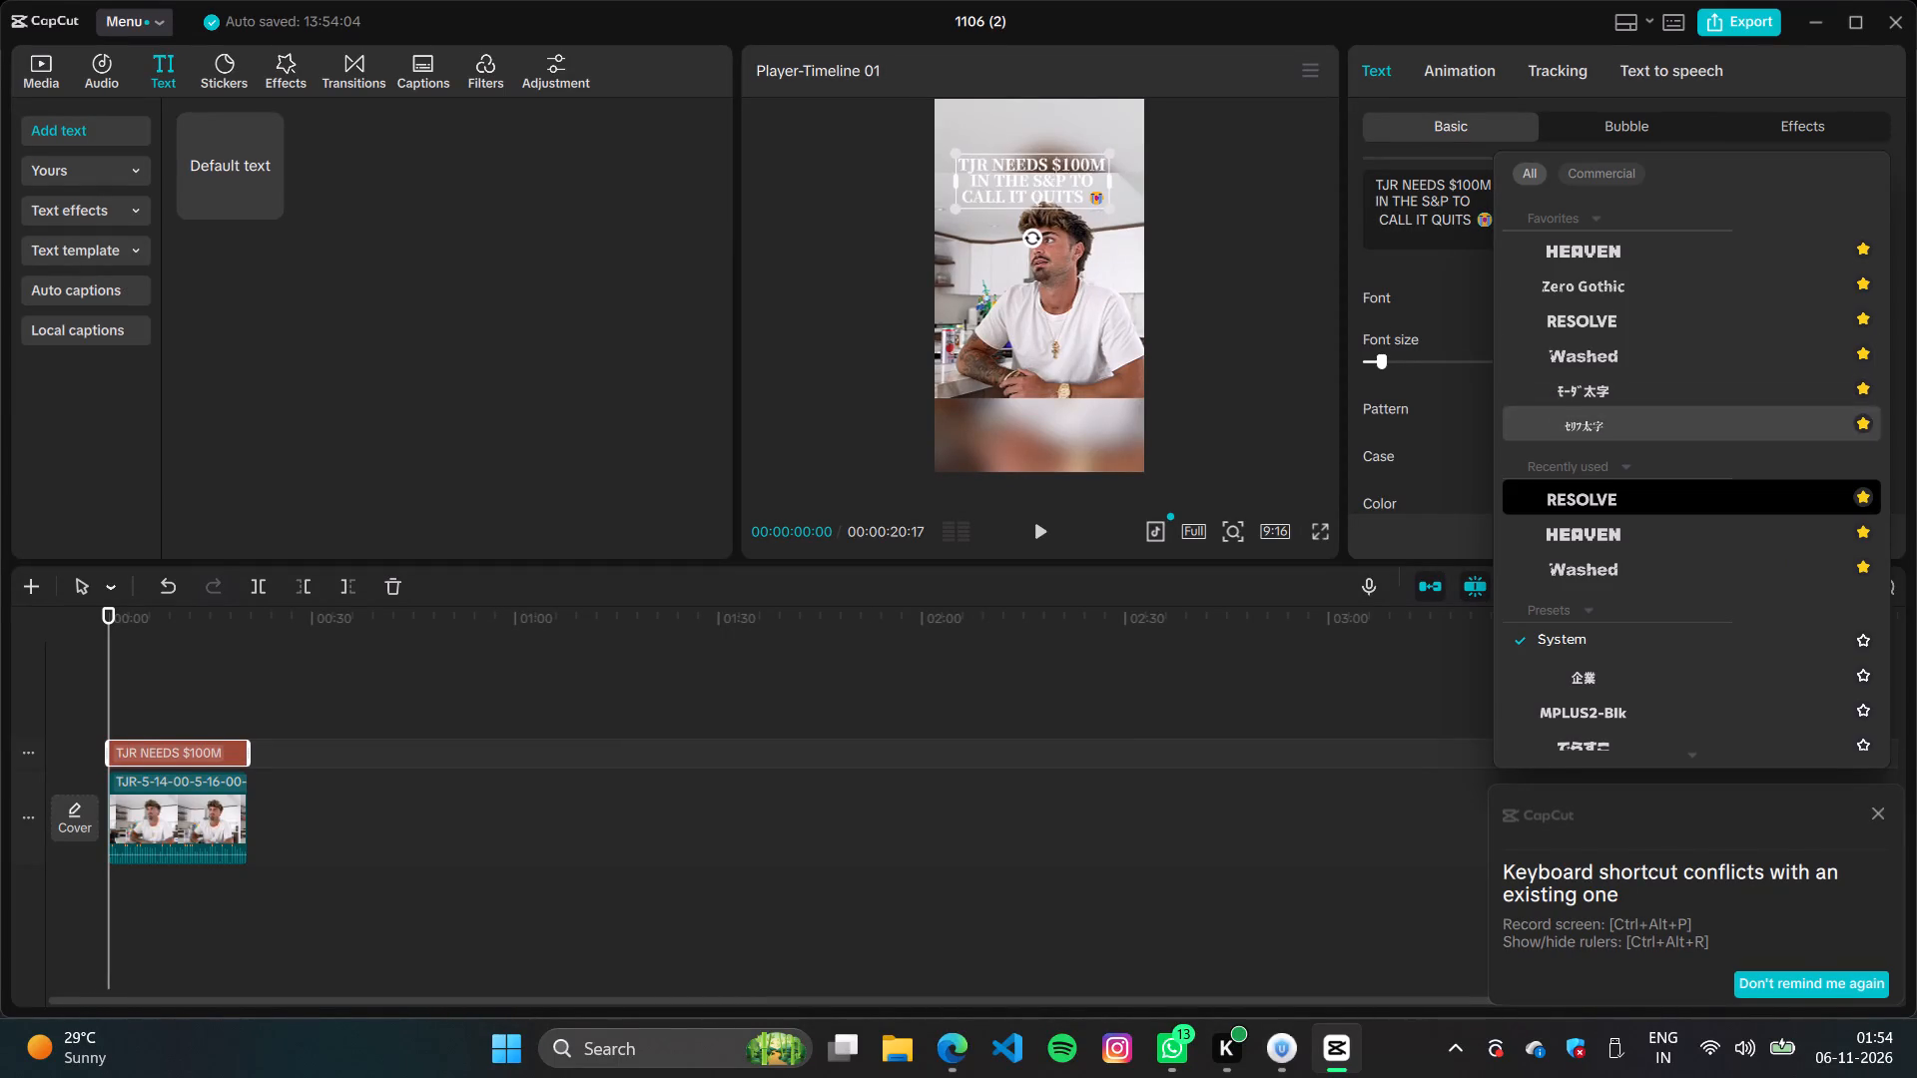
left_click(1600, 327)
Set the caption's text colour to black.
scroll(1538, 419, "down", 2)
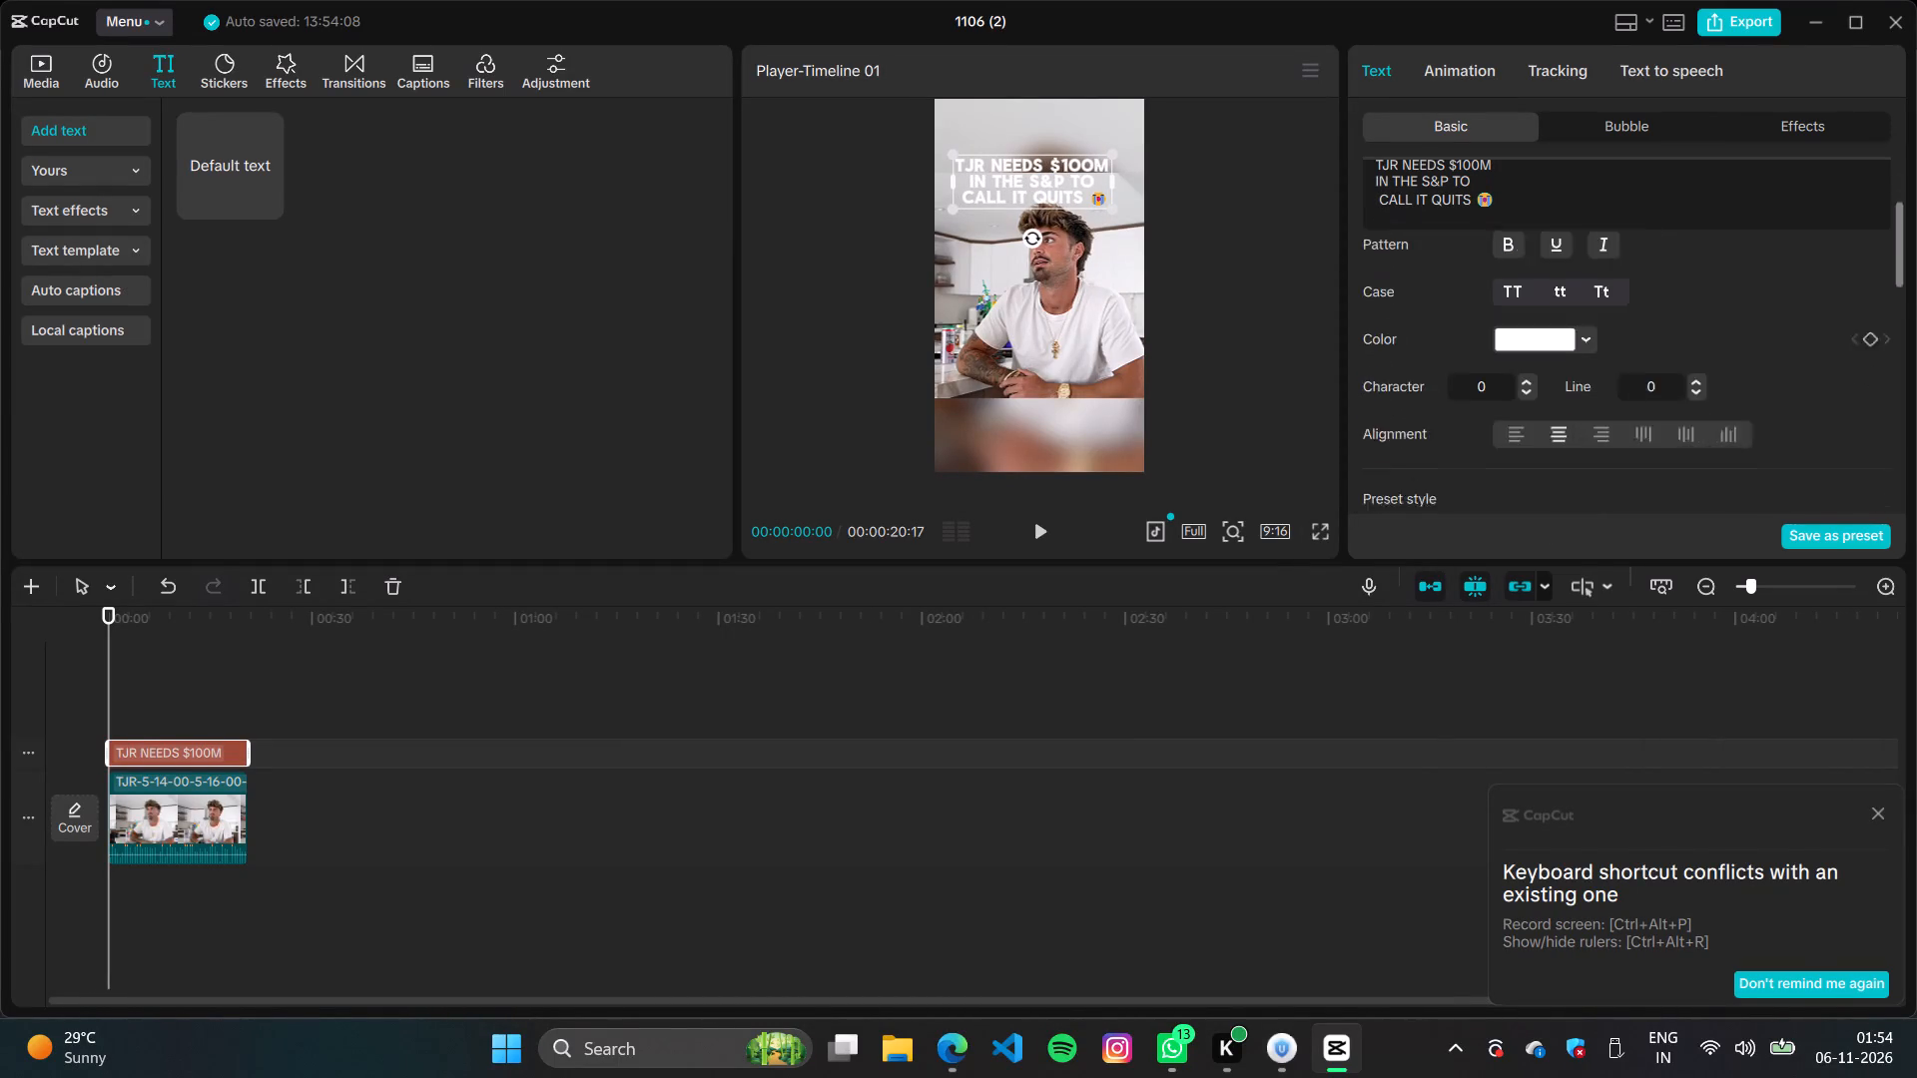
scroll(1559, 438, "down", 2)
scroll(1558, 435, "up", 2)
scroll(1558, 433, "down", 5)
scroll(1488, 376, "up", 3)
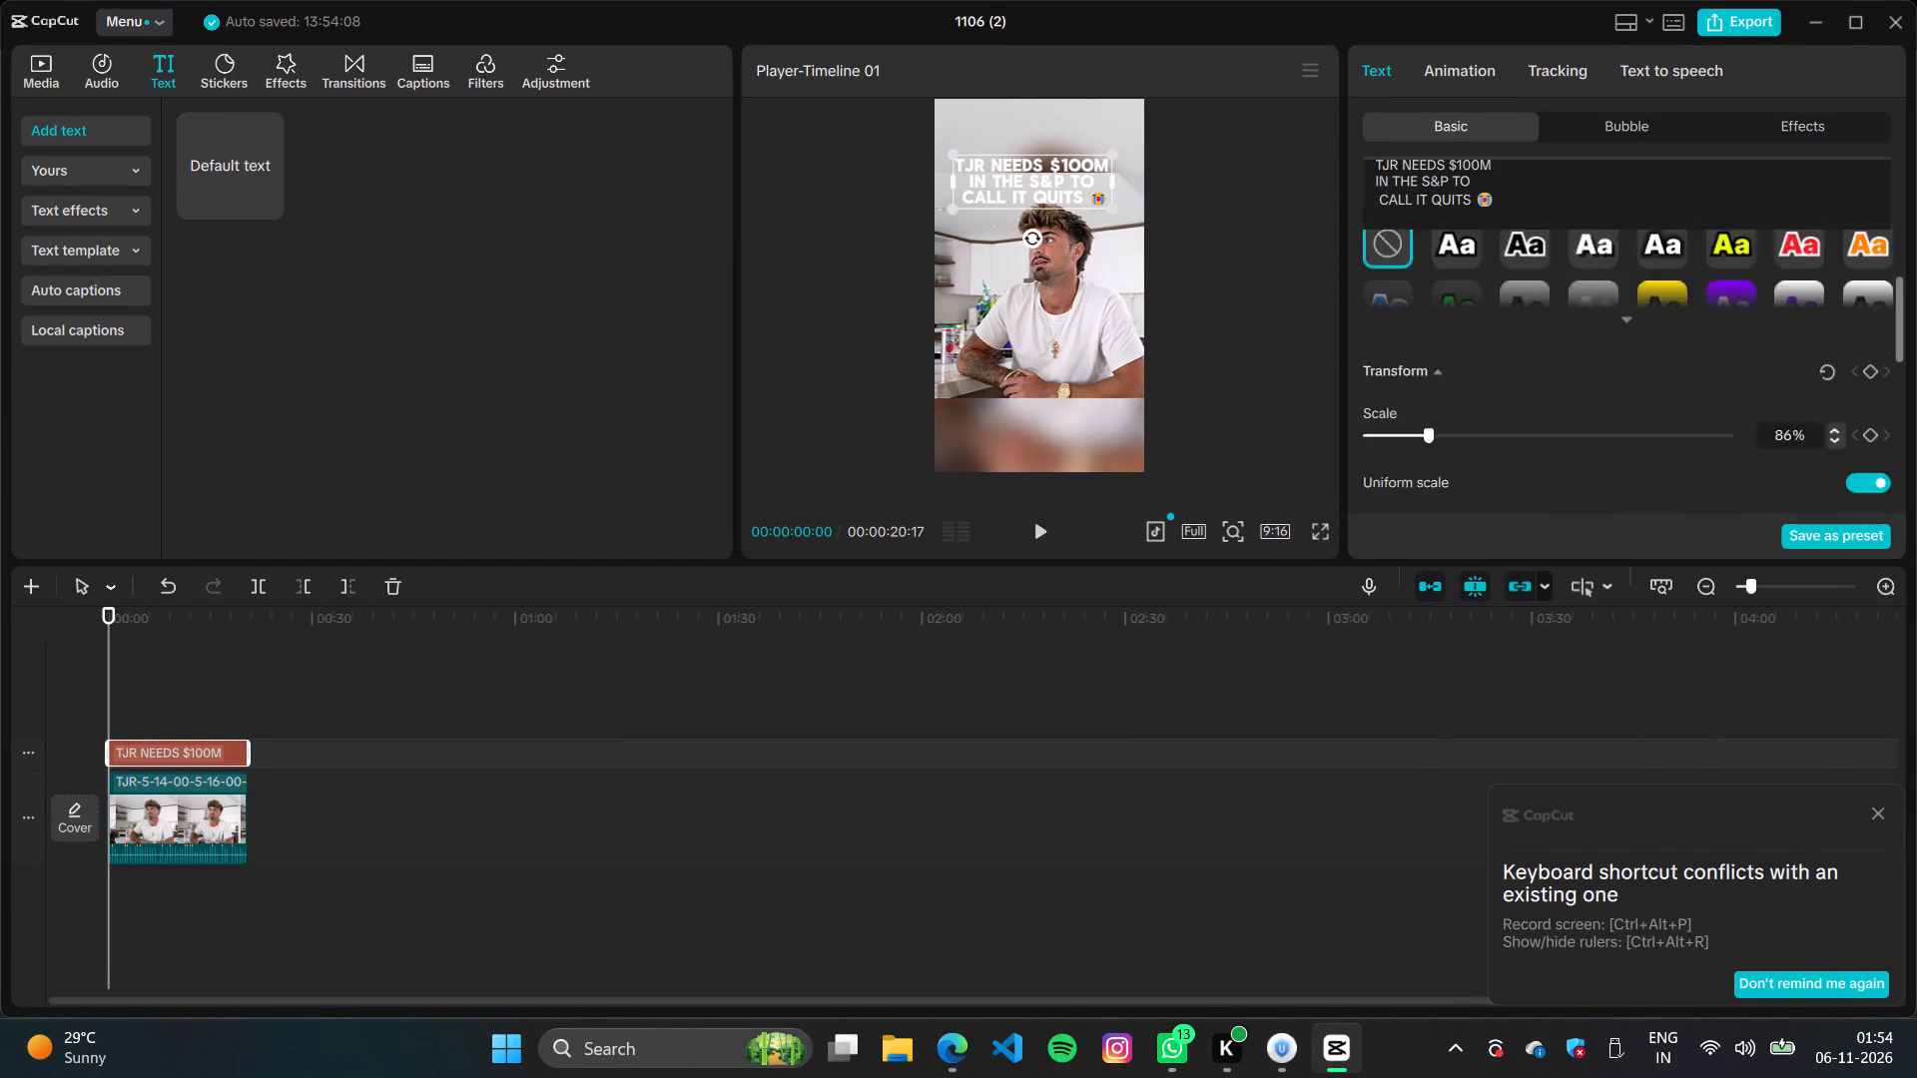
scroll(1488, 376, "up", 4)
left_click(1588, 316)
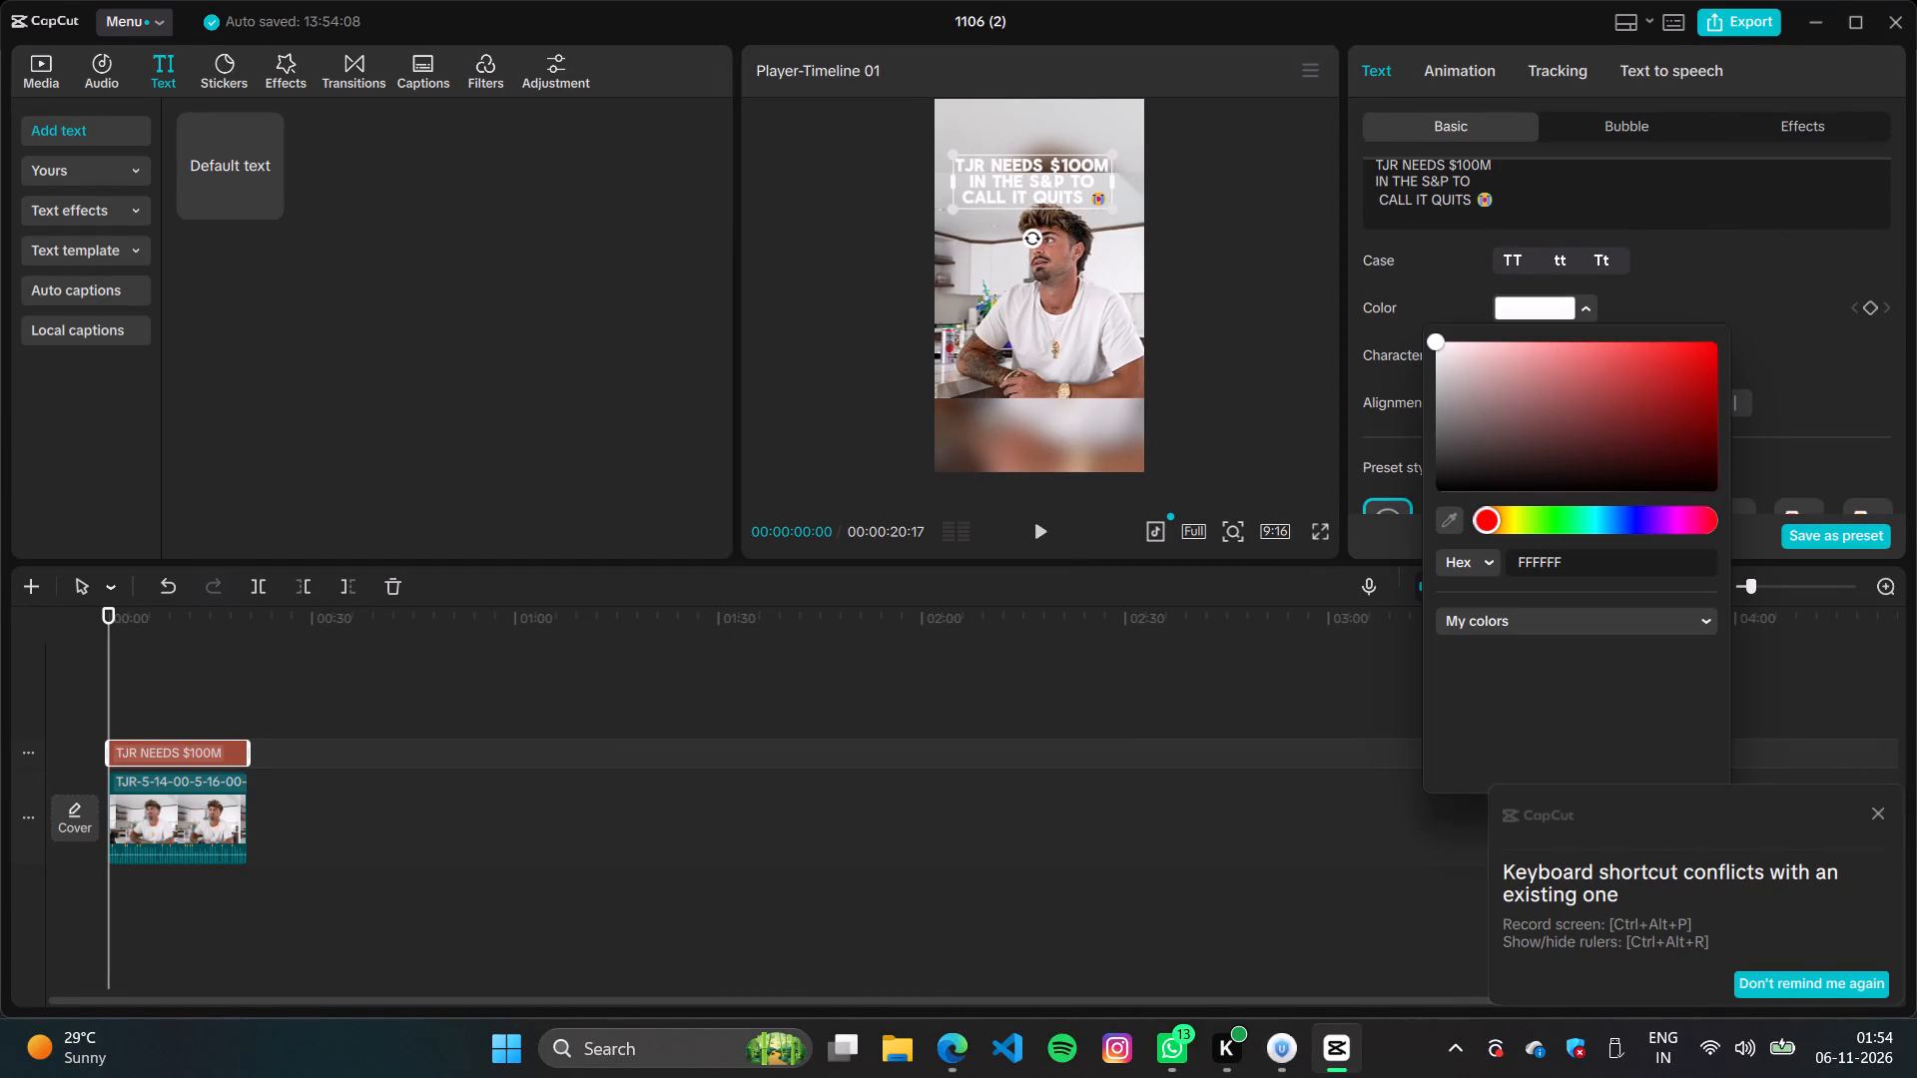
left_click(1586, 660)
left_click(1701, 247)
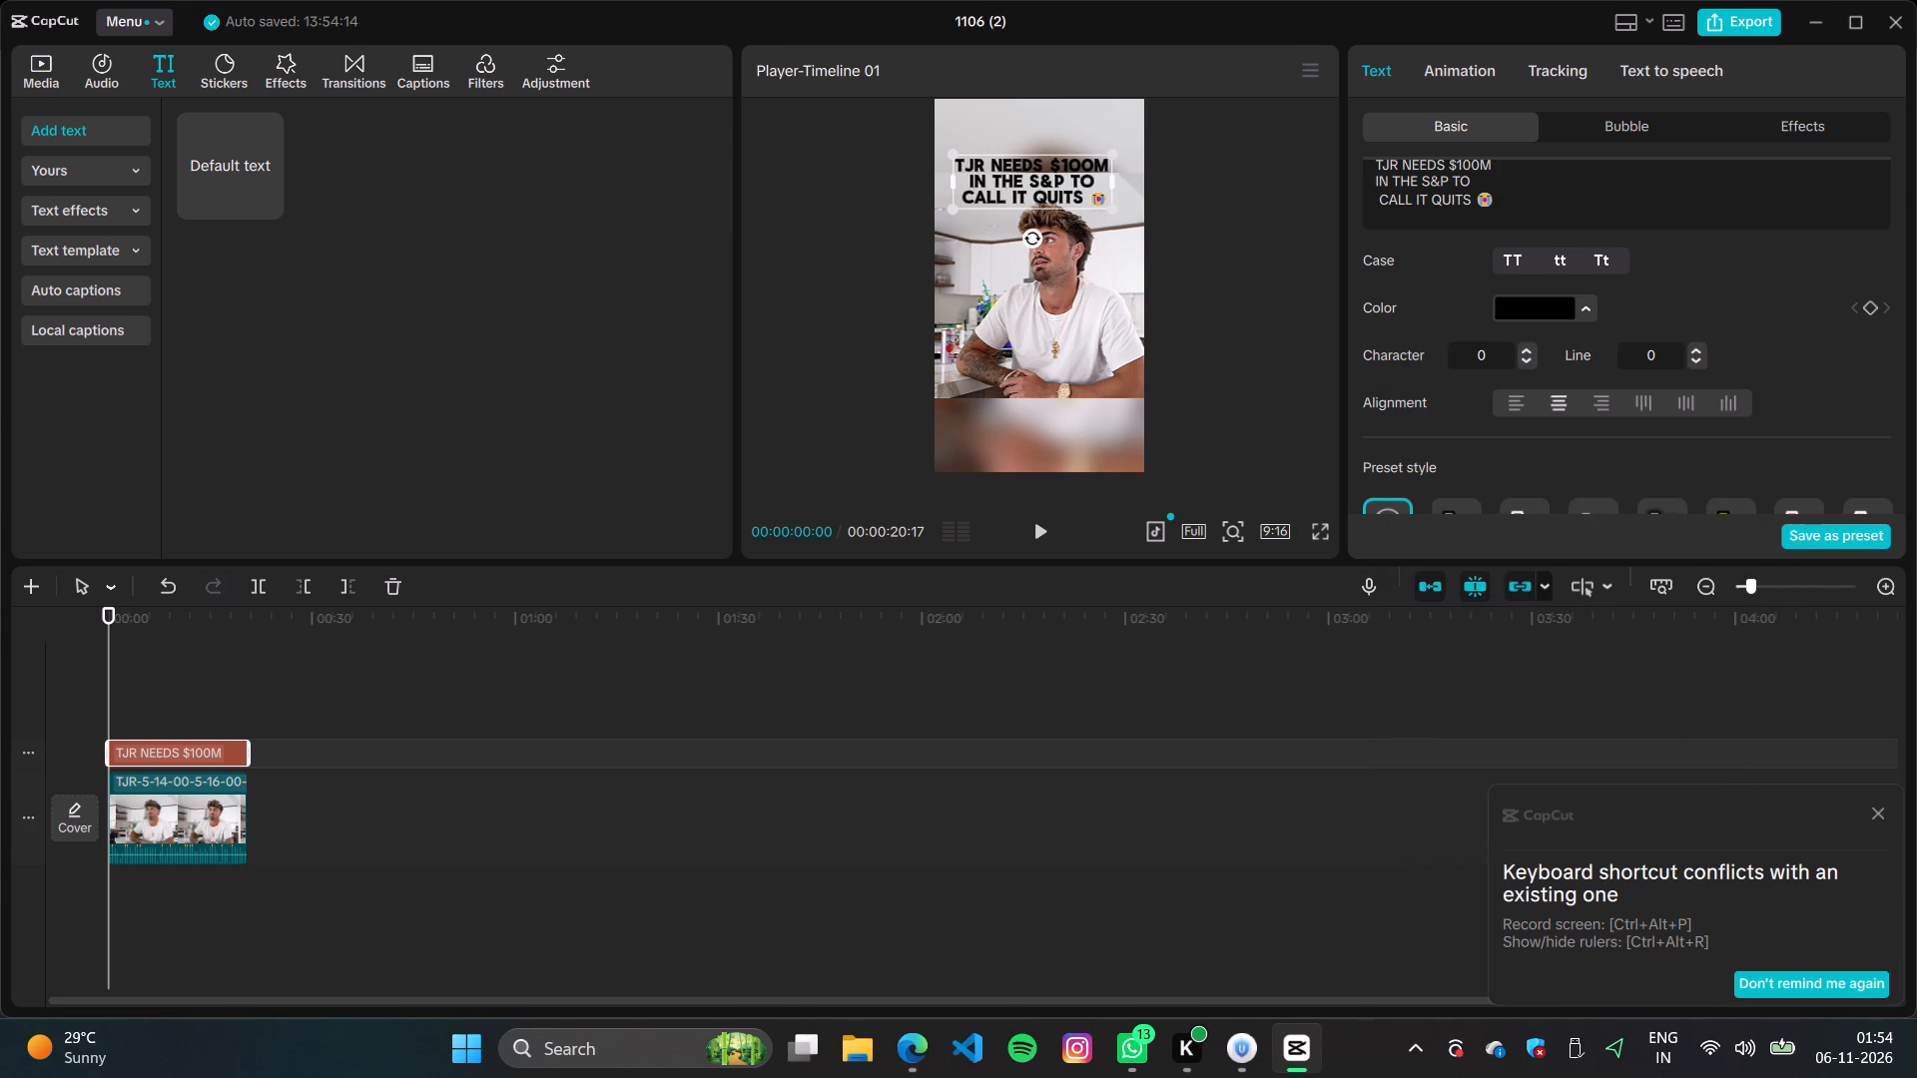
Turn on the caption's background, choose the second background style and colour it white (FFFFFF).
scroll(1611, 398, "down", 20)
scroll(1611, 398, "down", 1)
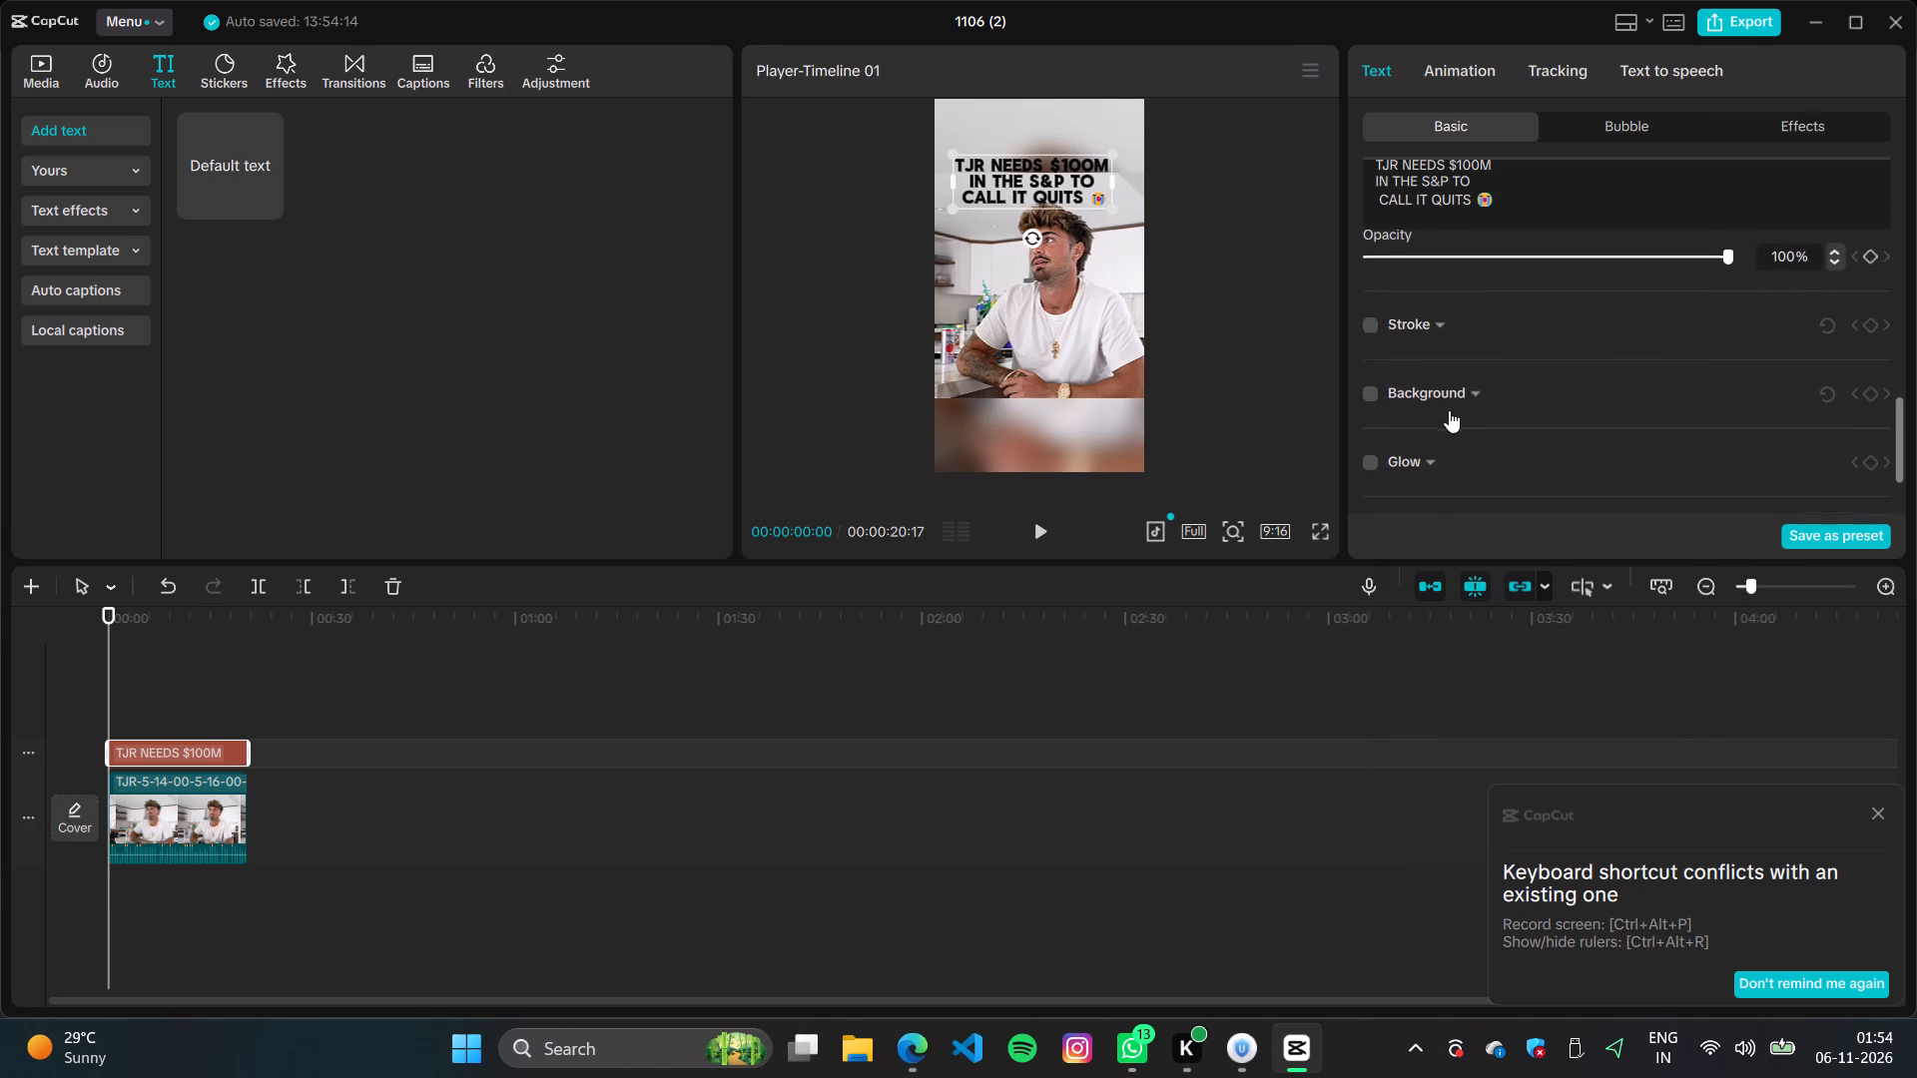
left_click(1386, 396)
left_click(1371, 392)
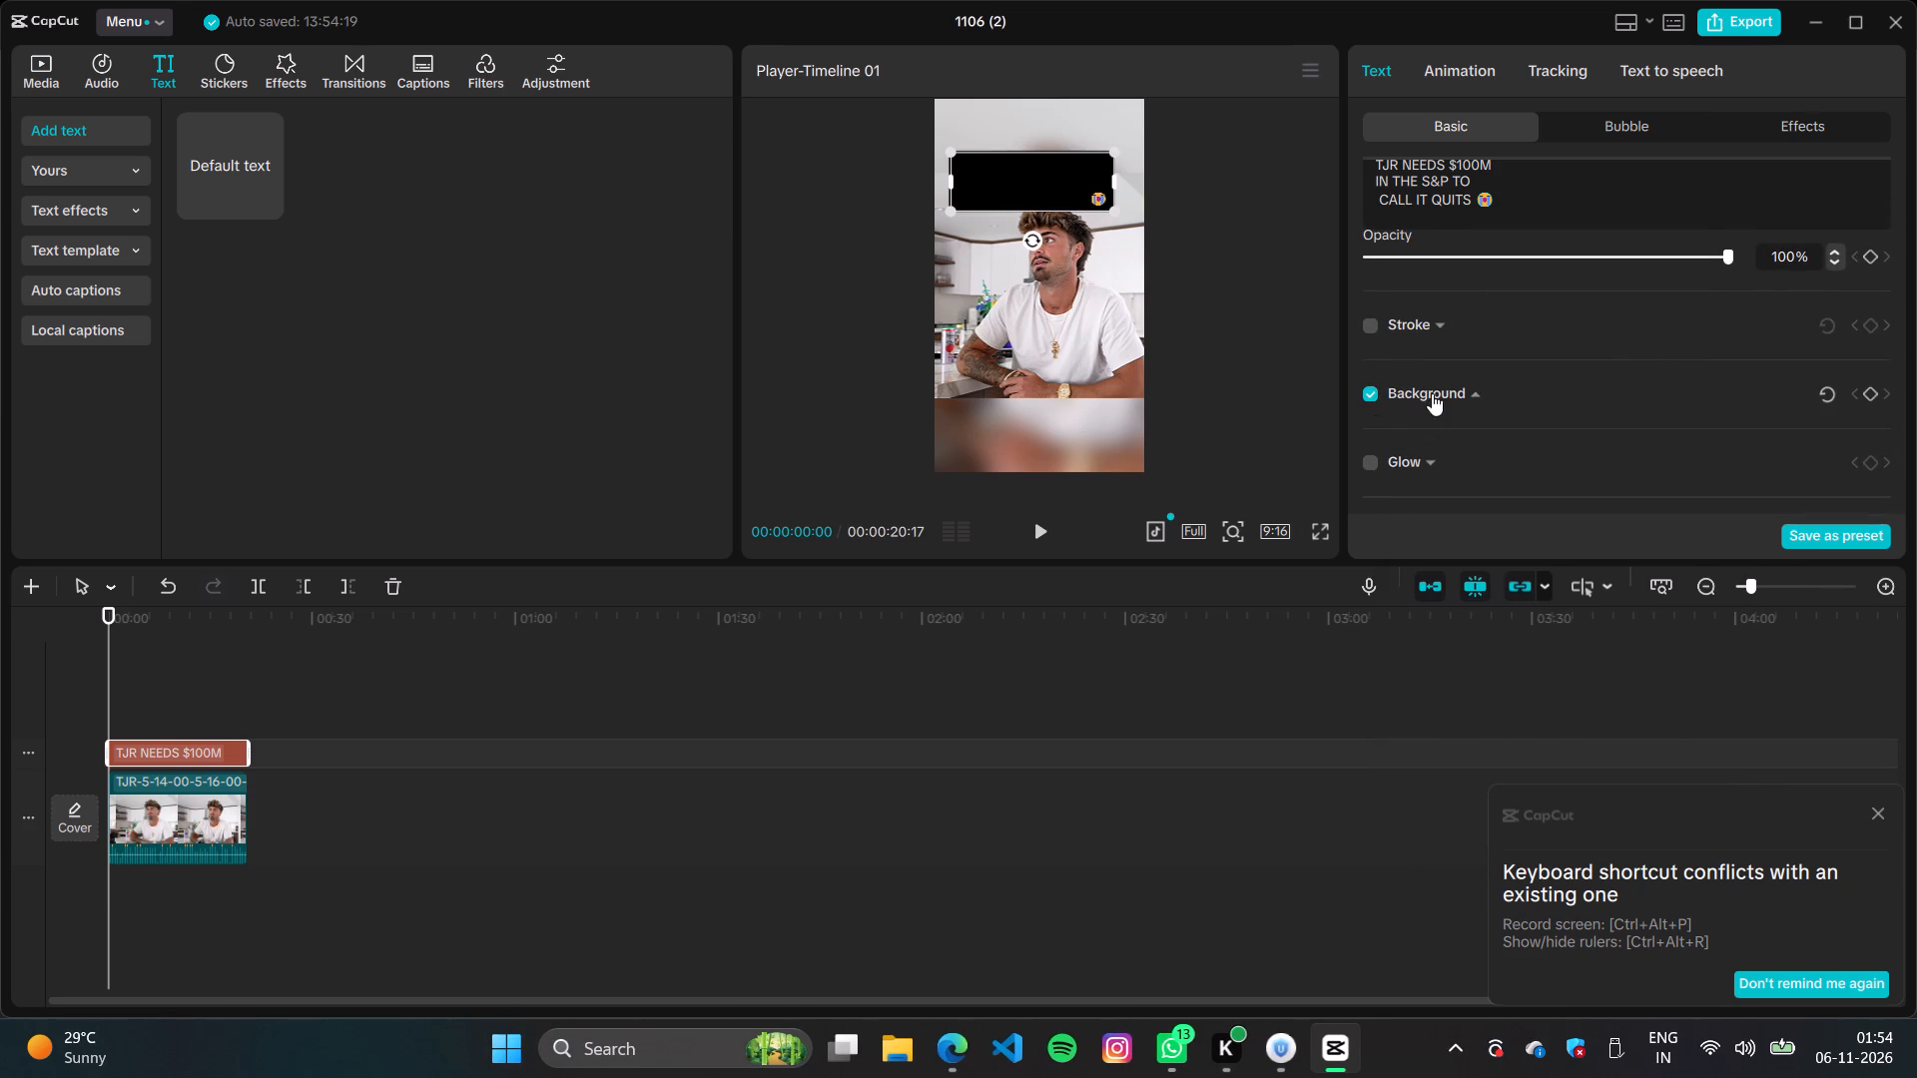
left_click(1469, 388)
left_click(1473, 395)
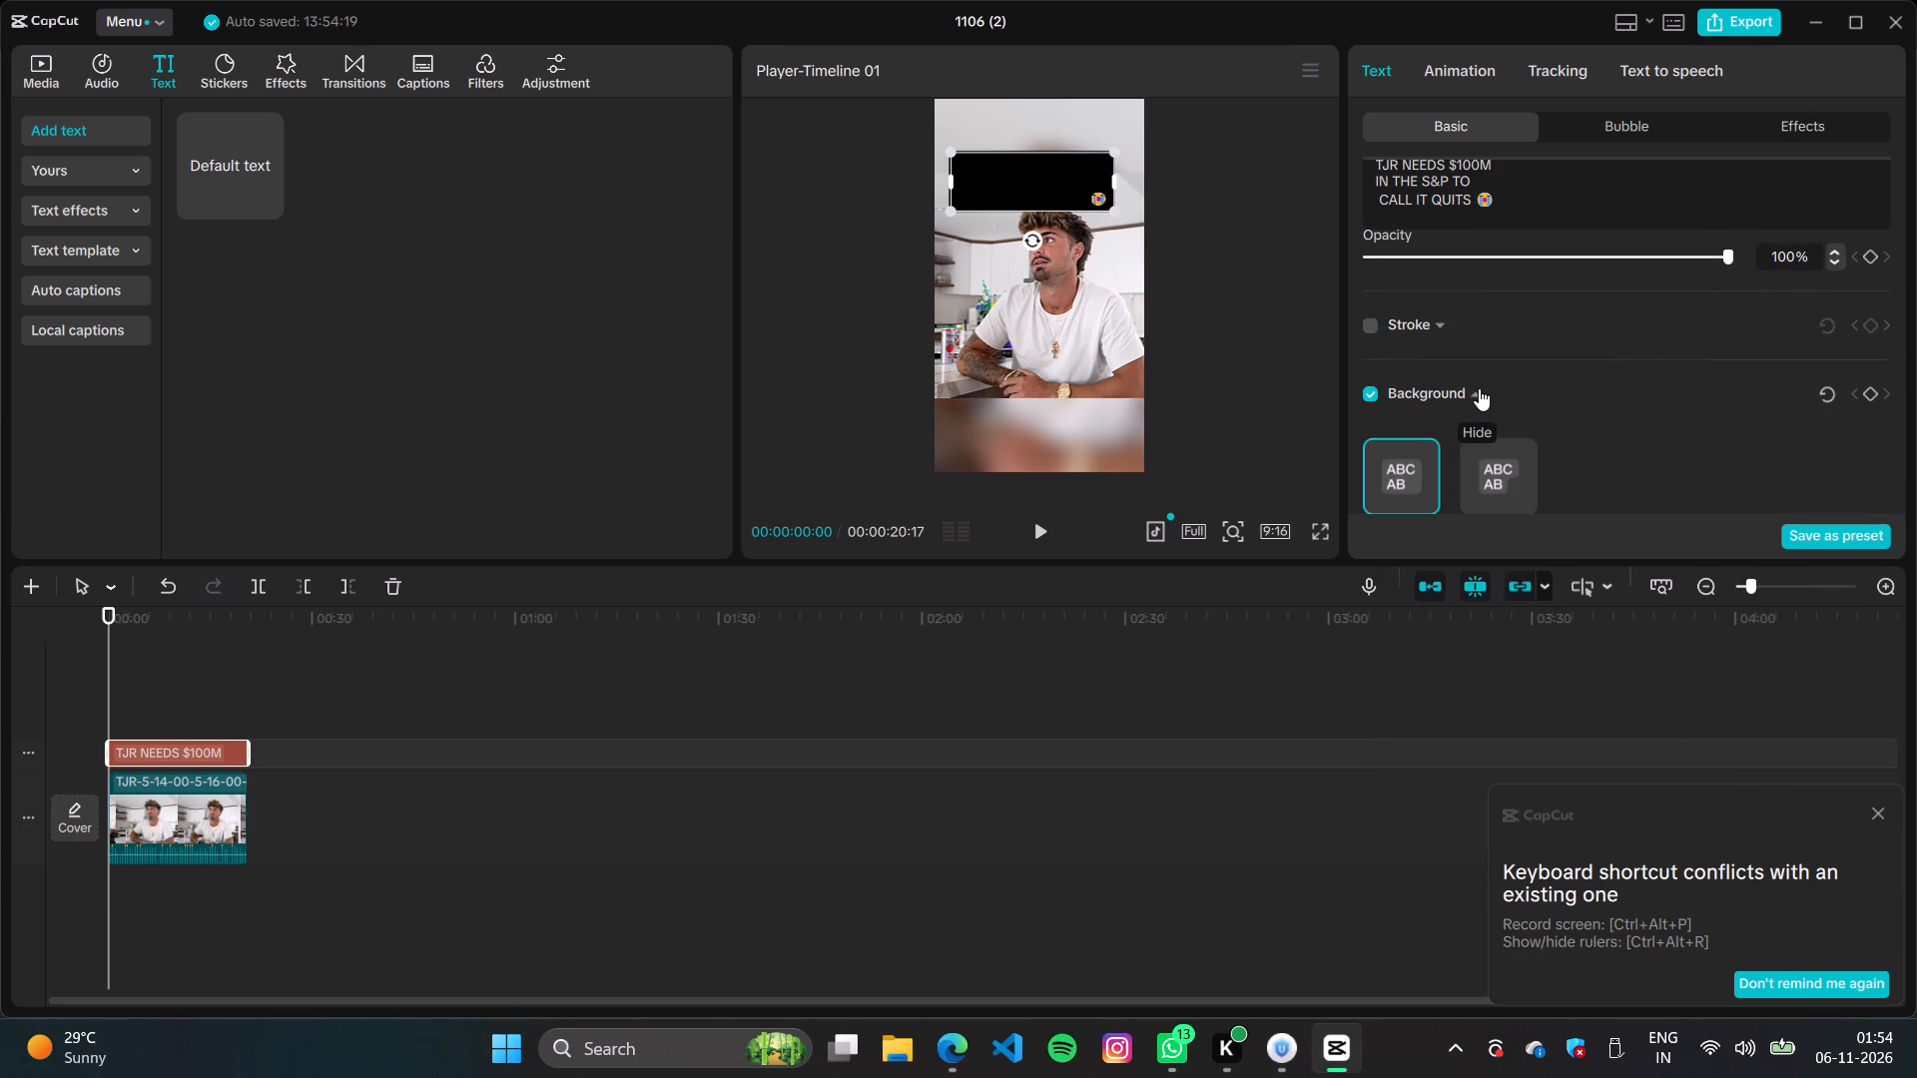
scroll(1481, 397, "down", 3)
left_click(1482, 266)
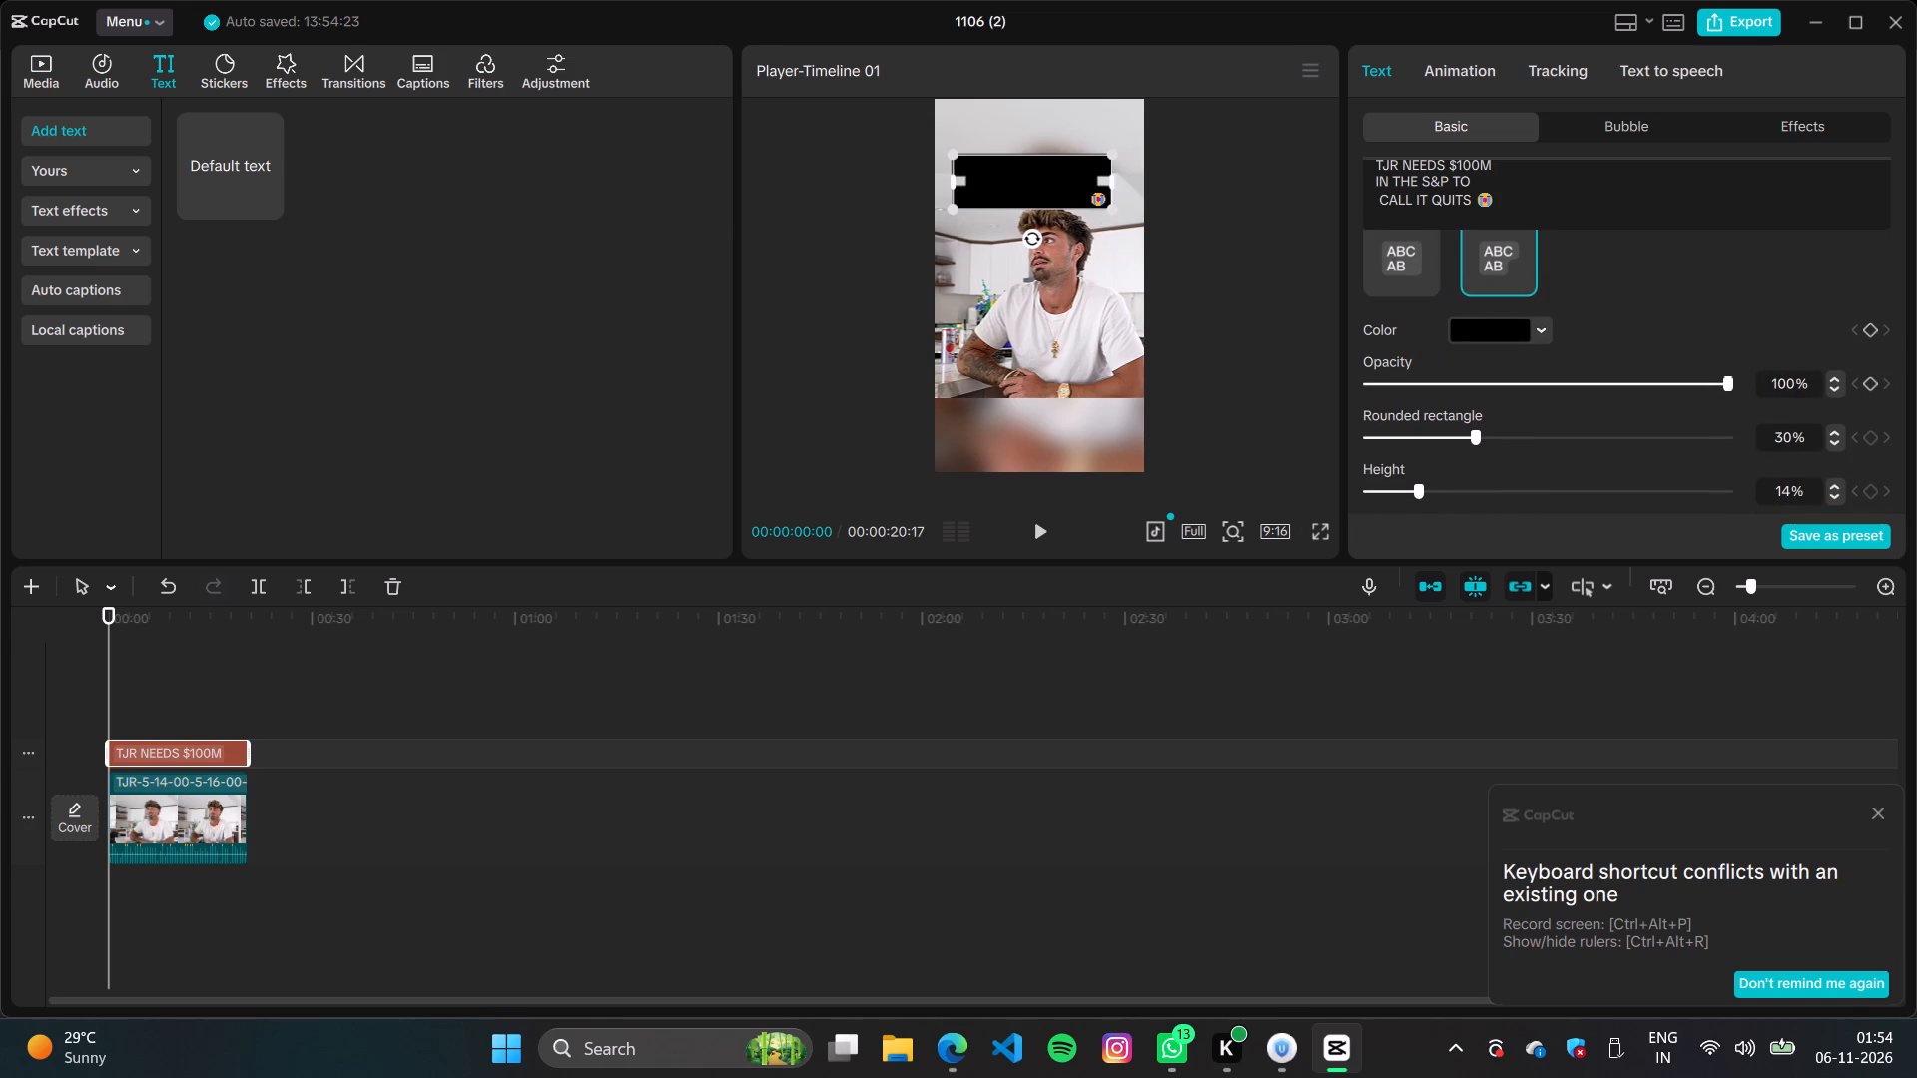
left_click(1544, 341)
left_click(1422, 680)
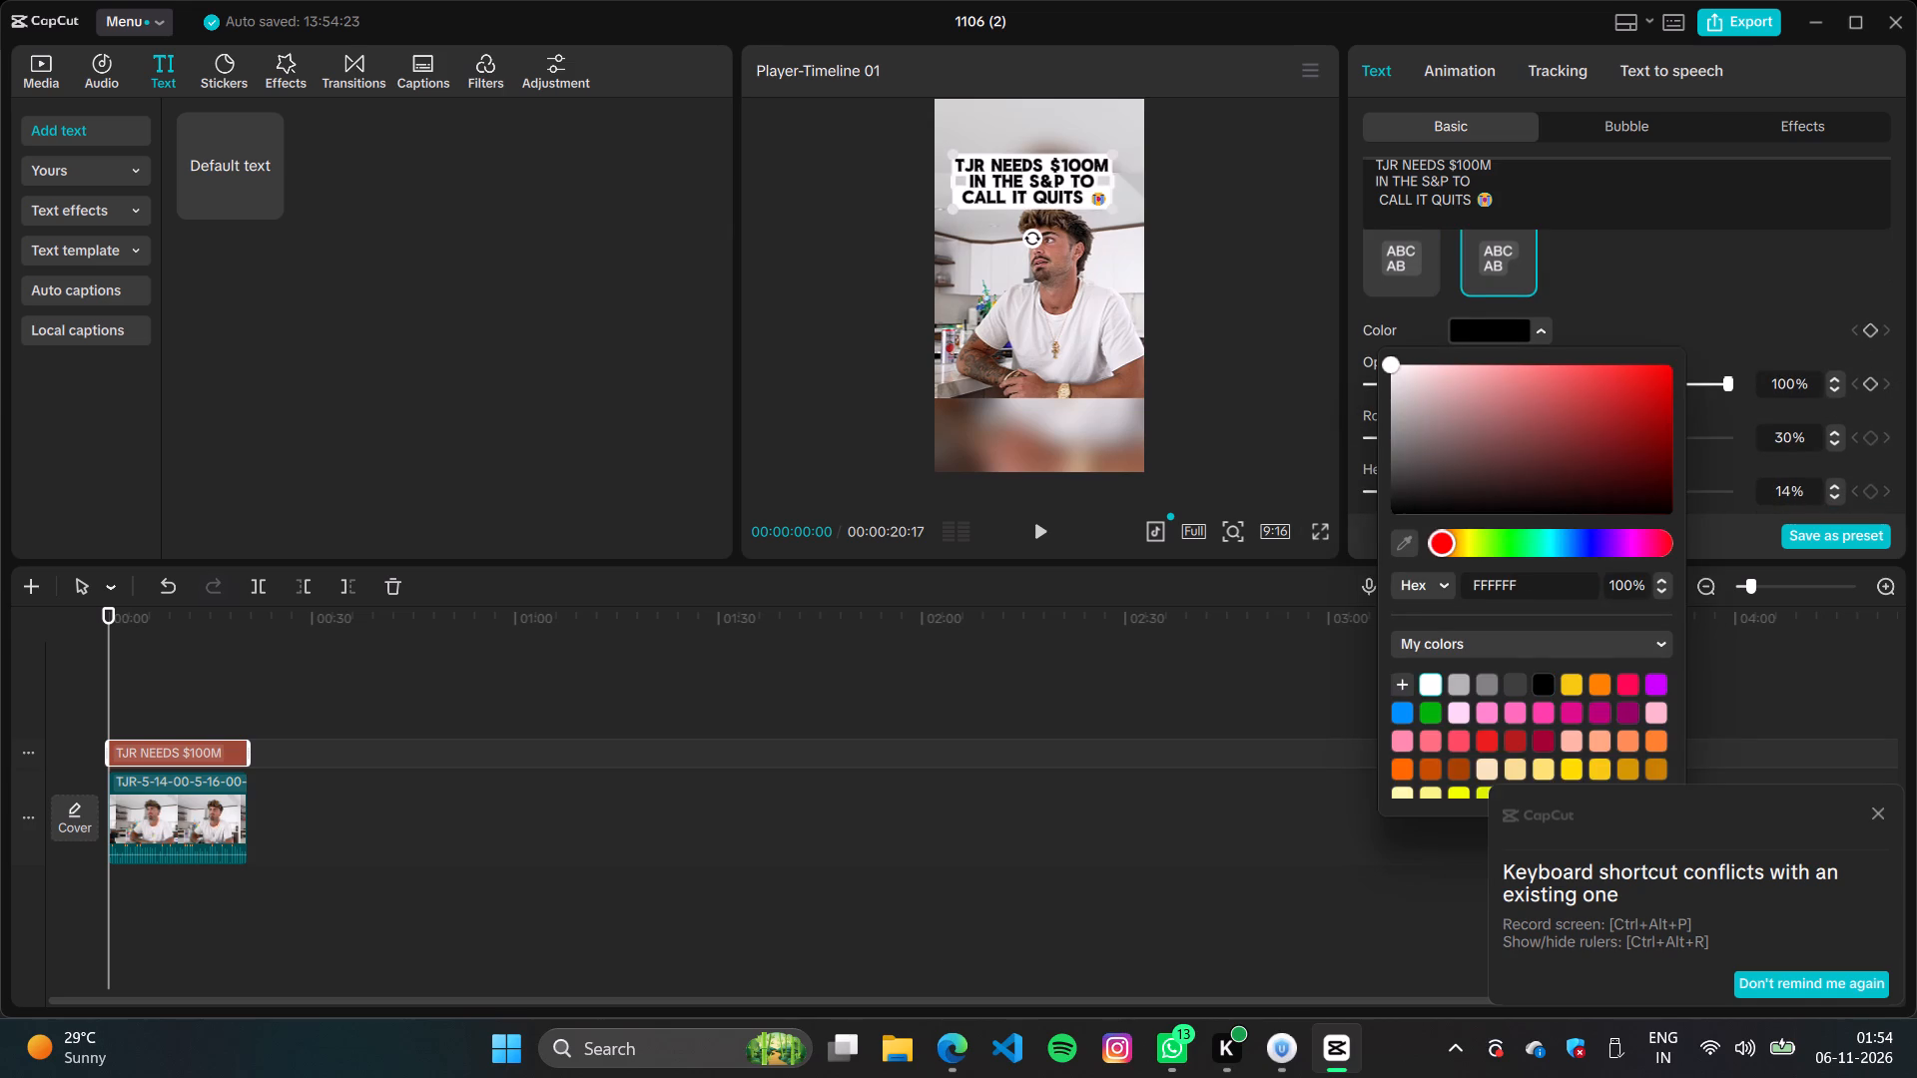
left_click(1593, 306)
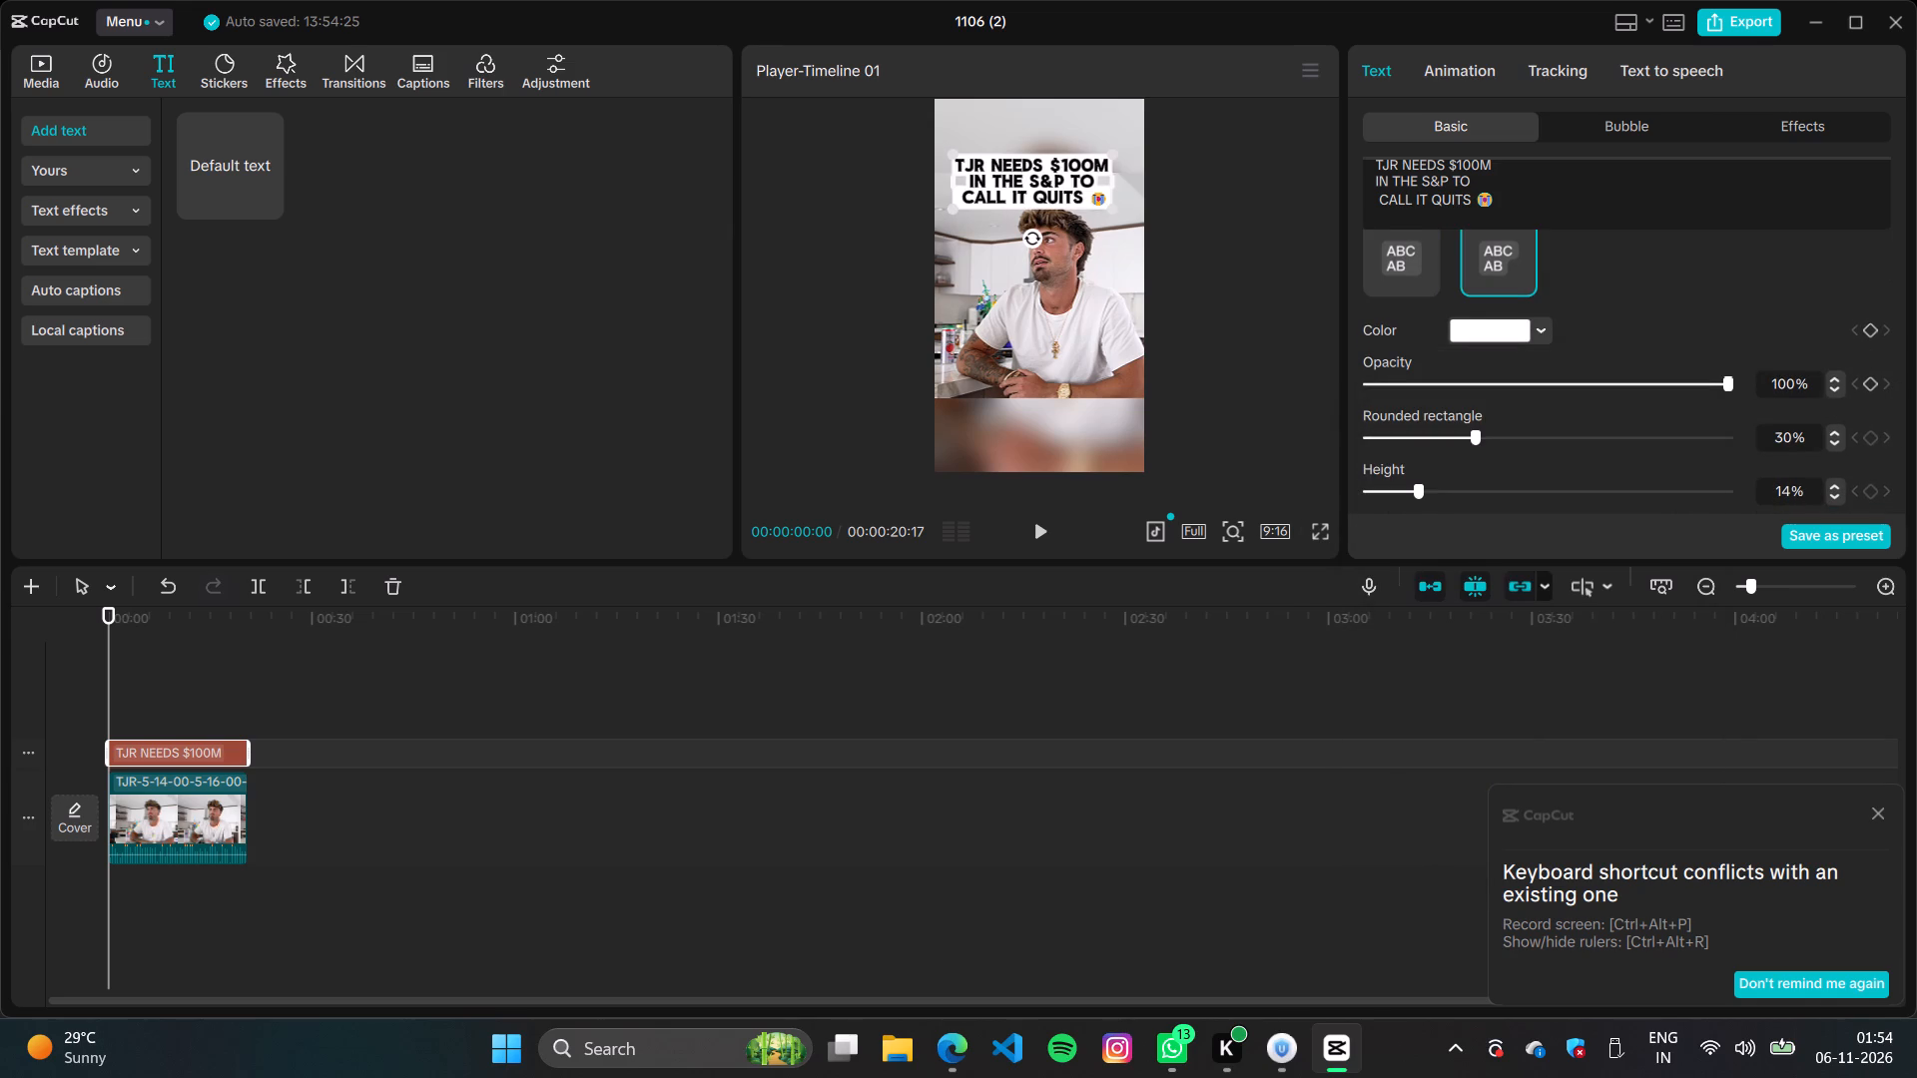
Shrink the caption further, keeping it just above the man's head.
left_click_drag(943, 148, 978, 169)
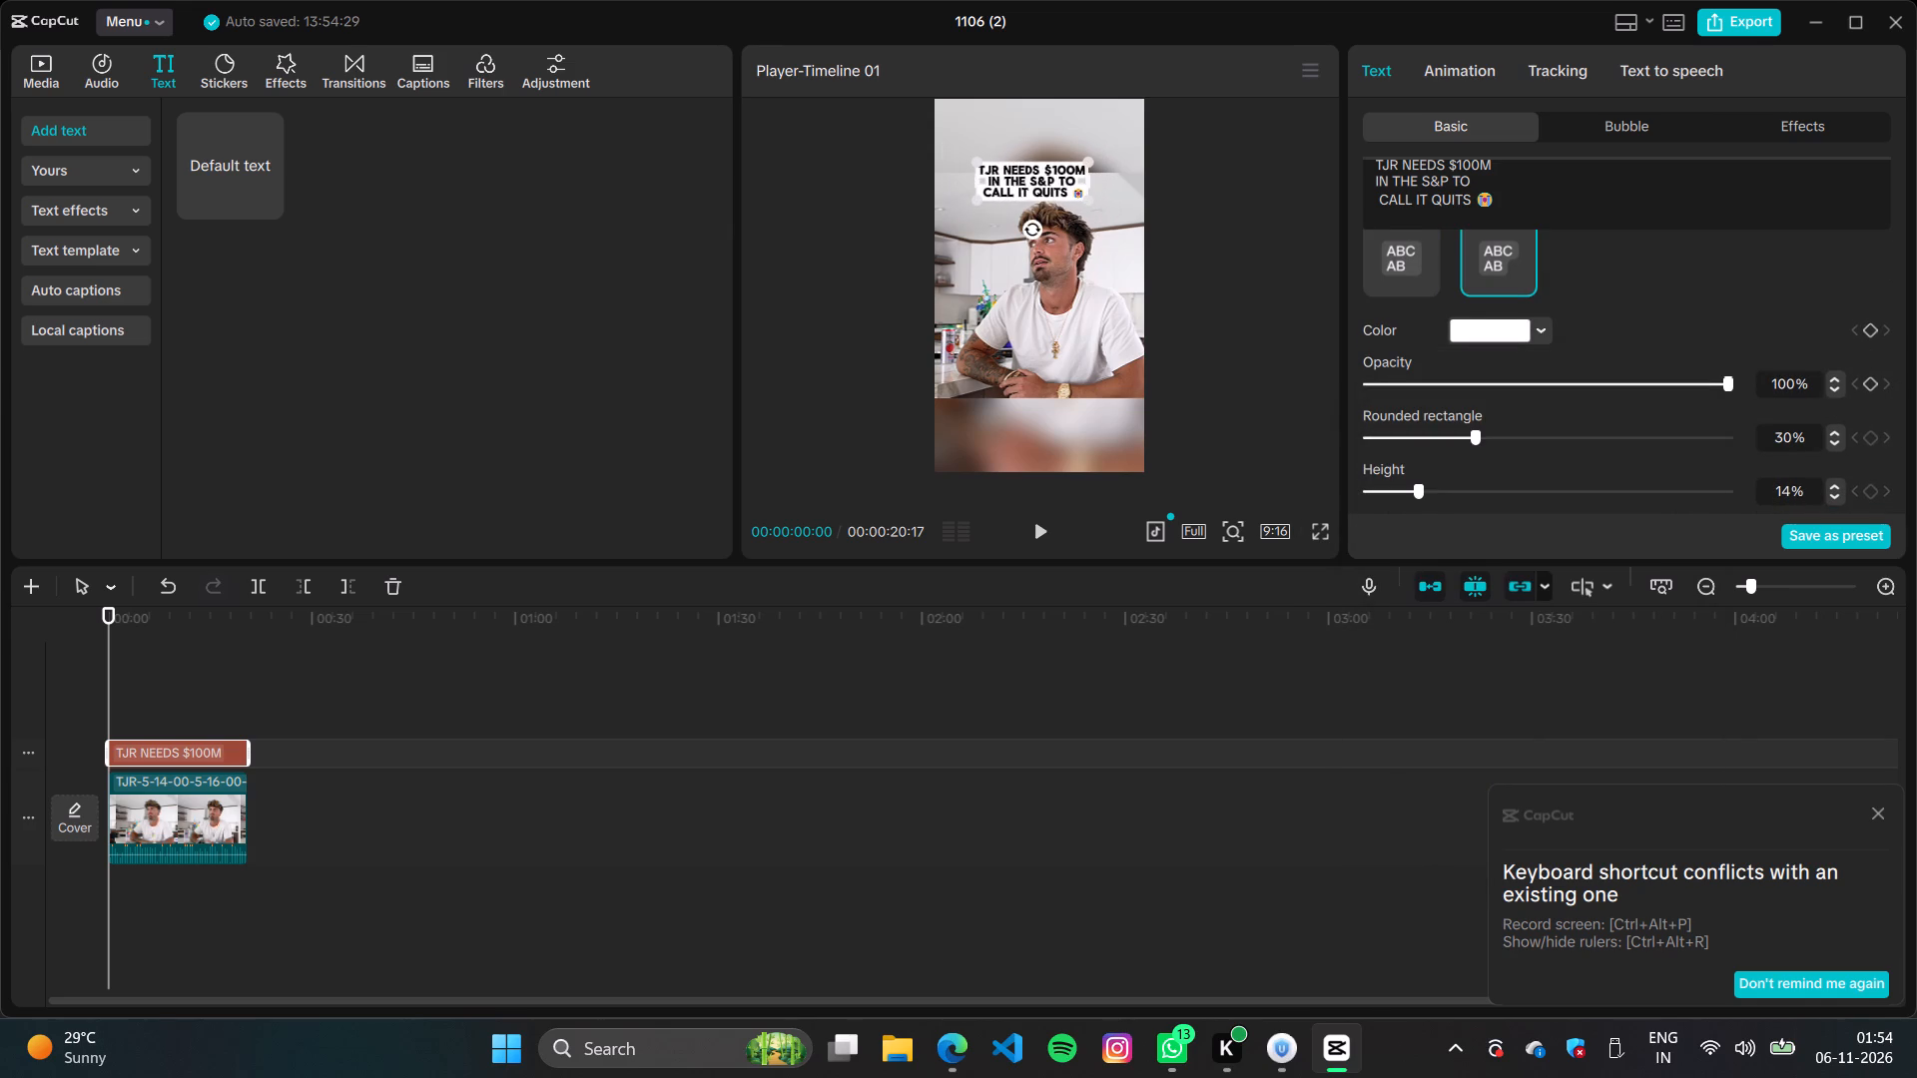
left_click_drag(1012, 186, 1012, 176)
Play the clip in full screen to check the caption's size and position over the video.
key("space")
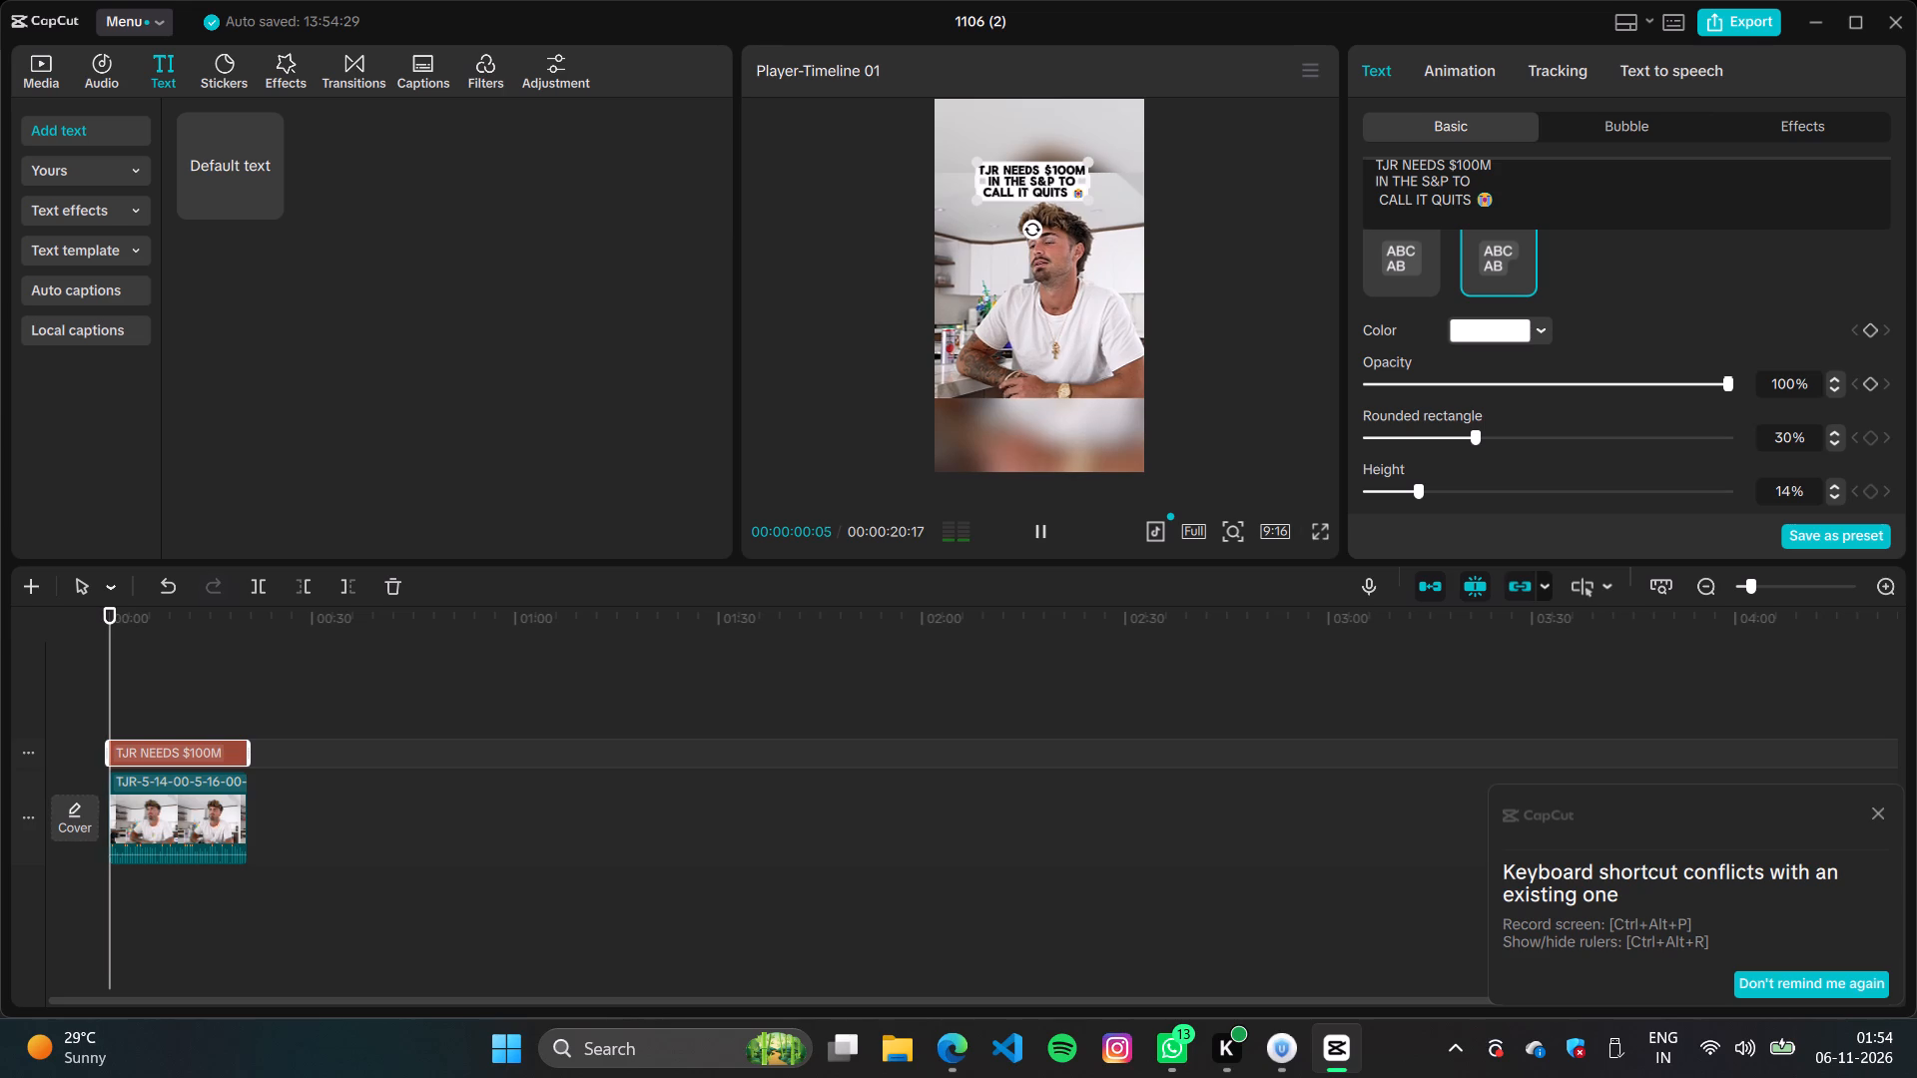
left_click(1324, 534)
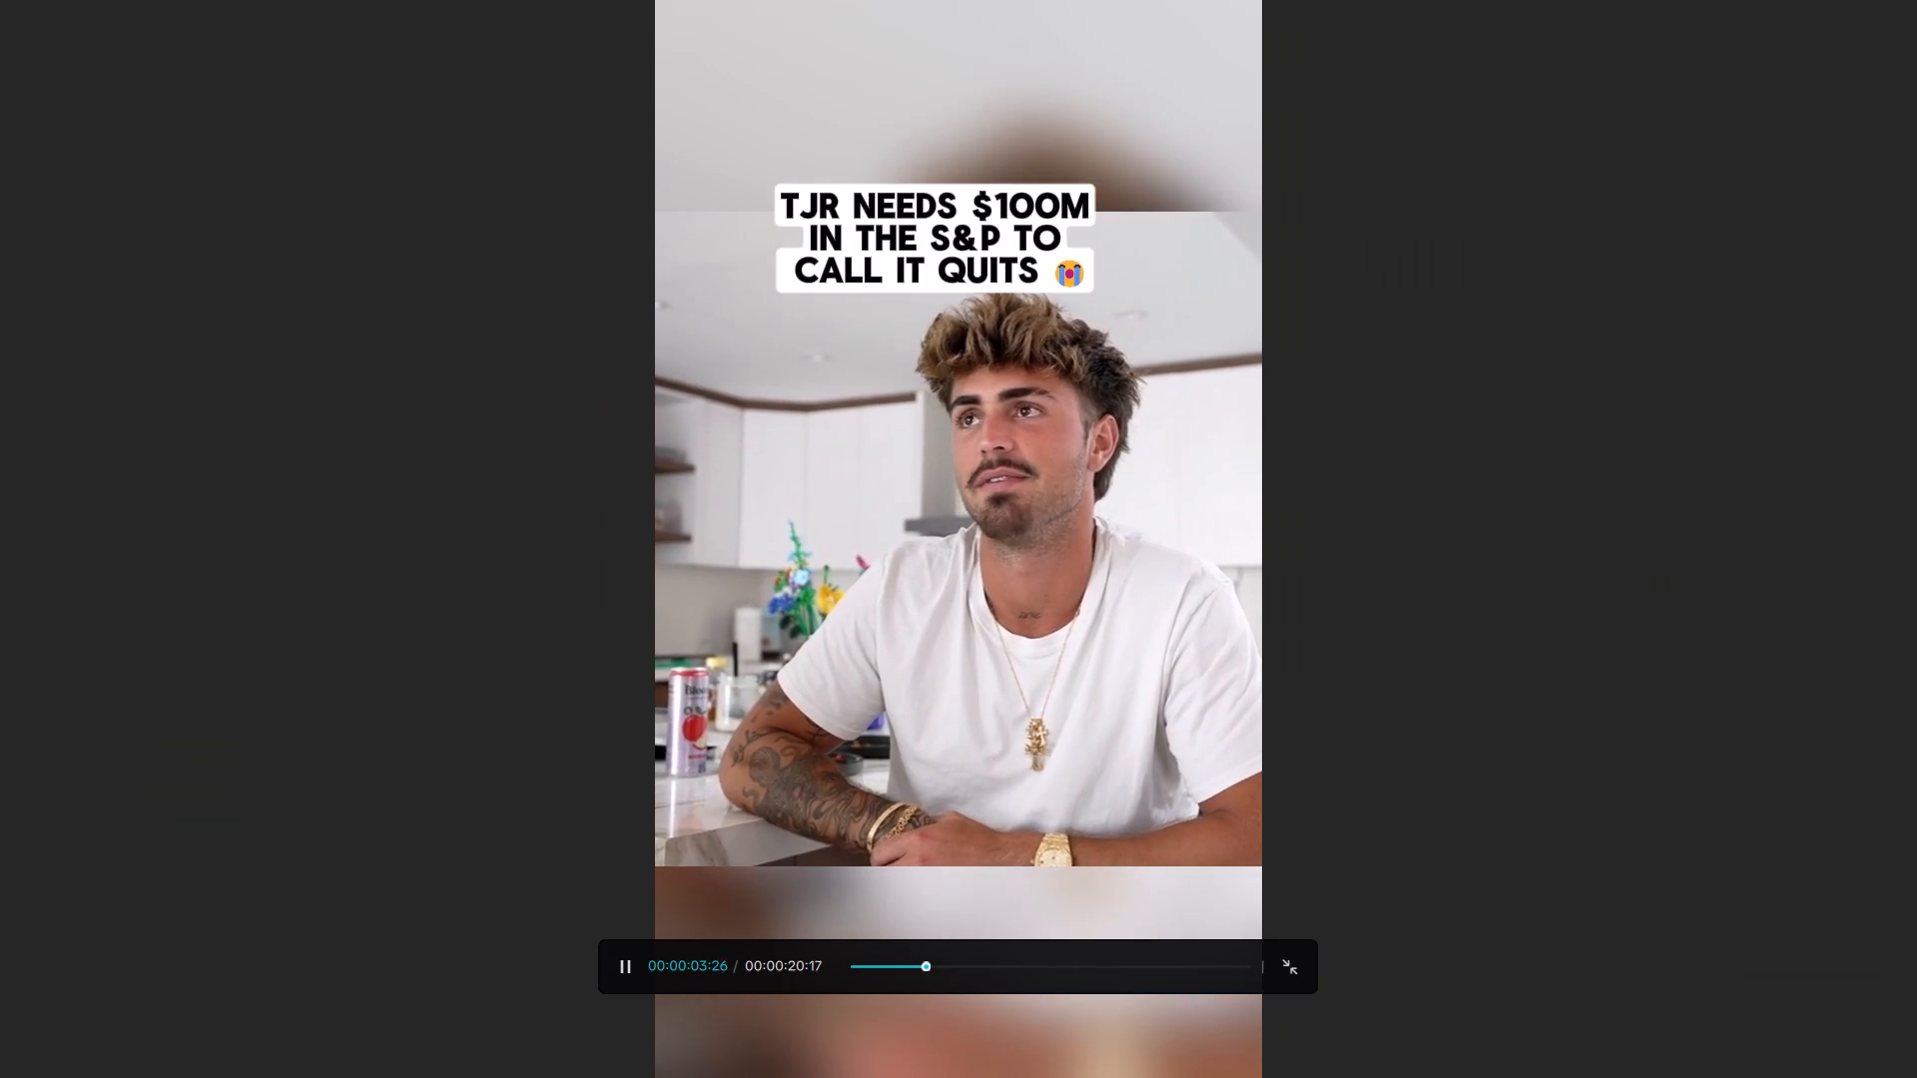
key("space")
left_click(1247, 884)
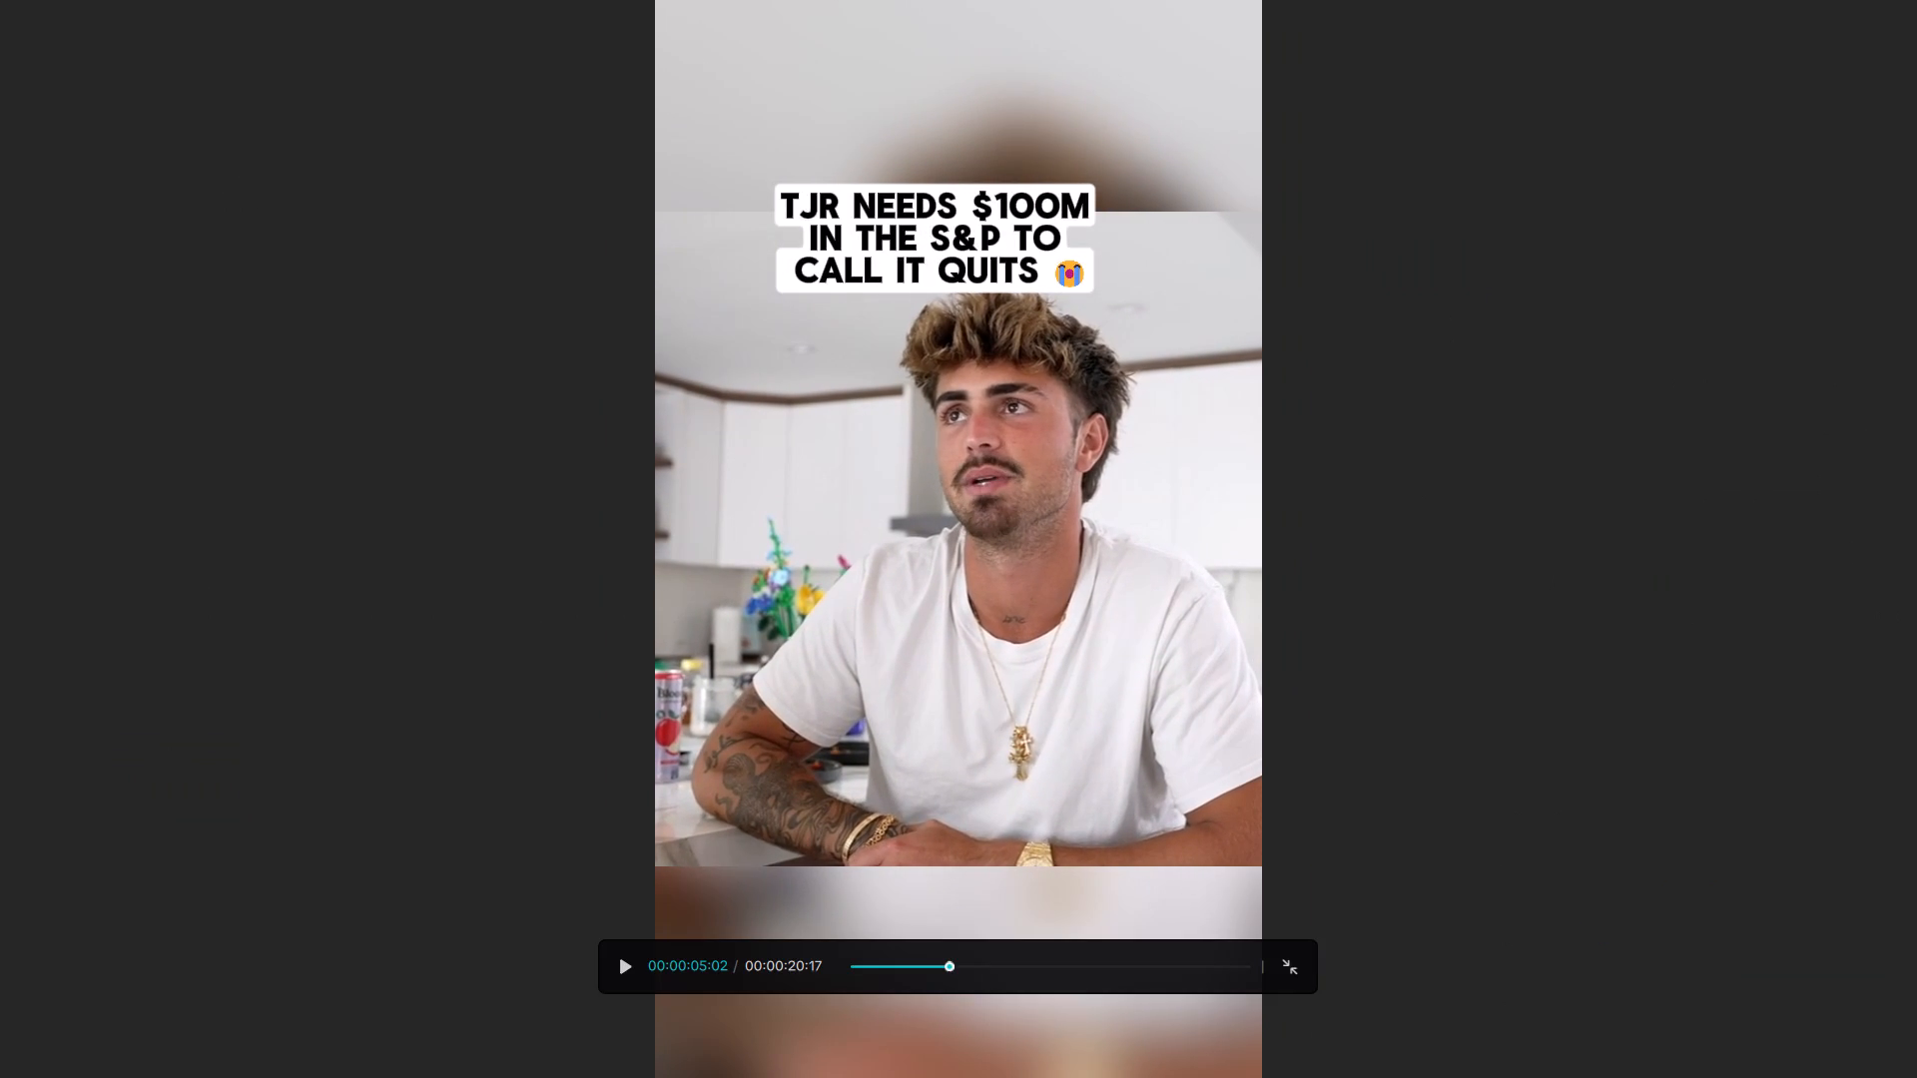
left_click(1290, 965)
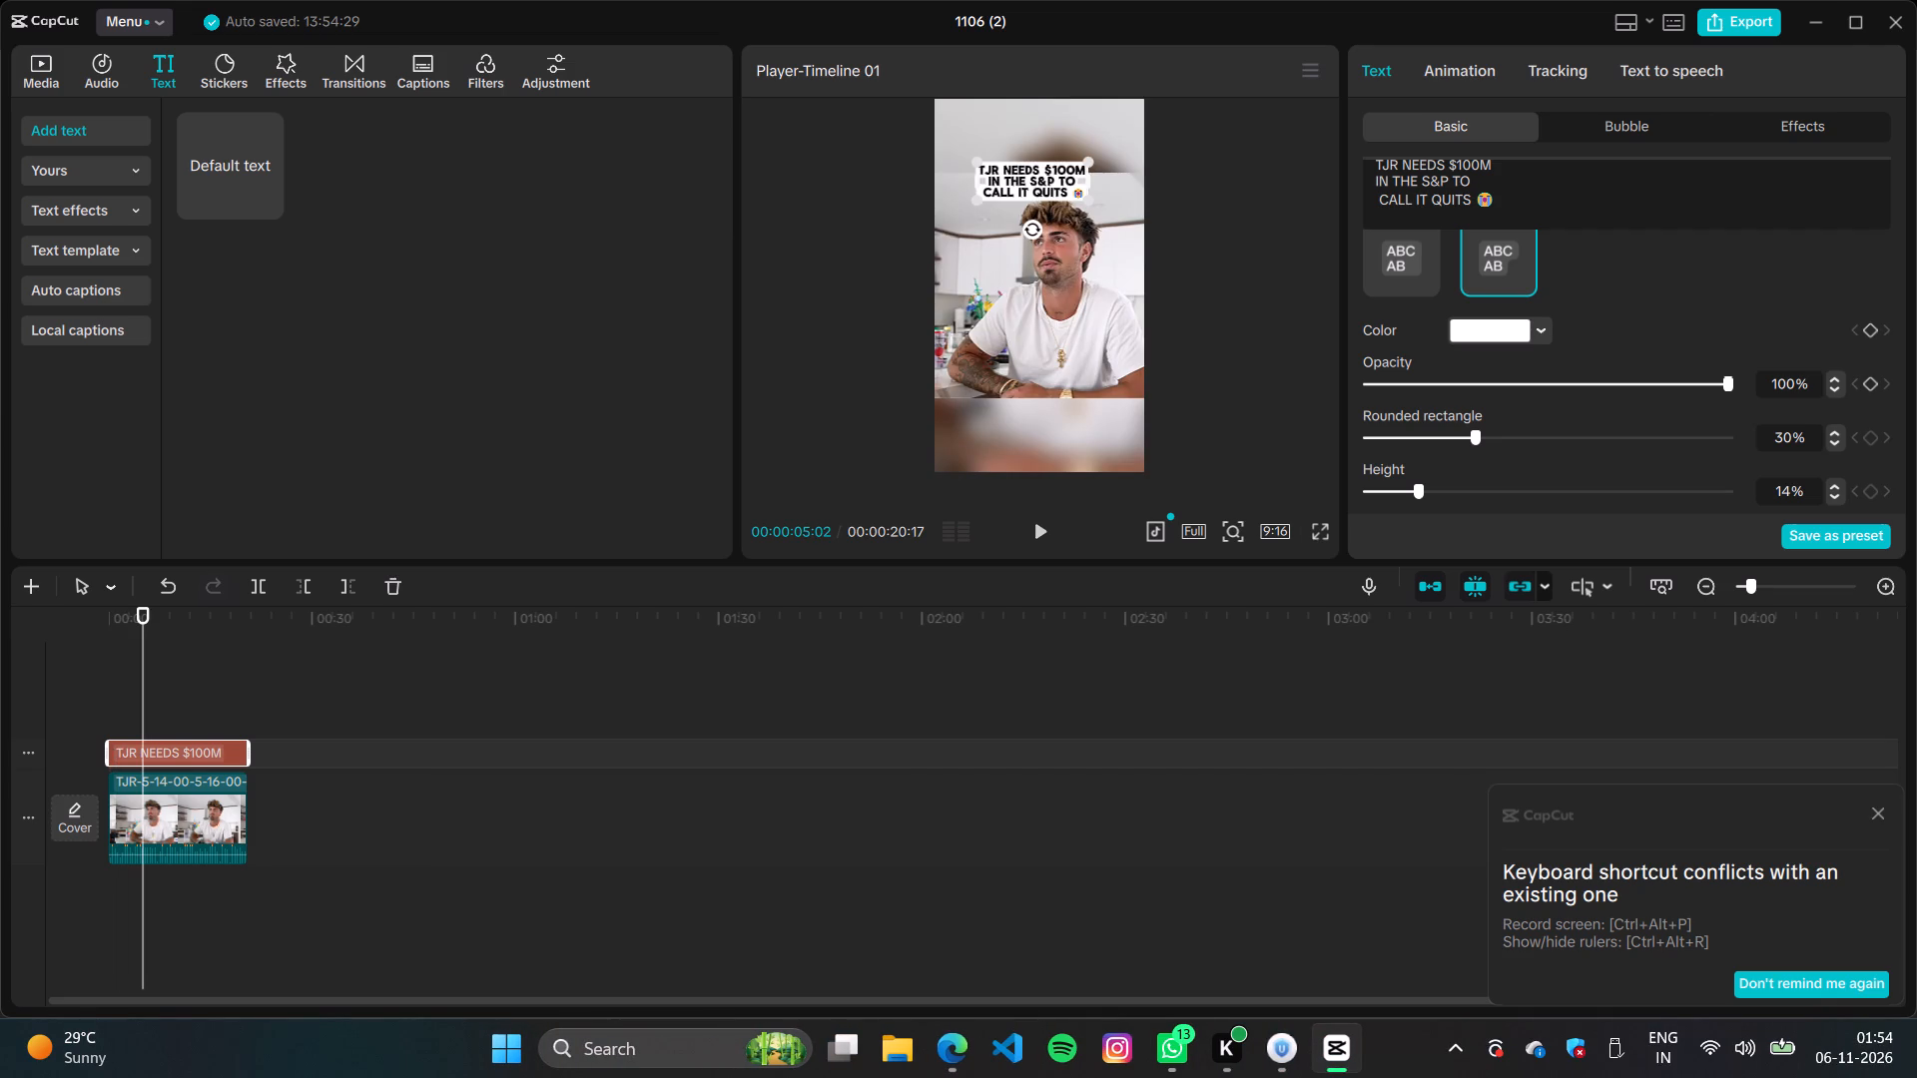
Re-break the headline caption into two lines: "TJR NEEDS $100M IN THE" and "S&P TO CALL IT QUITS" with its emoji.
left_click(1376, 201)
key("BackSpace")
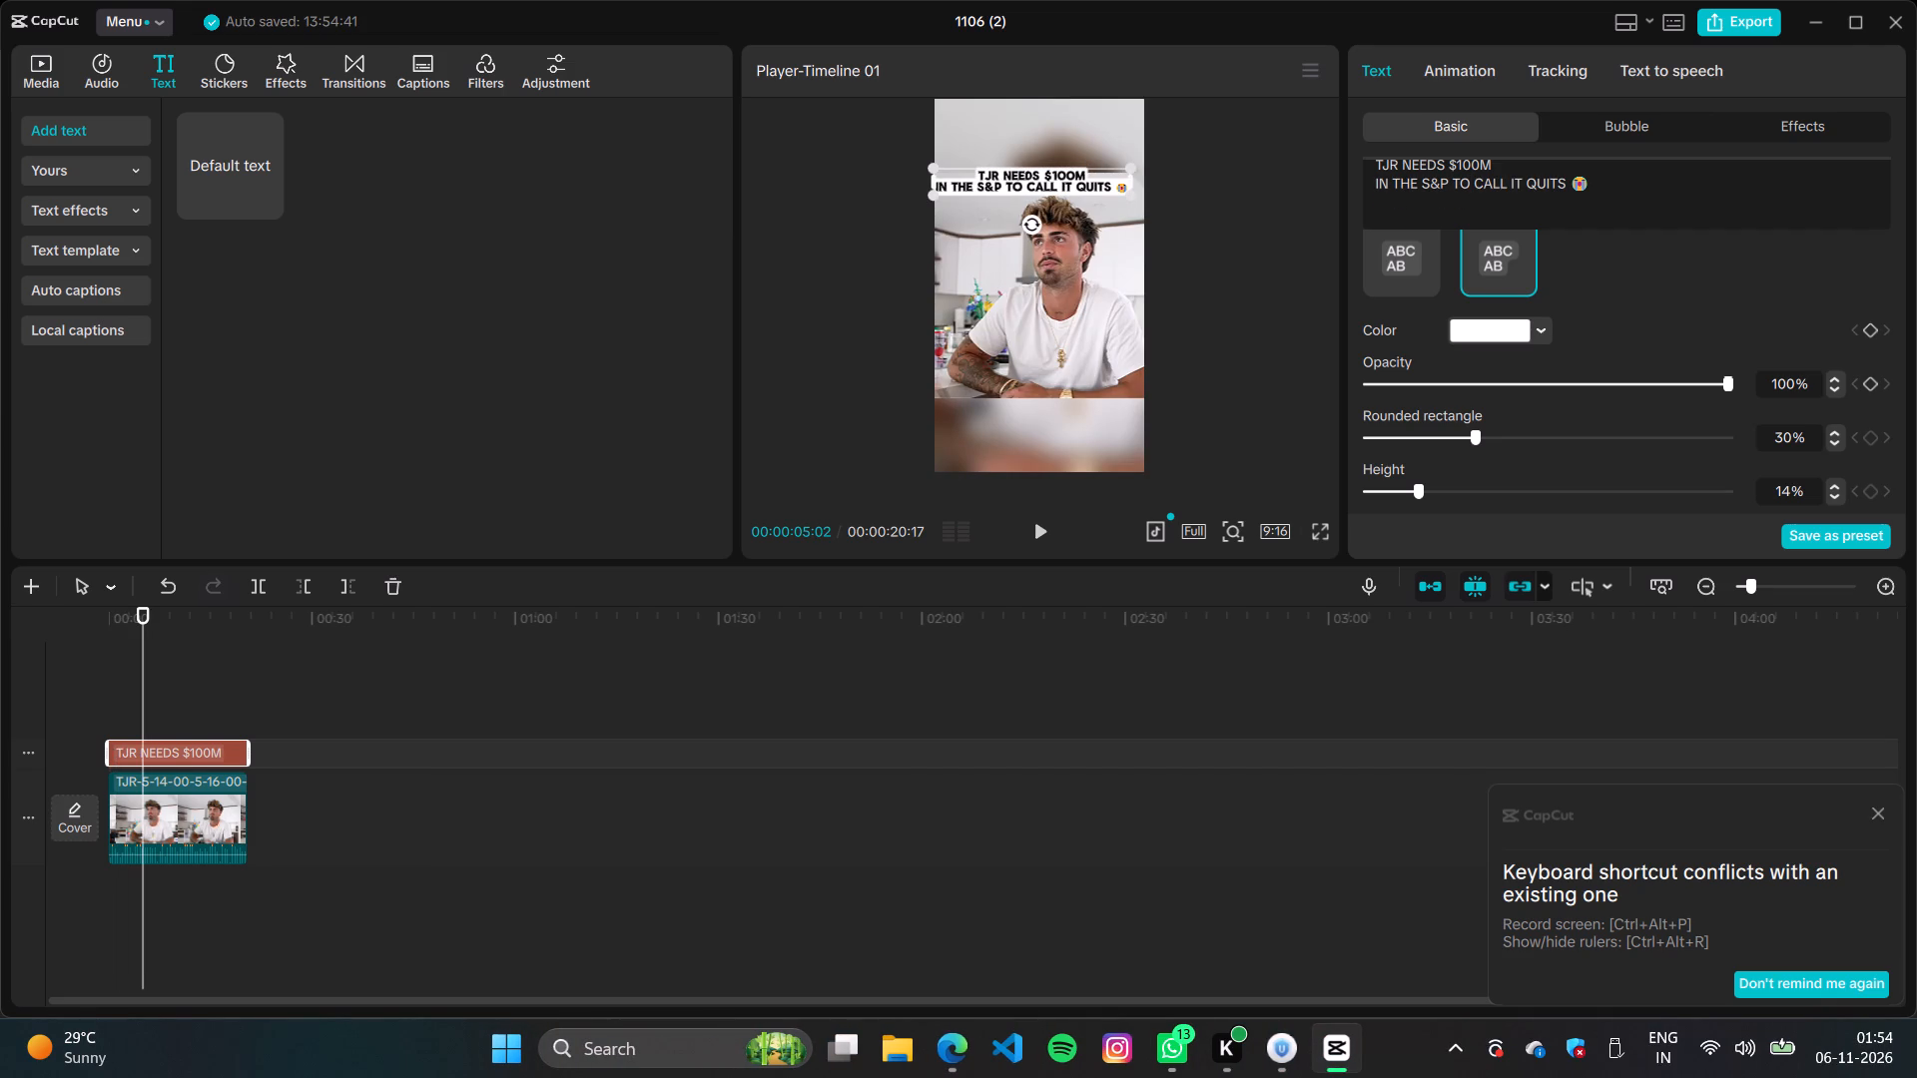
left_click(1378, 187)
key("Left")
key("BackSpace")
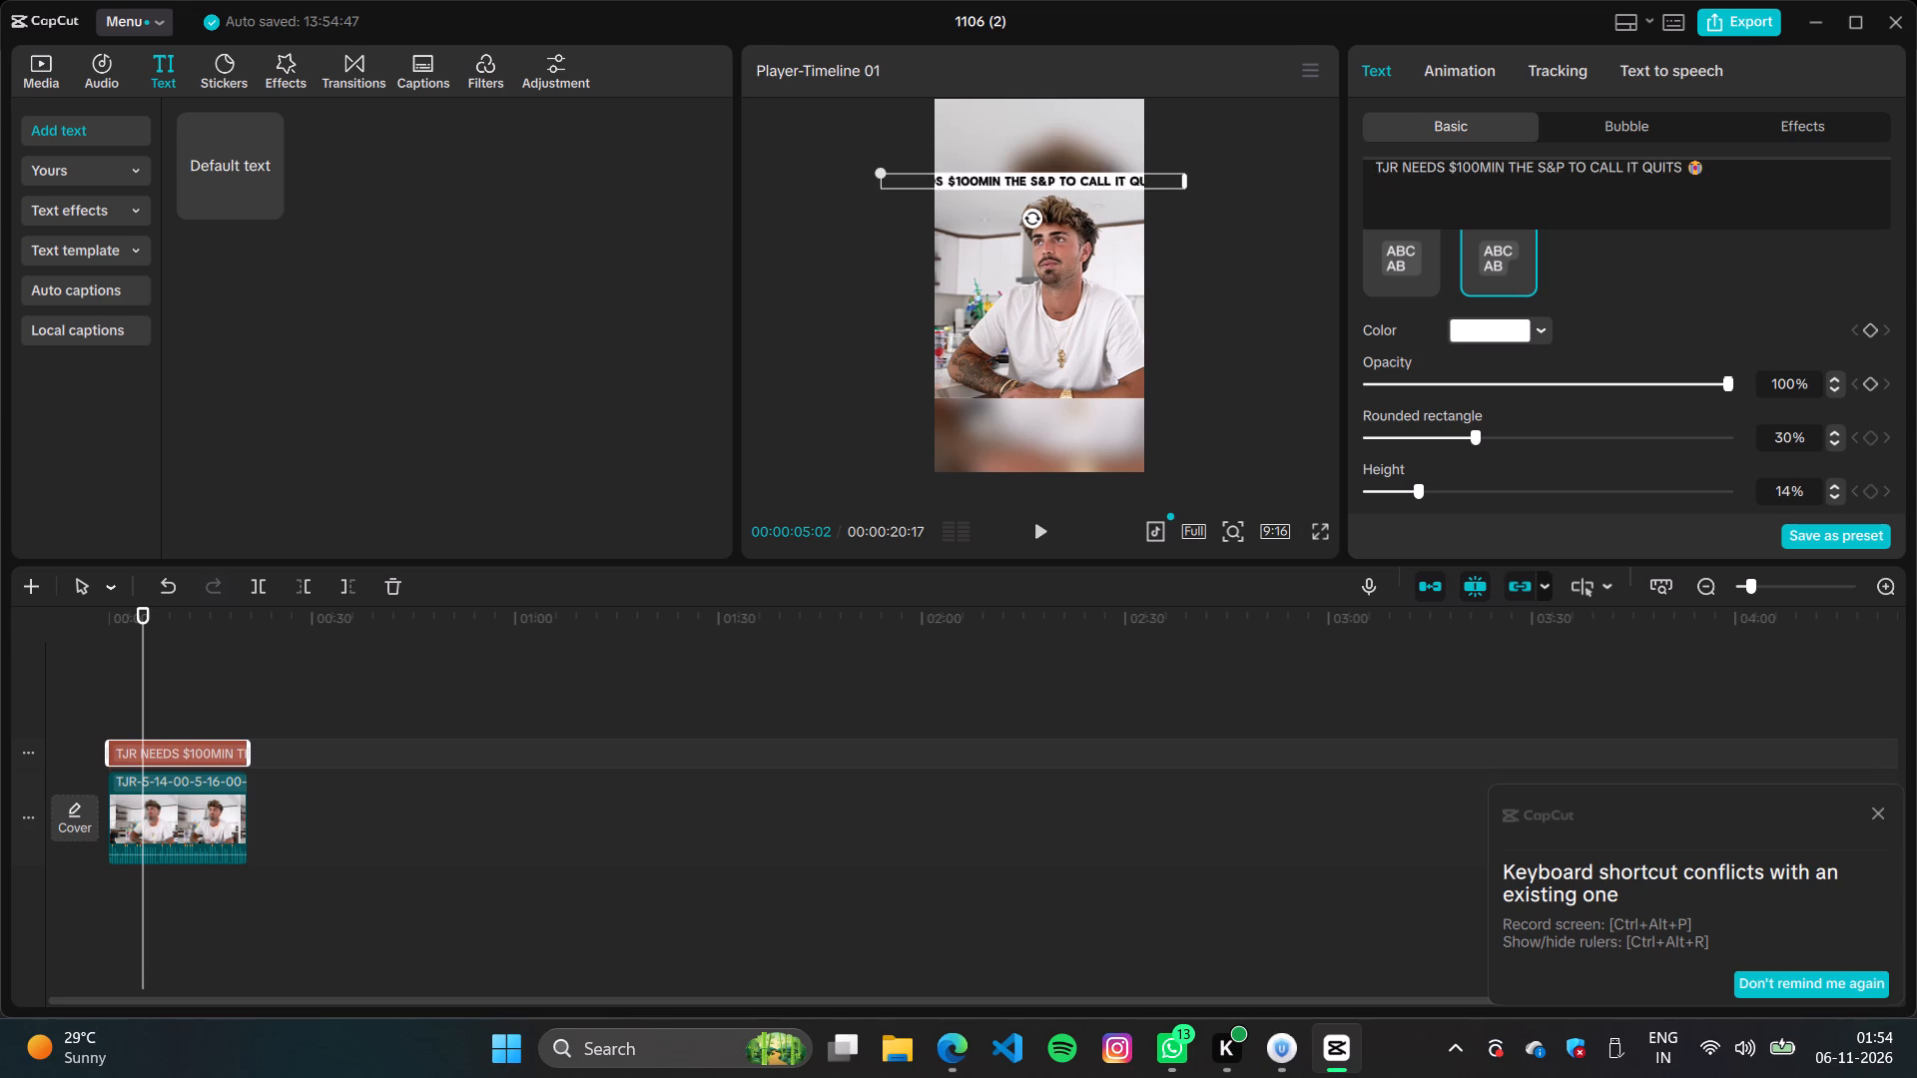
key("space")
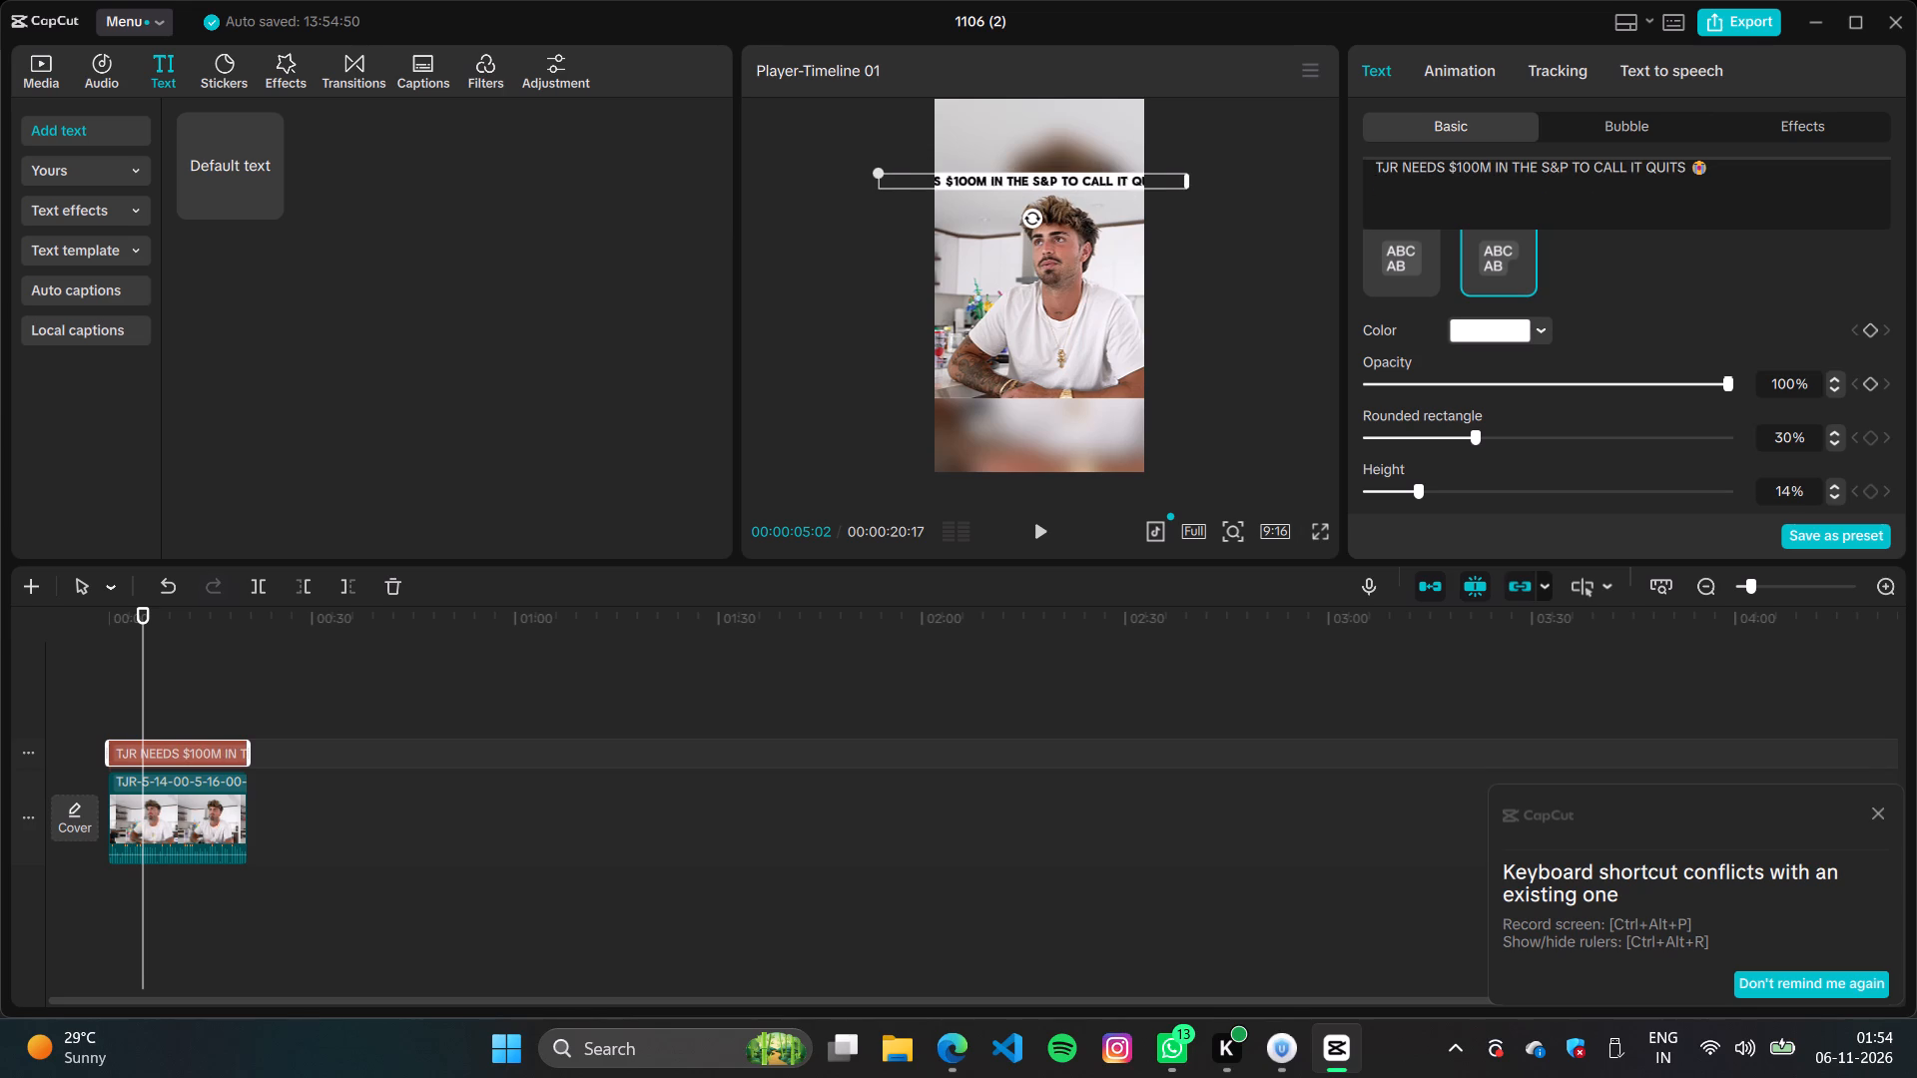
left_click(1543, 169)
key("Return")
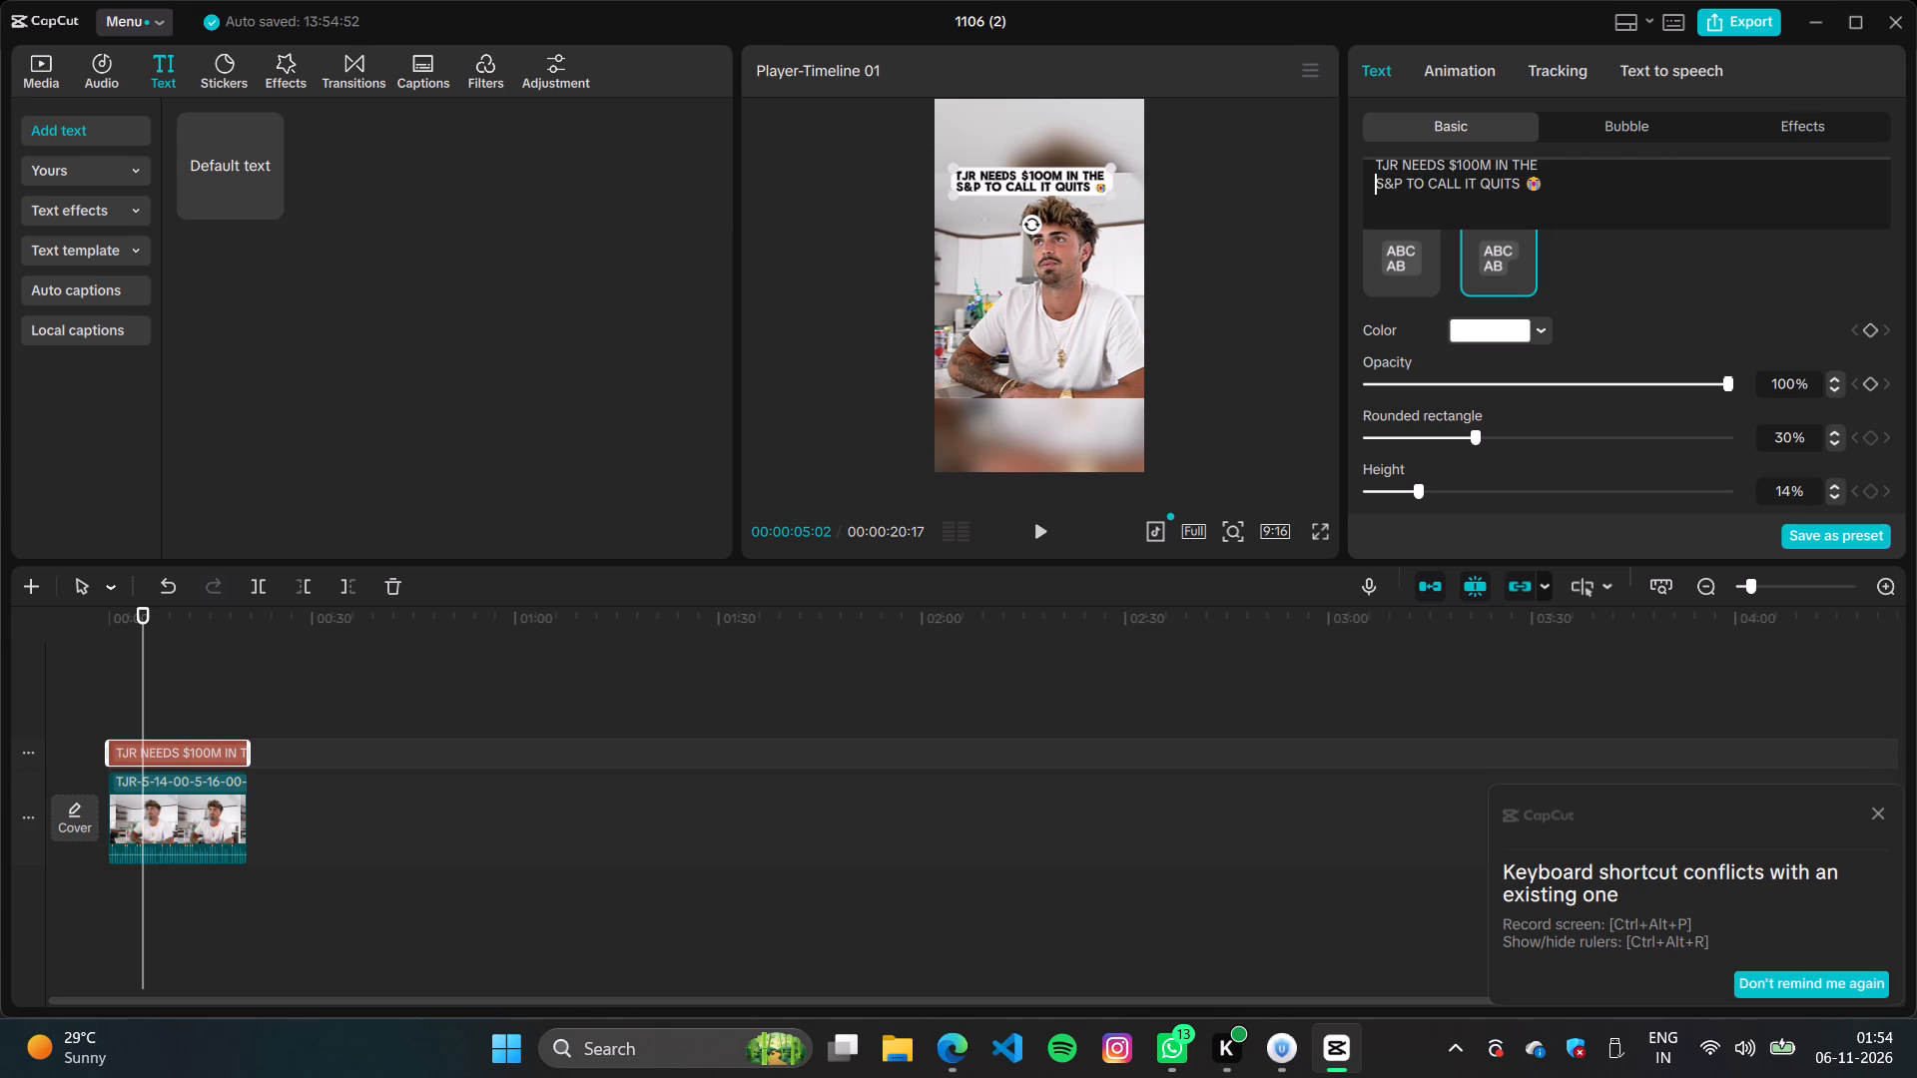
scroll(1579, 325, "down", 8)
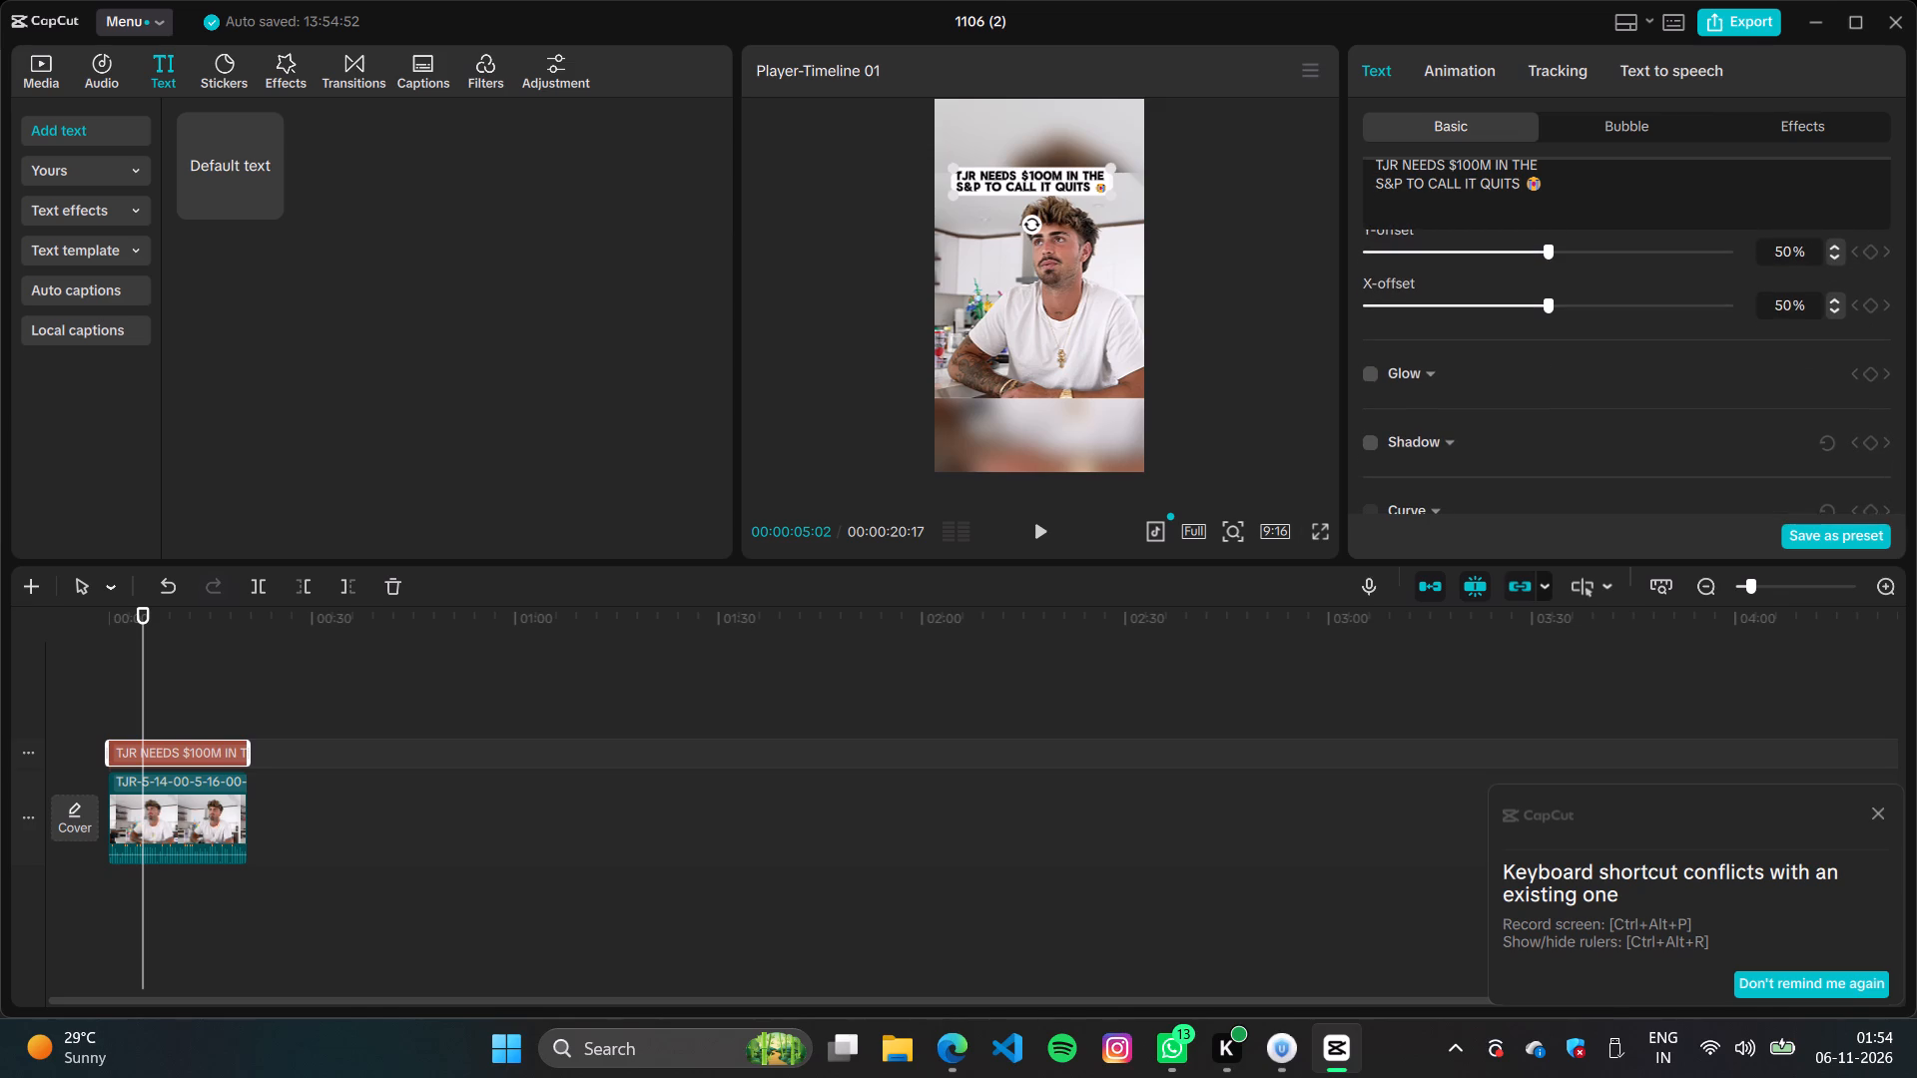
Generate English auto captions for the trimmed video clip.
left_click(305, 814)
left_click_drag(295, 832, 78, 815)
left_click(116, 300)
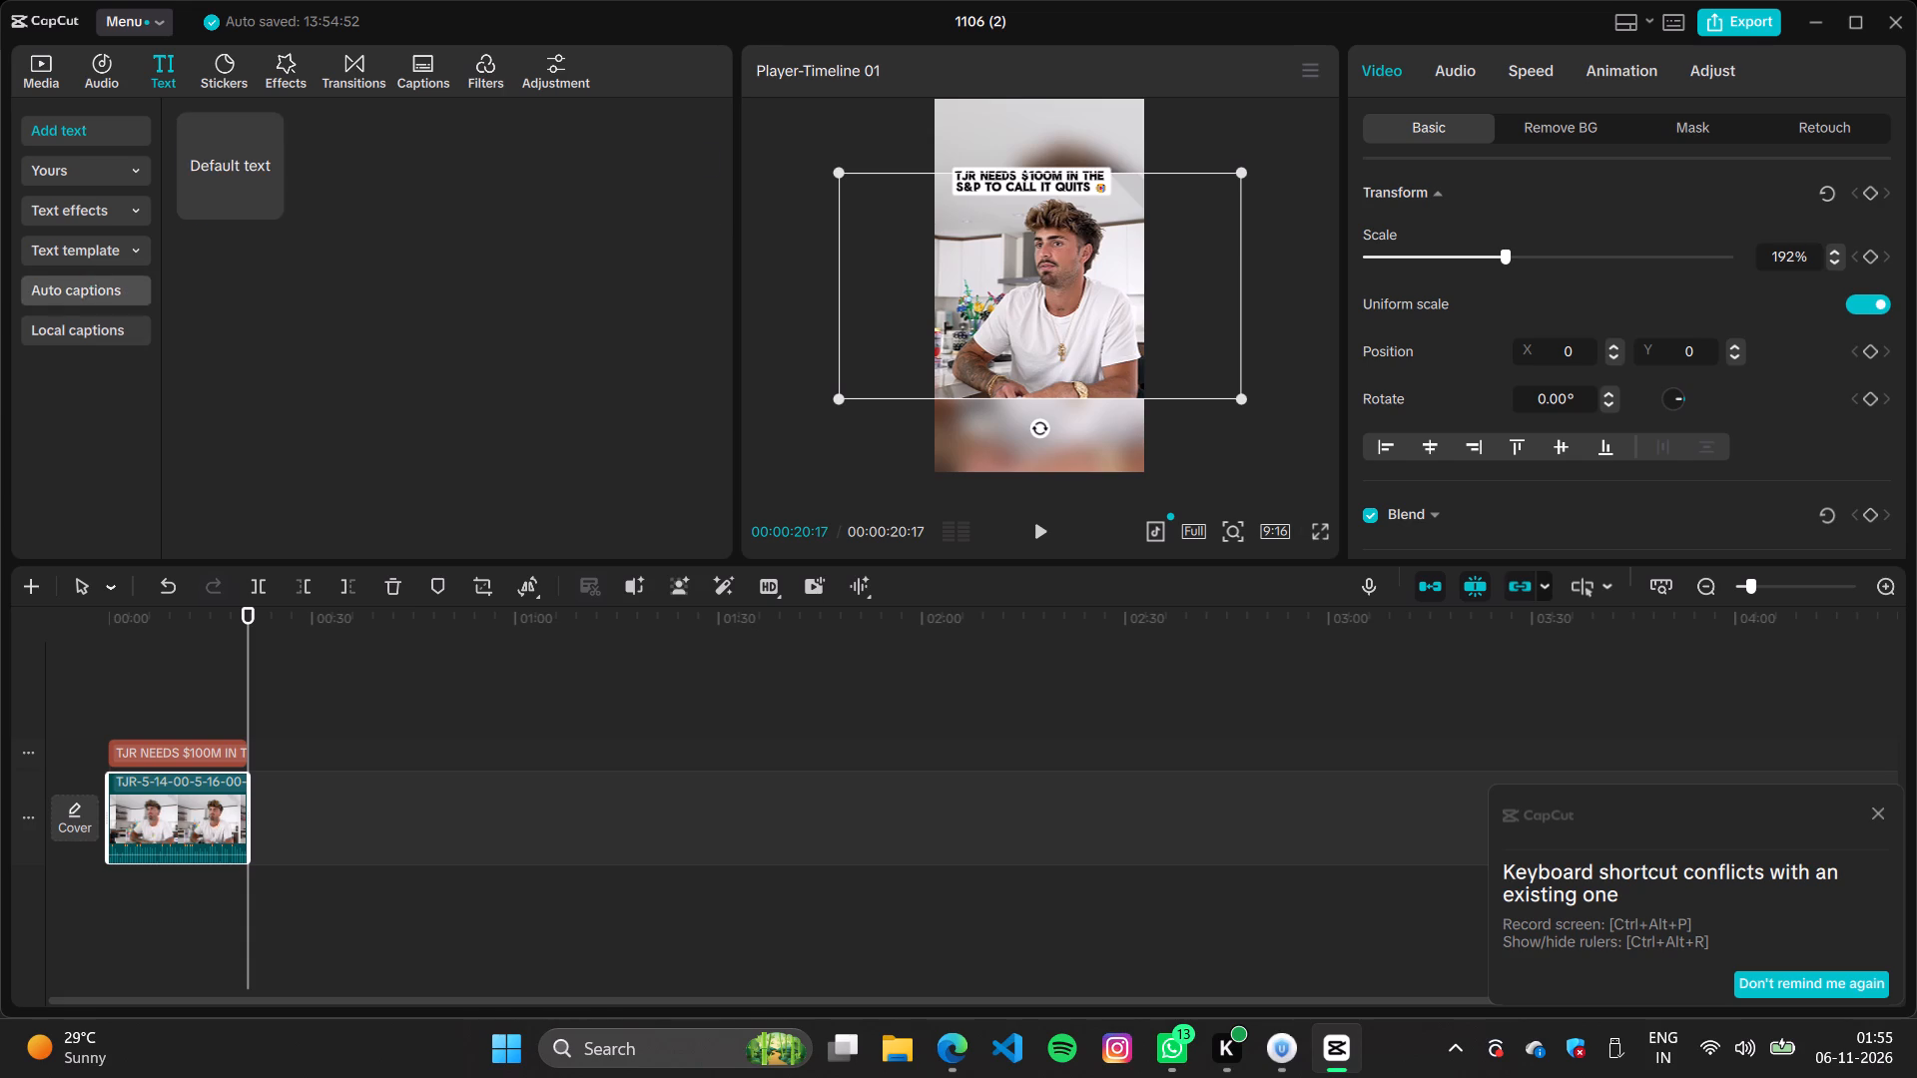
left_click(656, 539)
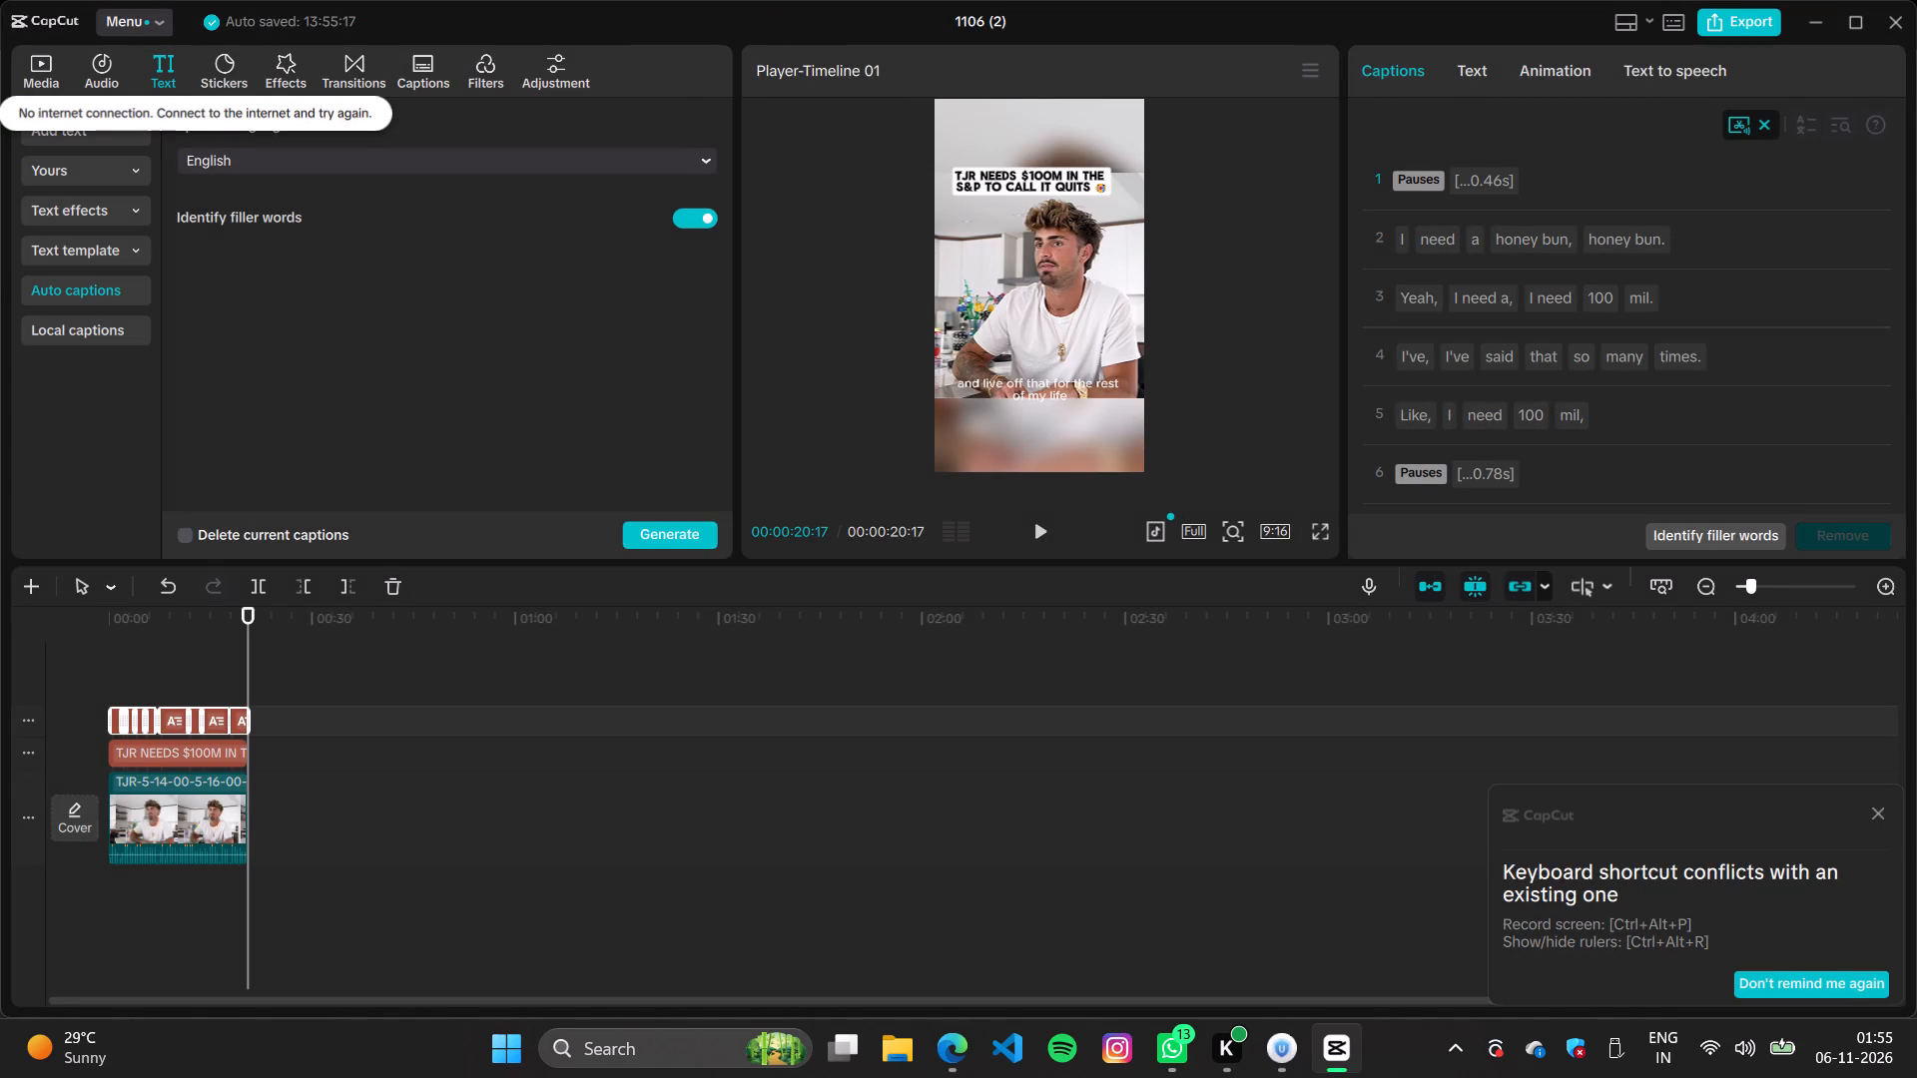
Apply the favourite caption animation Slight Stretch to all the auto captions.
left_click(1497, 57)
left_click(1557, 74)
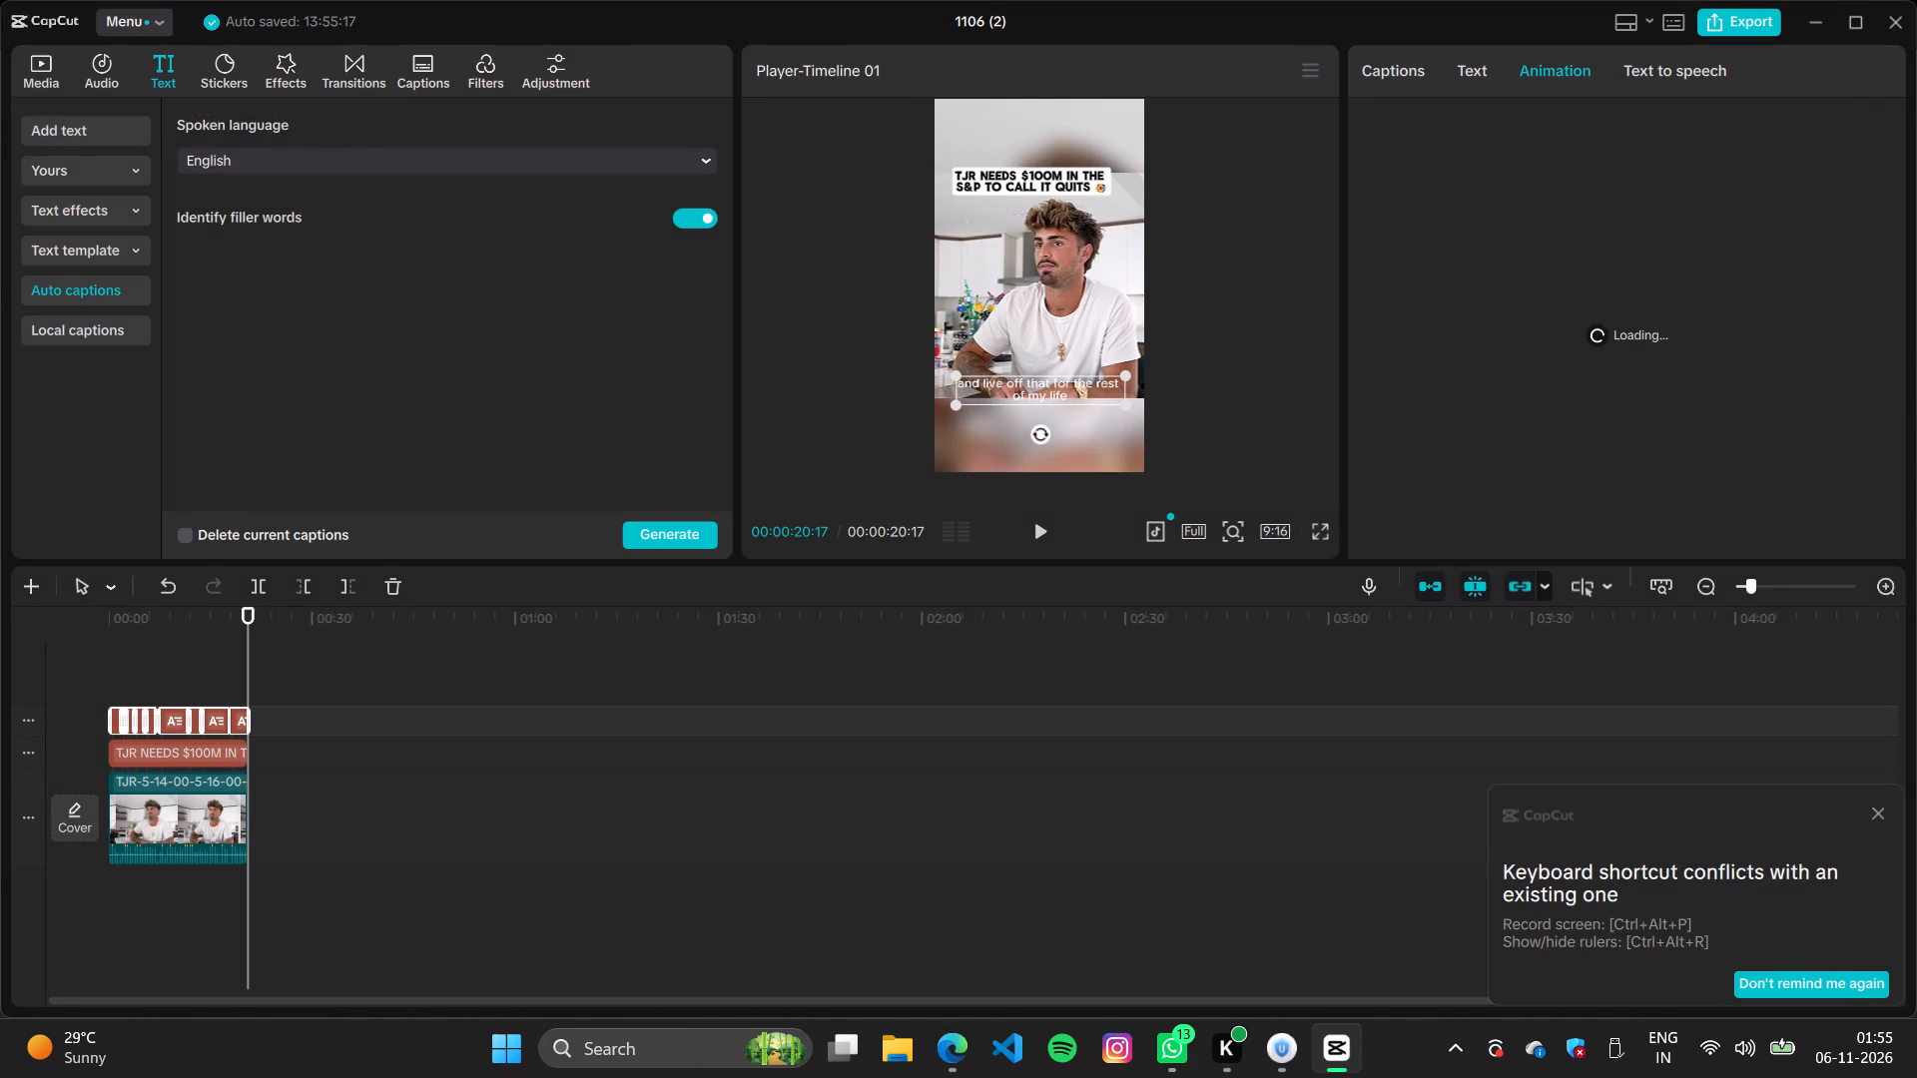
left_click(1382, 198)
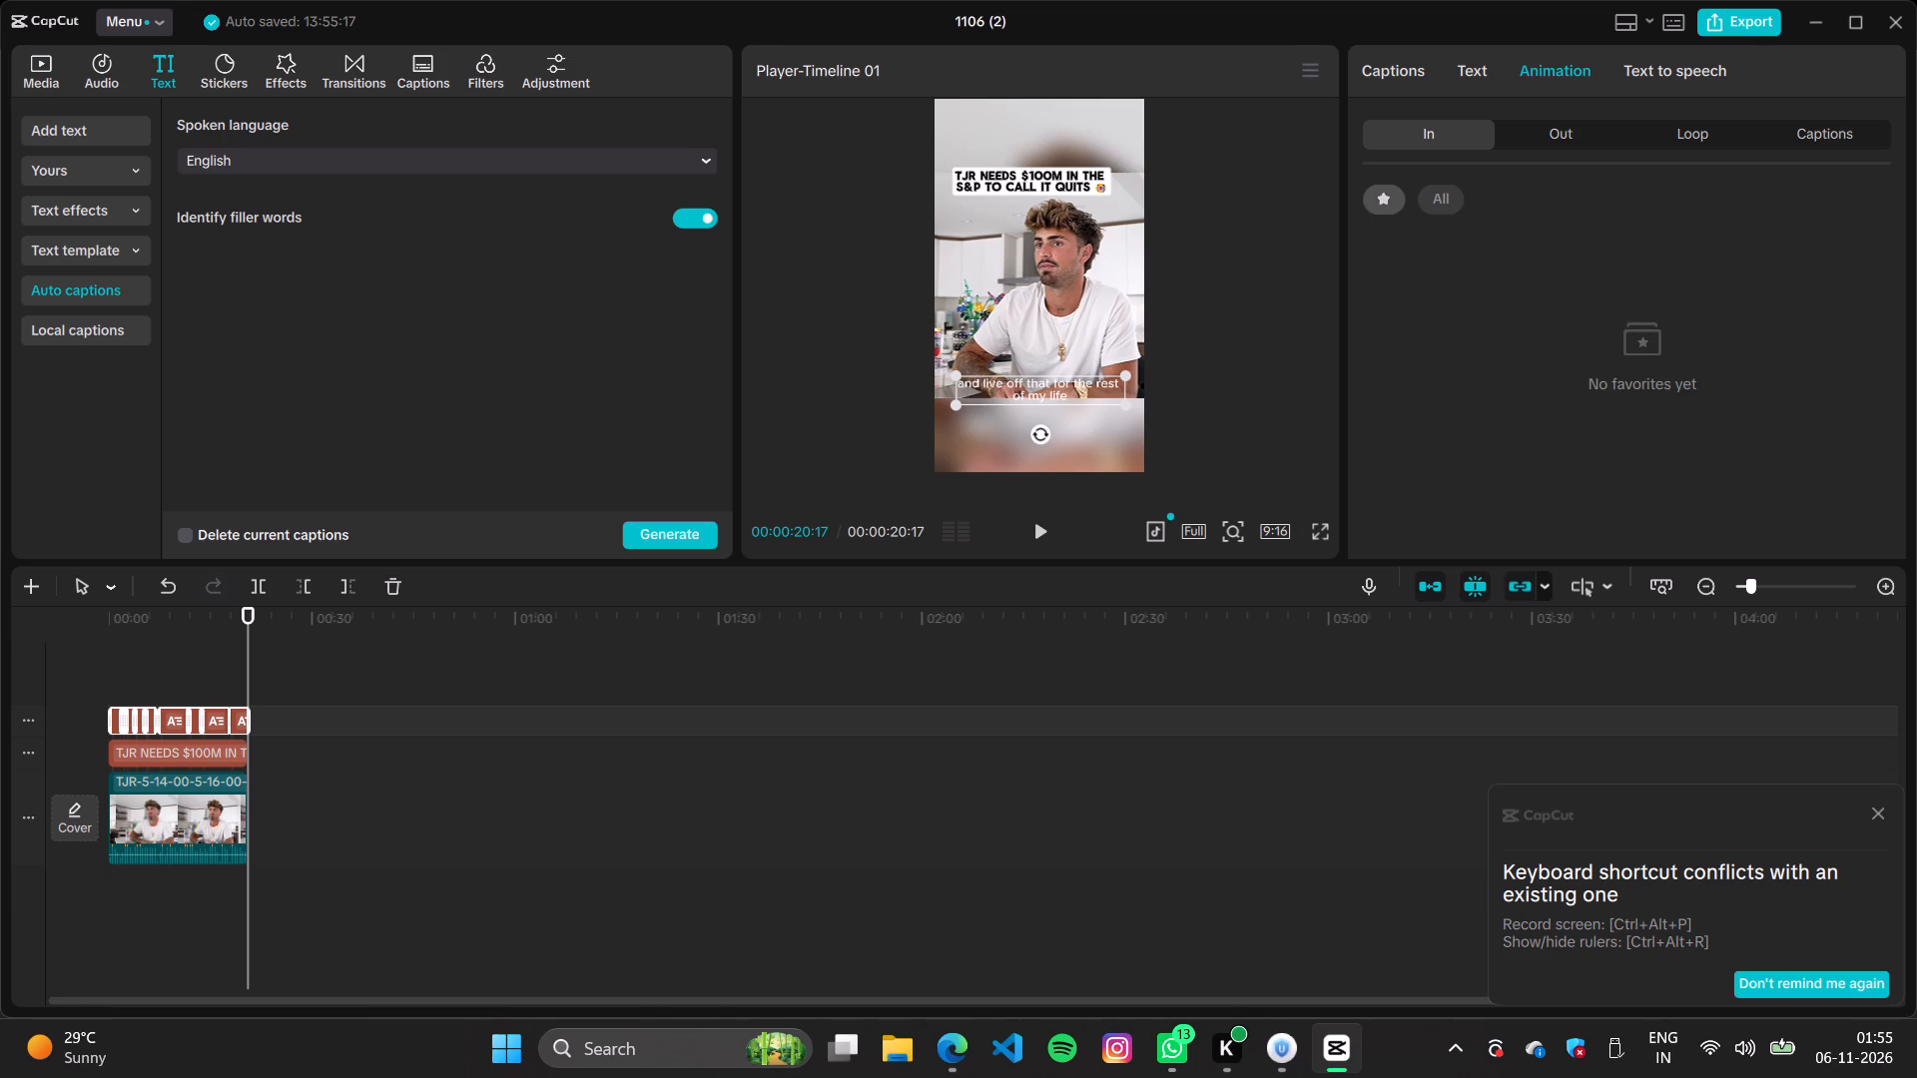
left_click(1383, 202)
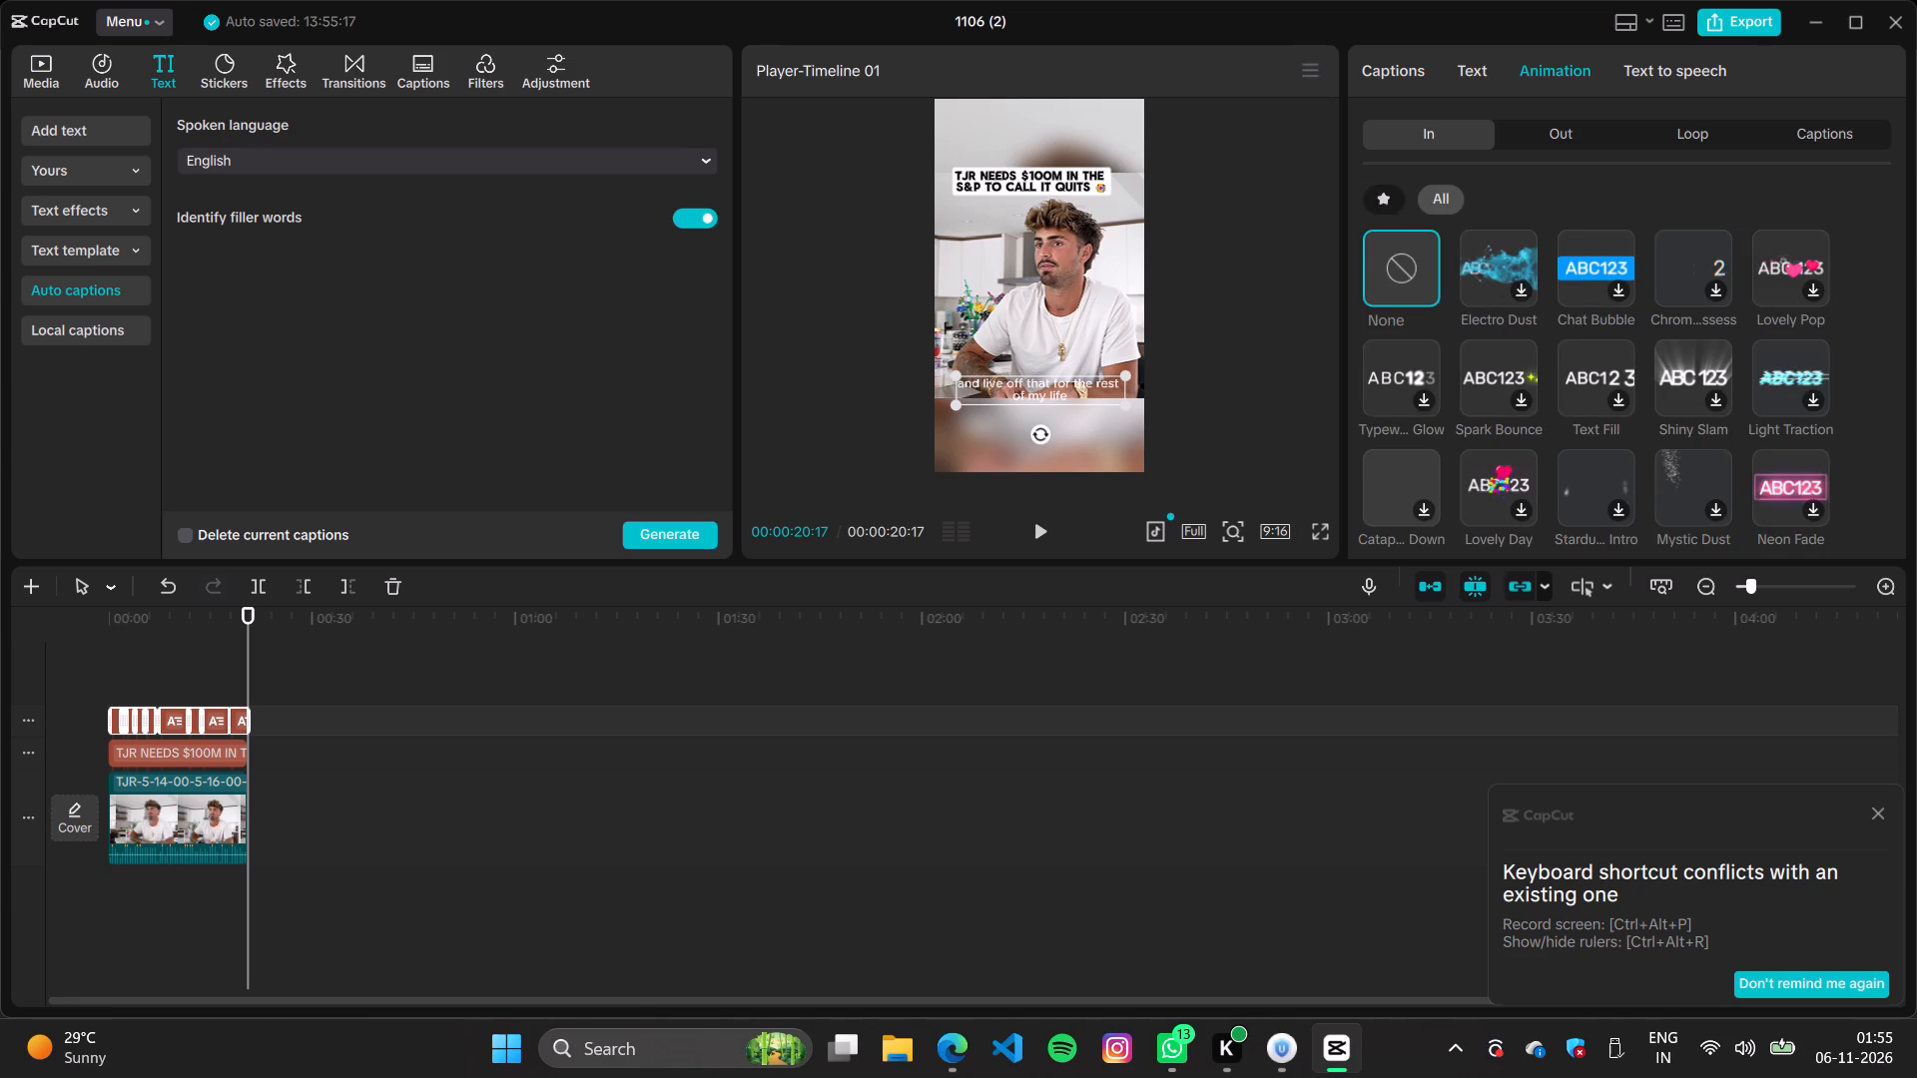
left_click(1787, 131)
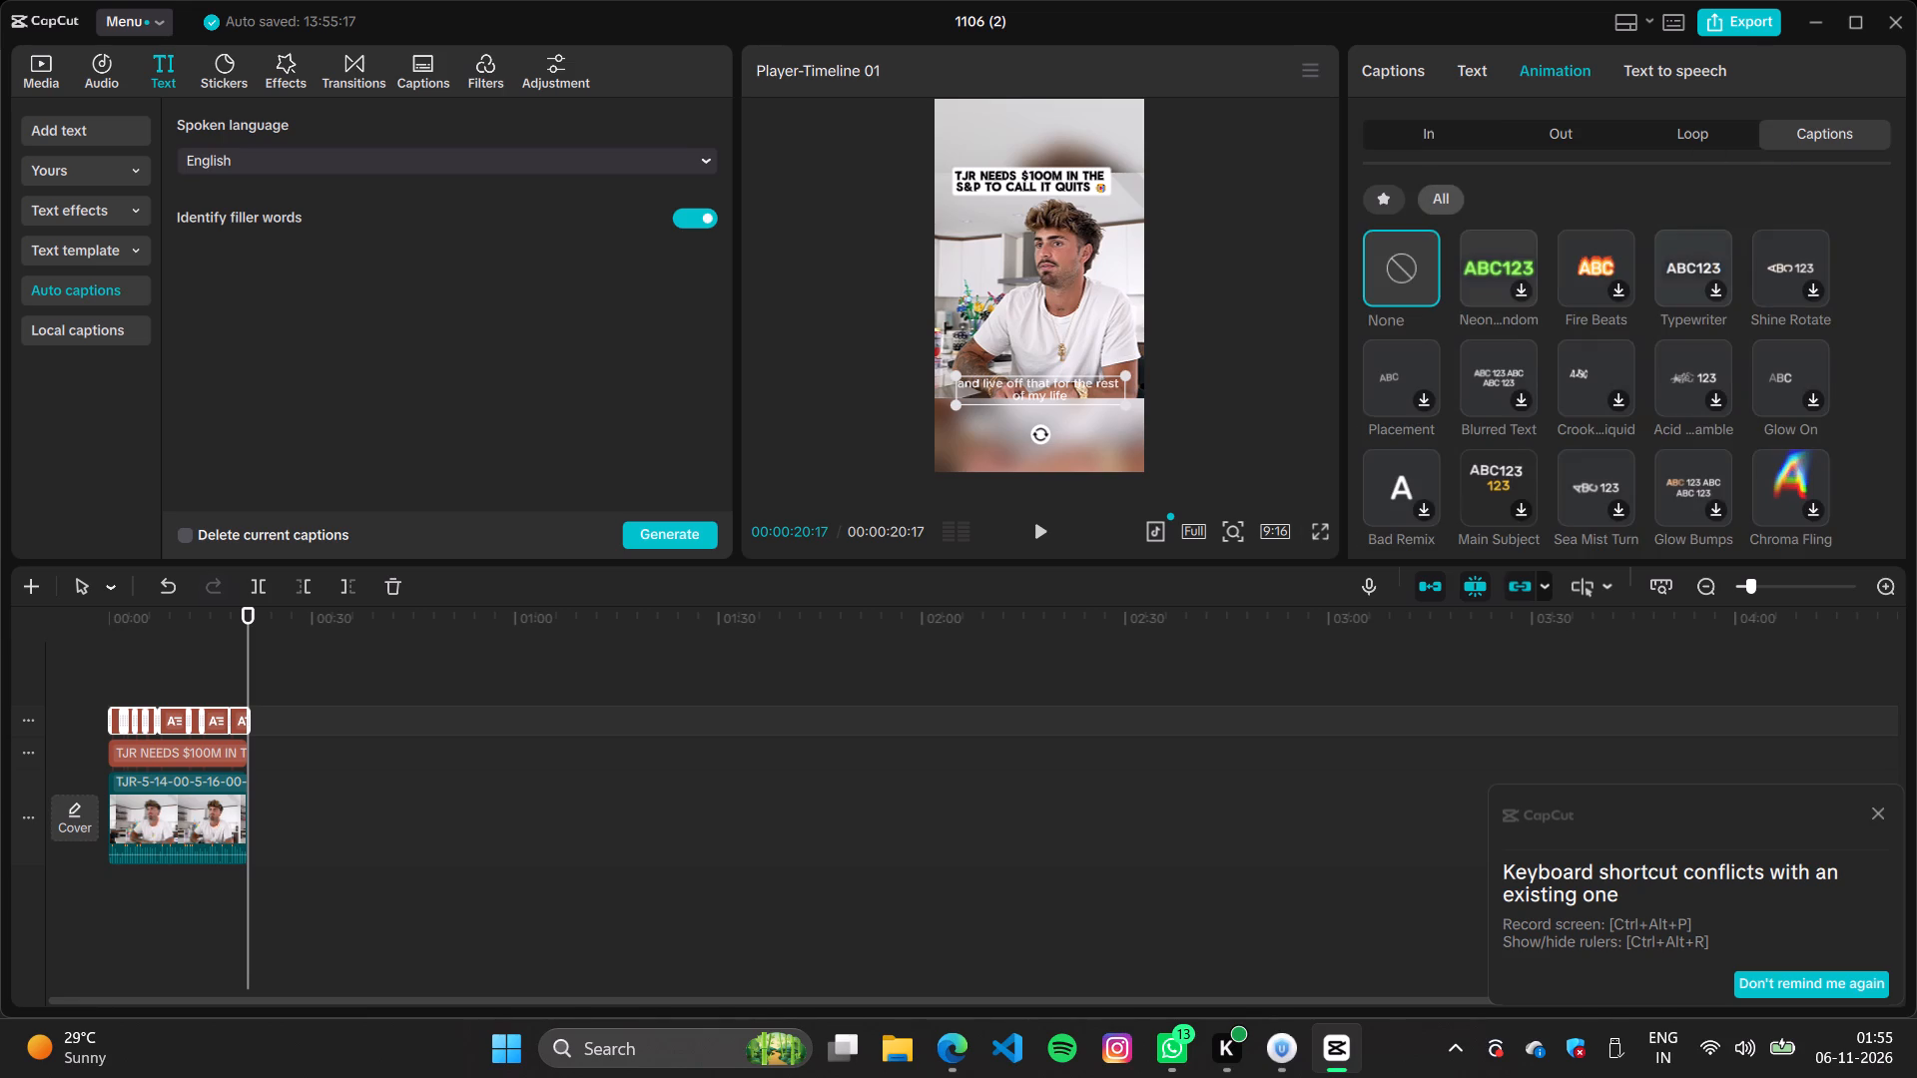
left_click(1379, 193)
left_click(1500, 280)
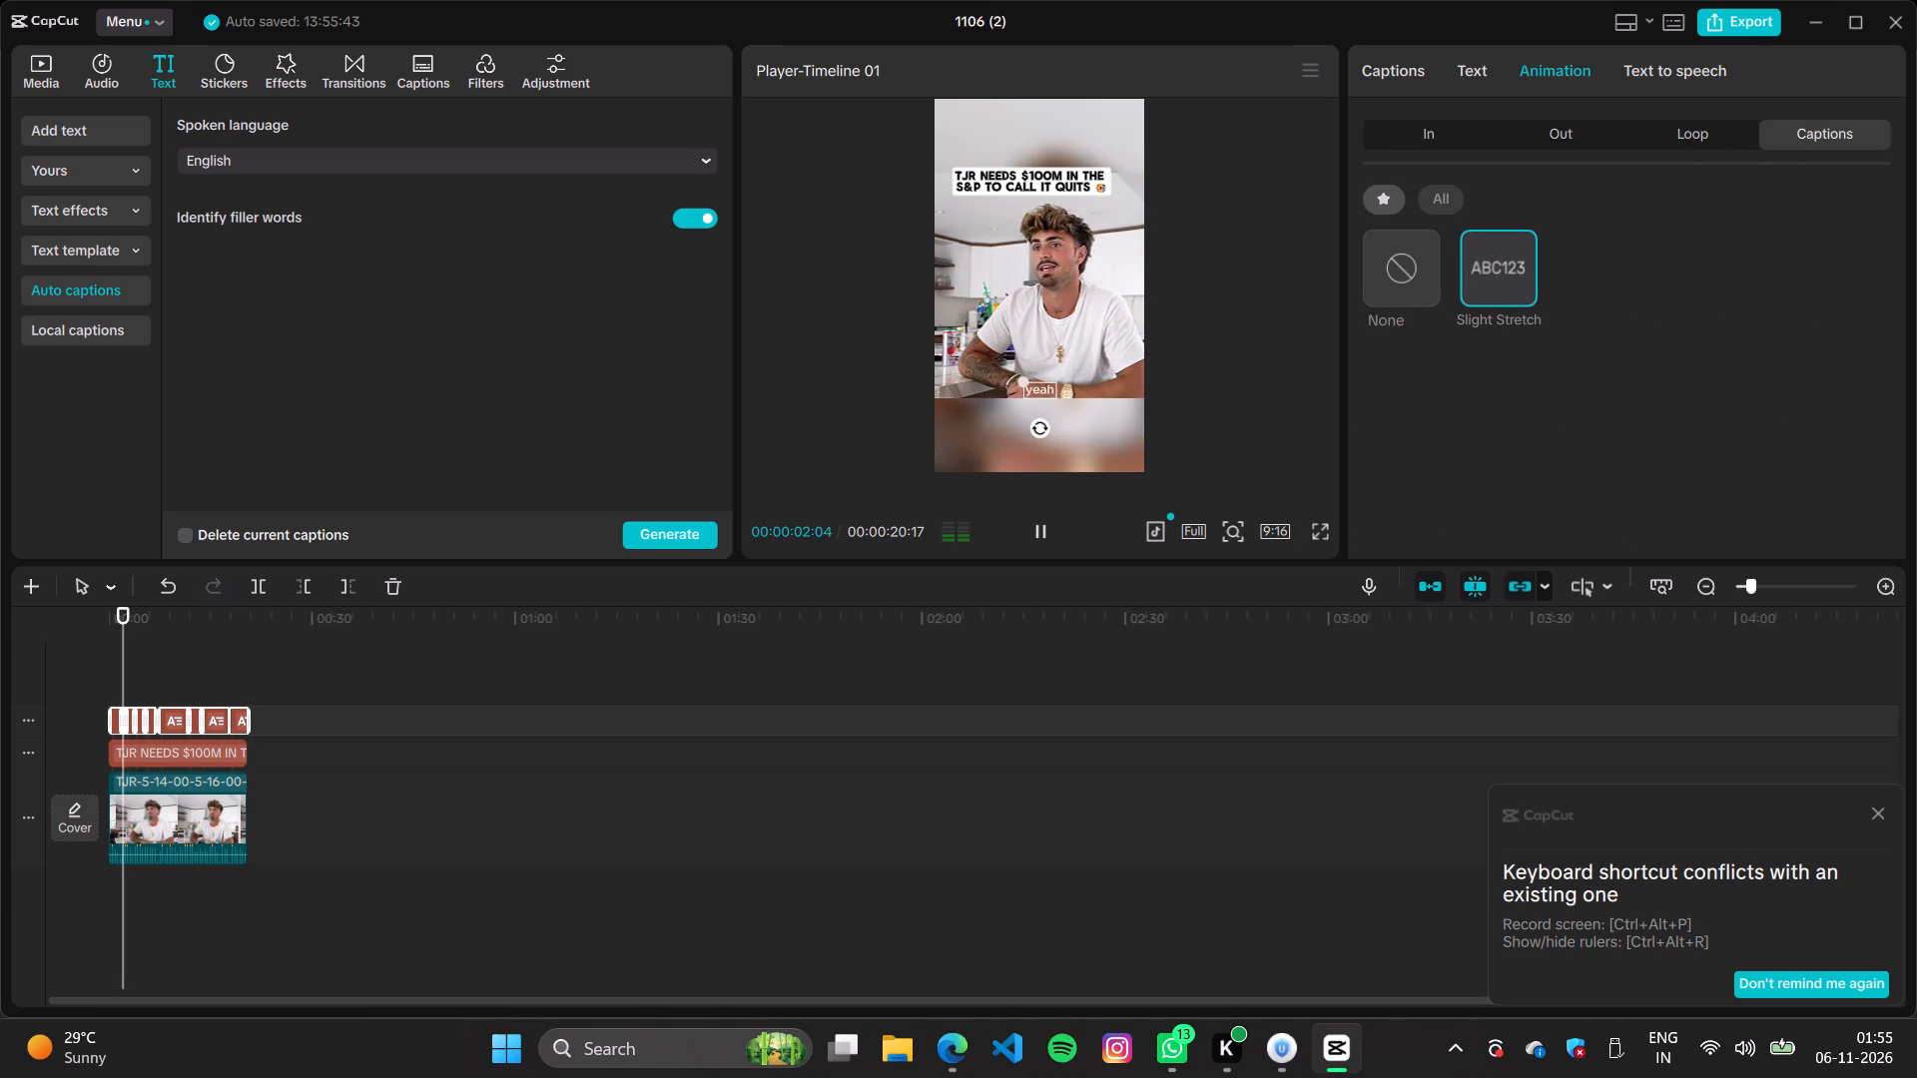
Play parts of the clip to check how the animated auto captions look over the video.
left_click(1603, 204)
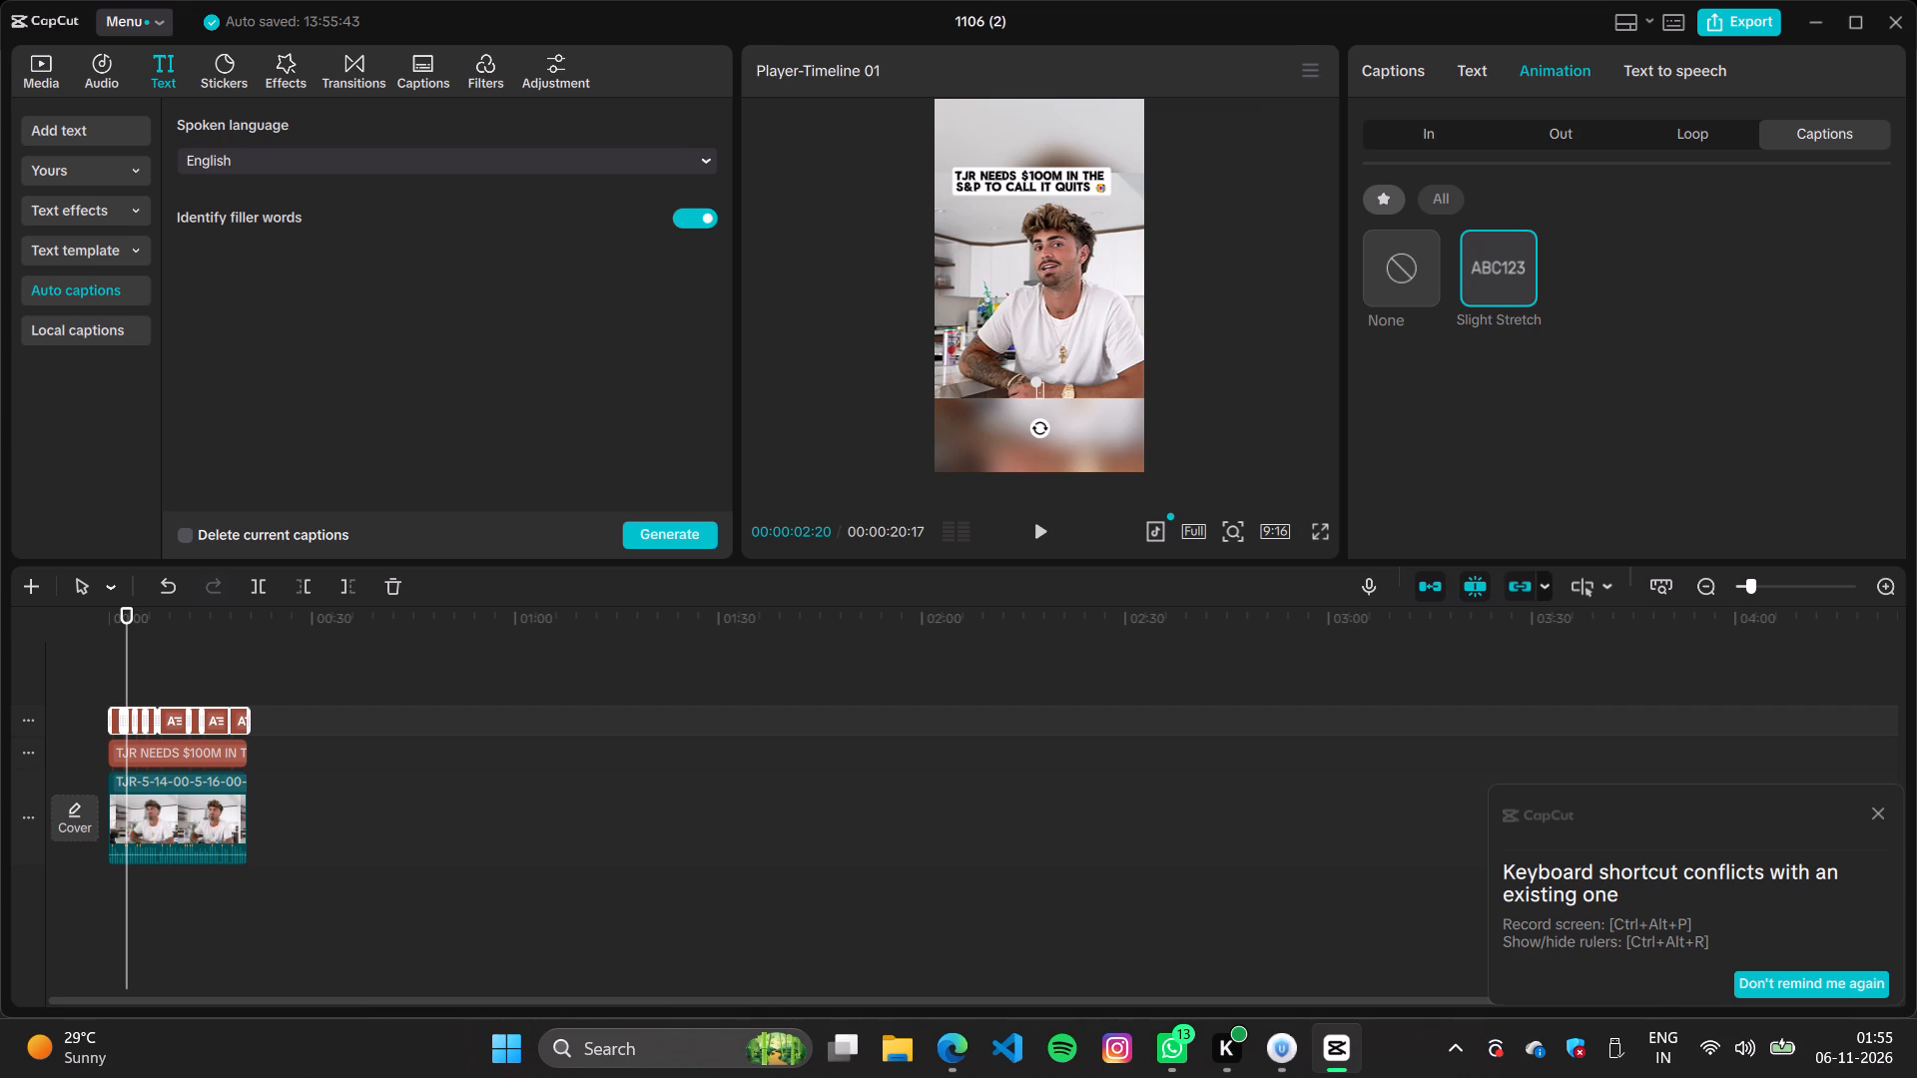
left_click(317, 715)
left_click(176, 708)
key("space")
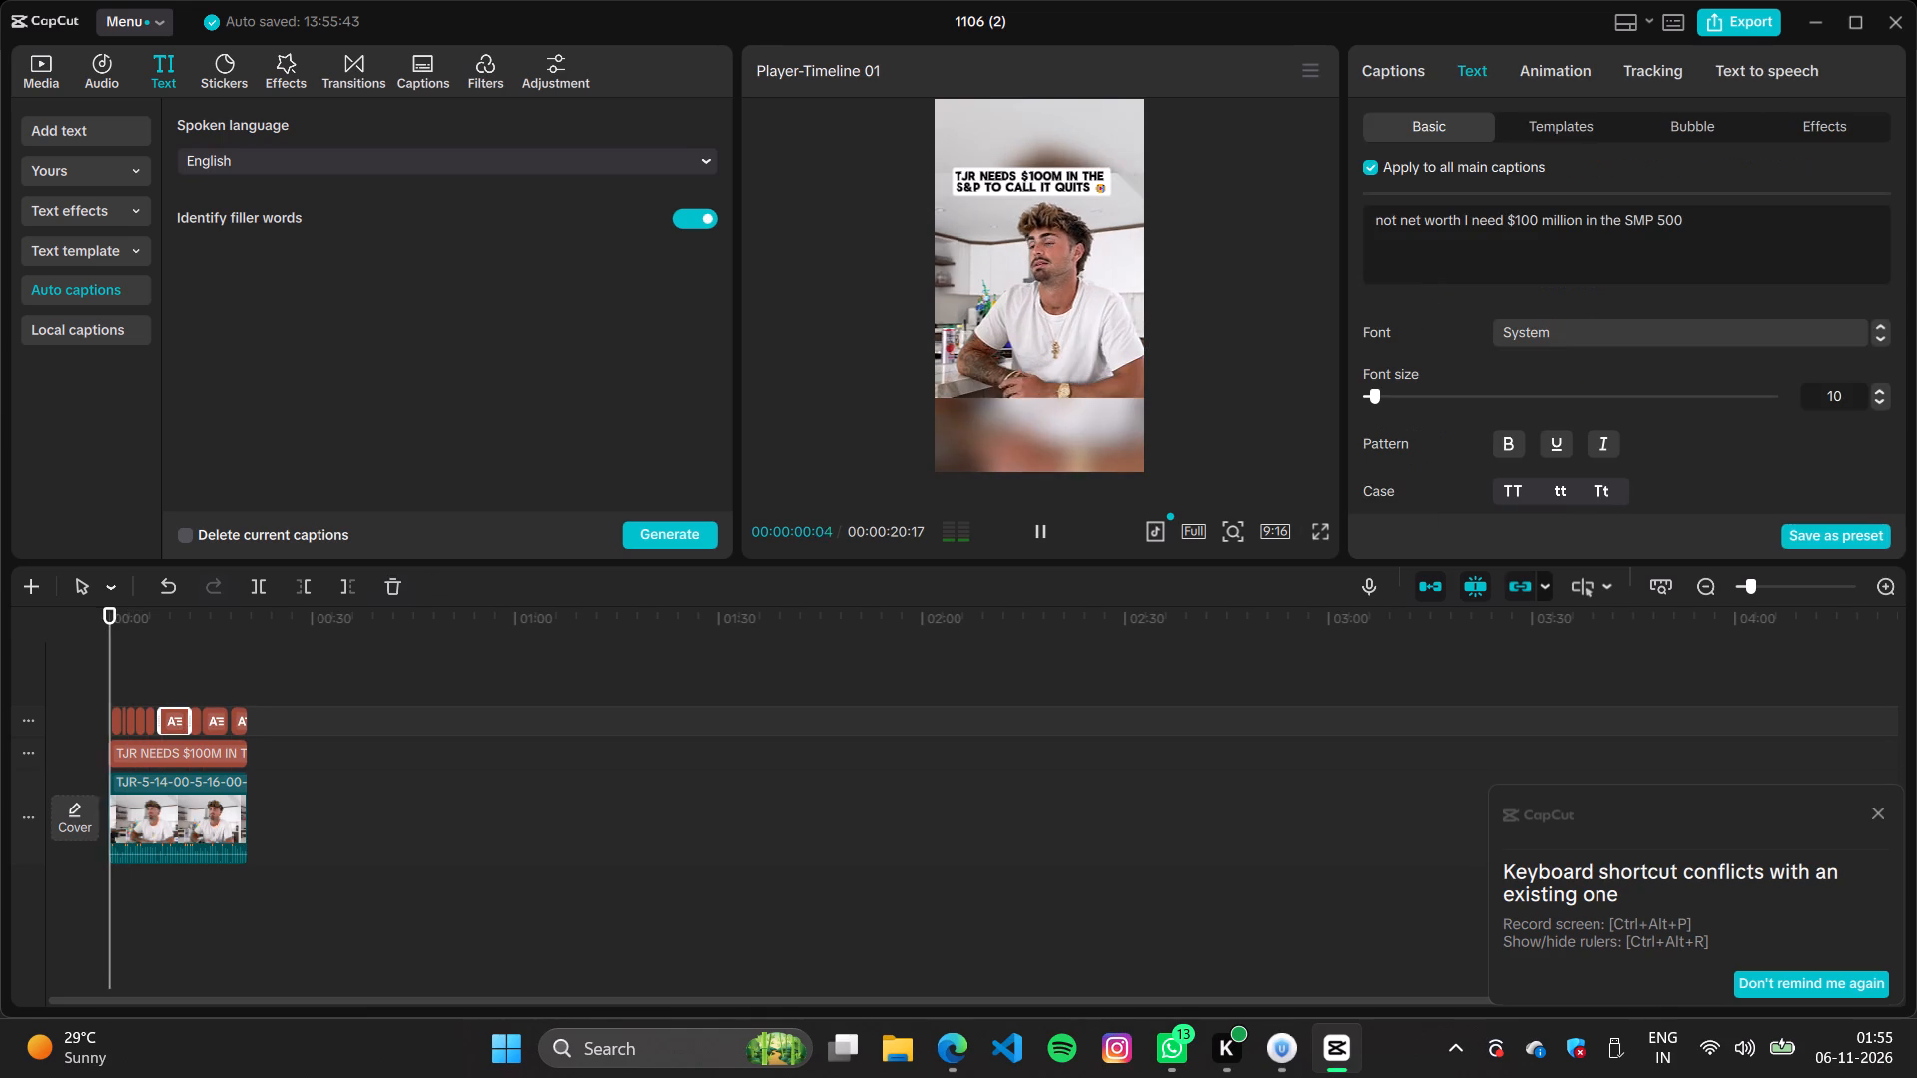
left_click(168, 680)
key("space")
key("space")
key("space")
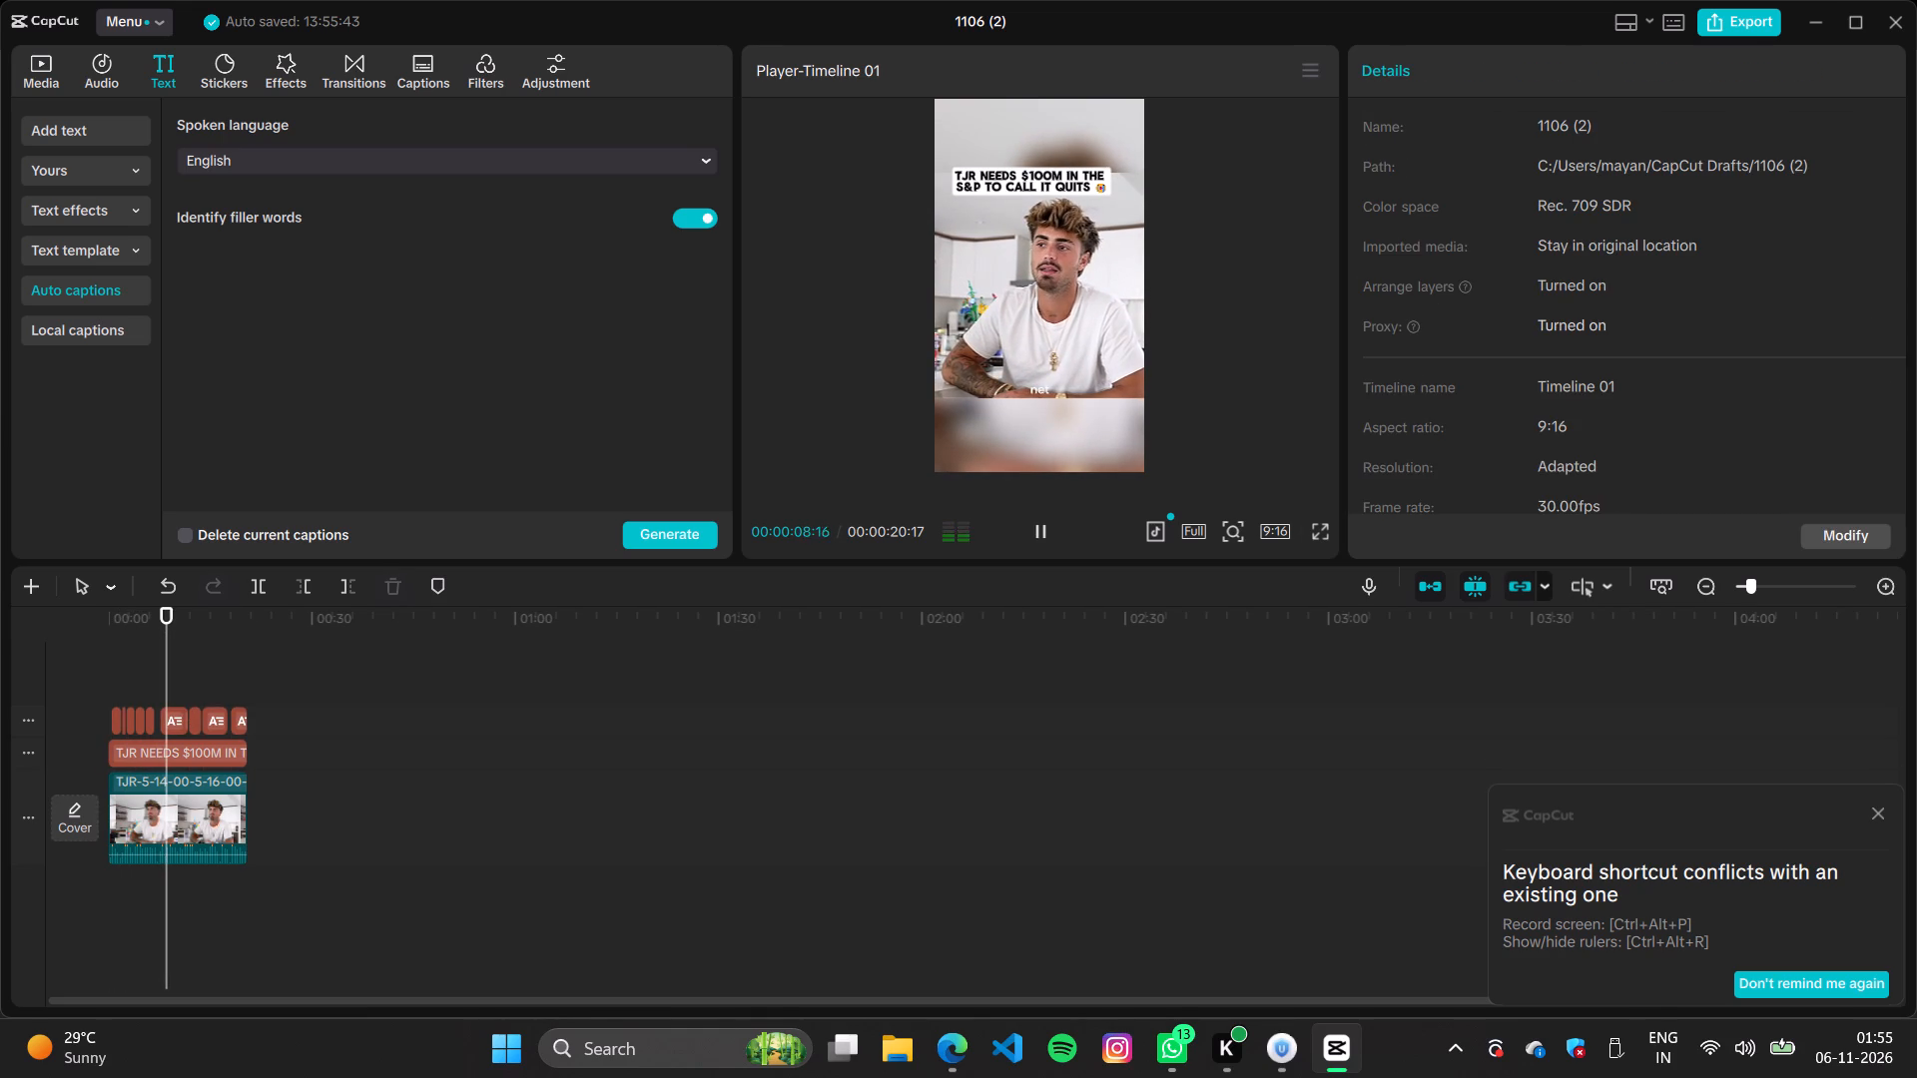
Enlarge the auto captions slightly, keeping them centred near the lower edge of the sharp video.
left_click(1039, 388)
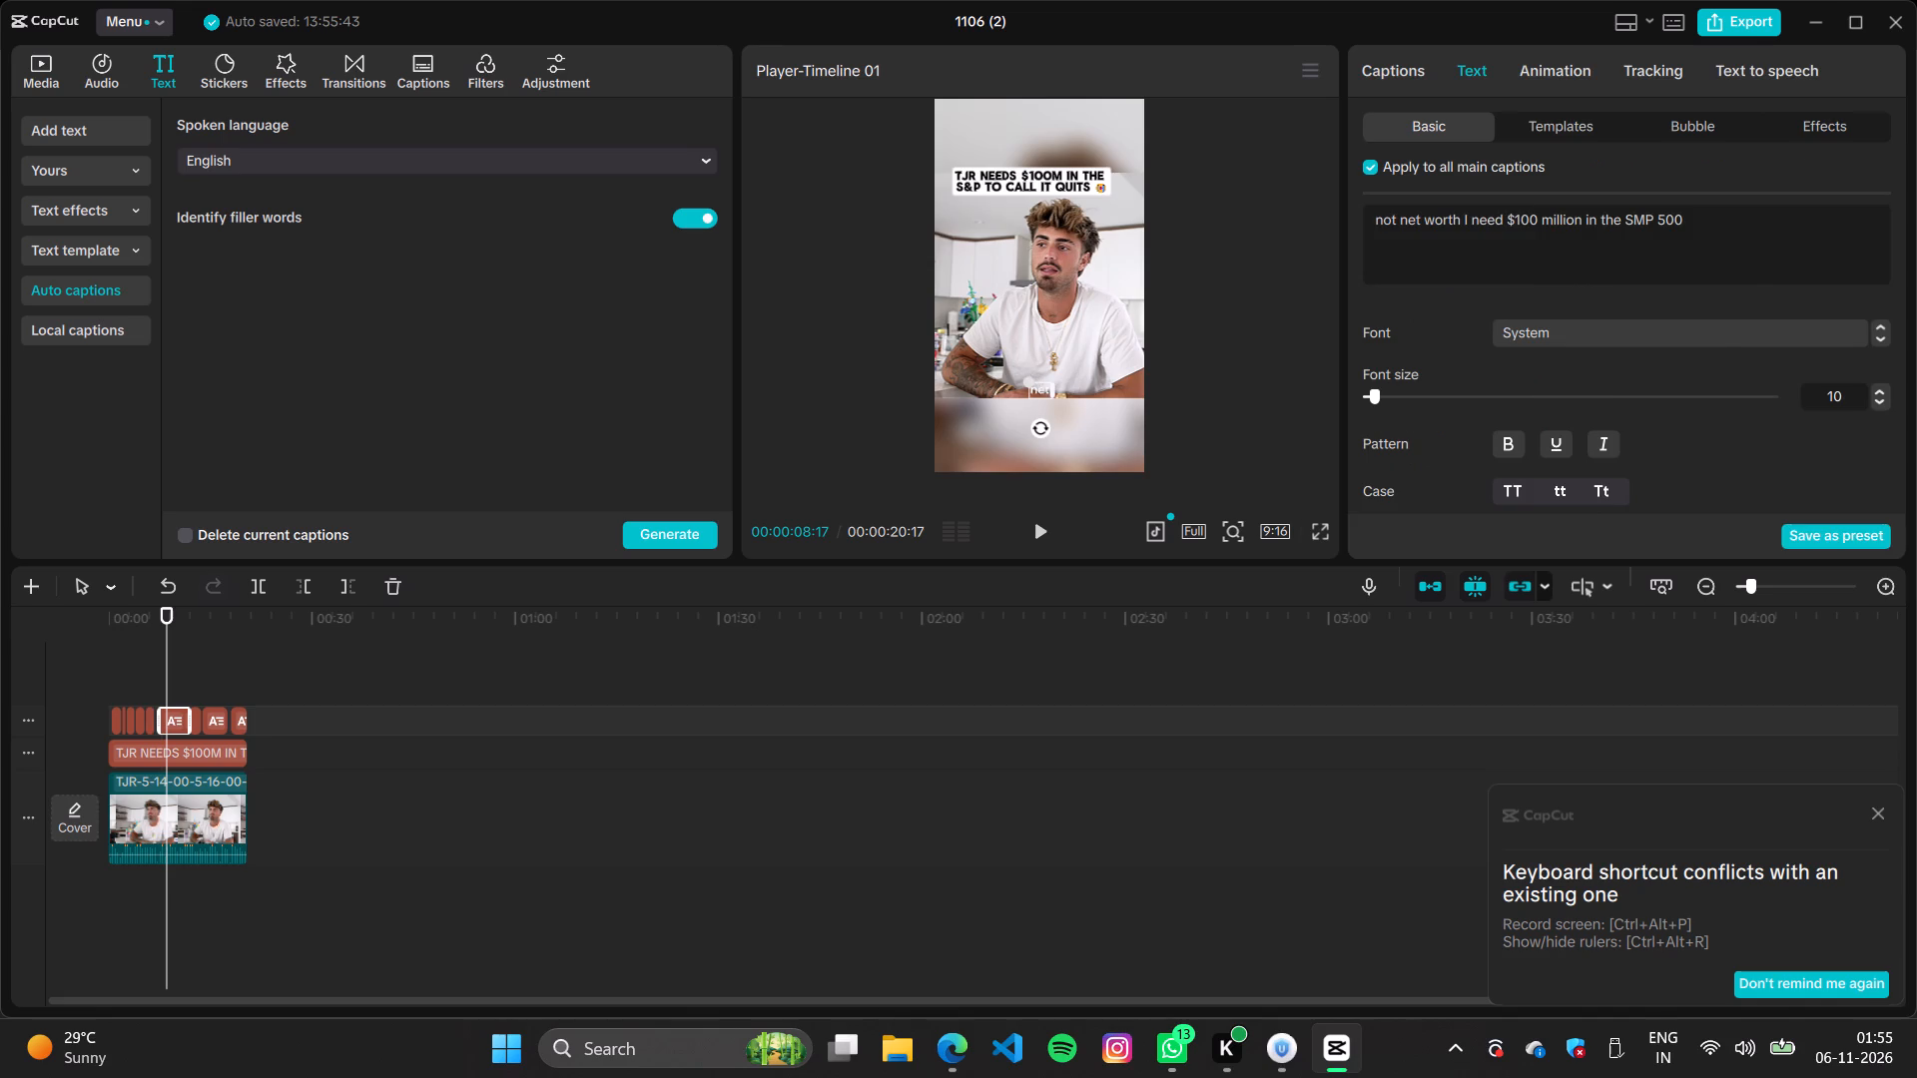
left_click(1014, 379)
left_click(1035, 382)
left_click(1034, 389)
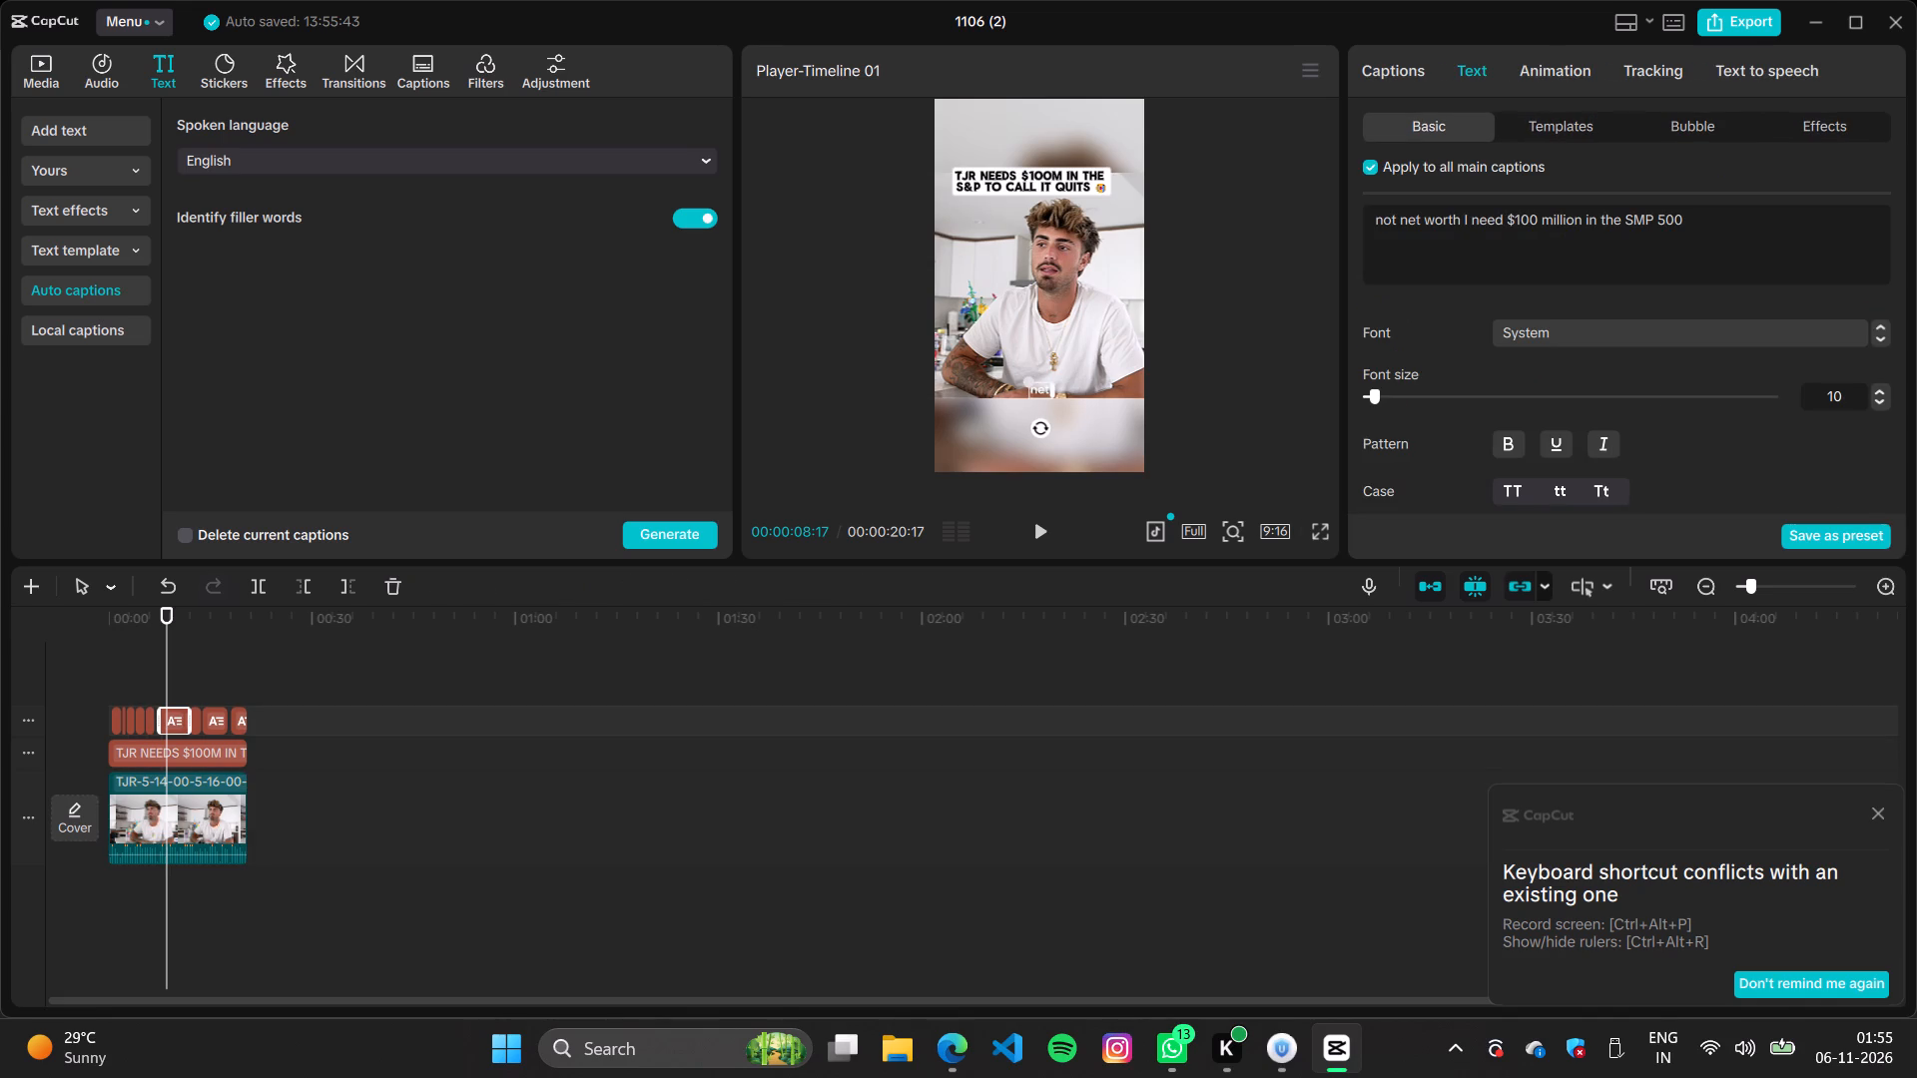
left_click(1025, 381)
Set all the auto captions to title case and play the clip to check them.
left_click_drag(289, 735, 143, 723)
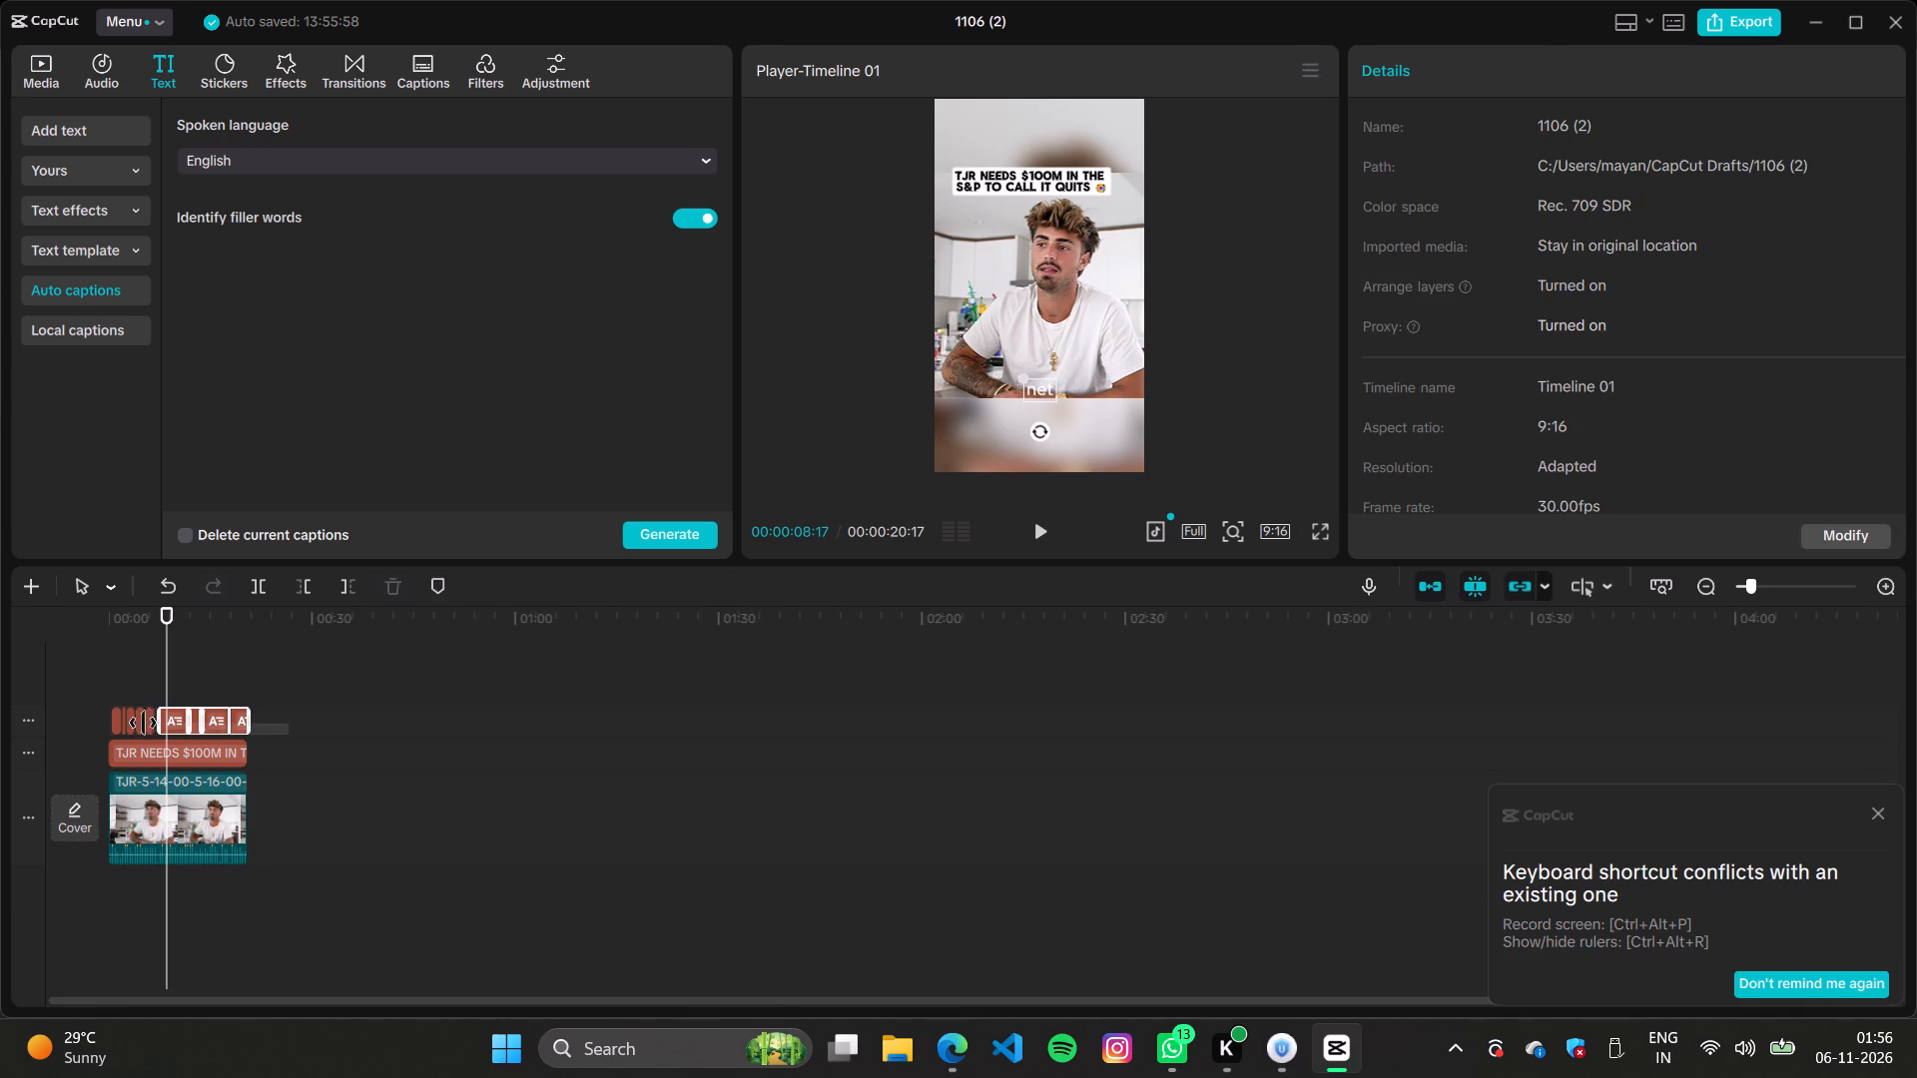
left_click_drag(143, 723, 98, 723)
left_click(1604, 383)
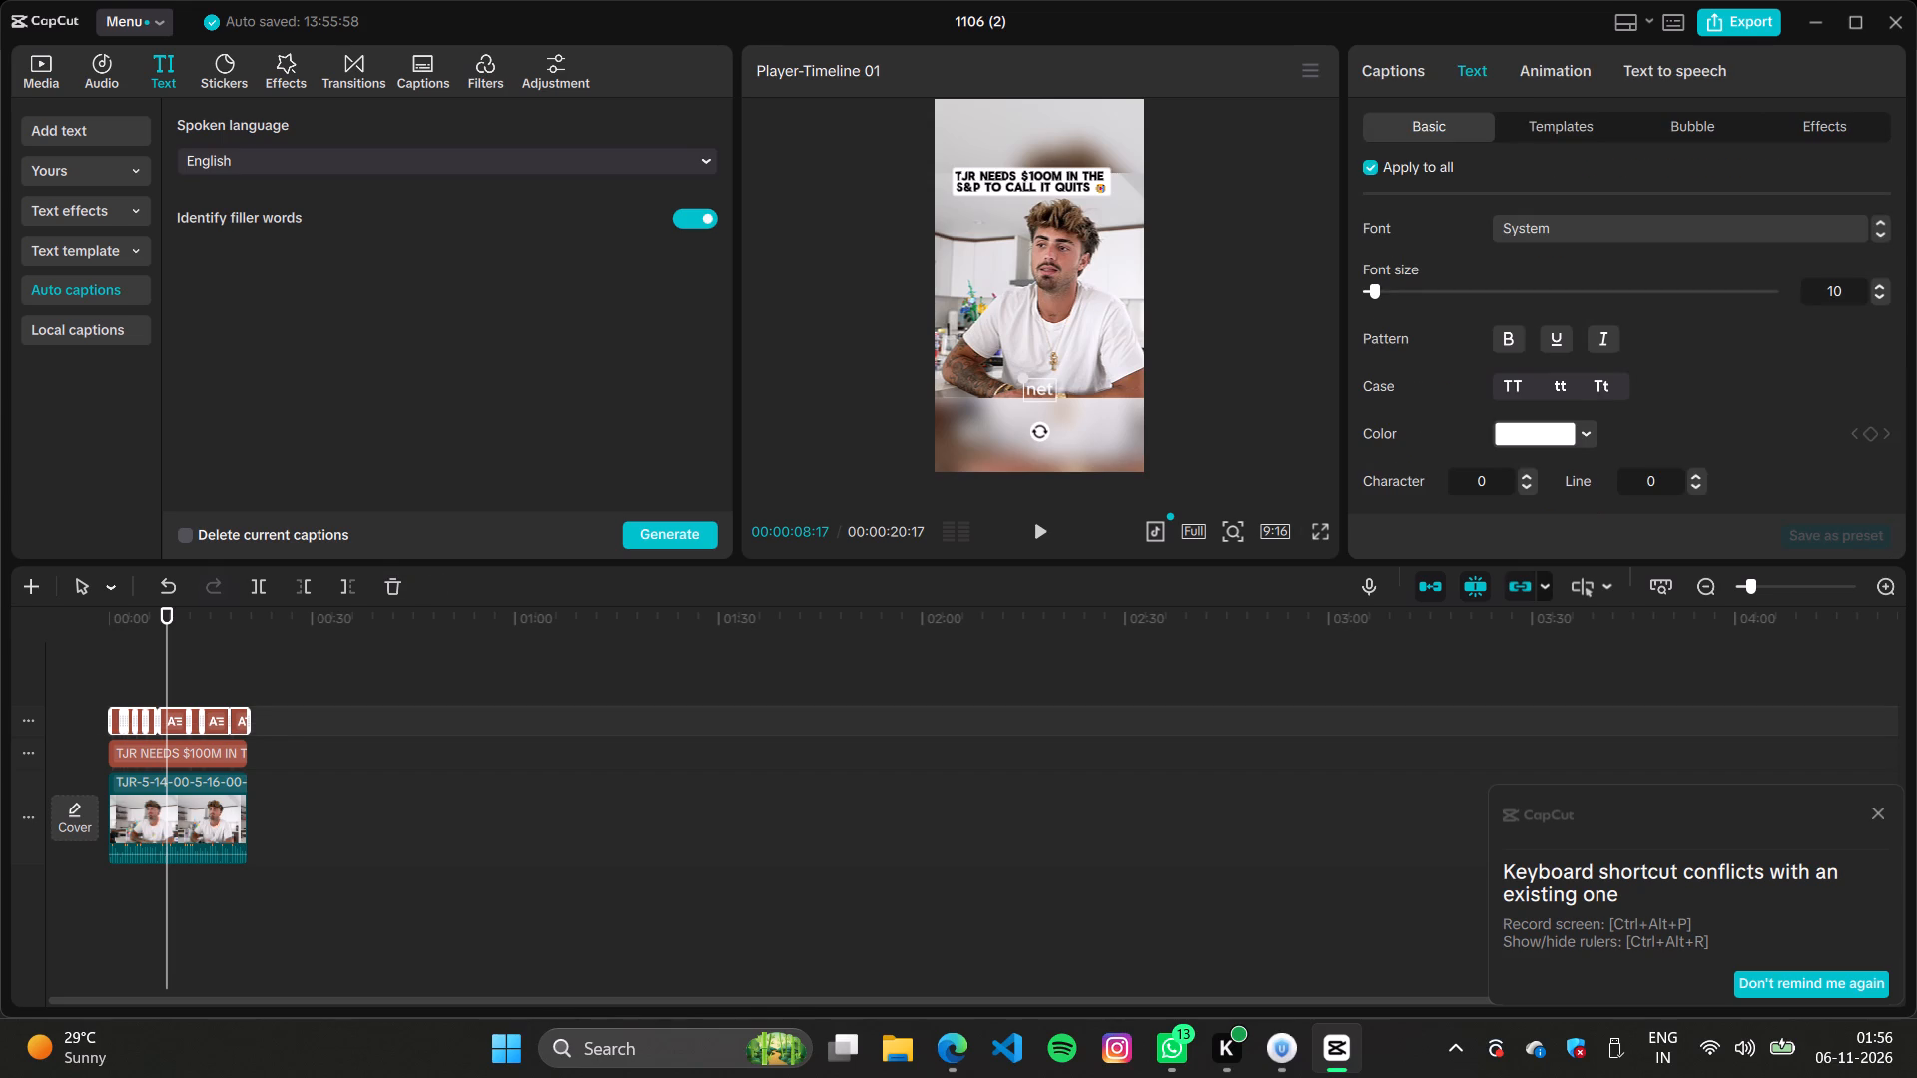
key("space")
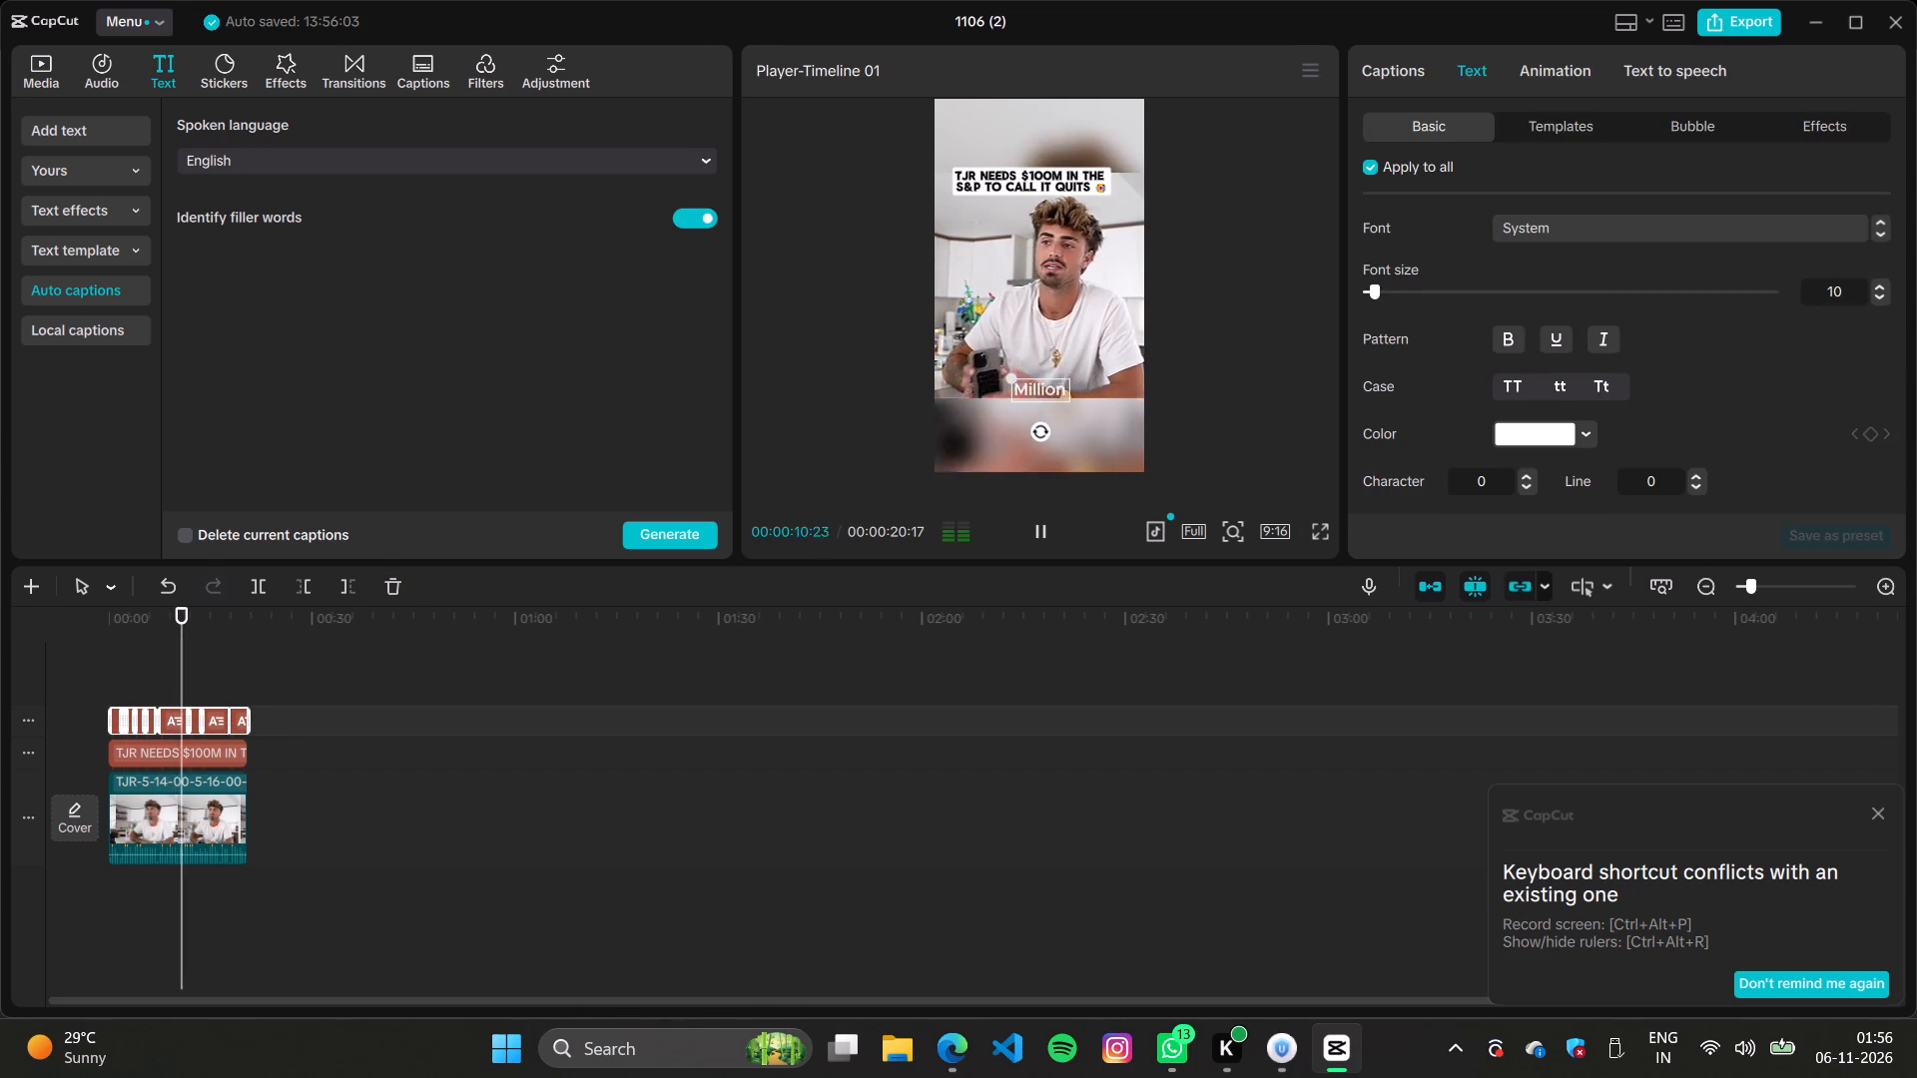
key("space")
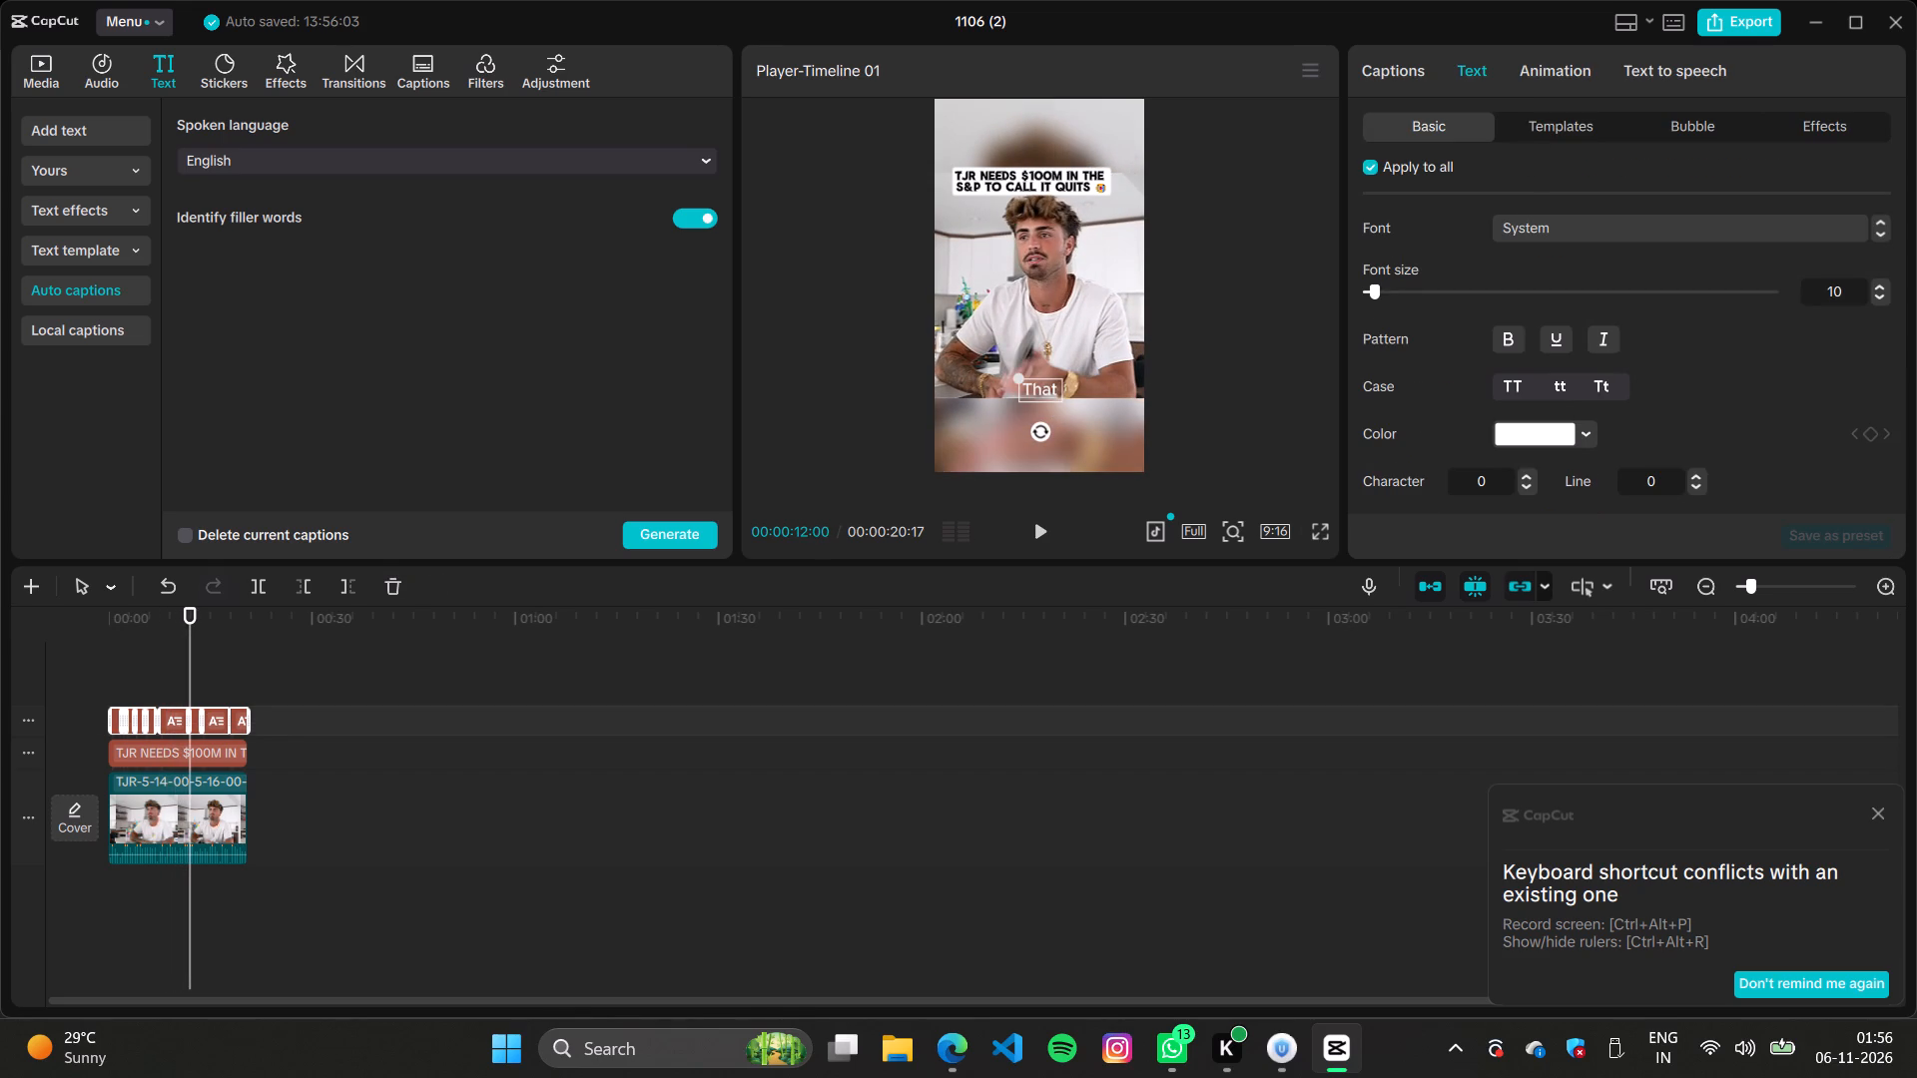
Export the clip as a 4K, 30fps H.264 mp4 and dismiss the sharing options without posting.
left_click(1751, 25)
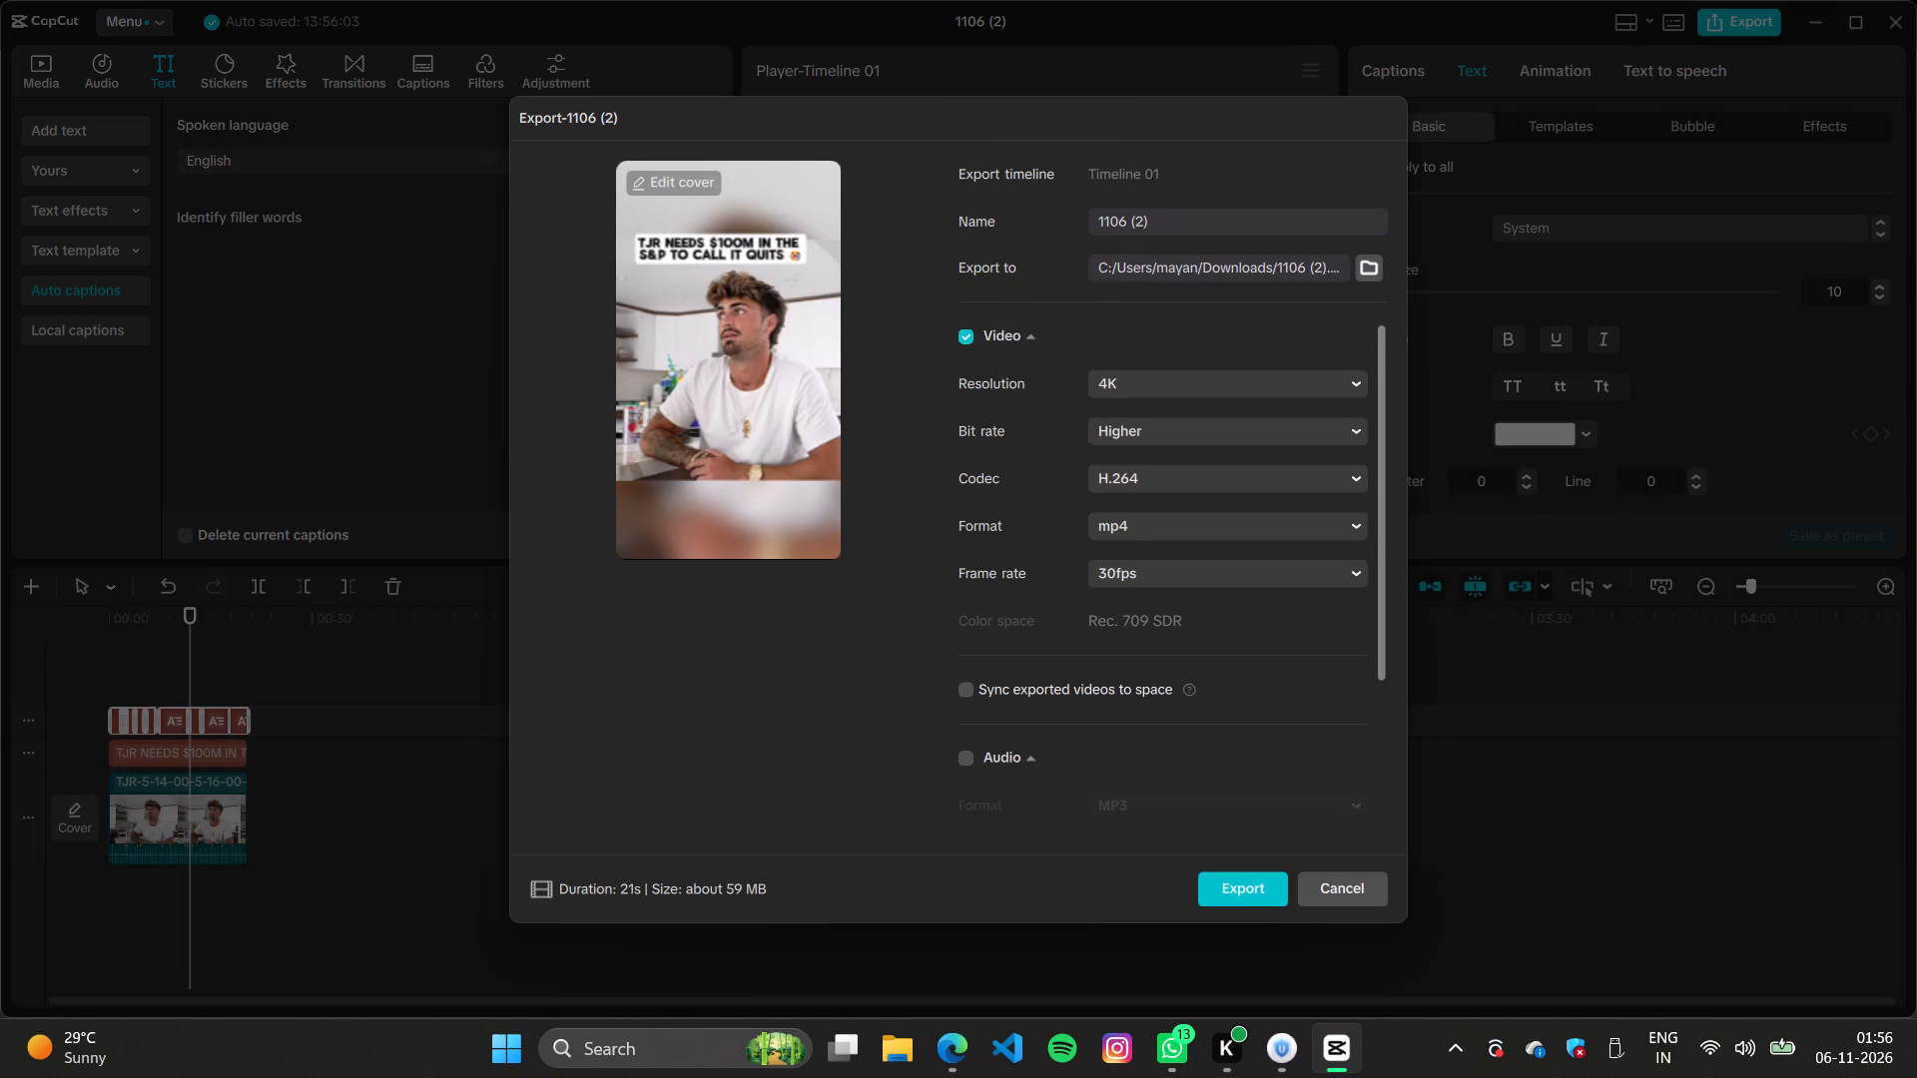
left_click(1255, 894)
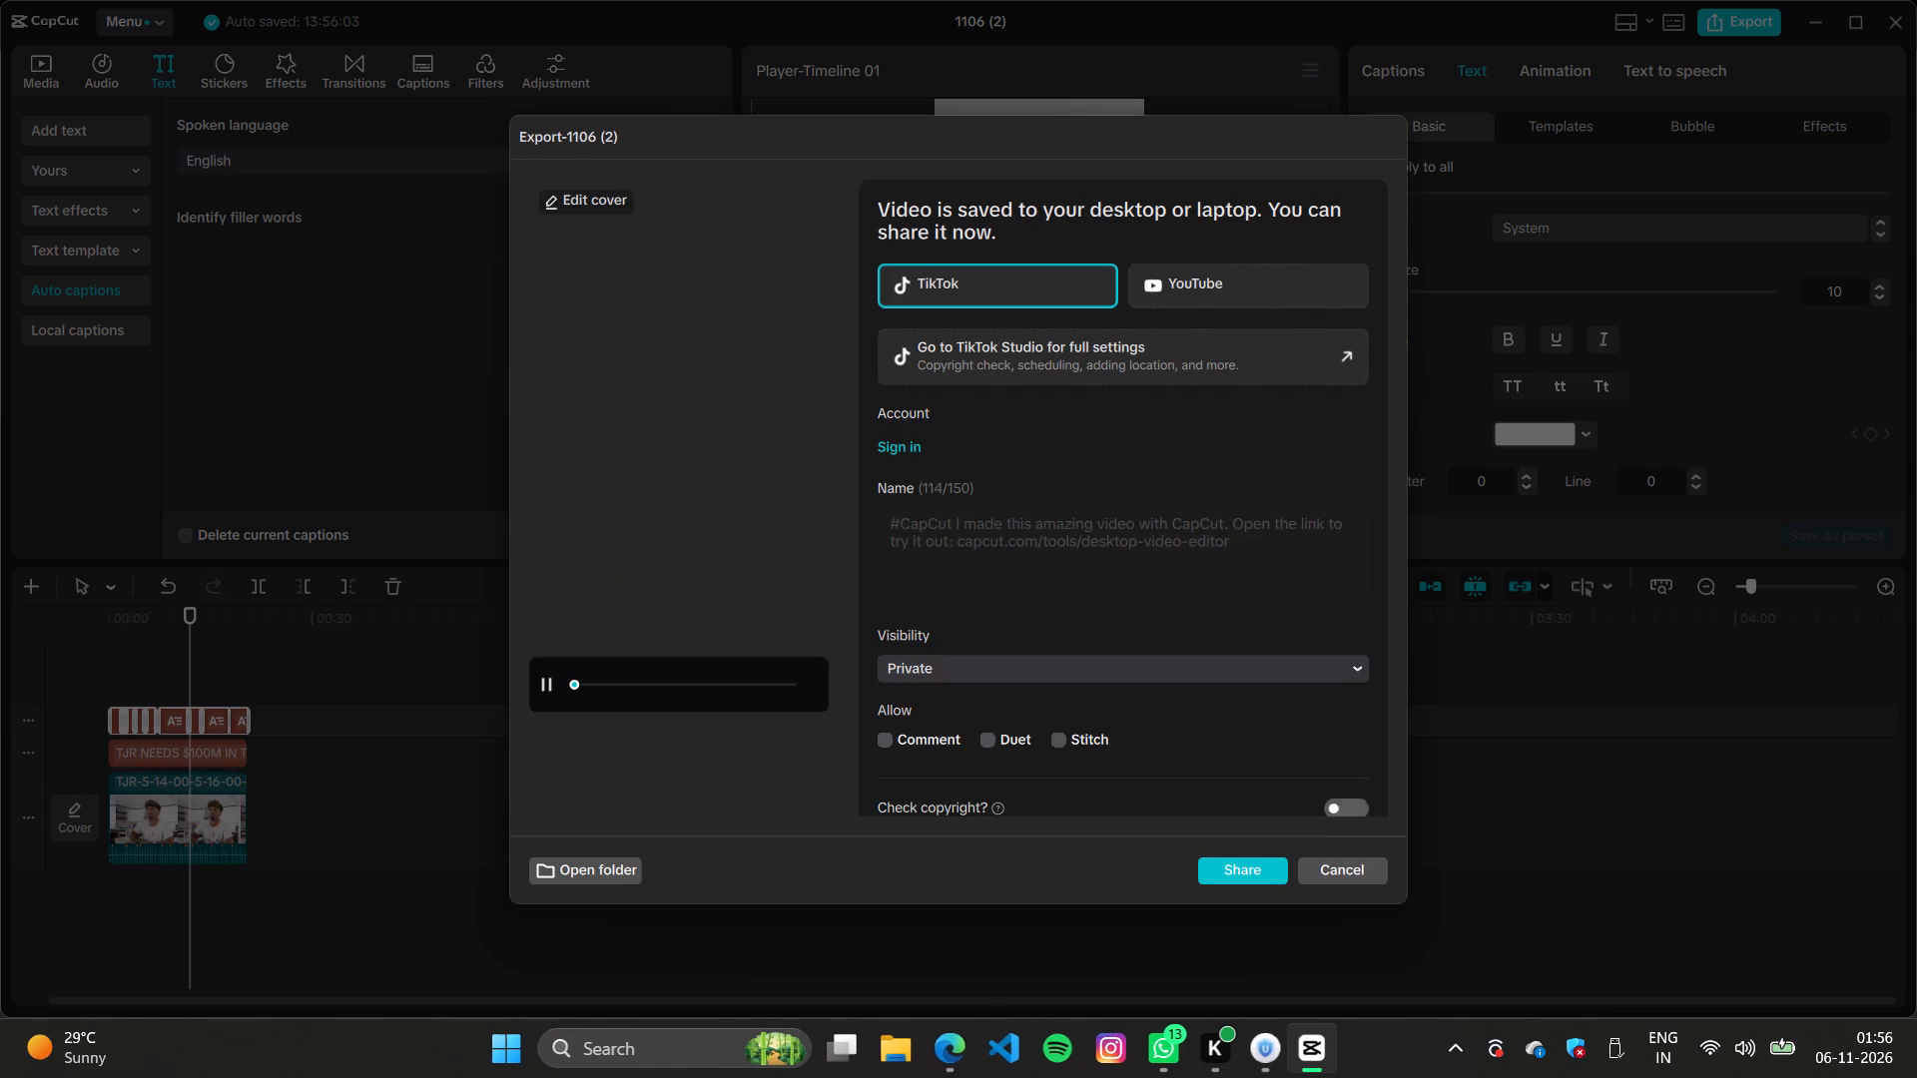
left_click(1326, 885)
left_click(1325, 875)
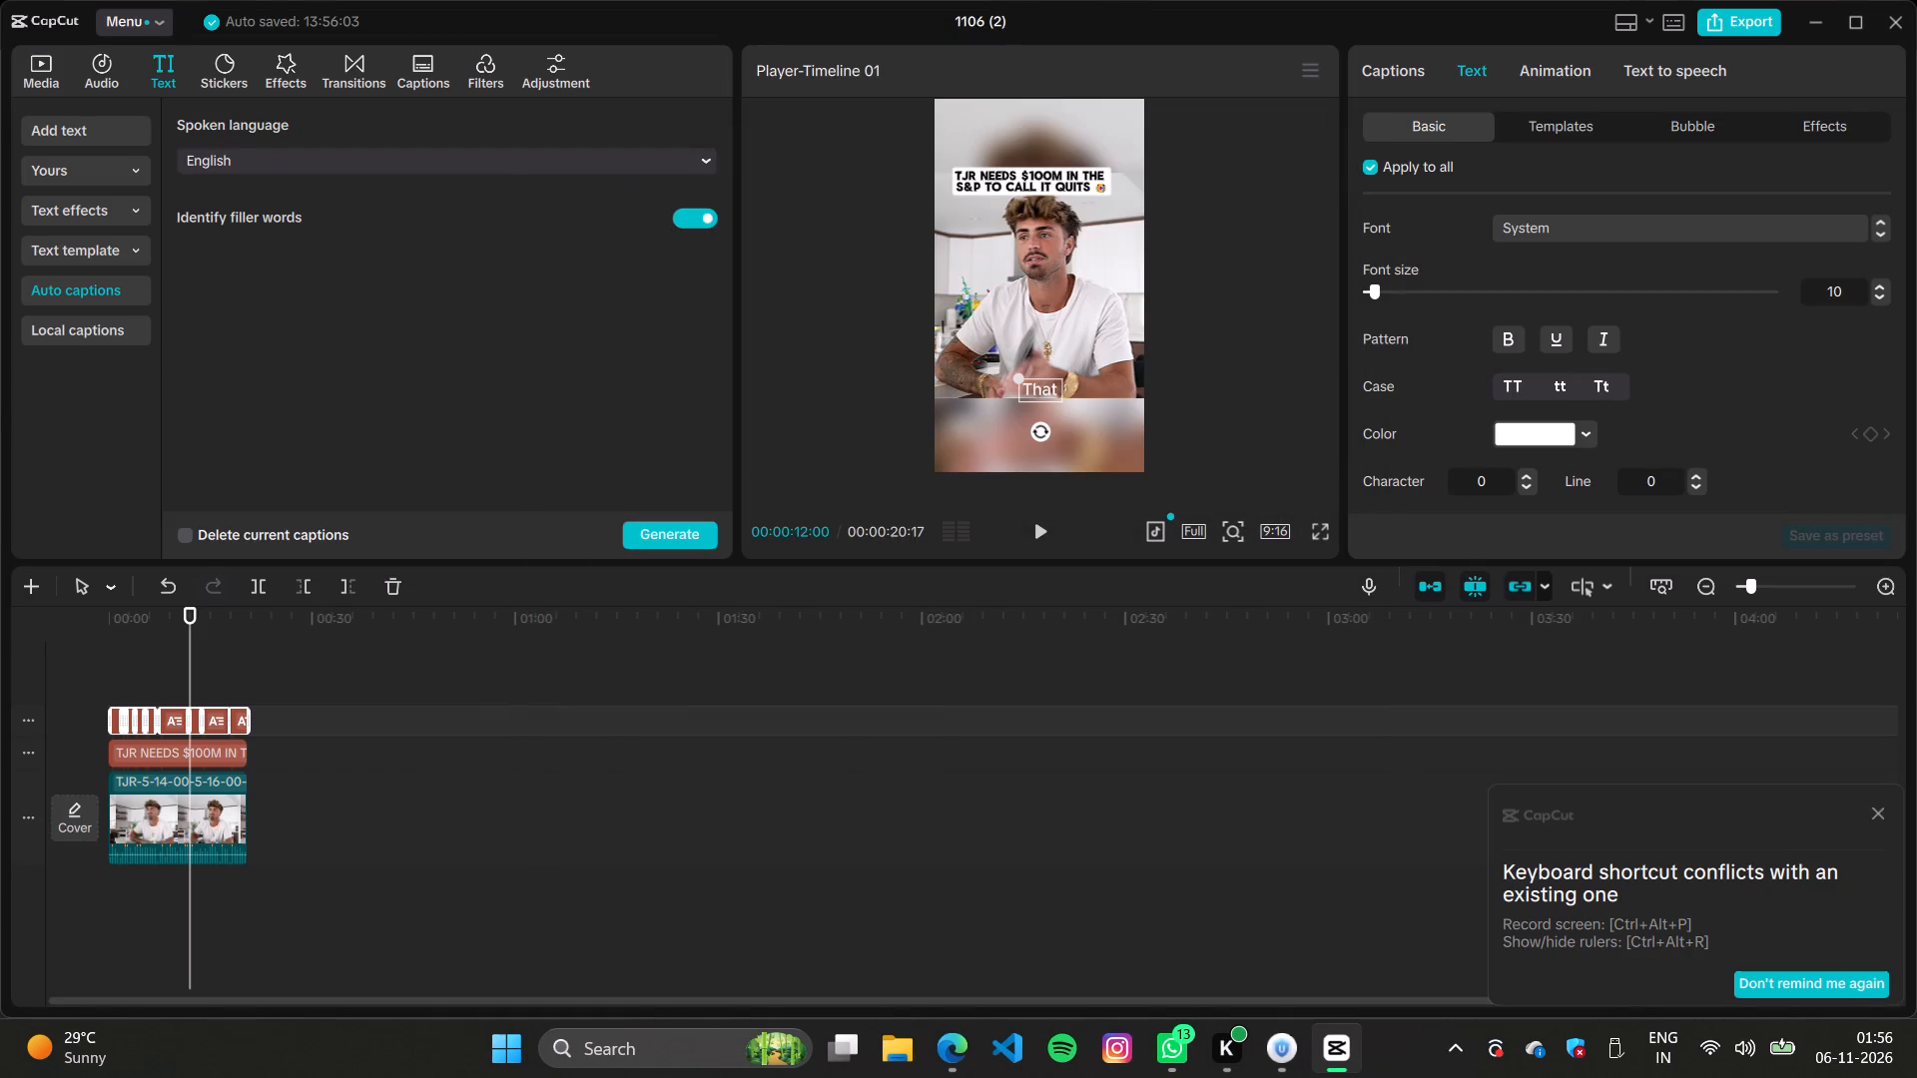
Copy the headline caption from the timeline.
left_click(303, 767)
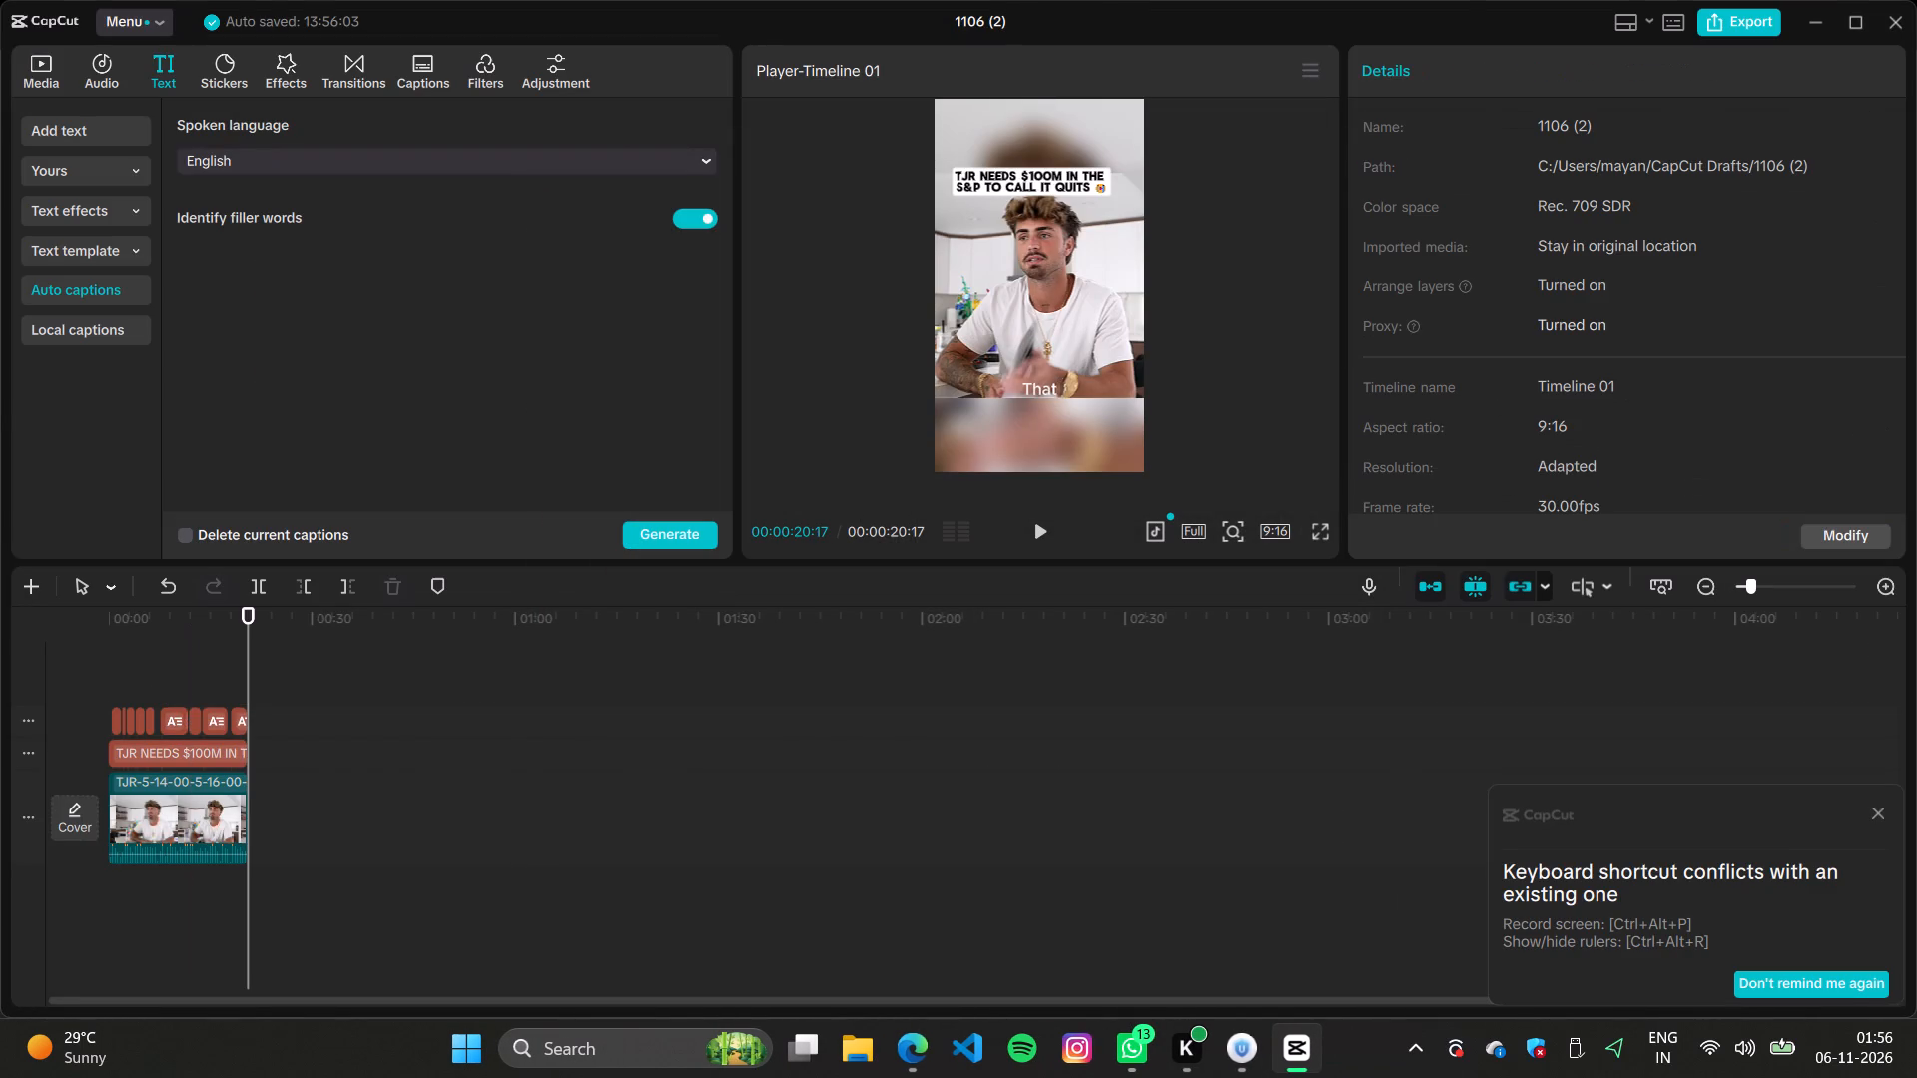
left_click_drag(300, 846, 77, 710)
left_click(171, 752)
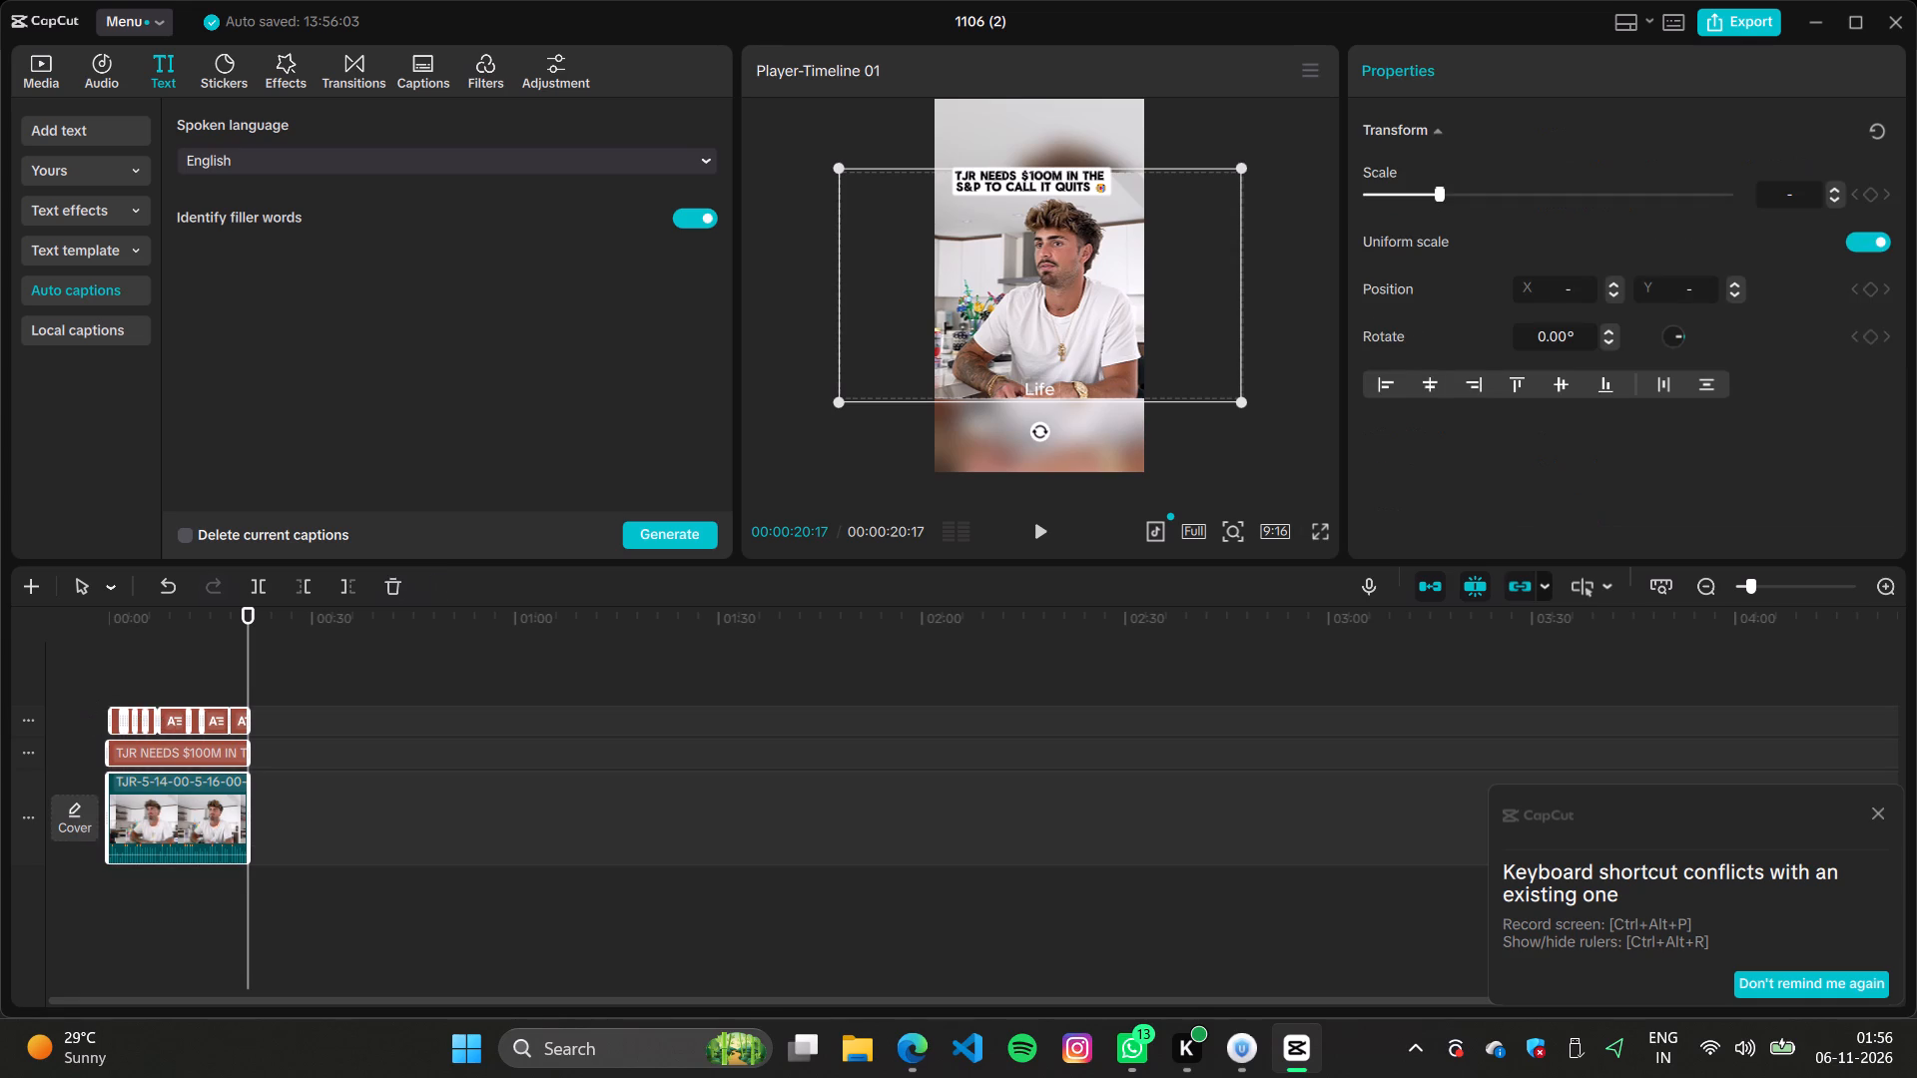
key("ctrl+c")
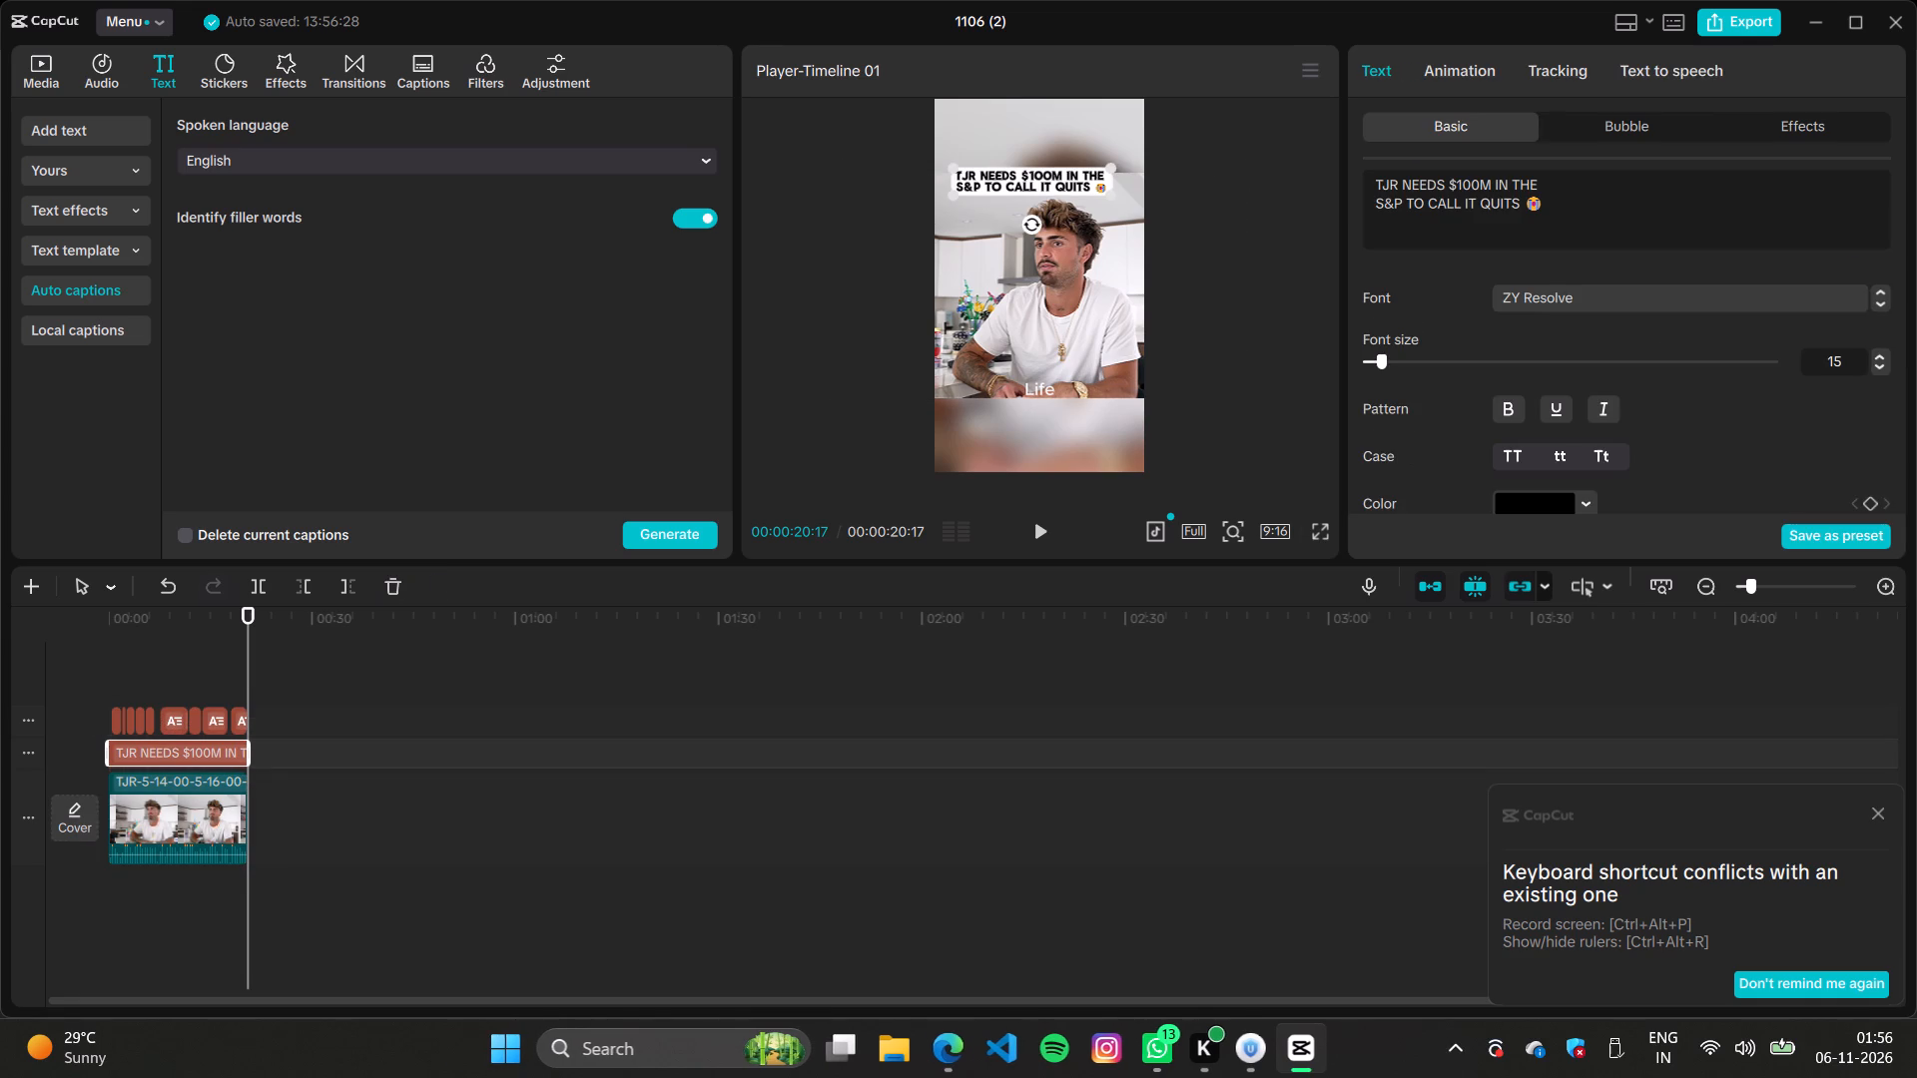
Clear the timeline by deleting the video clip, the headline caption and all the auto captions.
left_click(331, 840)
left_click_drag(317, 839, 64, 695)
key("BackSpace")
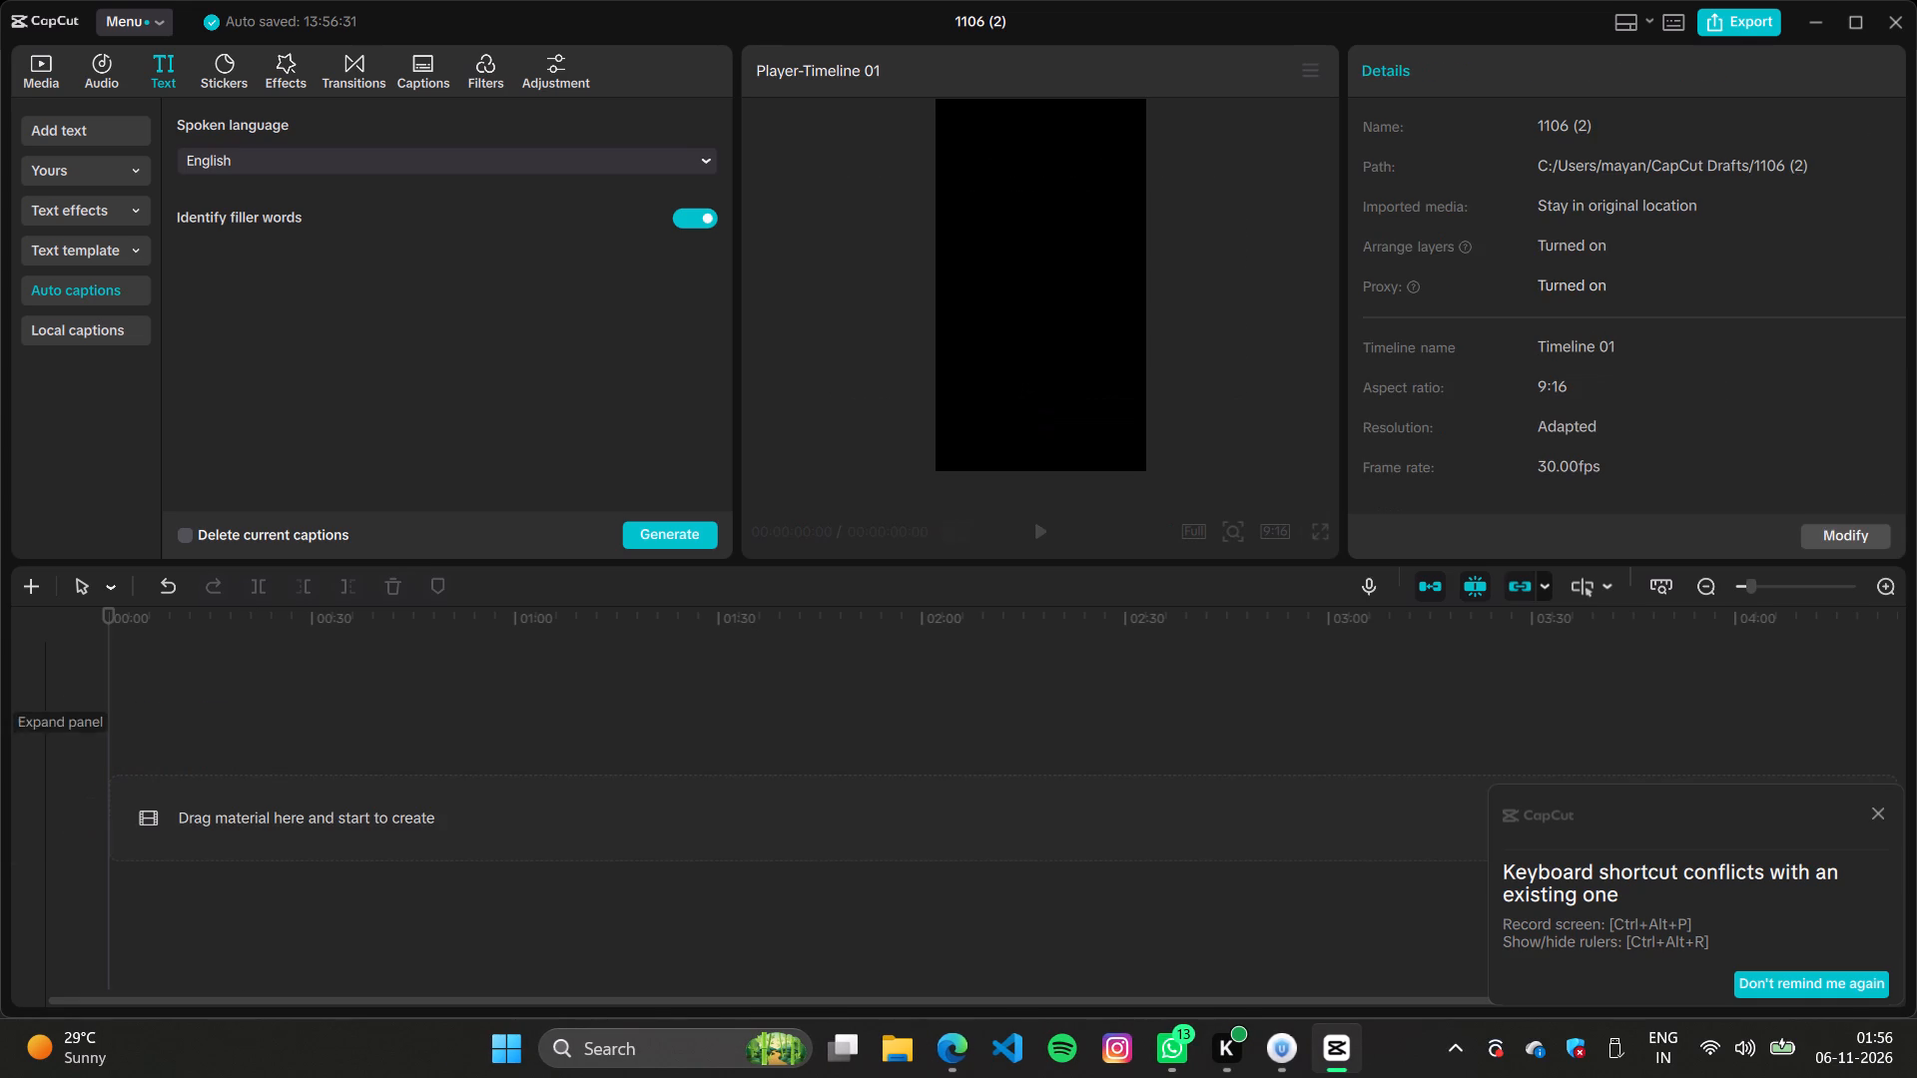
Add the full-length TJR source video from the project media to the empty timeline.
left_click(55, 66)
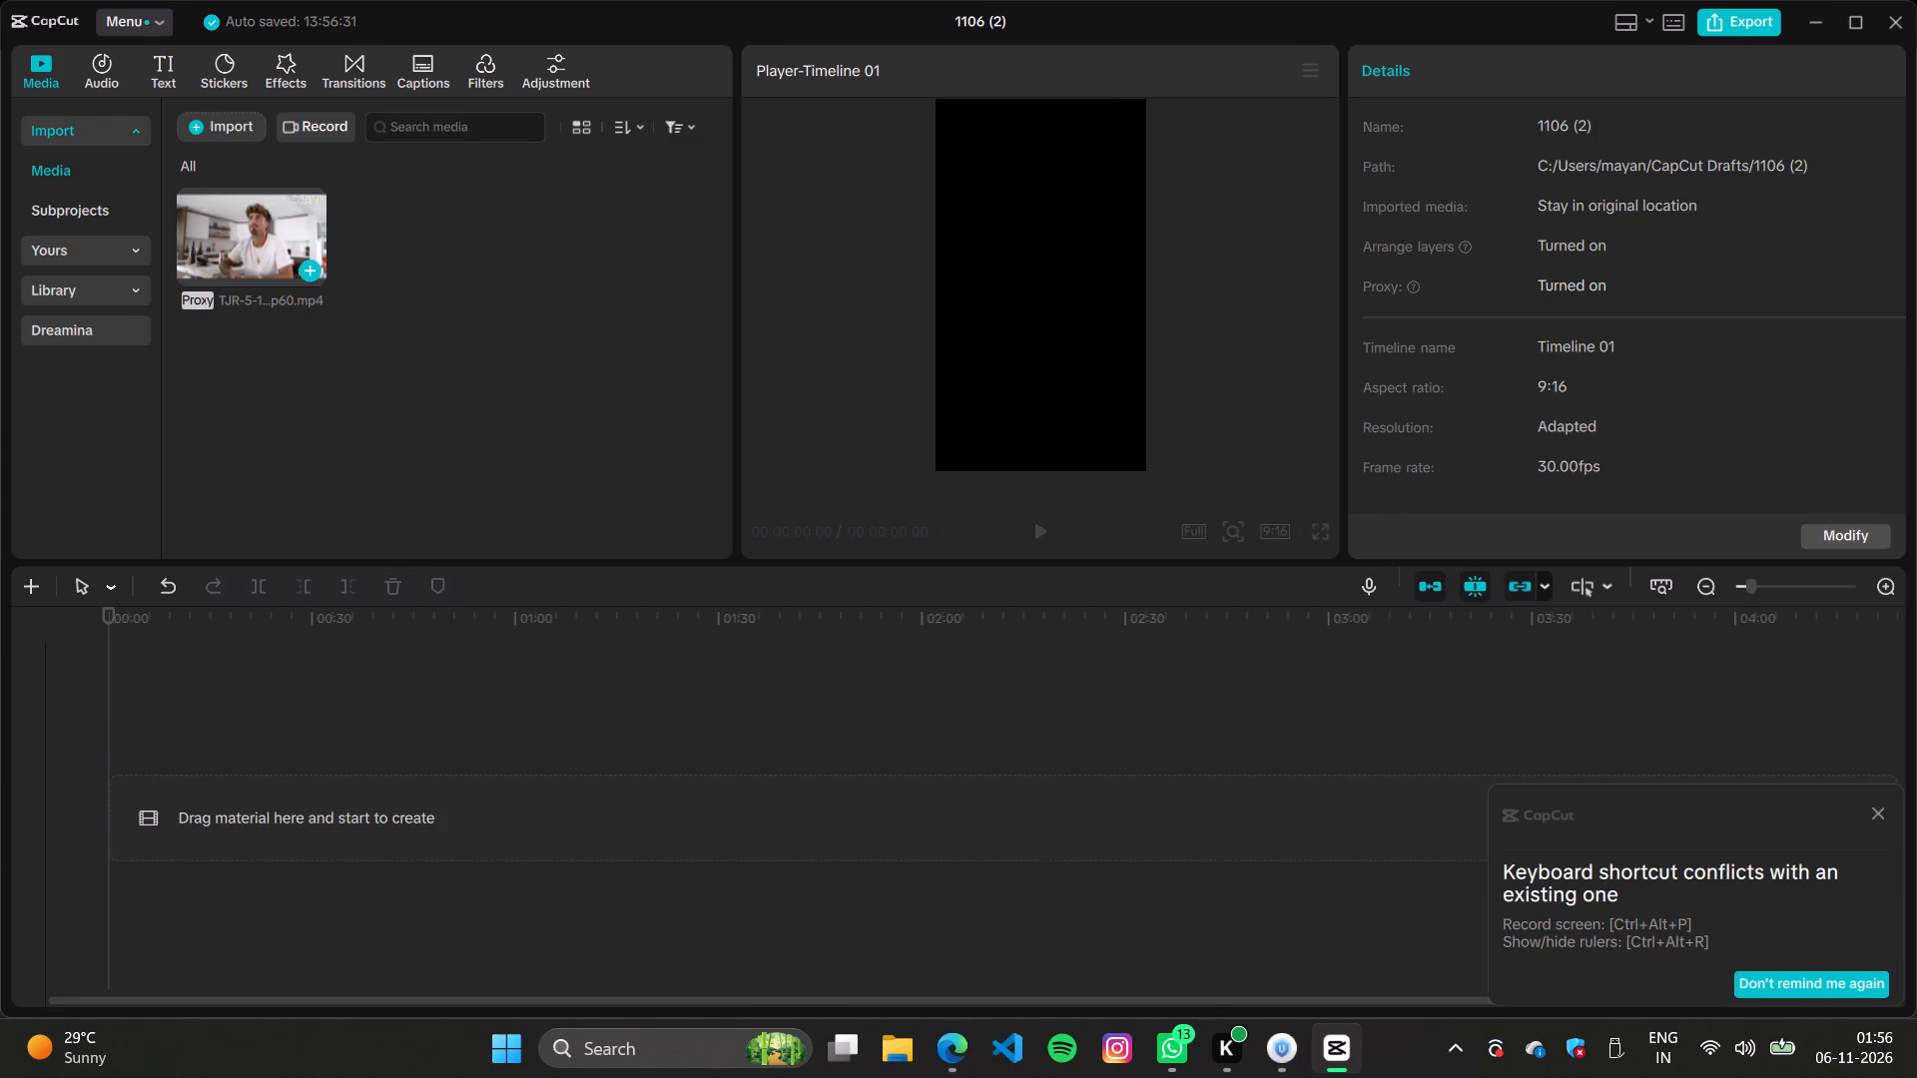
left_click(306, 270)
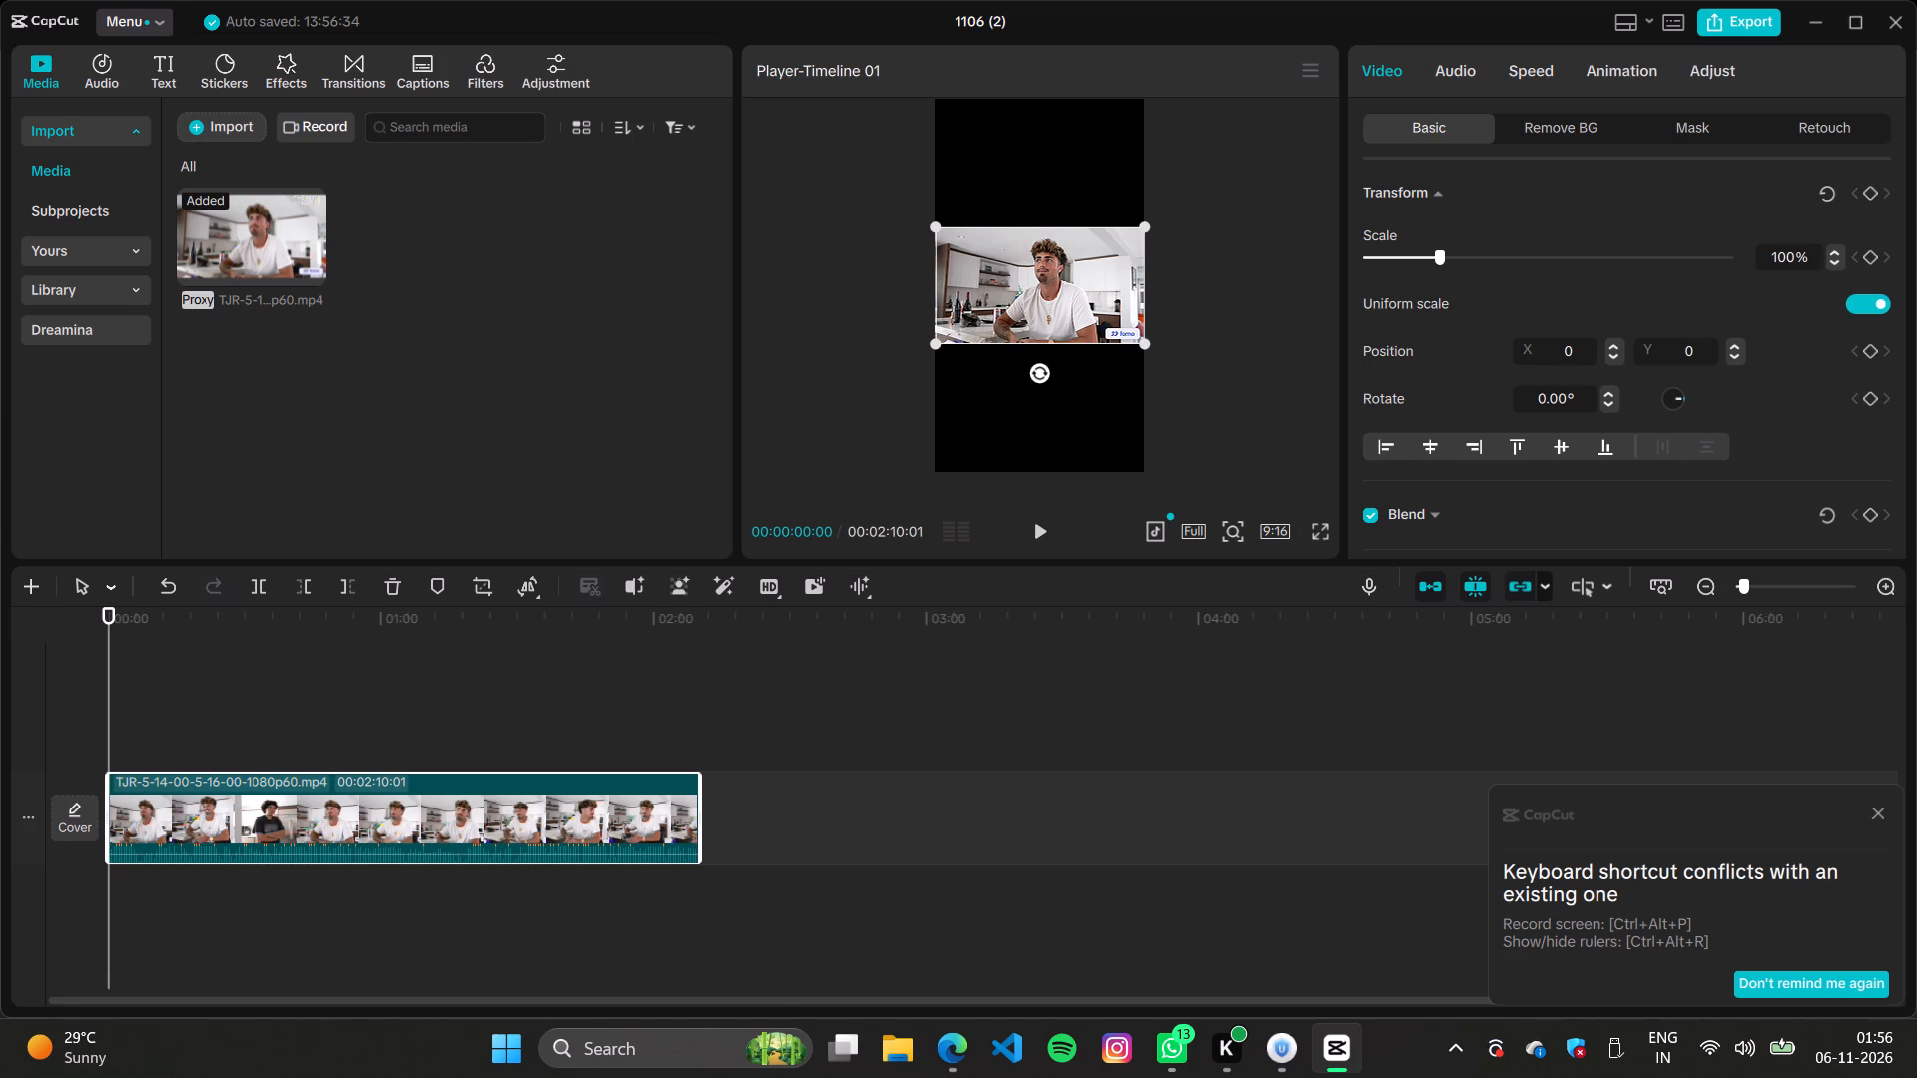
Play the opening seconds of the source video to check how the new clip starts.
left_click(179, 695)
left_click_drag(179, 695, 14, 722)
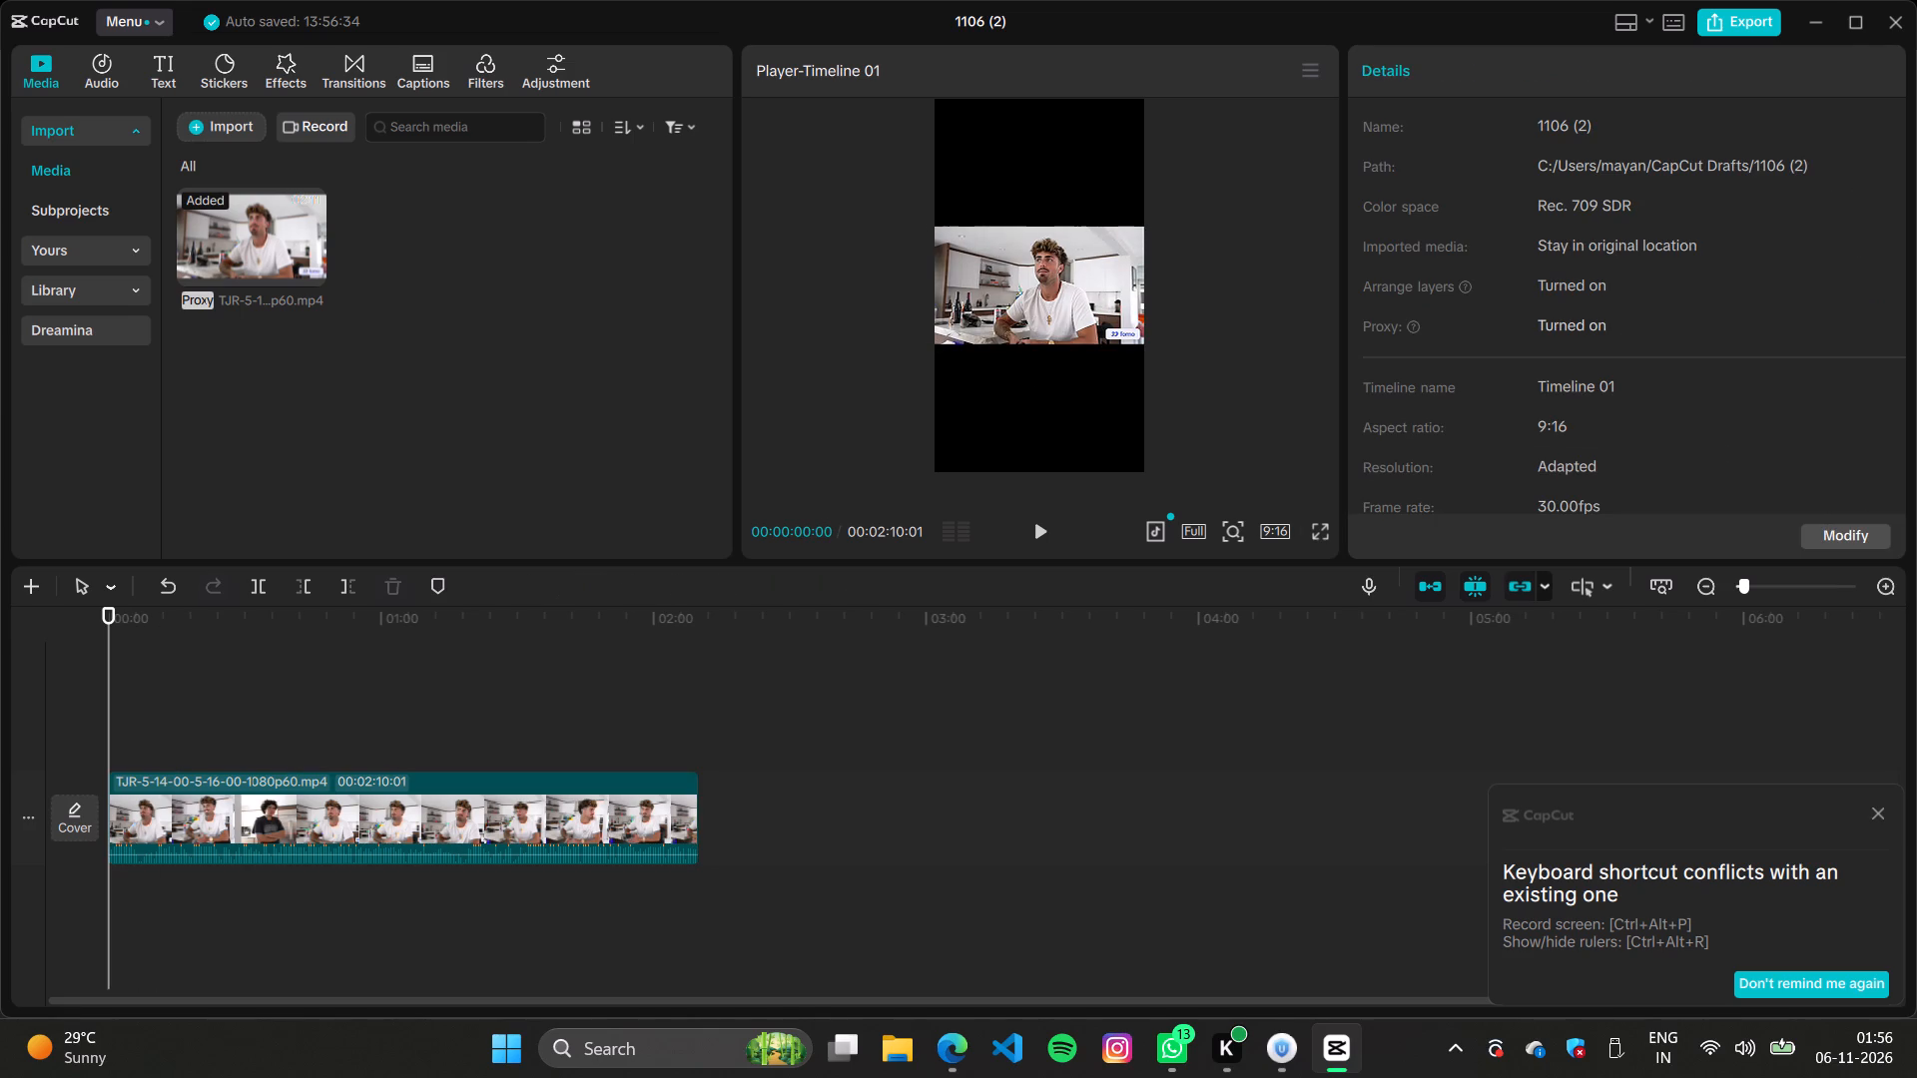
key("space")
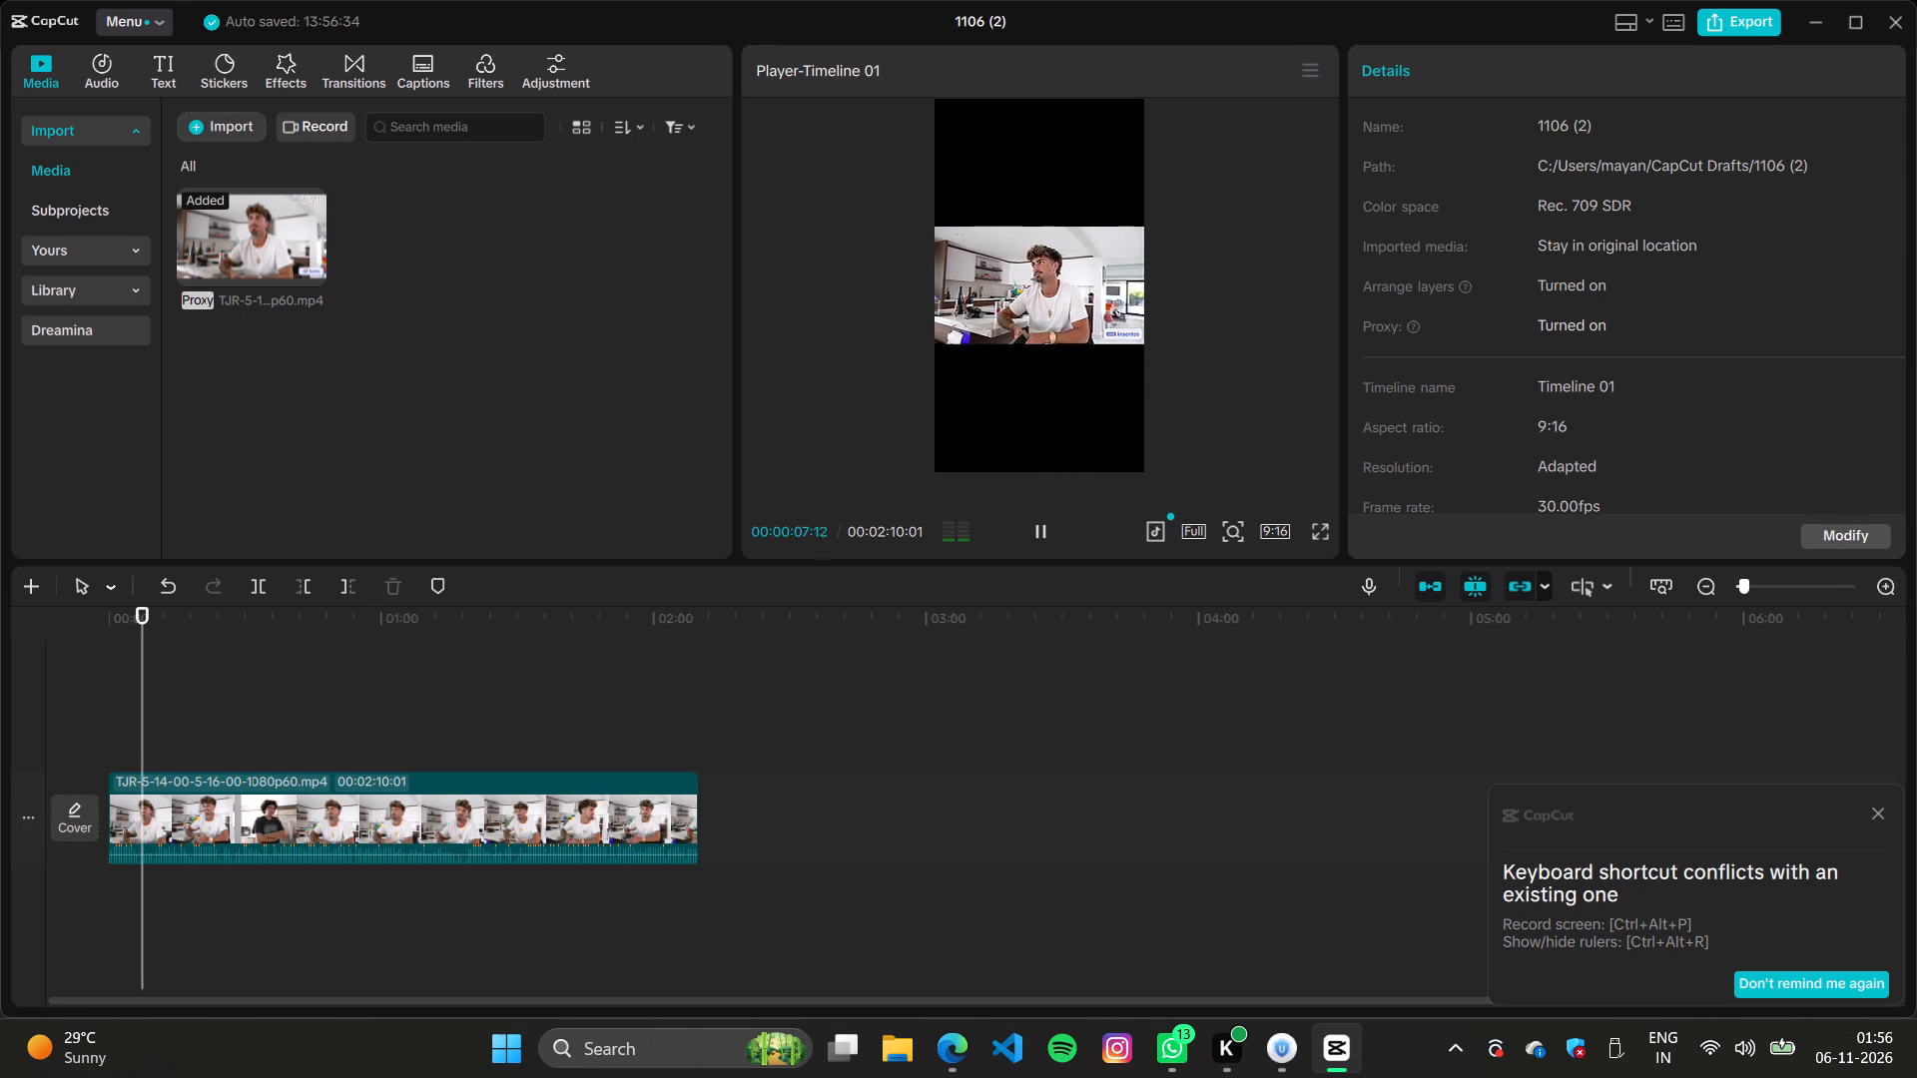
key("space")
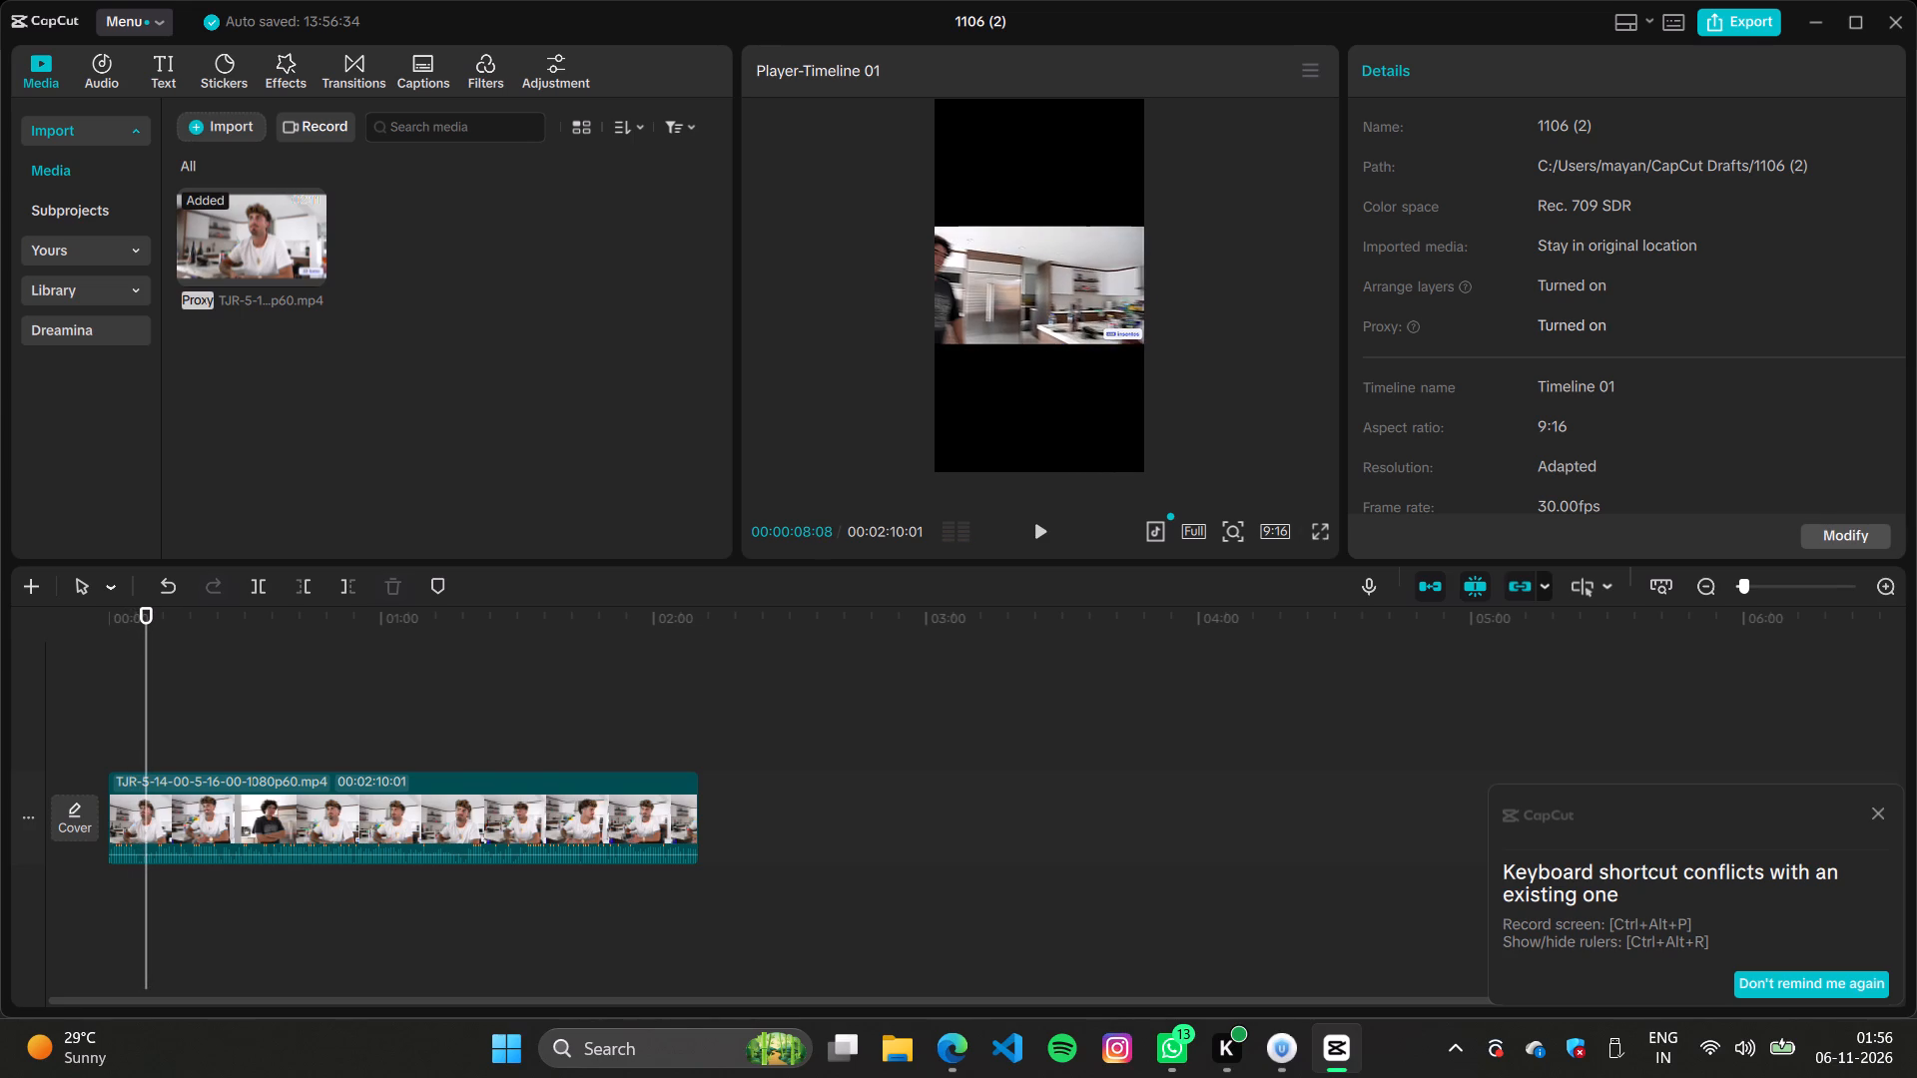
left_click_drag(146, 728, 96, 734)
key("space")
key("space")
key("space")
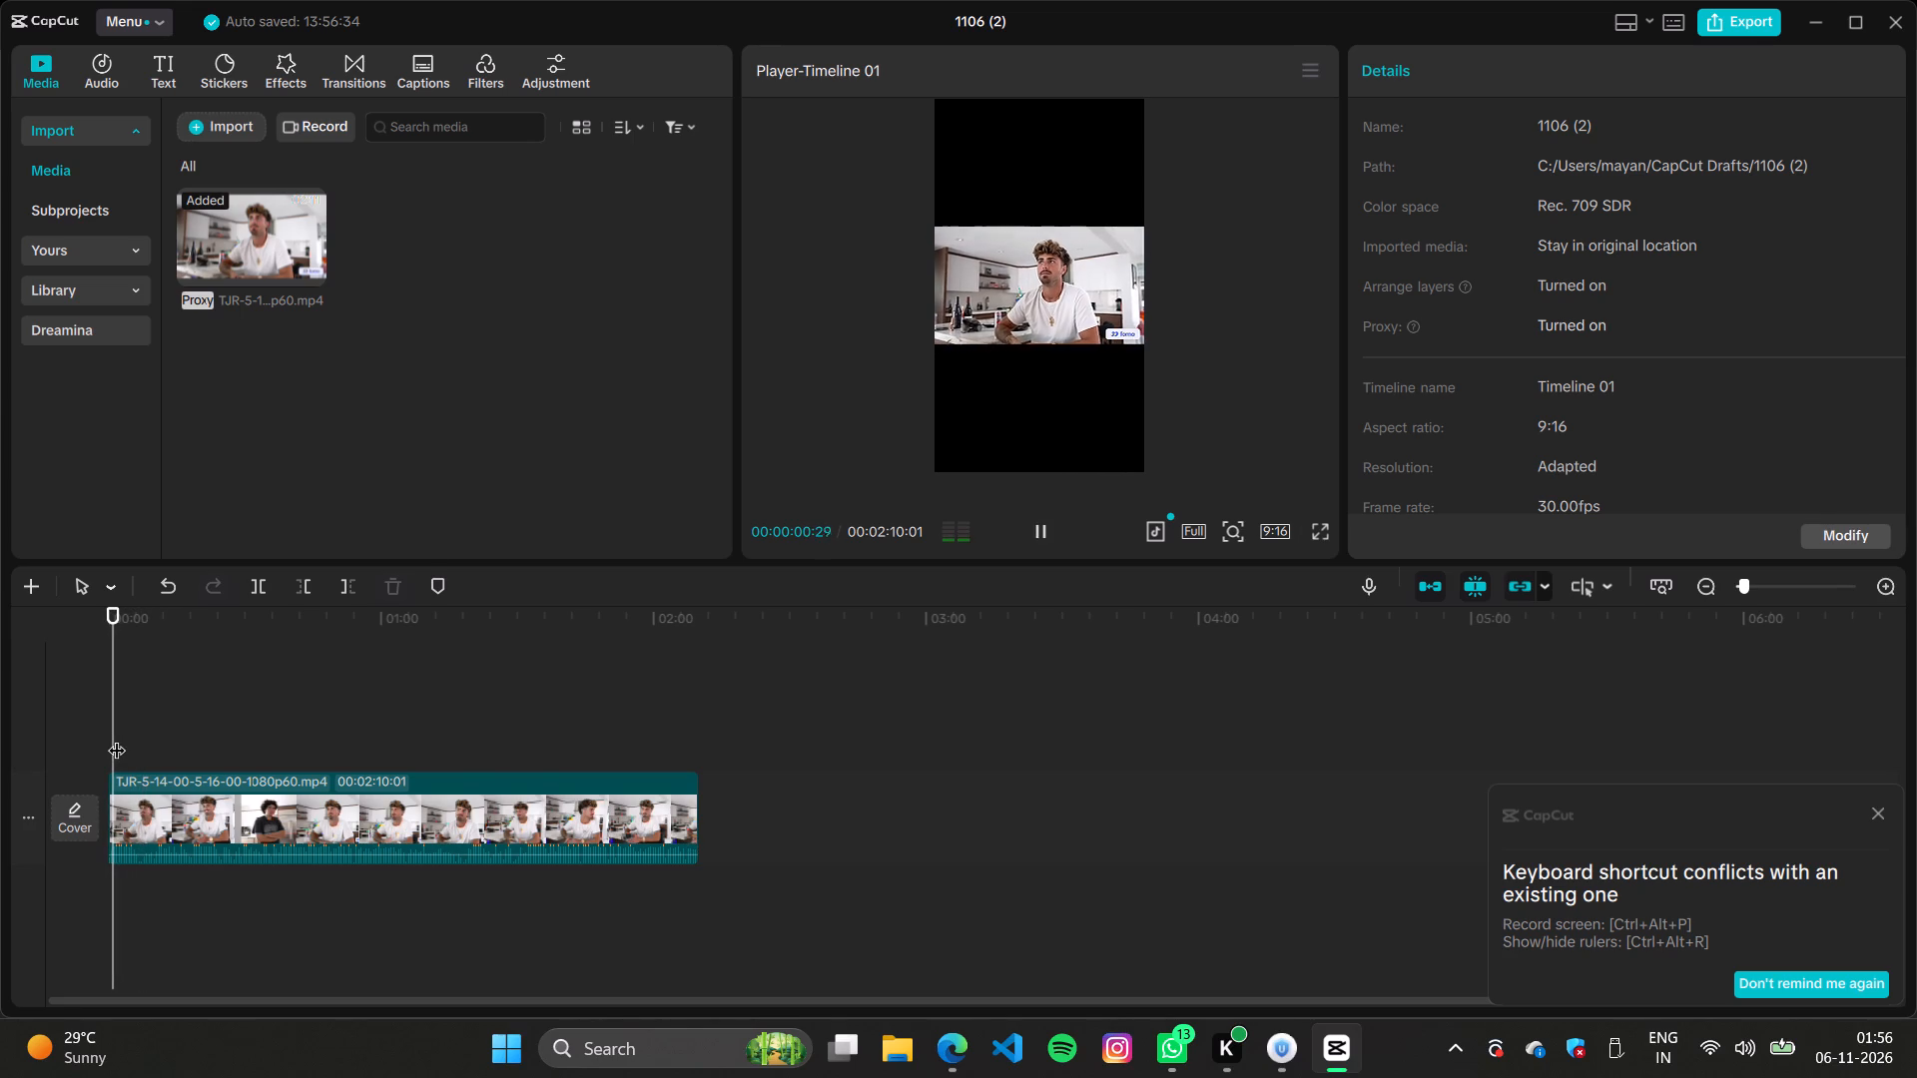
key("space")
Select the source video on the timeline and open the auto captions settings.
left_click(178, 807)
left_click(171, 64)
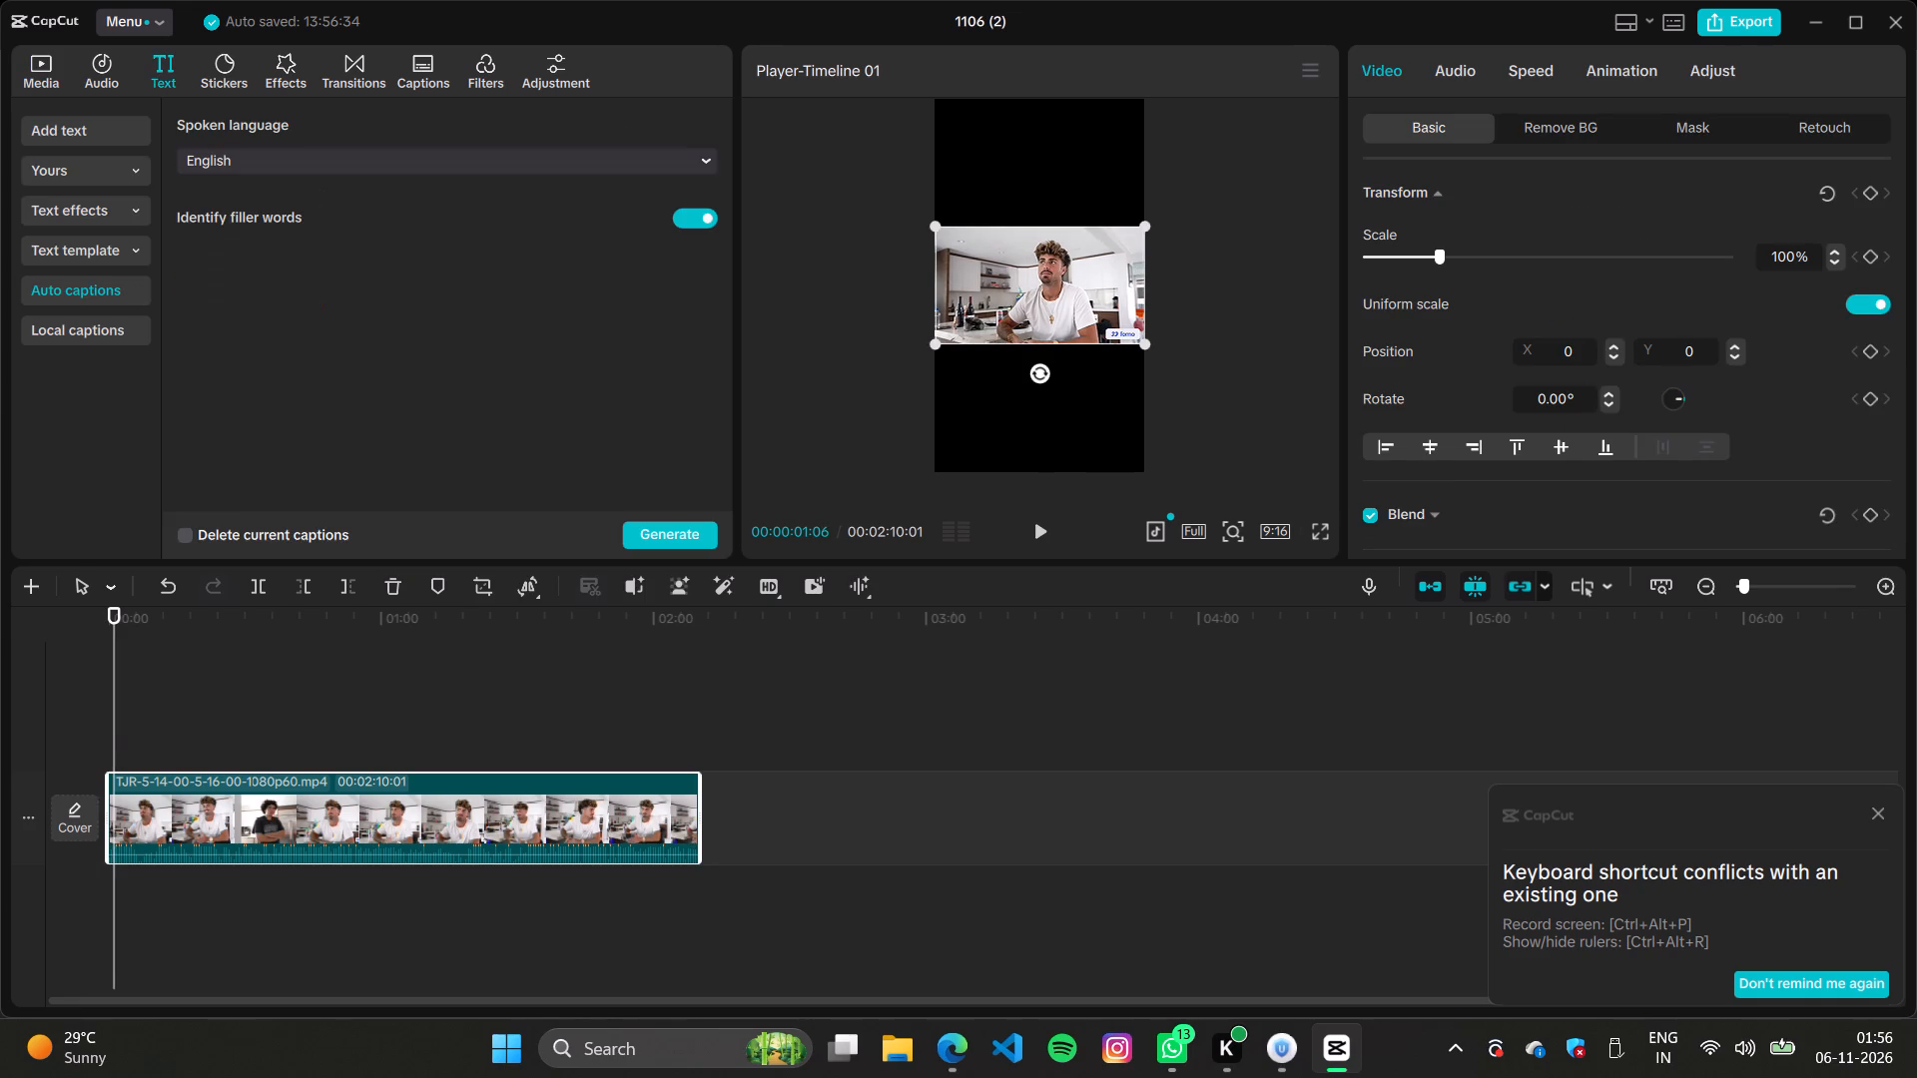
left_click(85, 434)
Split the video at 00:00:34:25 and delete everything after the cut.
left_click(187, 707)
left_click(249, 720)
key("space")
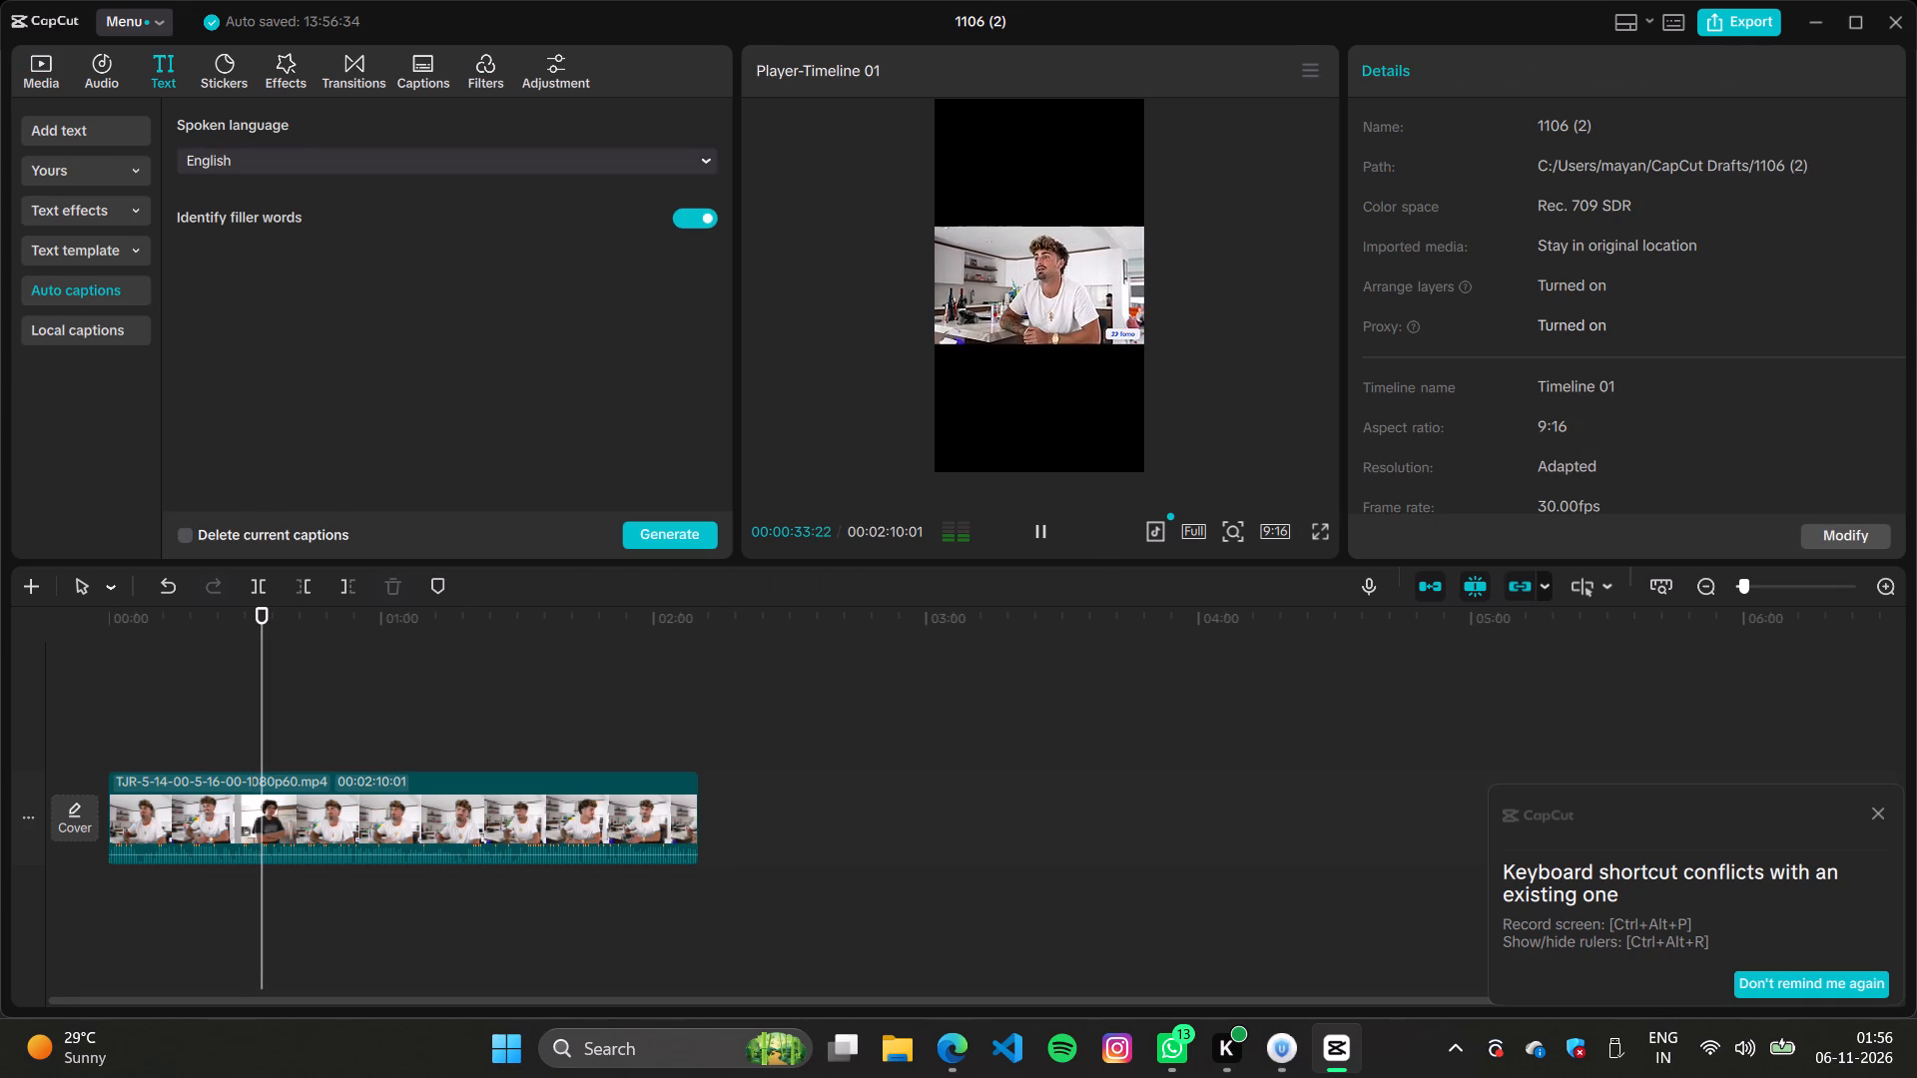
key("space")
key("space")
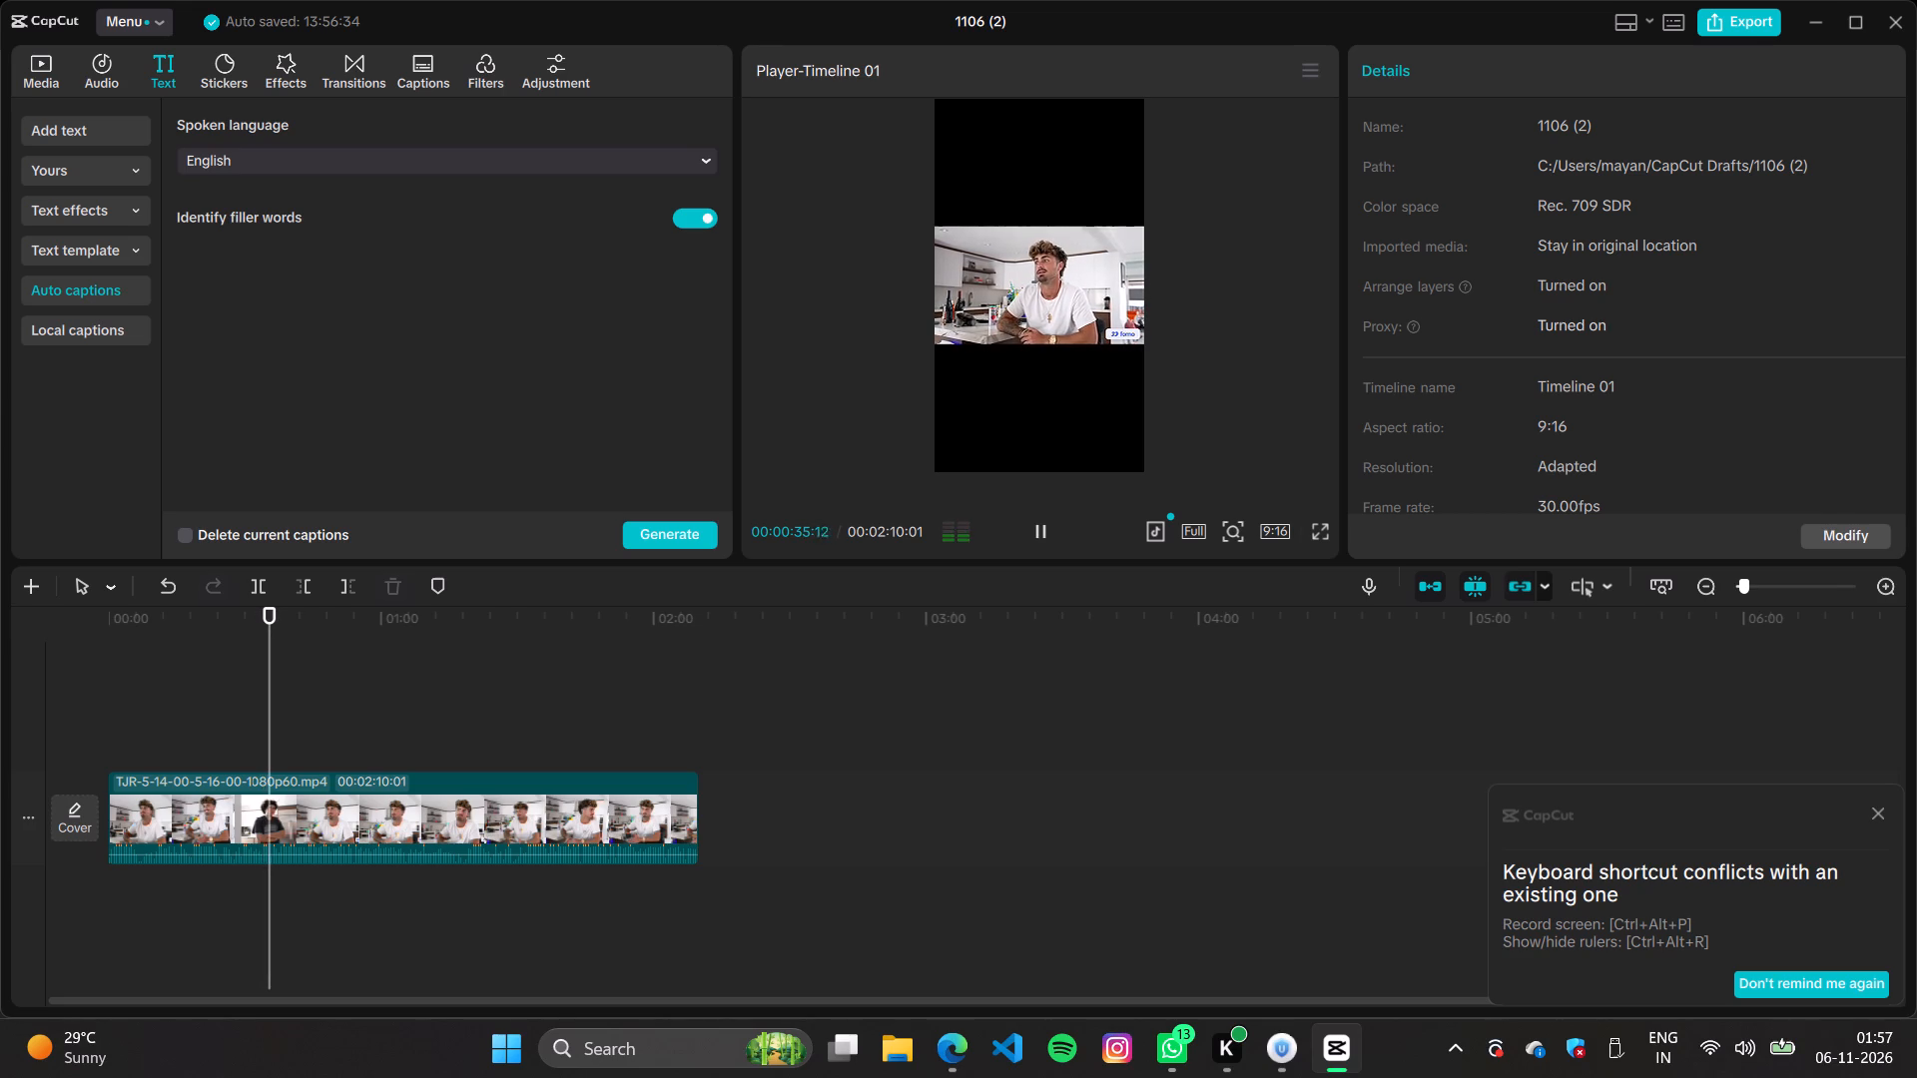
key("space")
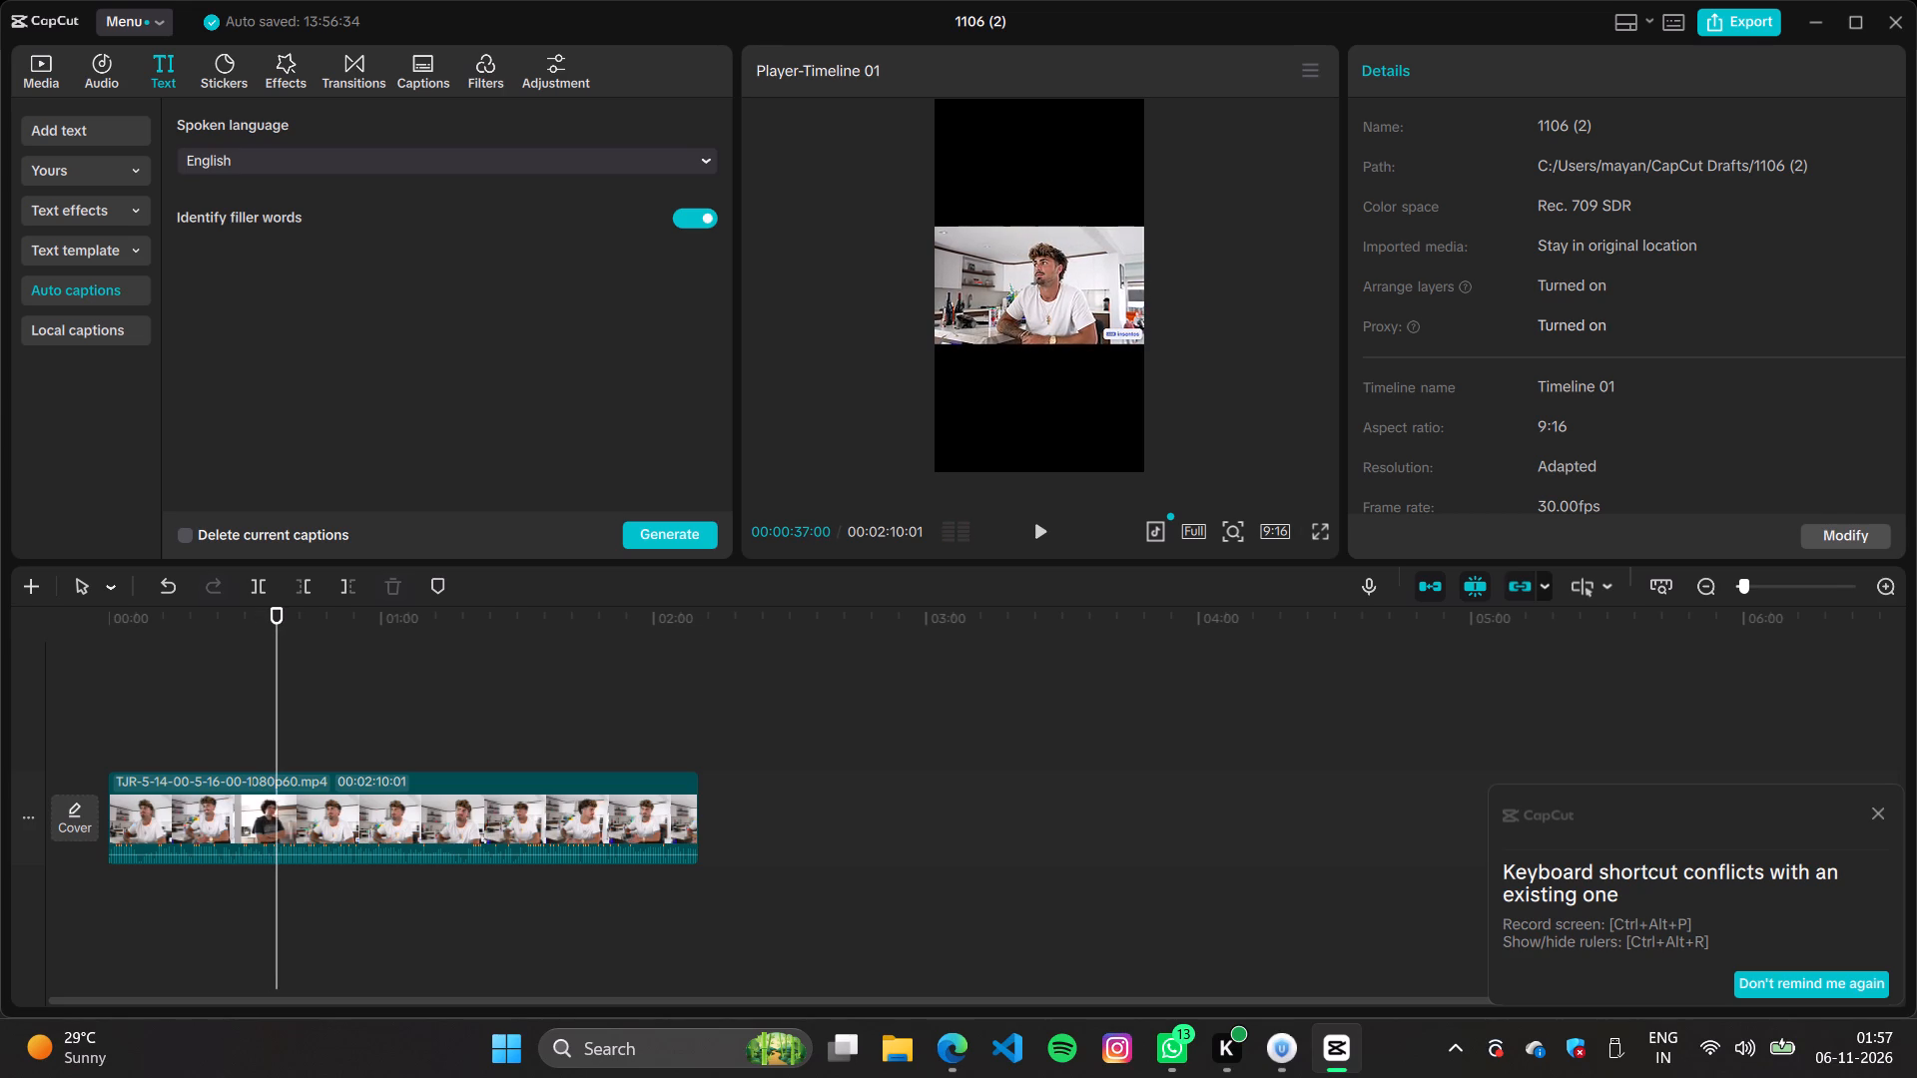
key("Left")
key("Left")
key("Left")
key("Left")
key("Left")
key("Left")
key("Left")
key("Left")
key("Left")
key("Left")
key("Left")
key("Left")
key("Left")
key("Left")
key("Left")
key("Left")
key("Left")
key("Left")
key("Left")
key("Left")
key("Left")
key("Left")
key("Left")
key("Left")
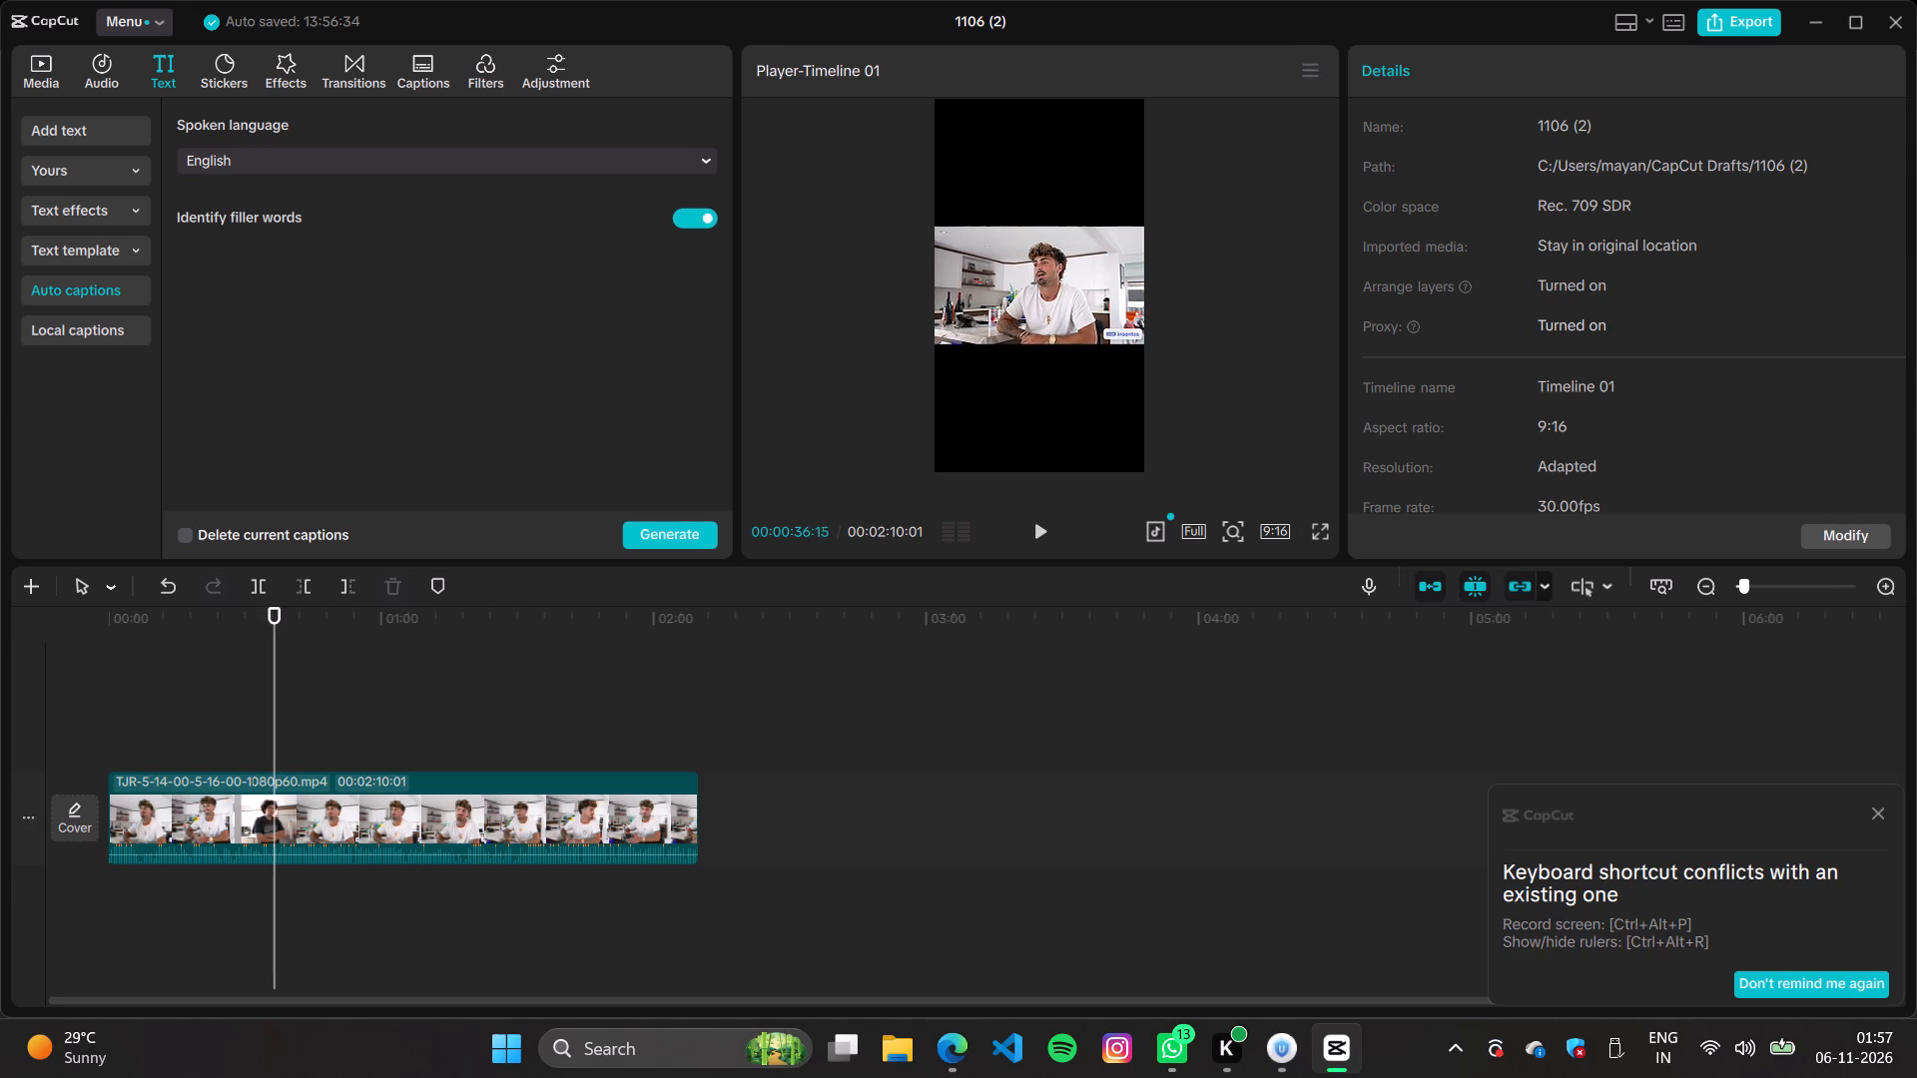
key("space")
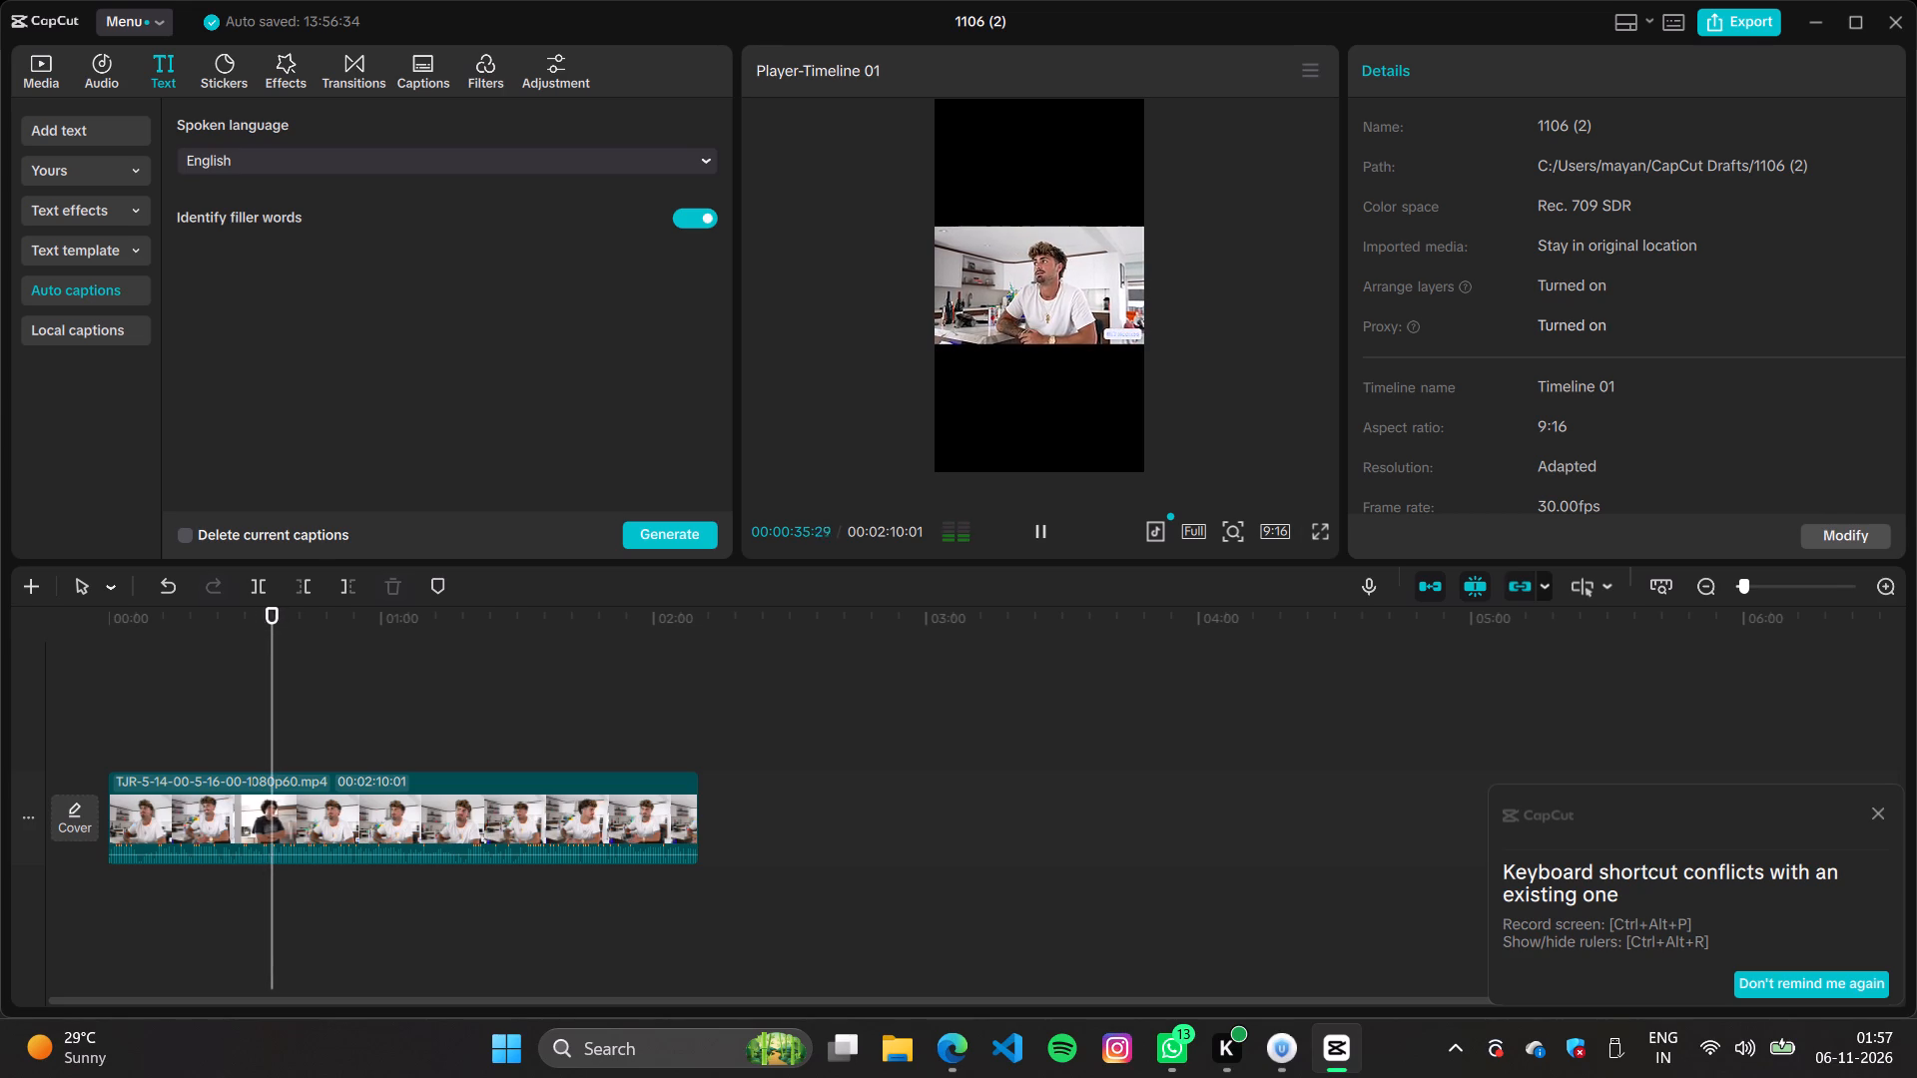
key("space")
key("Left")
key("Left")
key("Left")
key("Left")
key("Left")
key("Left")
key("Left")
key("Left")
key("Left")
key("Left")
key("Left")
key("Left")
key("Left")
key("Left")
key("Left")
key("Left")
key("Left")
key("Left")
key("Left")
key("Left")
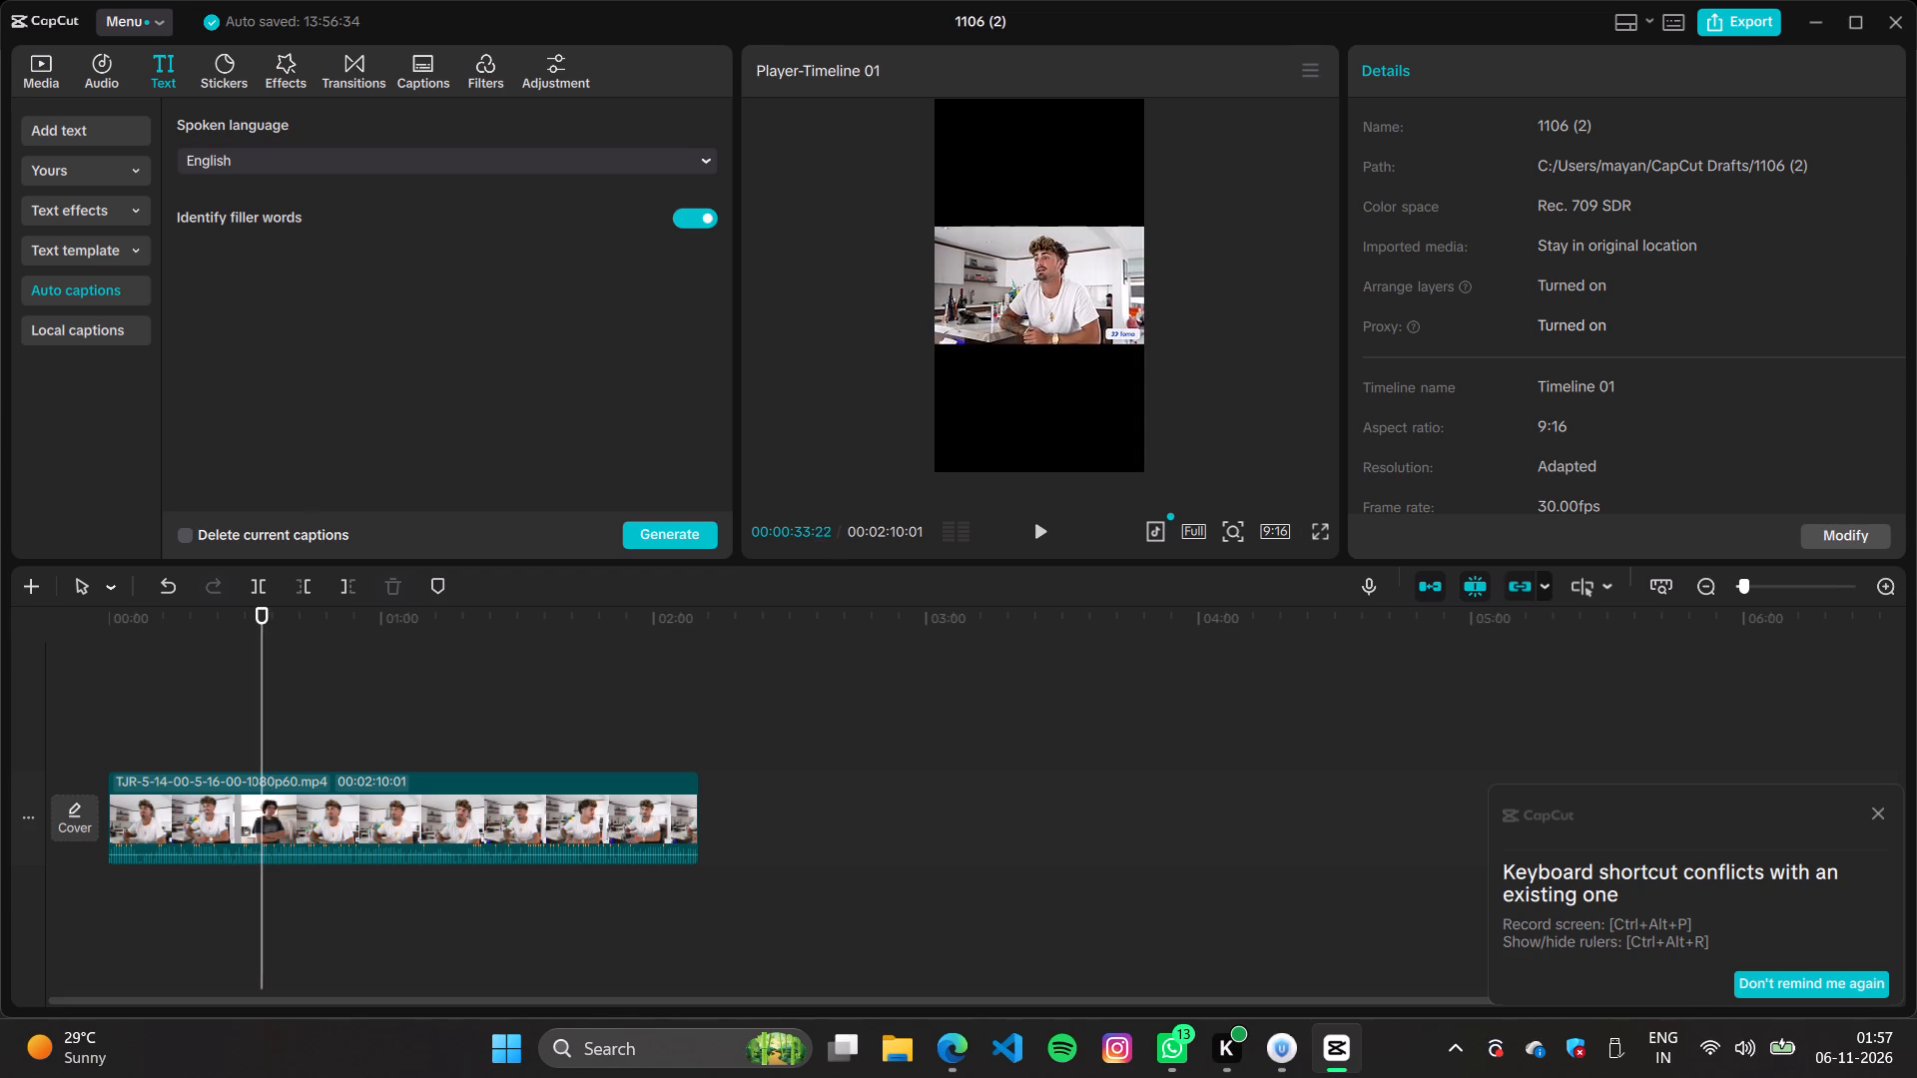
key("space")
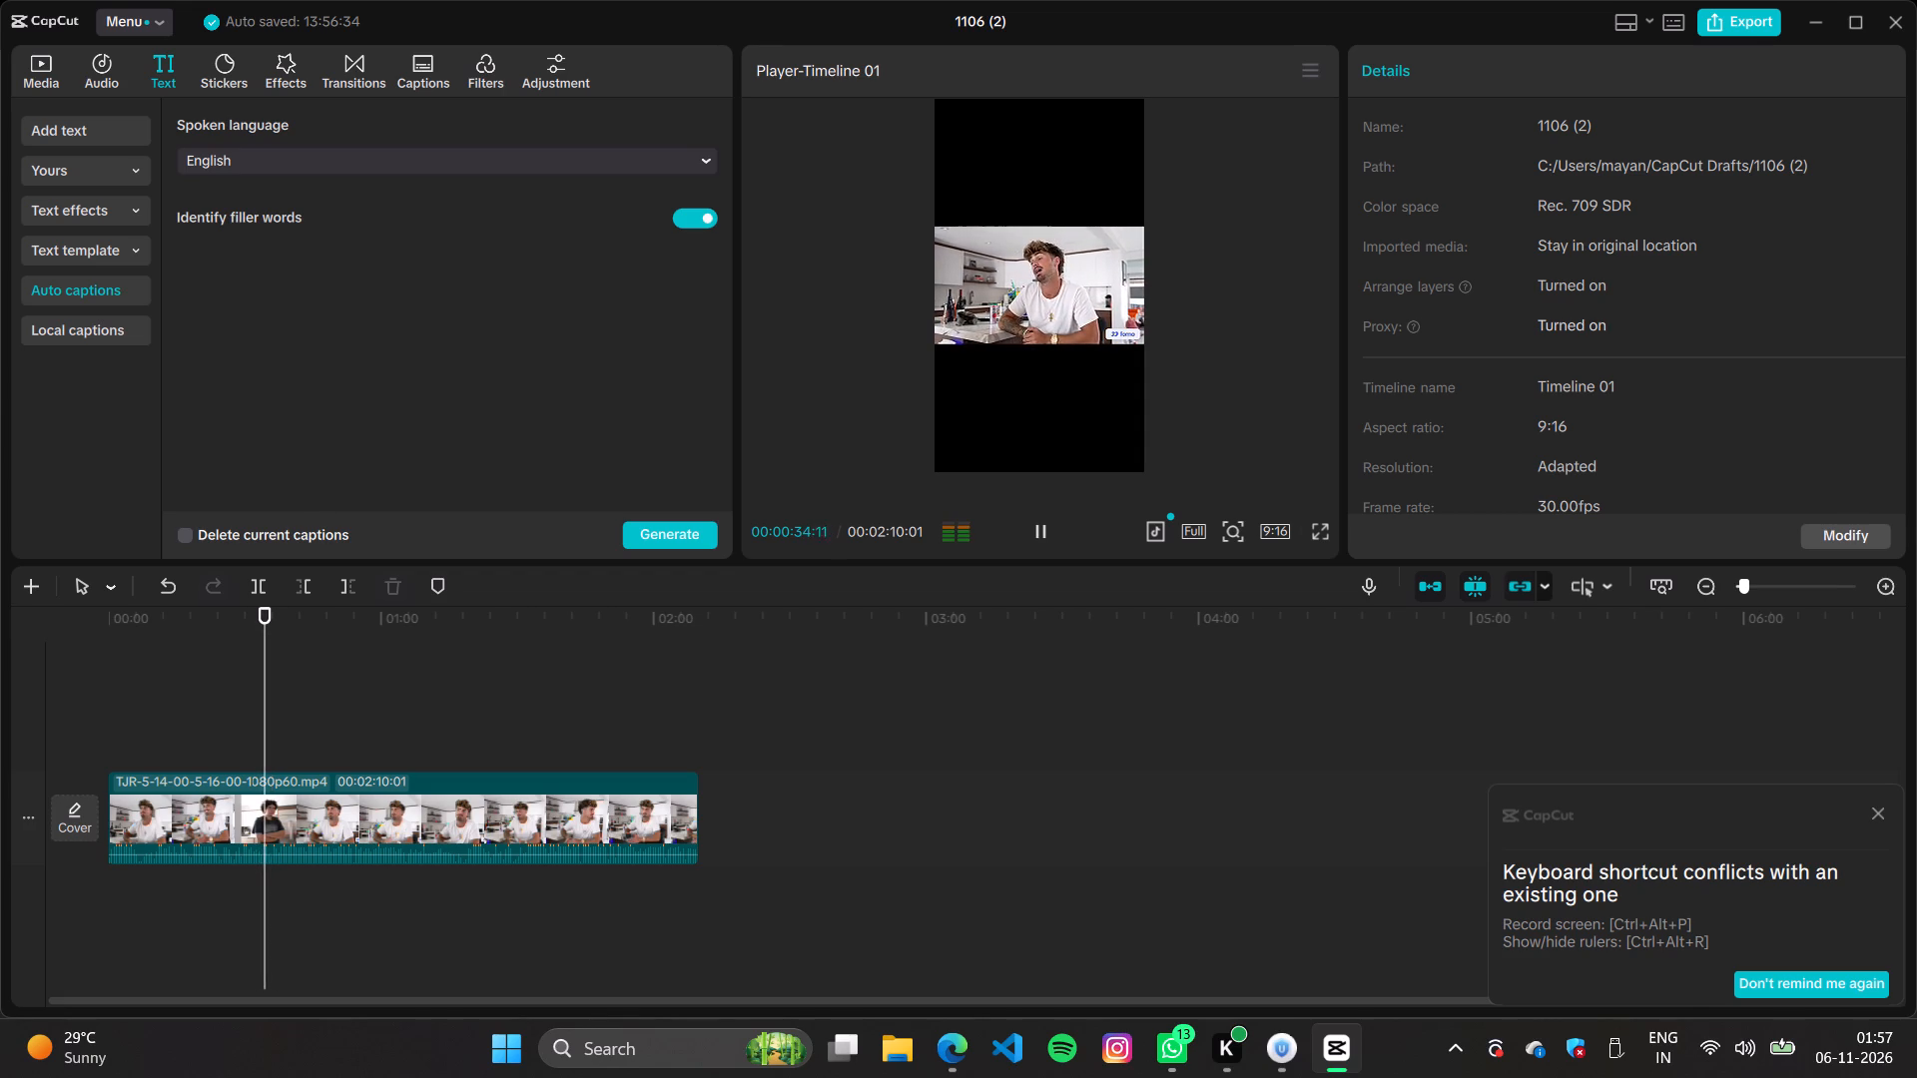
key("space")
key("space")
key("space")
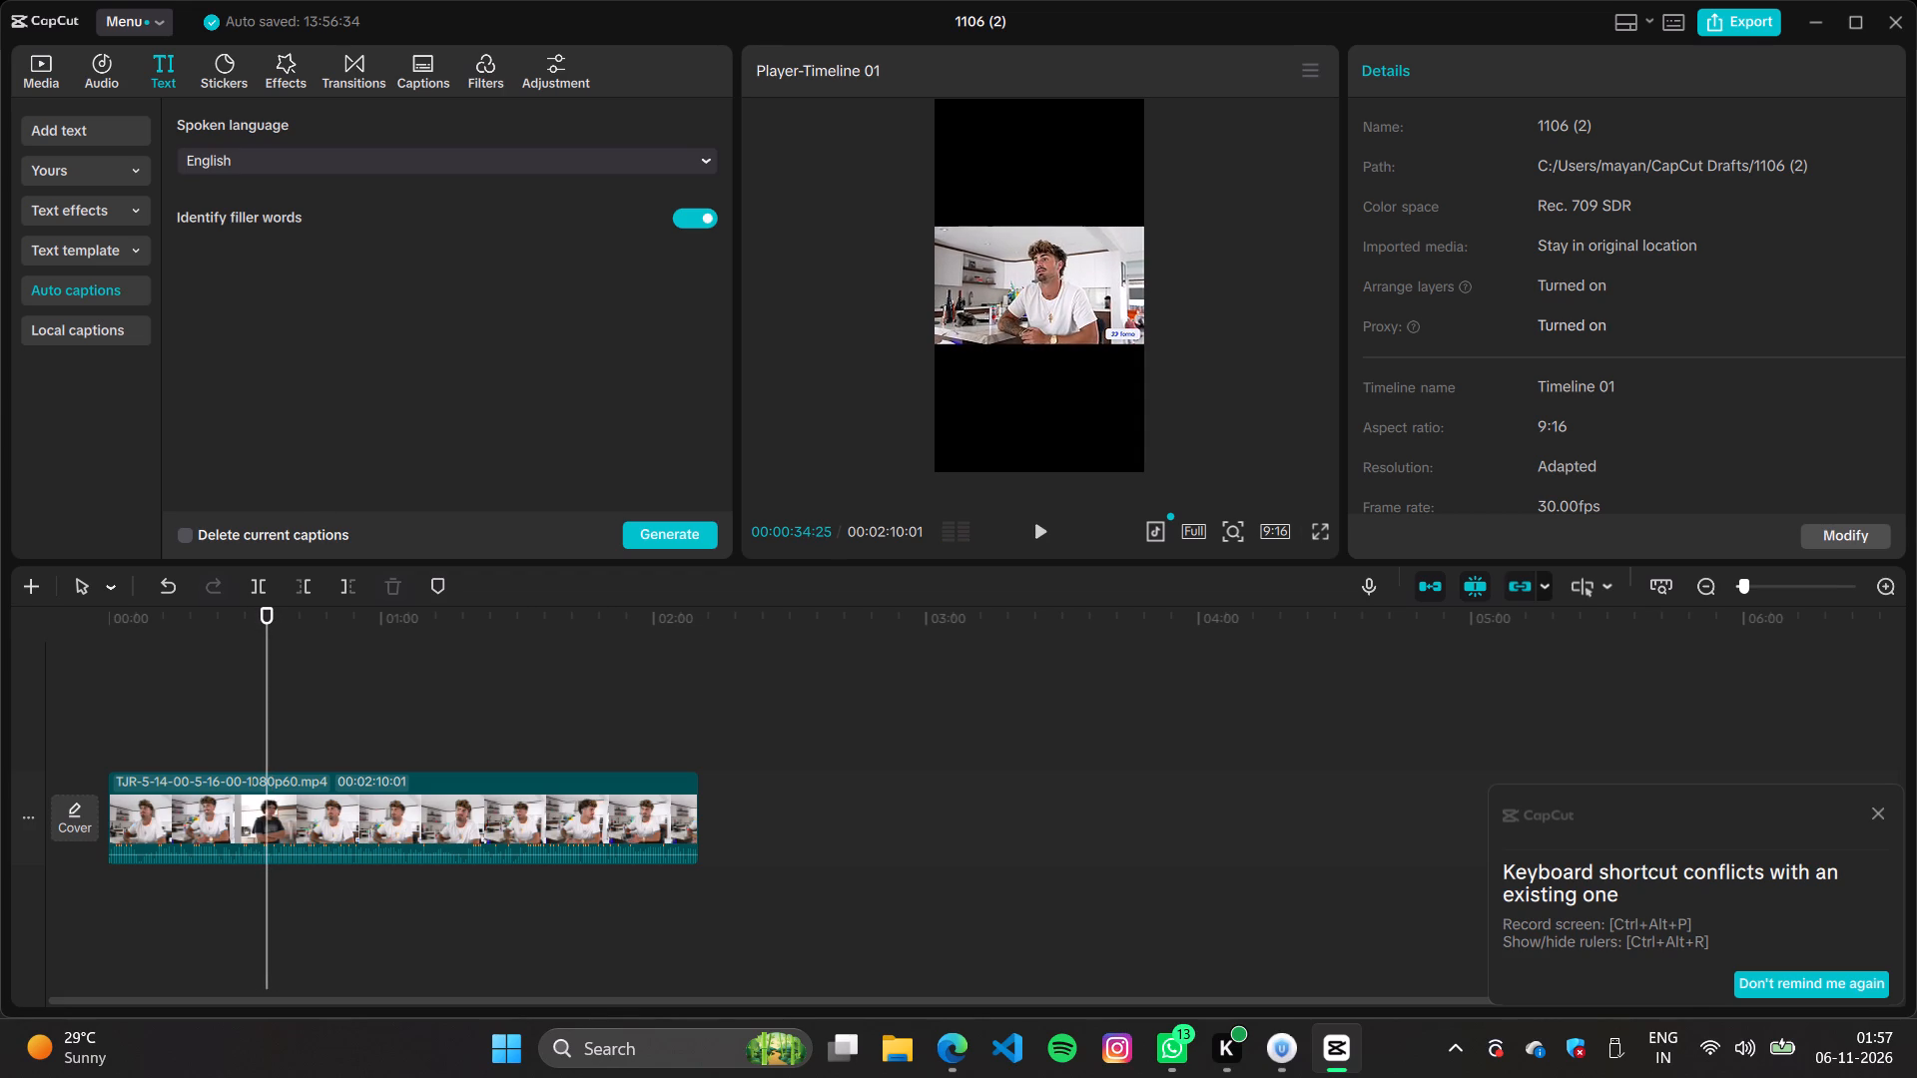
key("ctrl+b")
left_click(359, 844)
key("BackSpace")
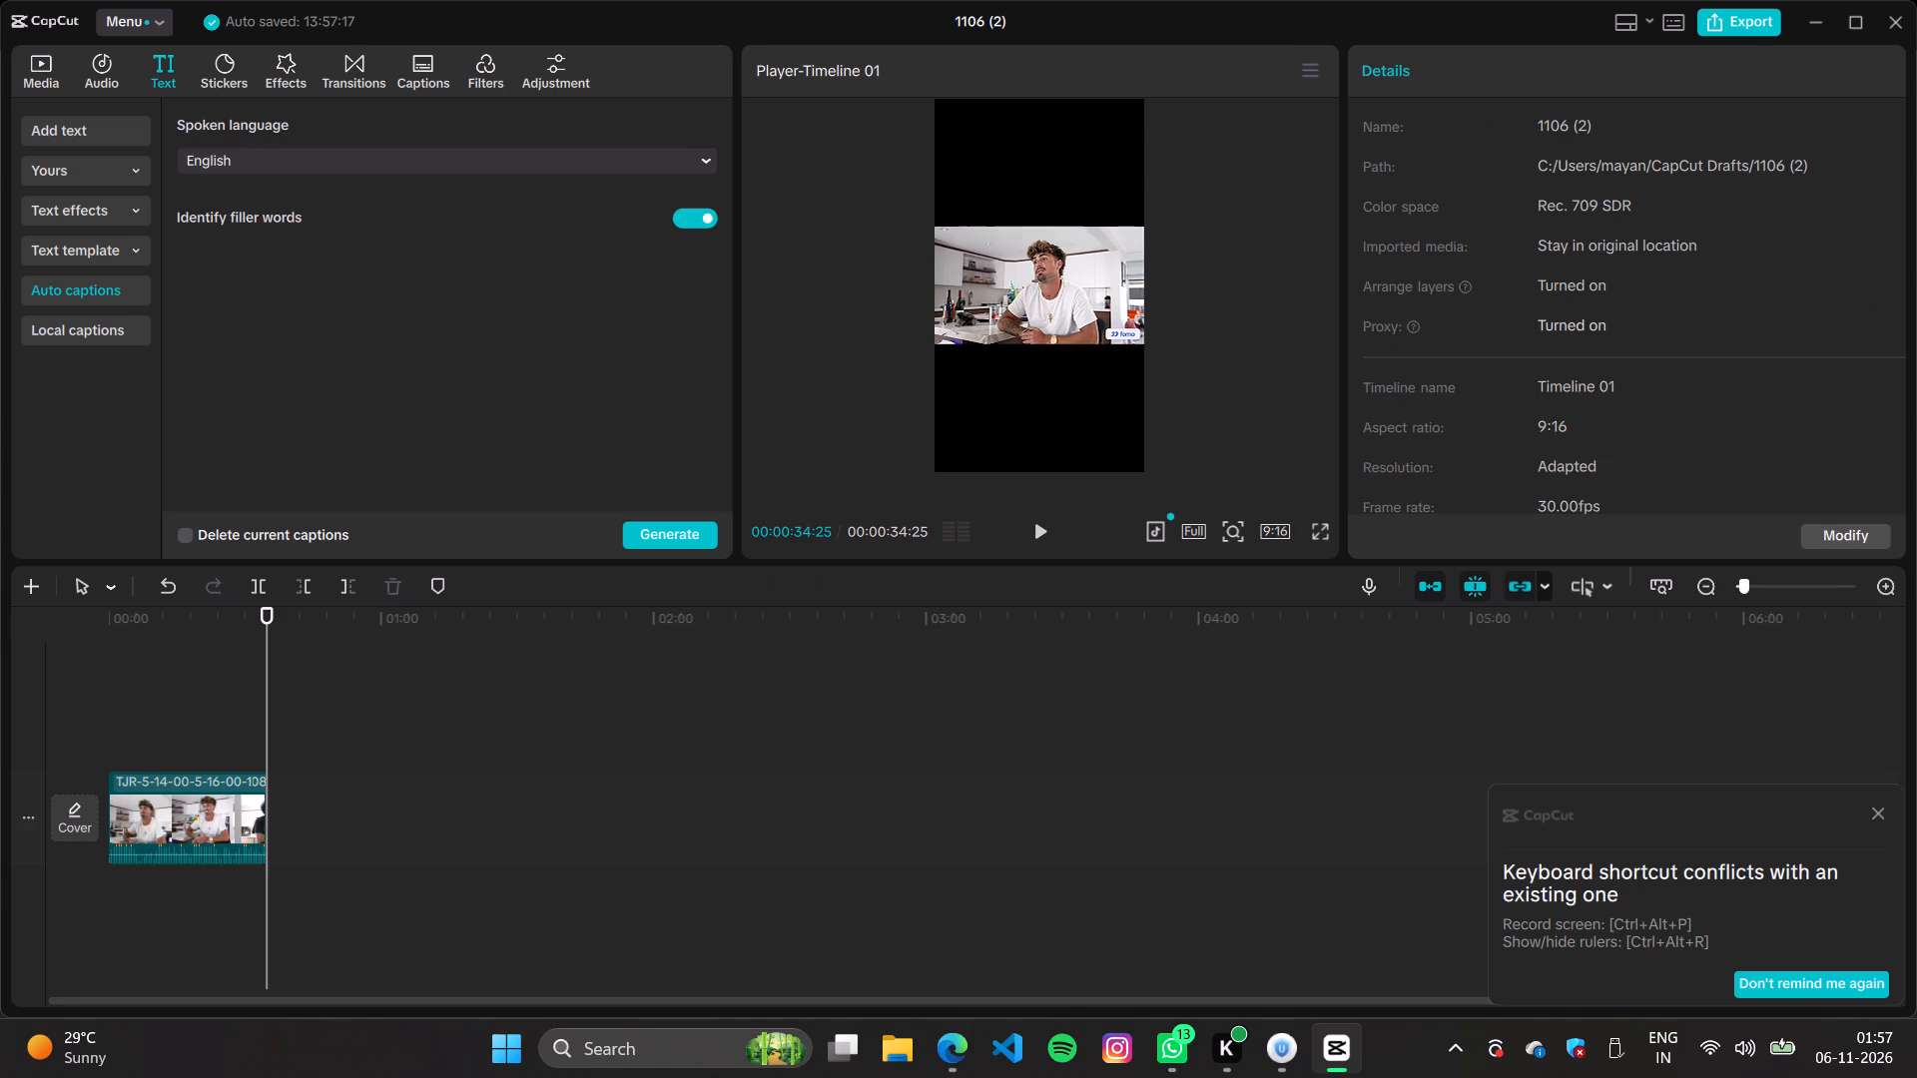
Generate English auto captions for the trimmed clip.
left_click(203, 831)
left_click(720, 525)
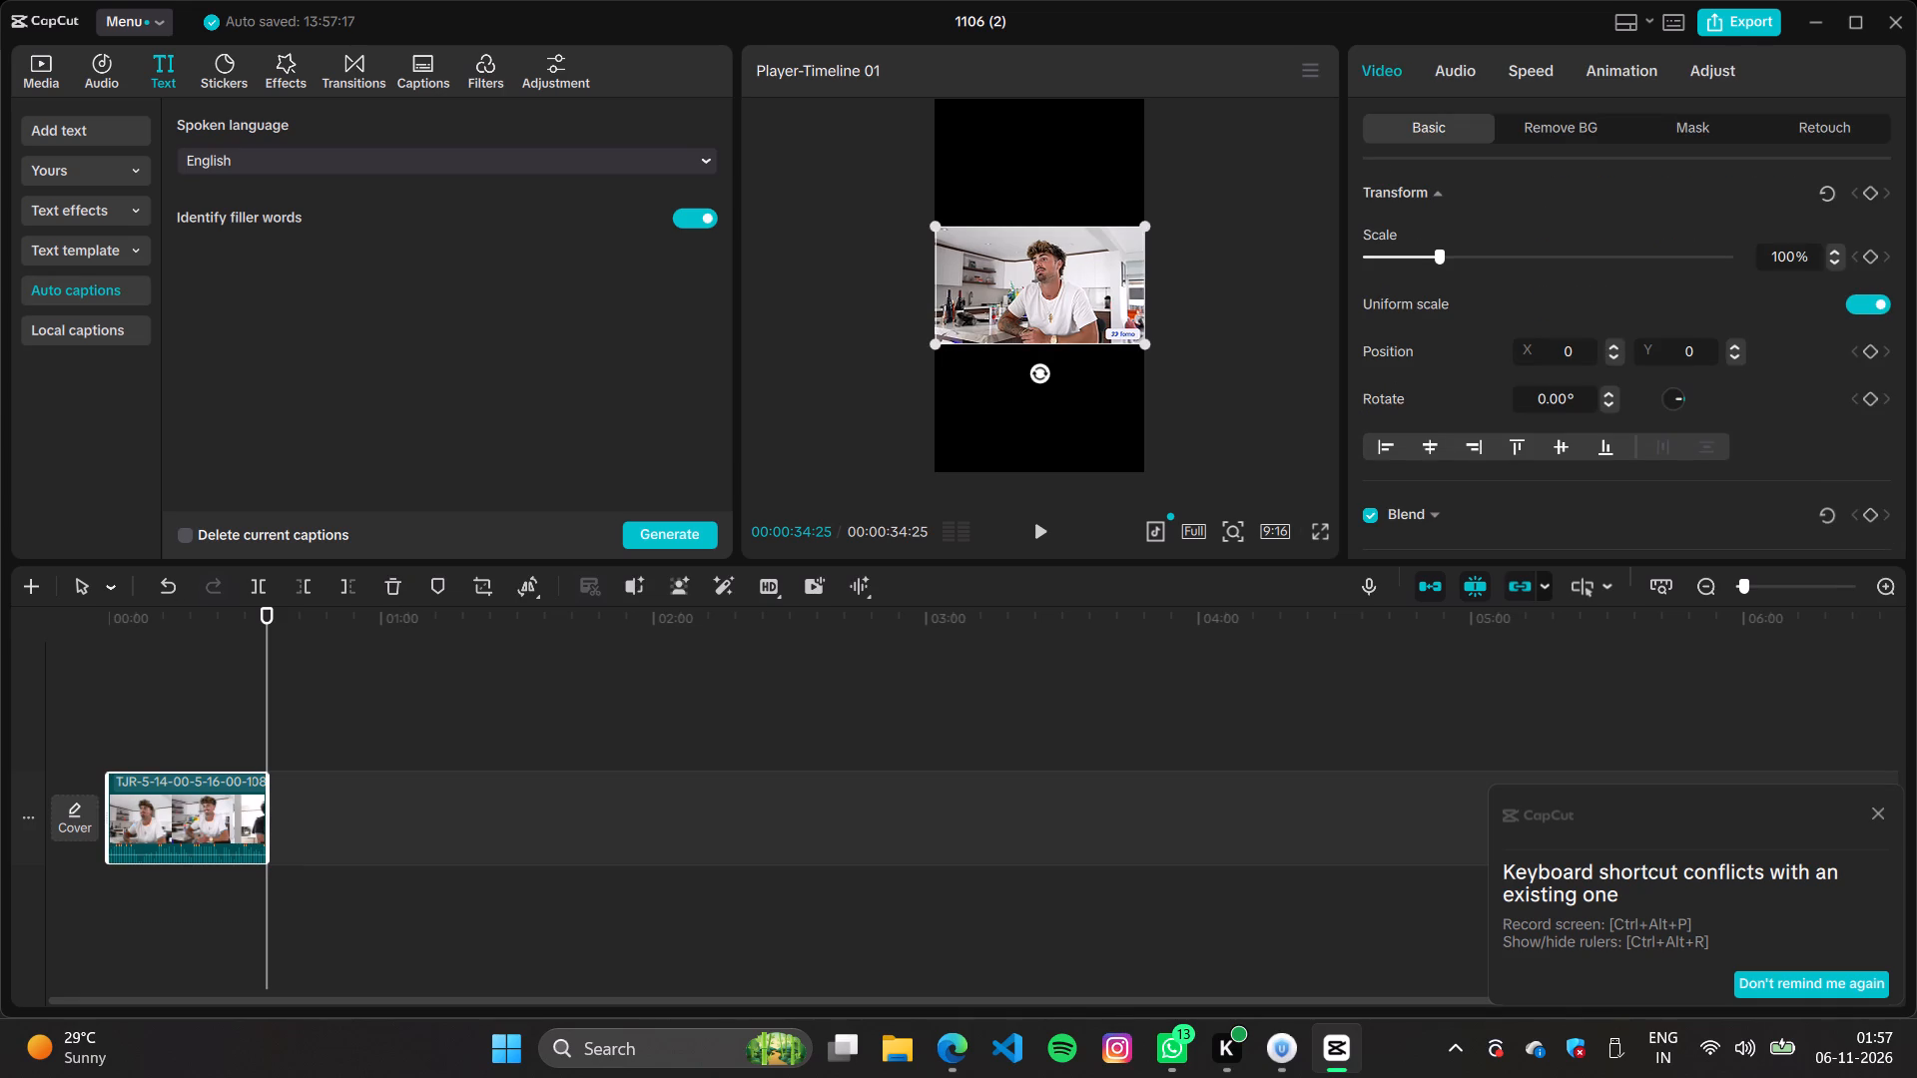
left_click(703, 528)
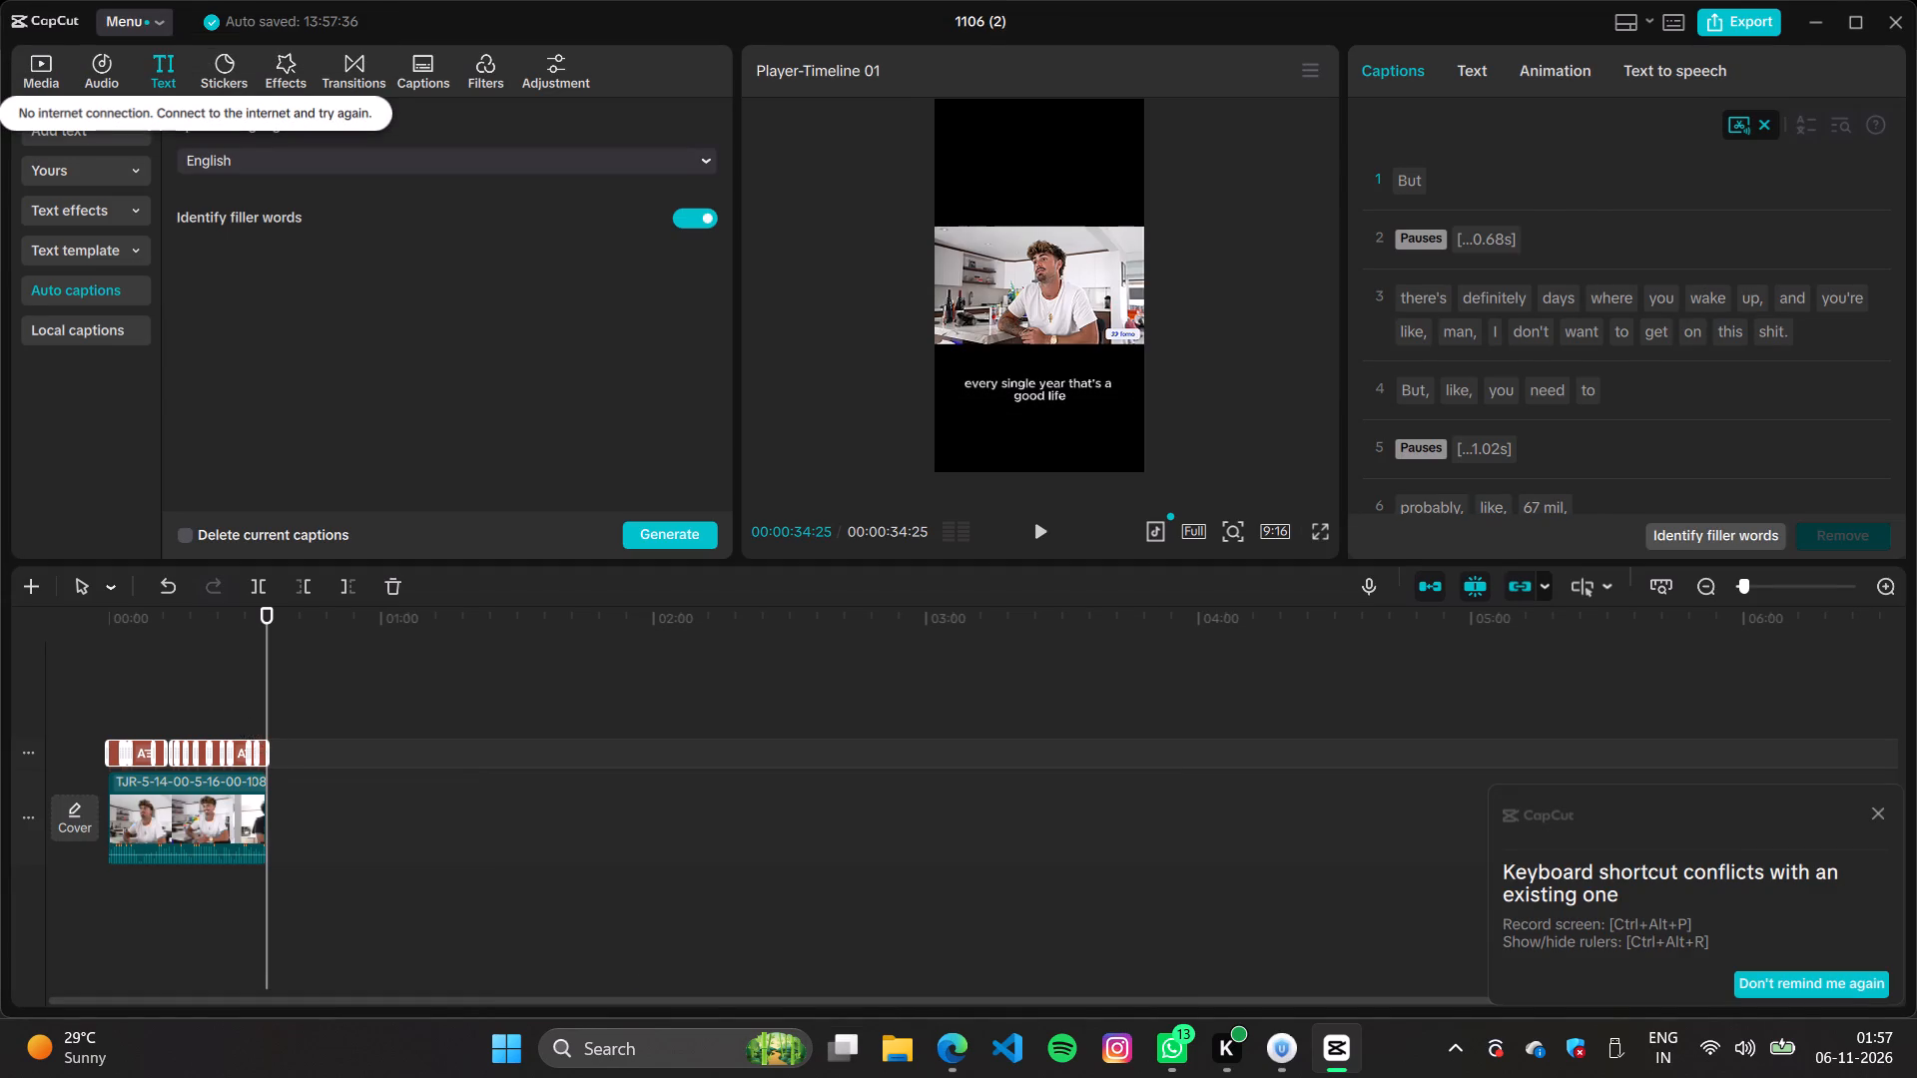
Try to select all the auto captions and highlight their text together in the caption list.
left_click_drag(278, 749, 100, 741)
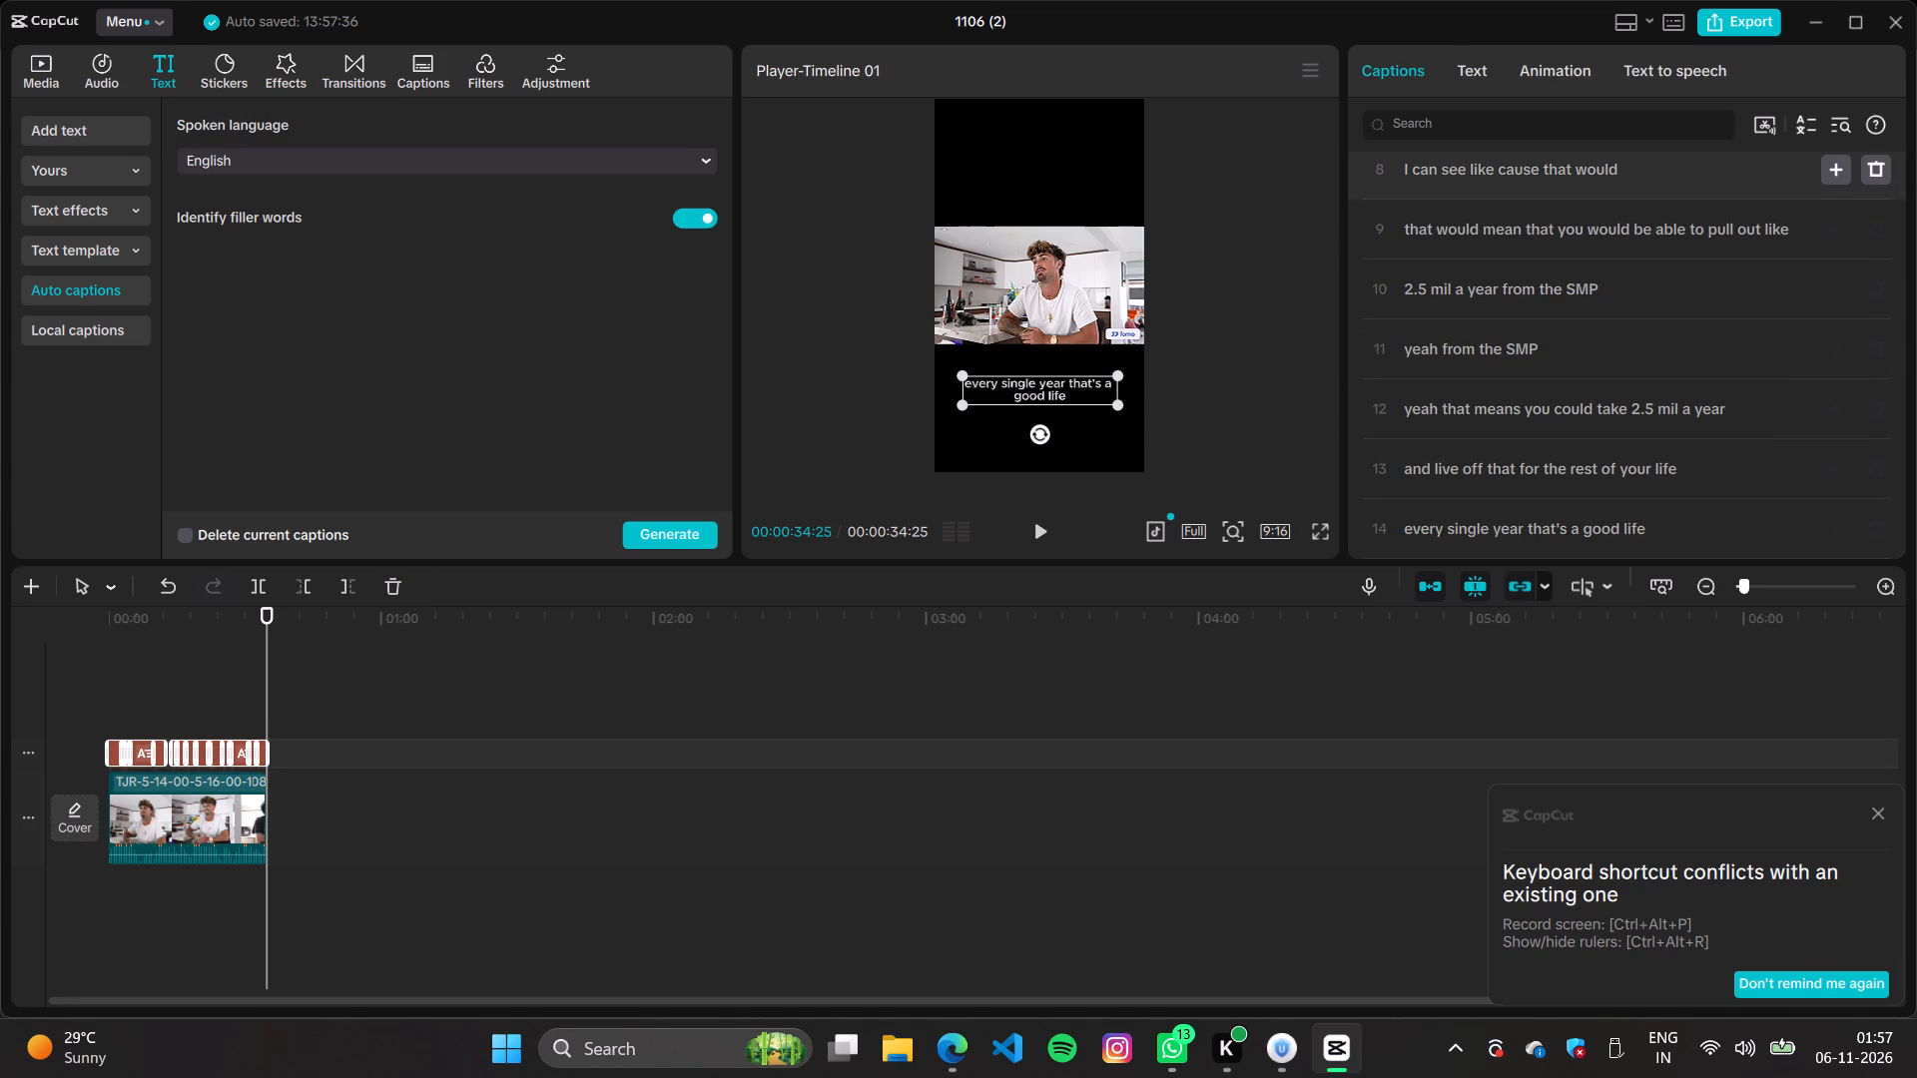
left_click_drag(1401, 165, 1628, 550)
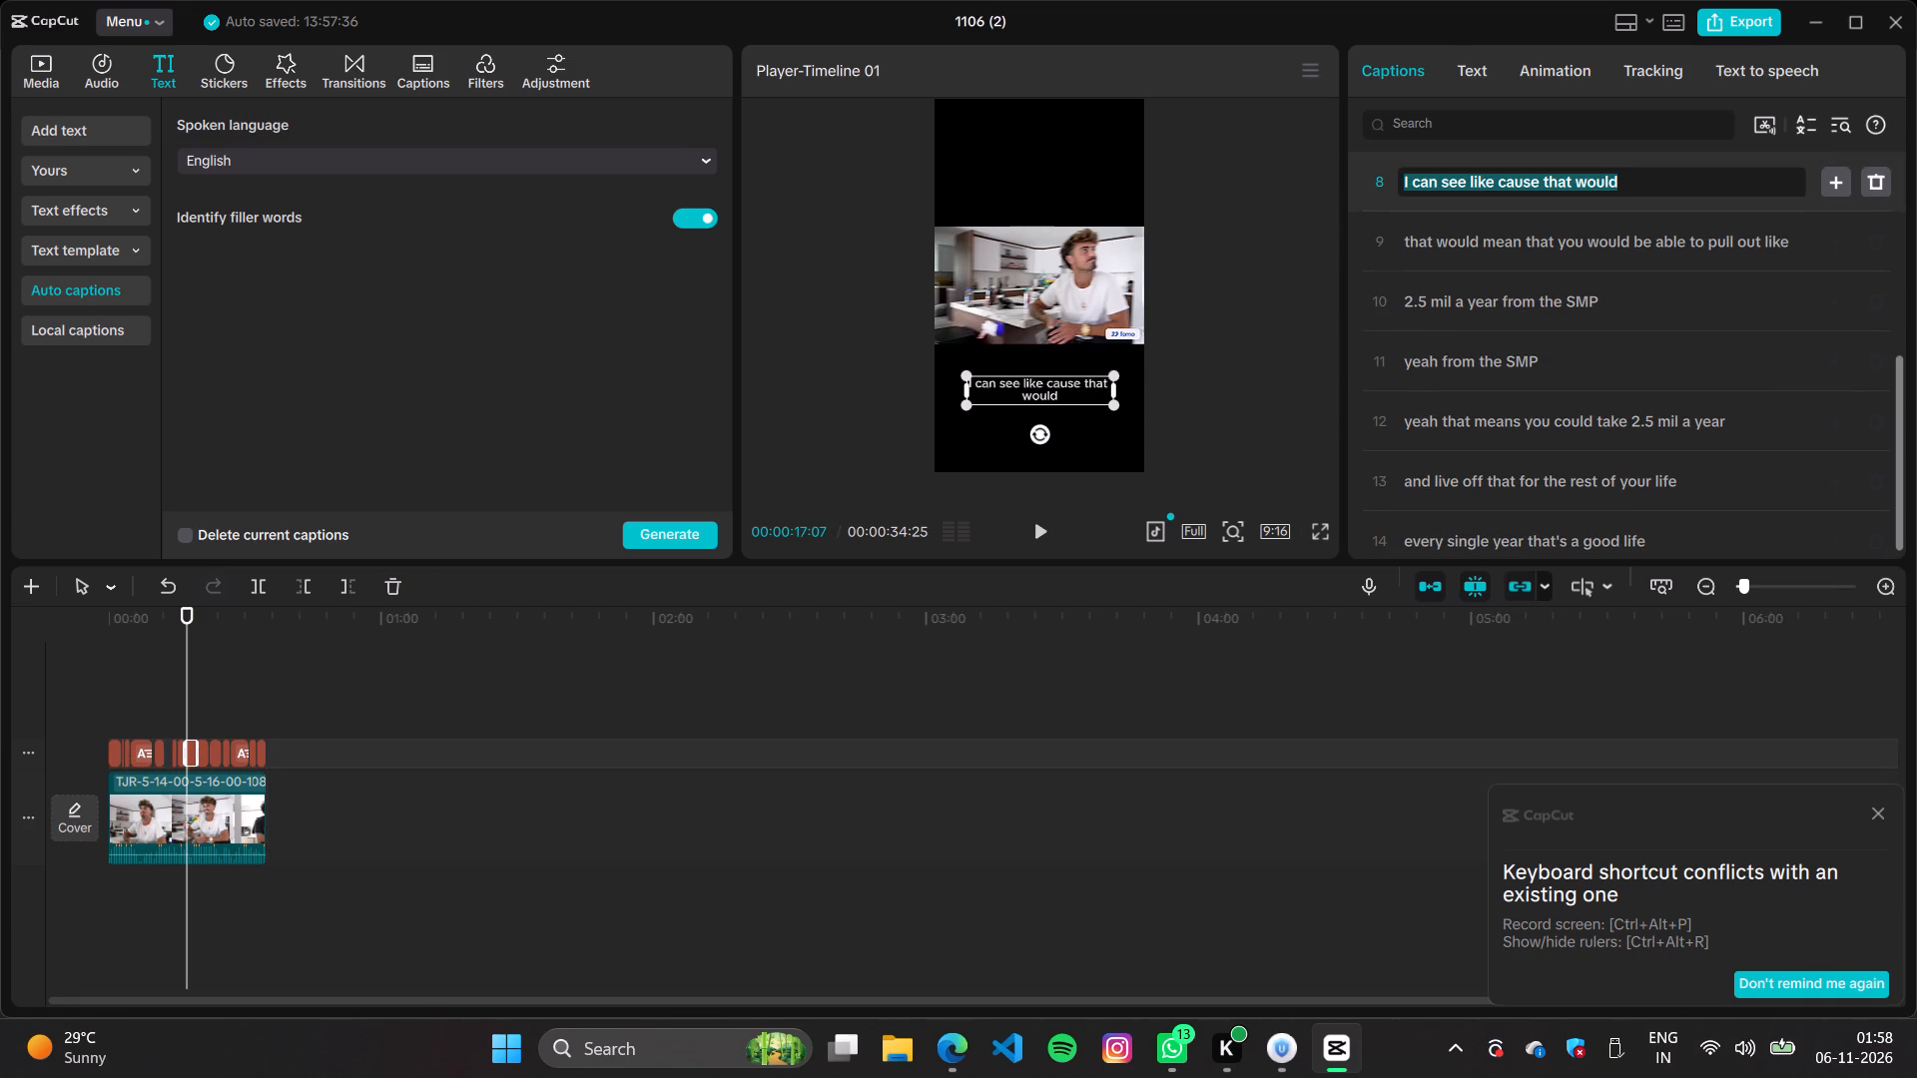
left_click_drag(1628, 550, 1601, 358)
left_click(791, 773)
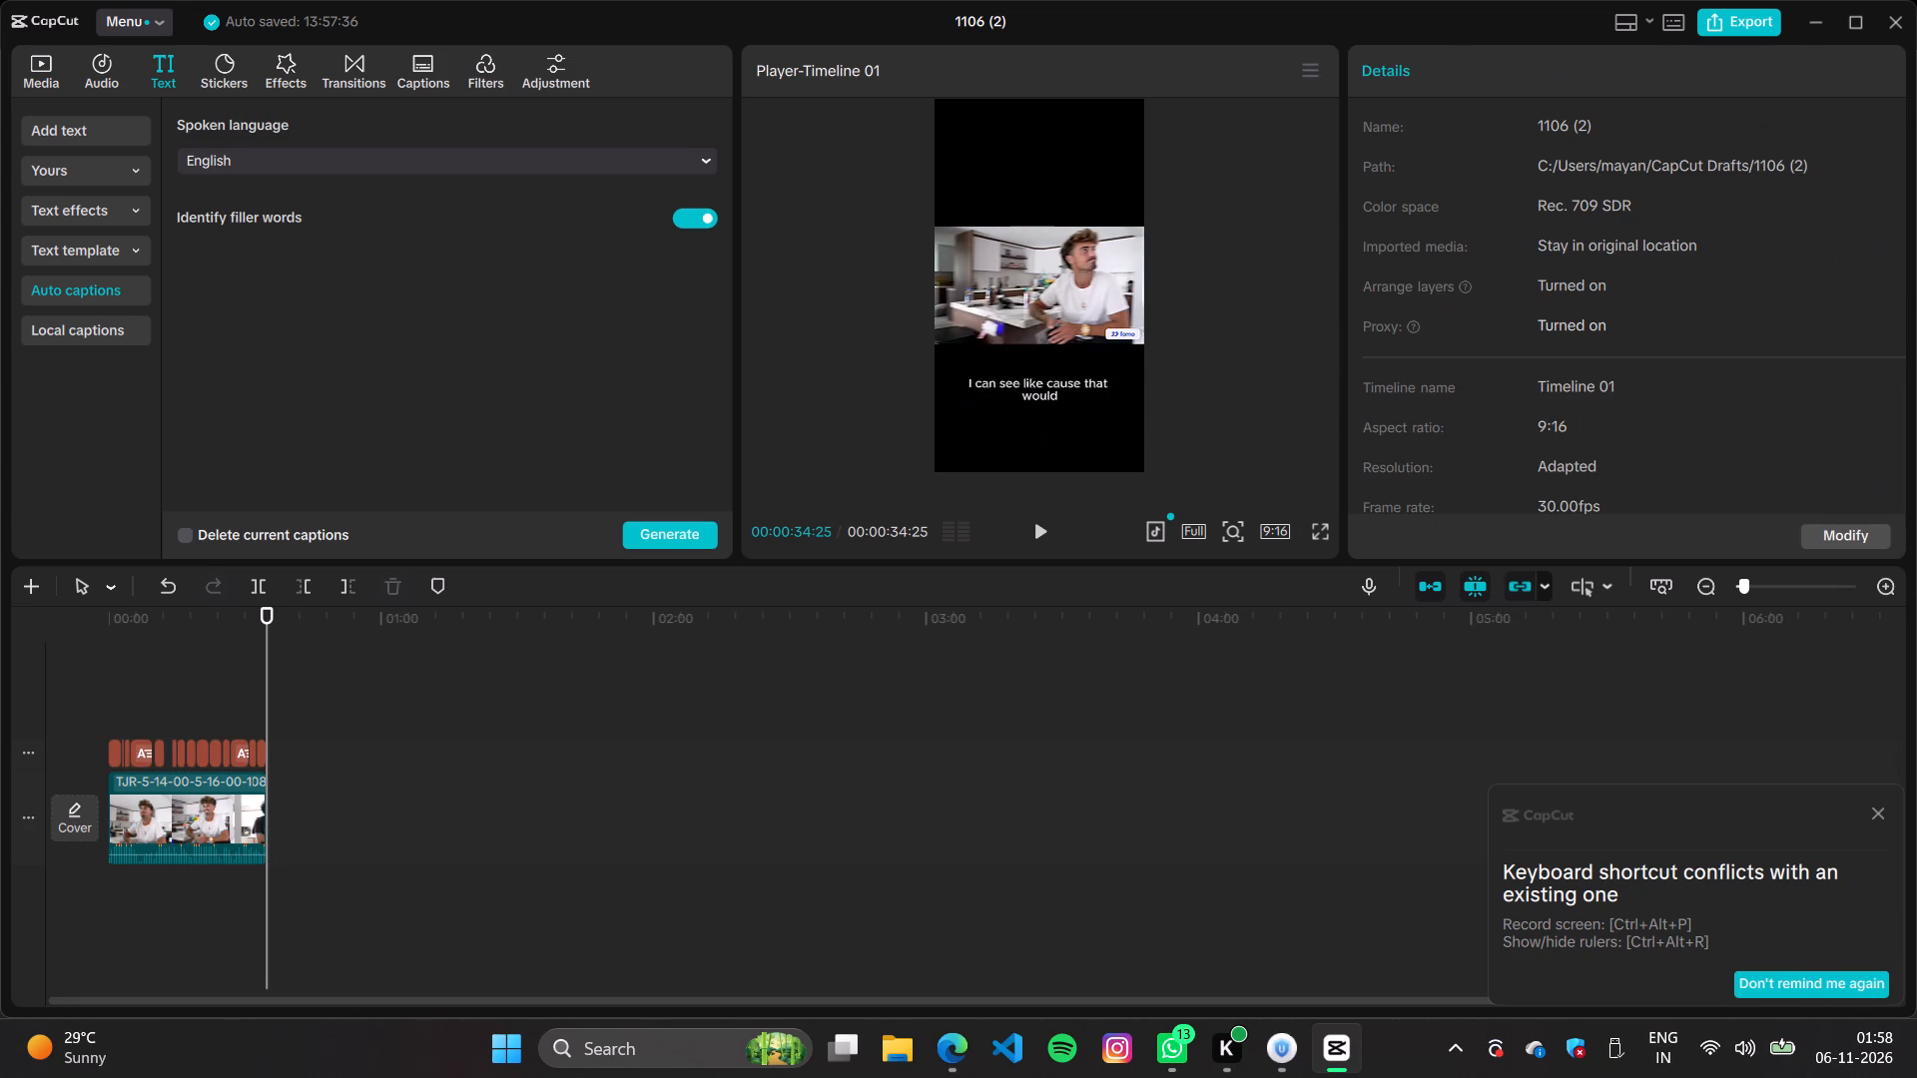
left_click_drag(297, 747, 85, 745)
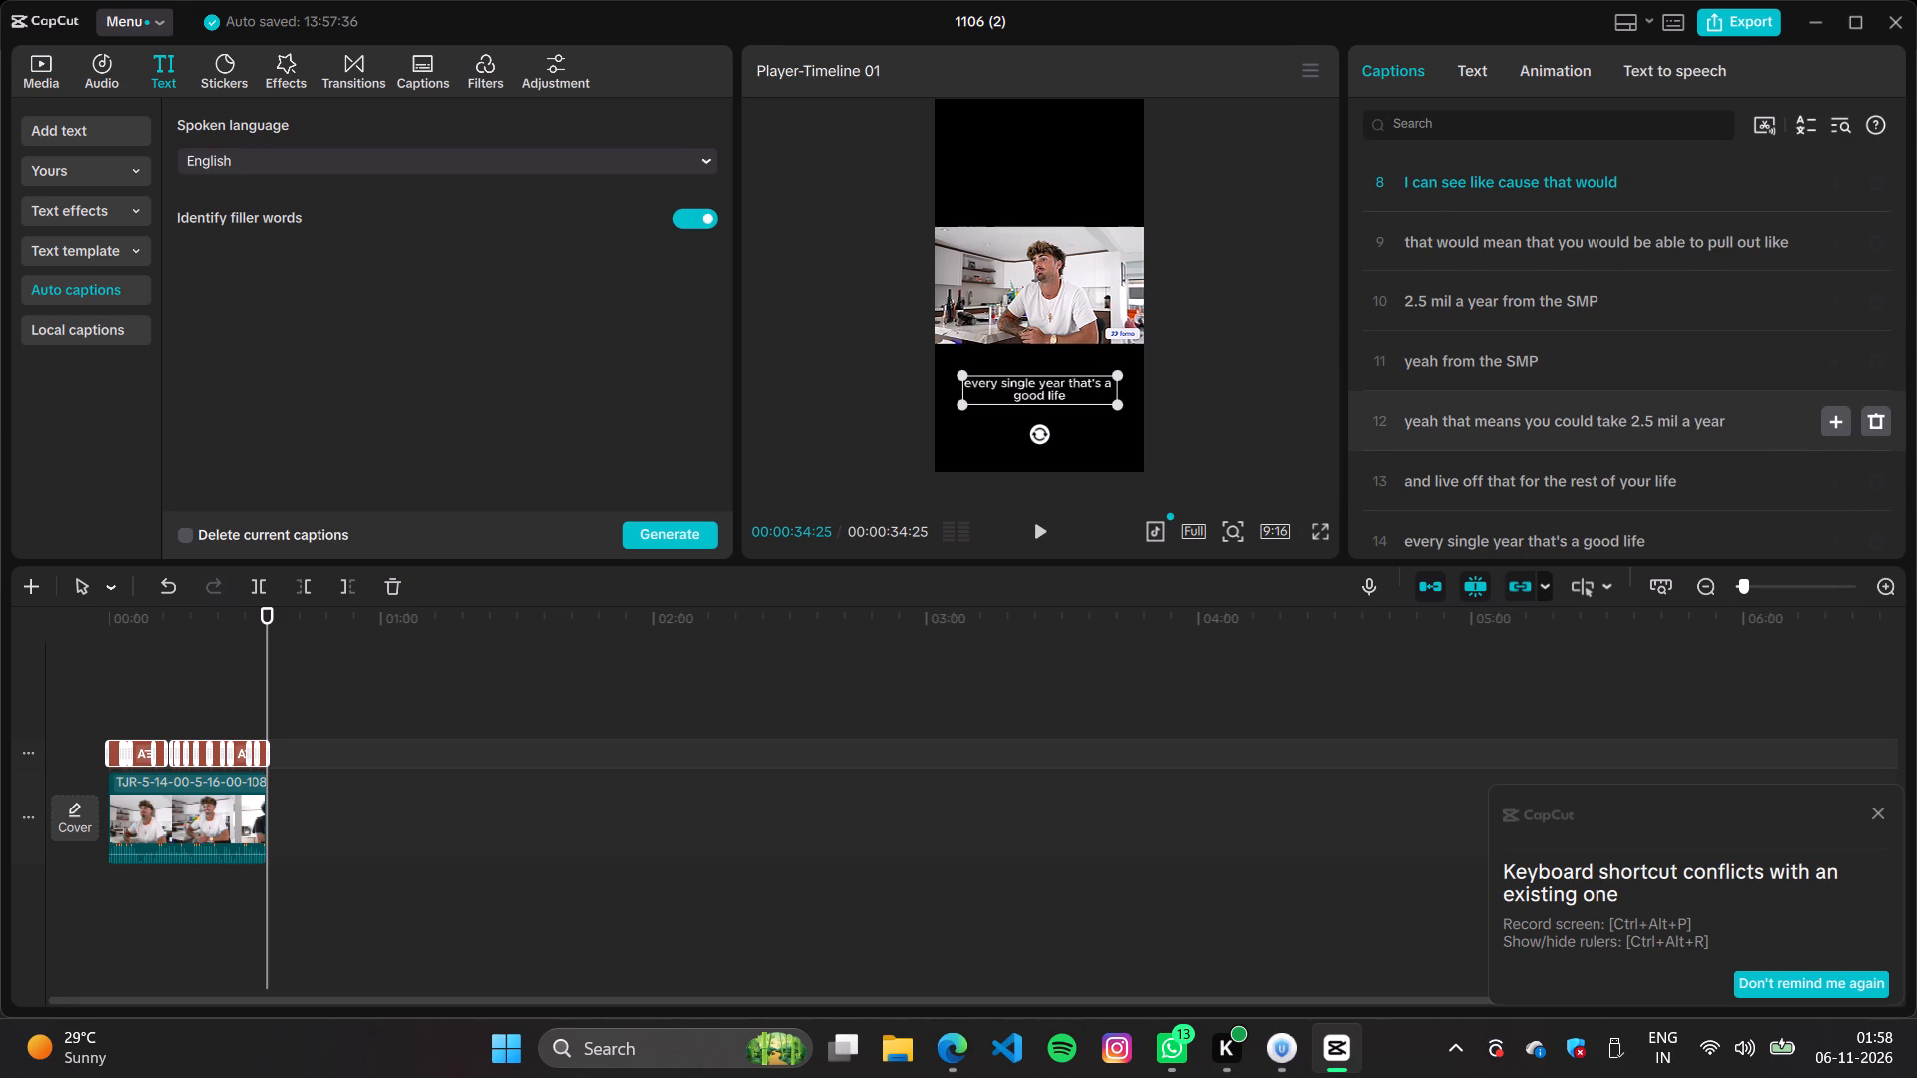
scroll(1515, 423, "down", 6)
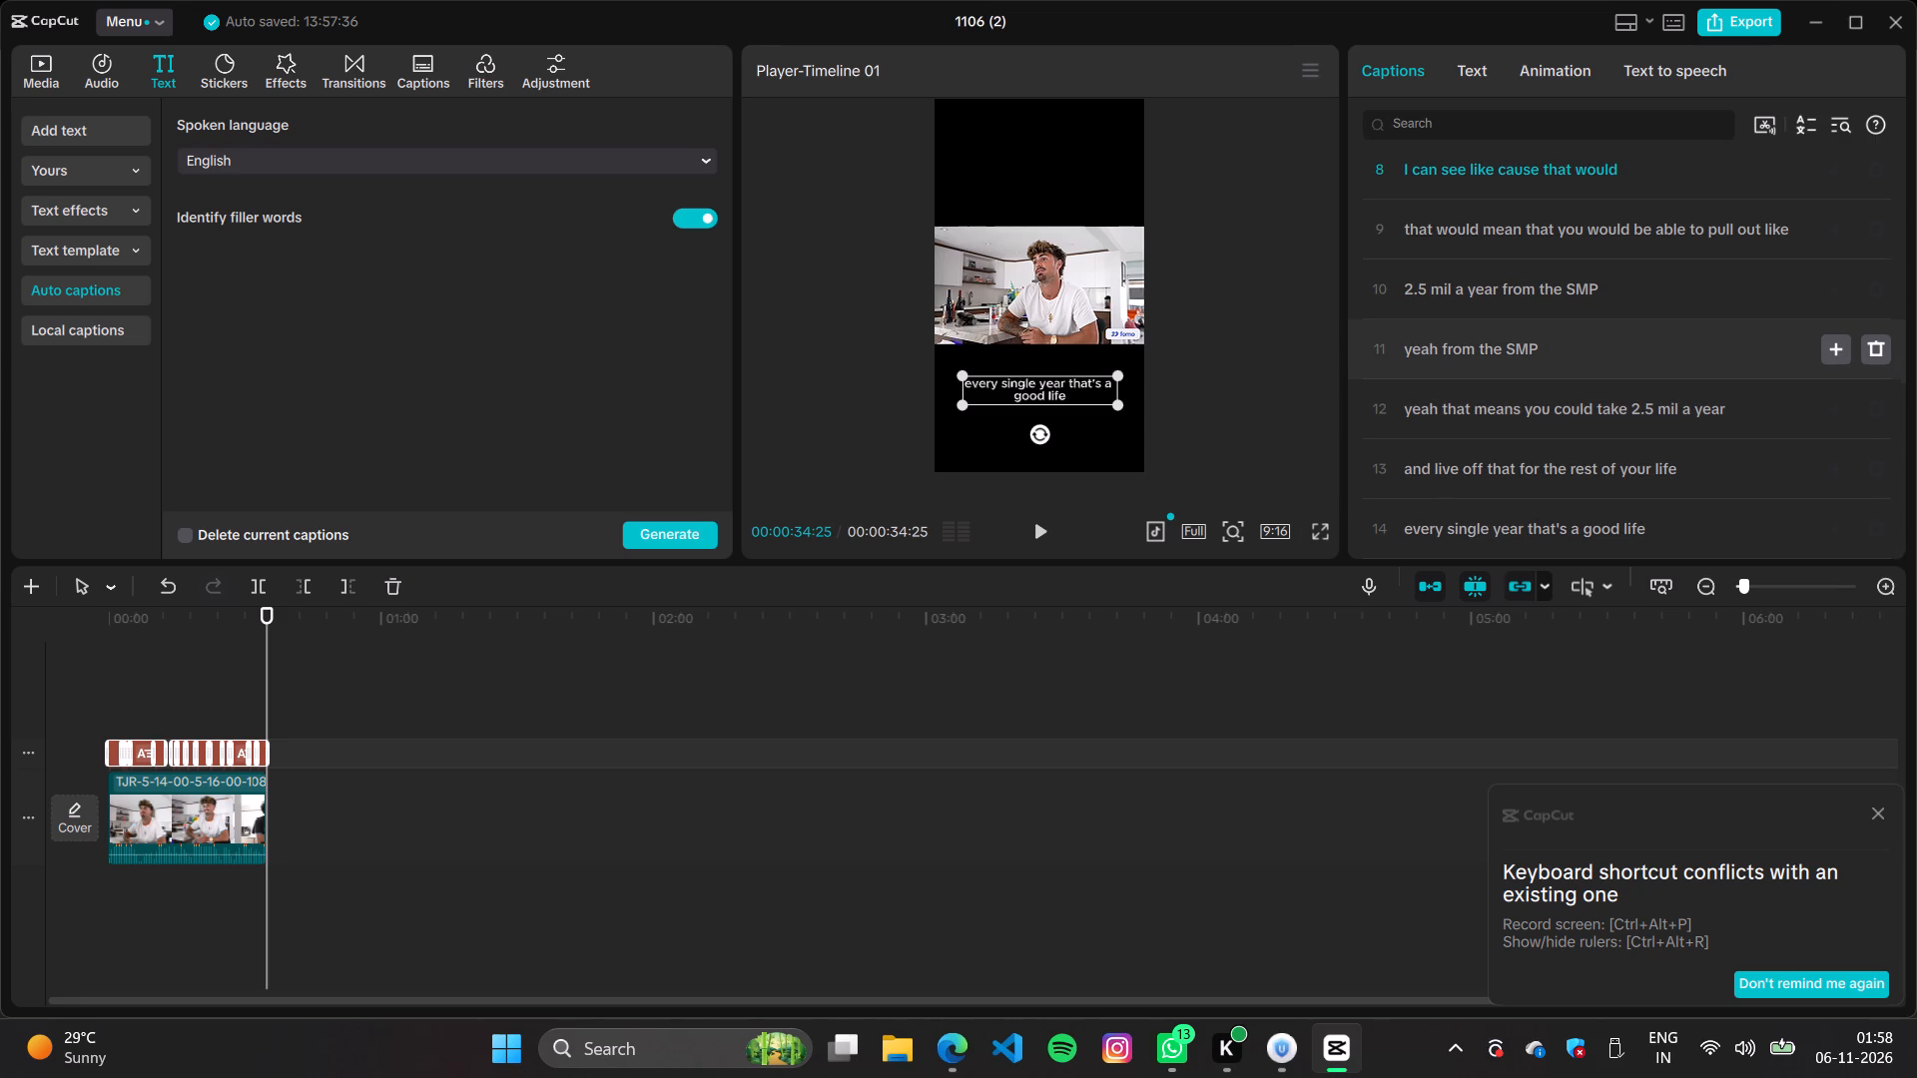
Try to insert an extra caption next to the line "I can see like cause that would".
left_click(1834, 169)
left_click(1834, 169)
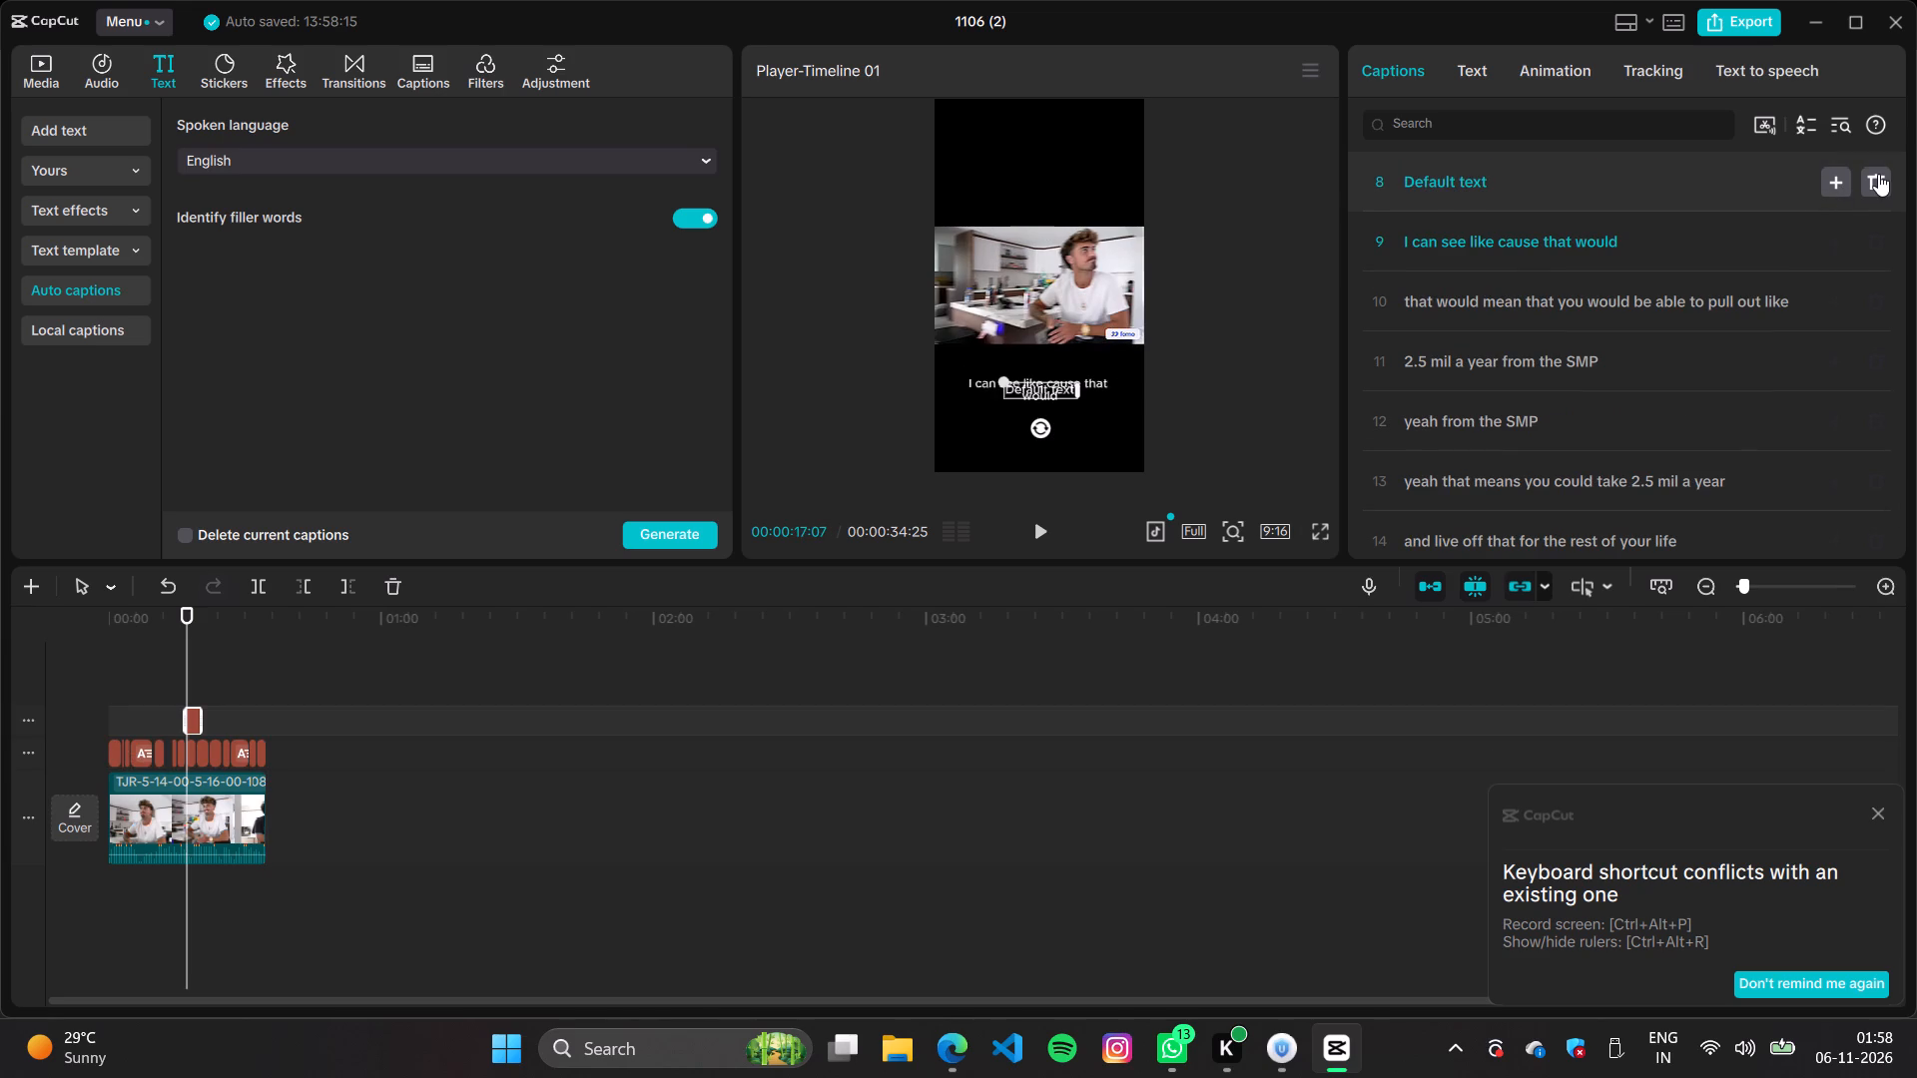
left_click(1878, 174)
Replace the text of the first caption, "but there's definitely days where you wake up", with a blank space.
scroll(1513, 279, "up", 10)
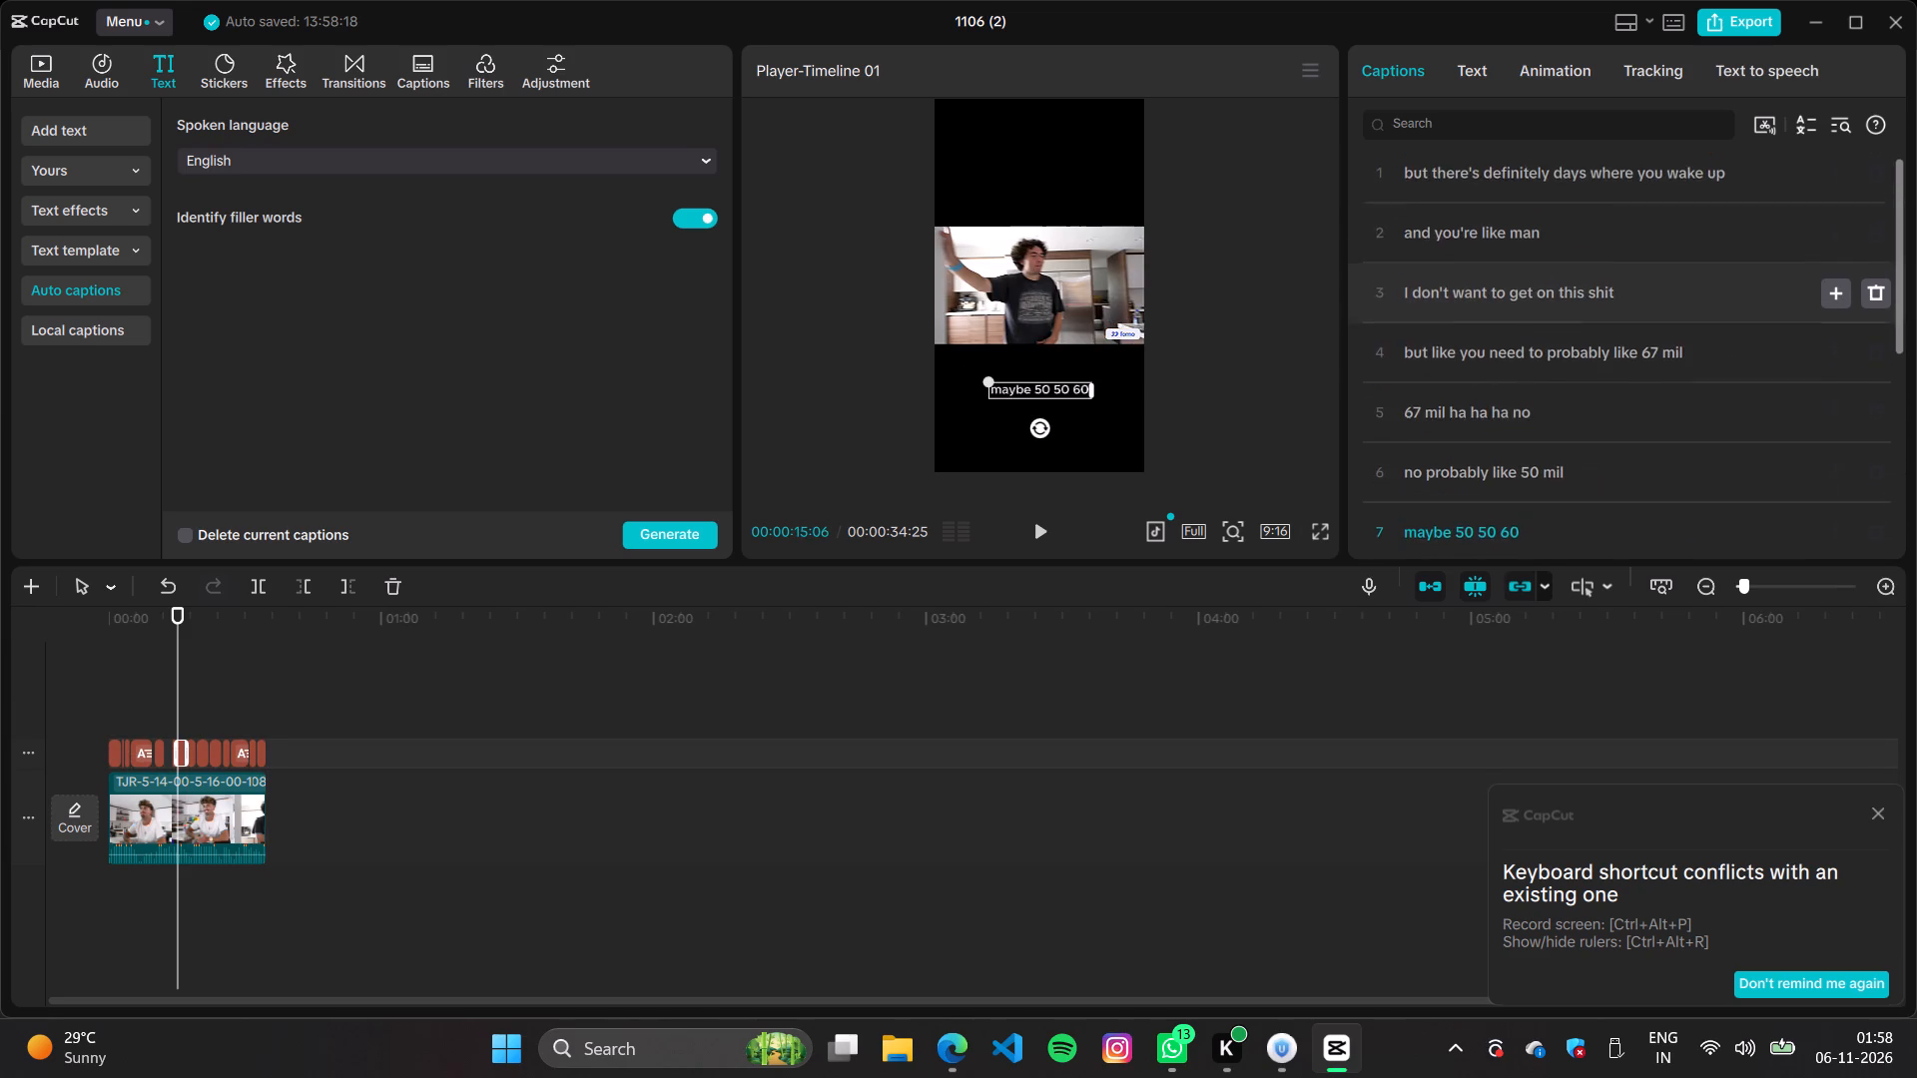
scroll(1509, 280, "up", 3)
scroll(1509, 280, "down", 8)
scroll(1509, 280, "up", 8)
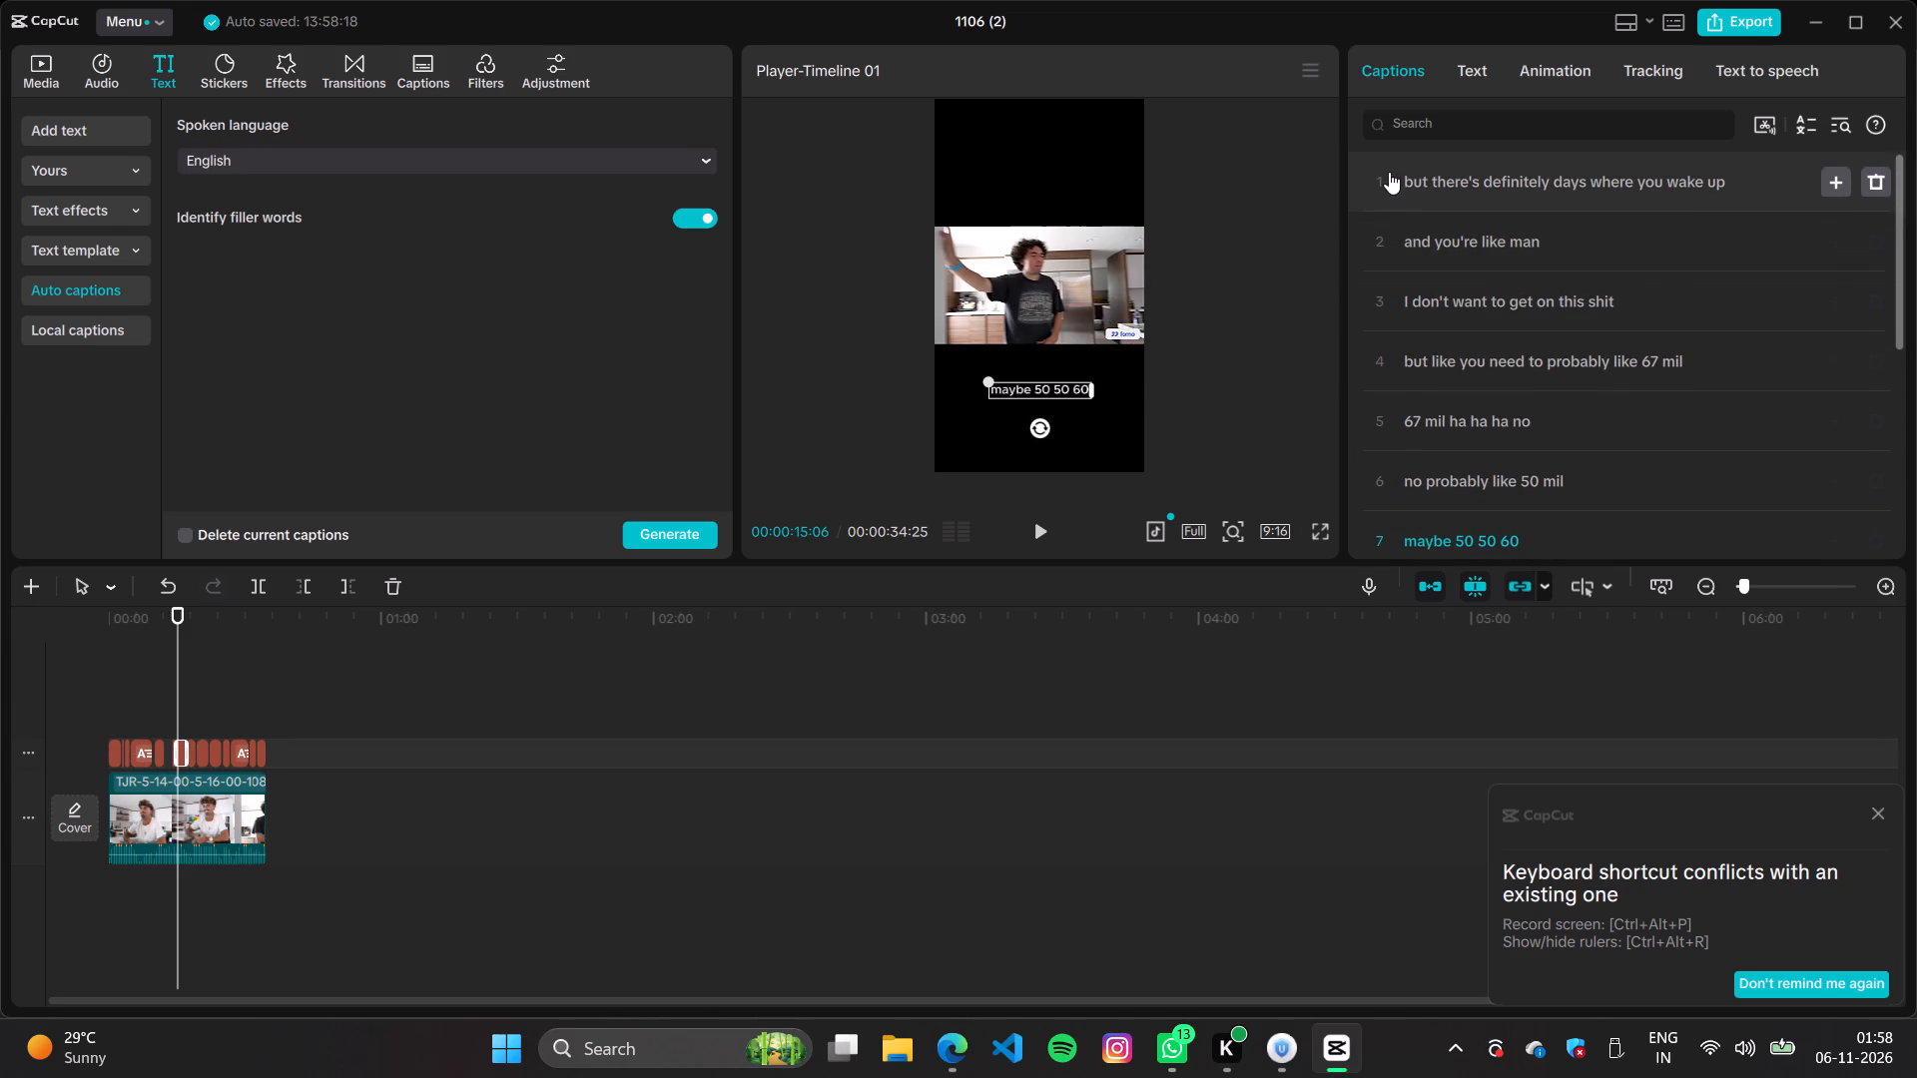
left_click(1395, 178)
left_click_drag(1404, 179, 1696, 601)
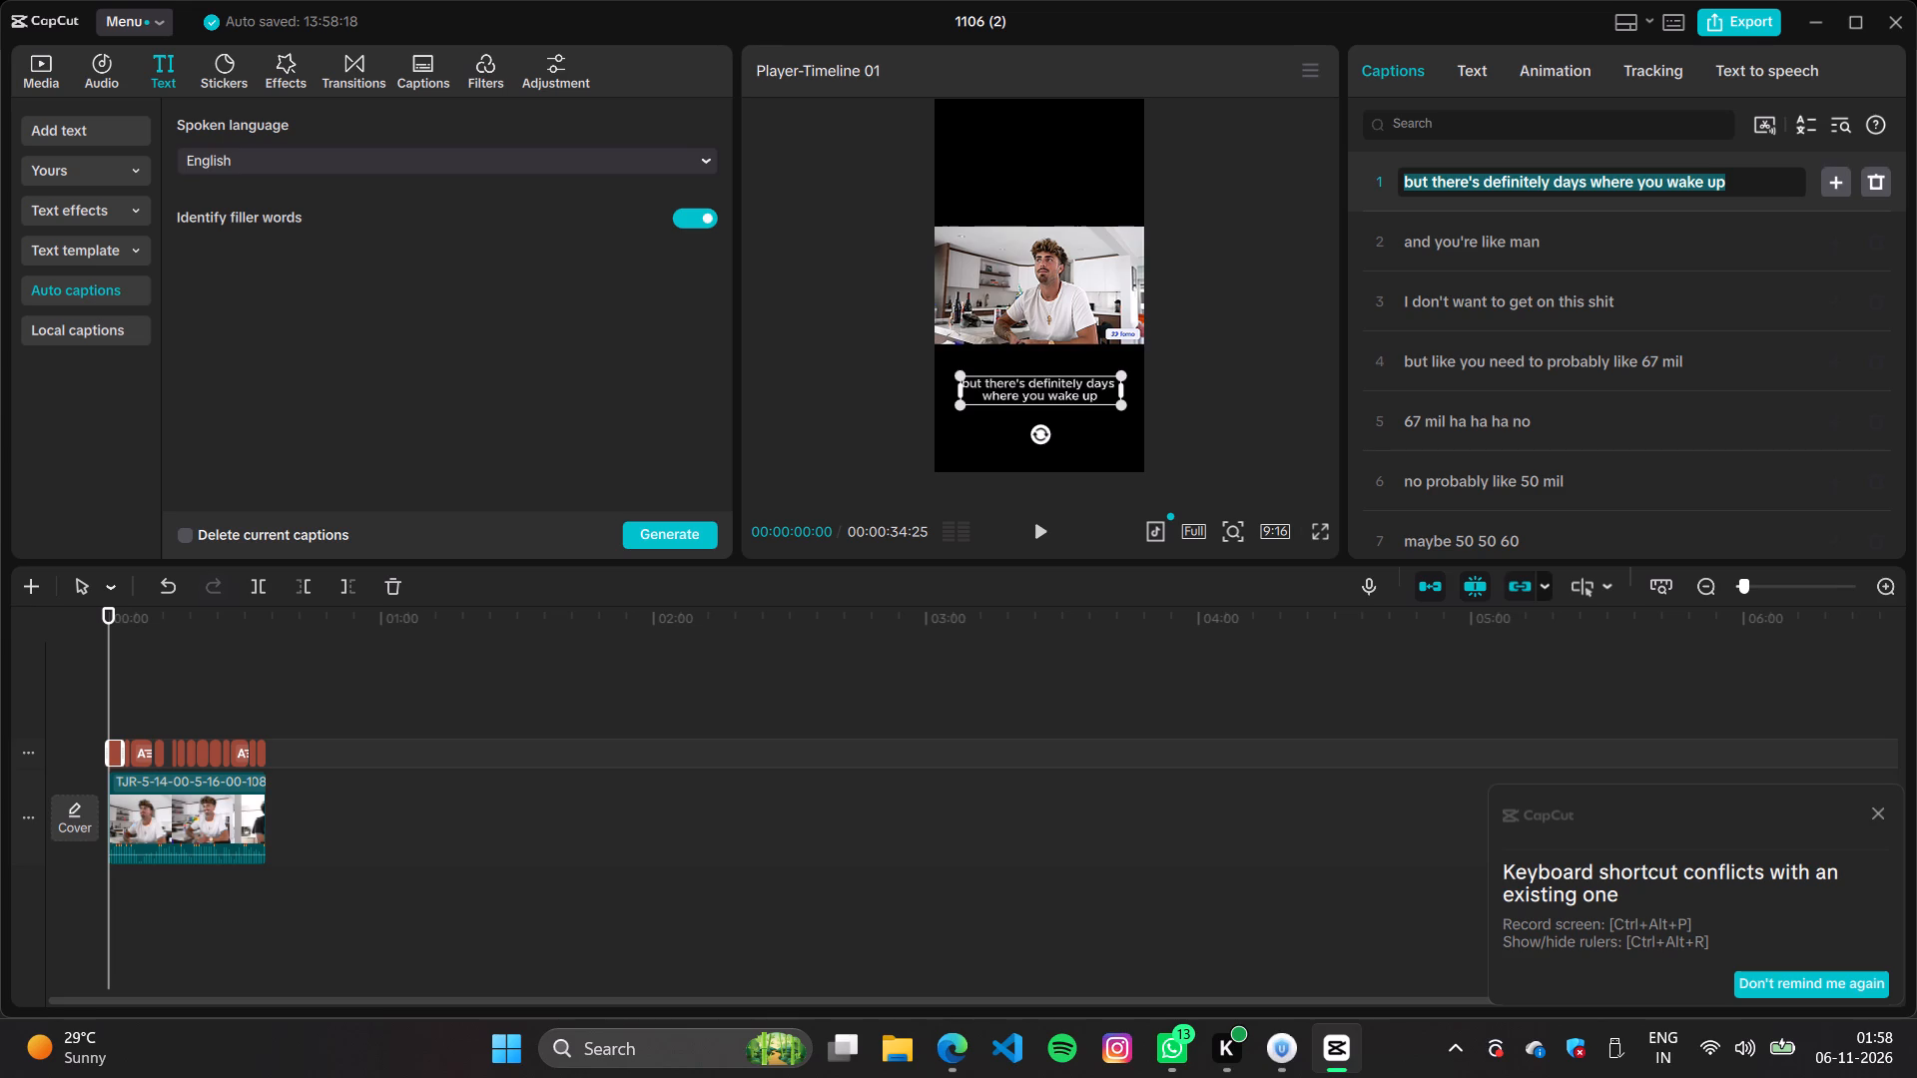
left_click_drag(1696, 601, 1272, 211)
key("space")
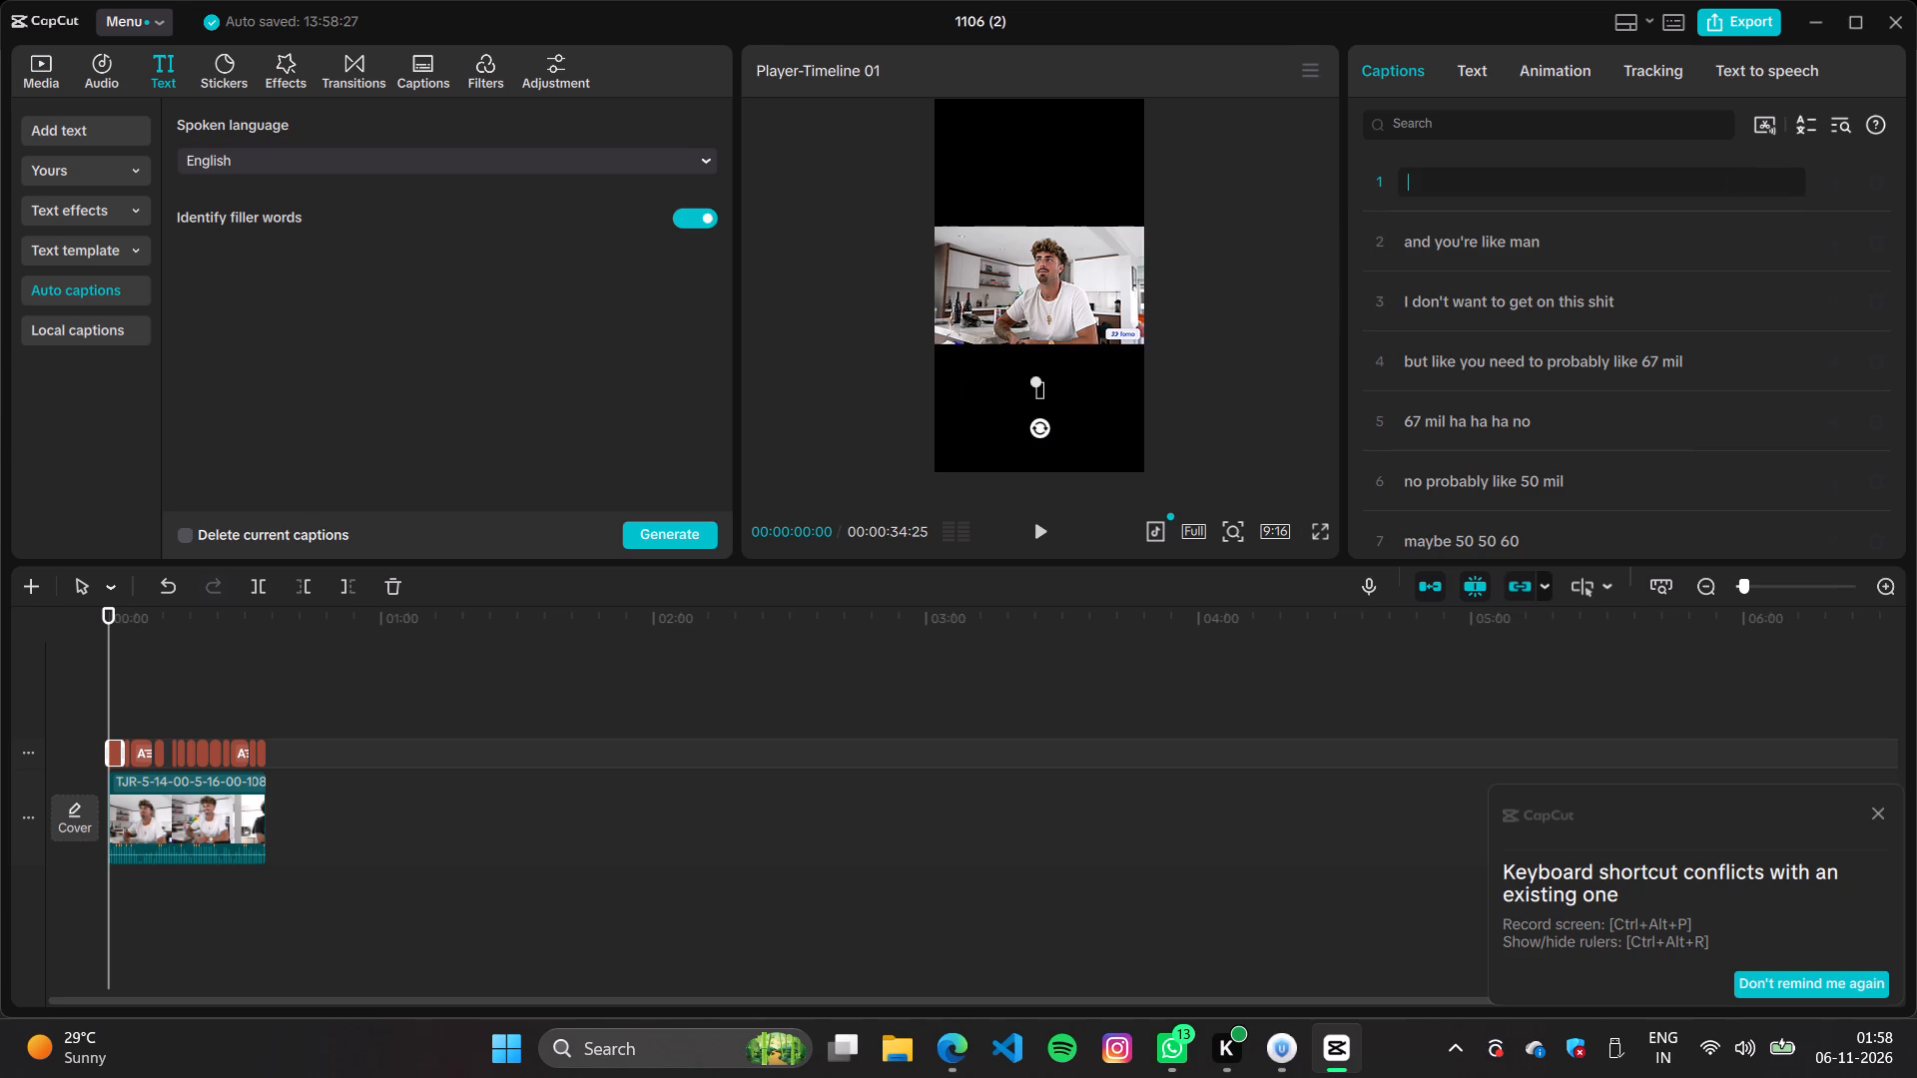
Play the clip briefly from near its start to check the captions.
left_click(122, 680)
key("space")
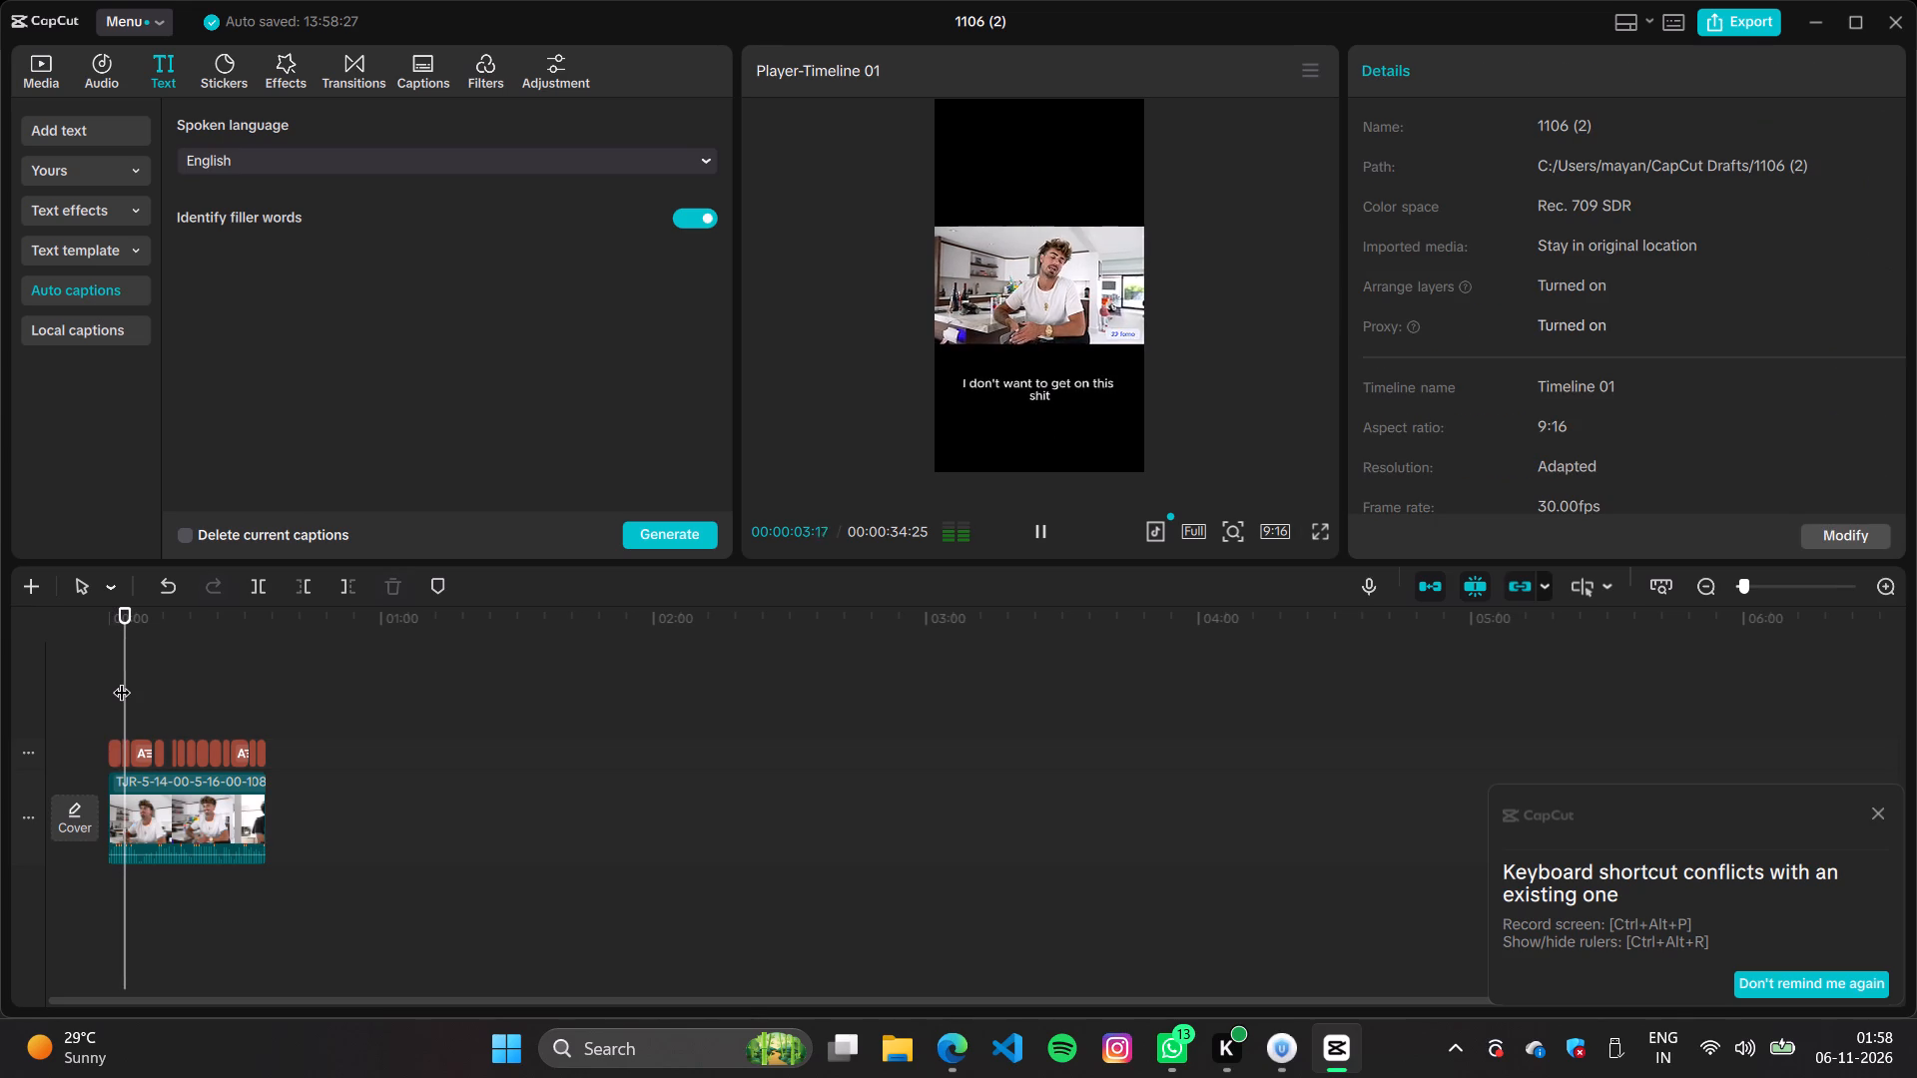
key("space")
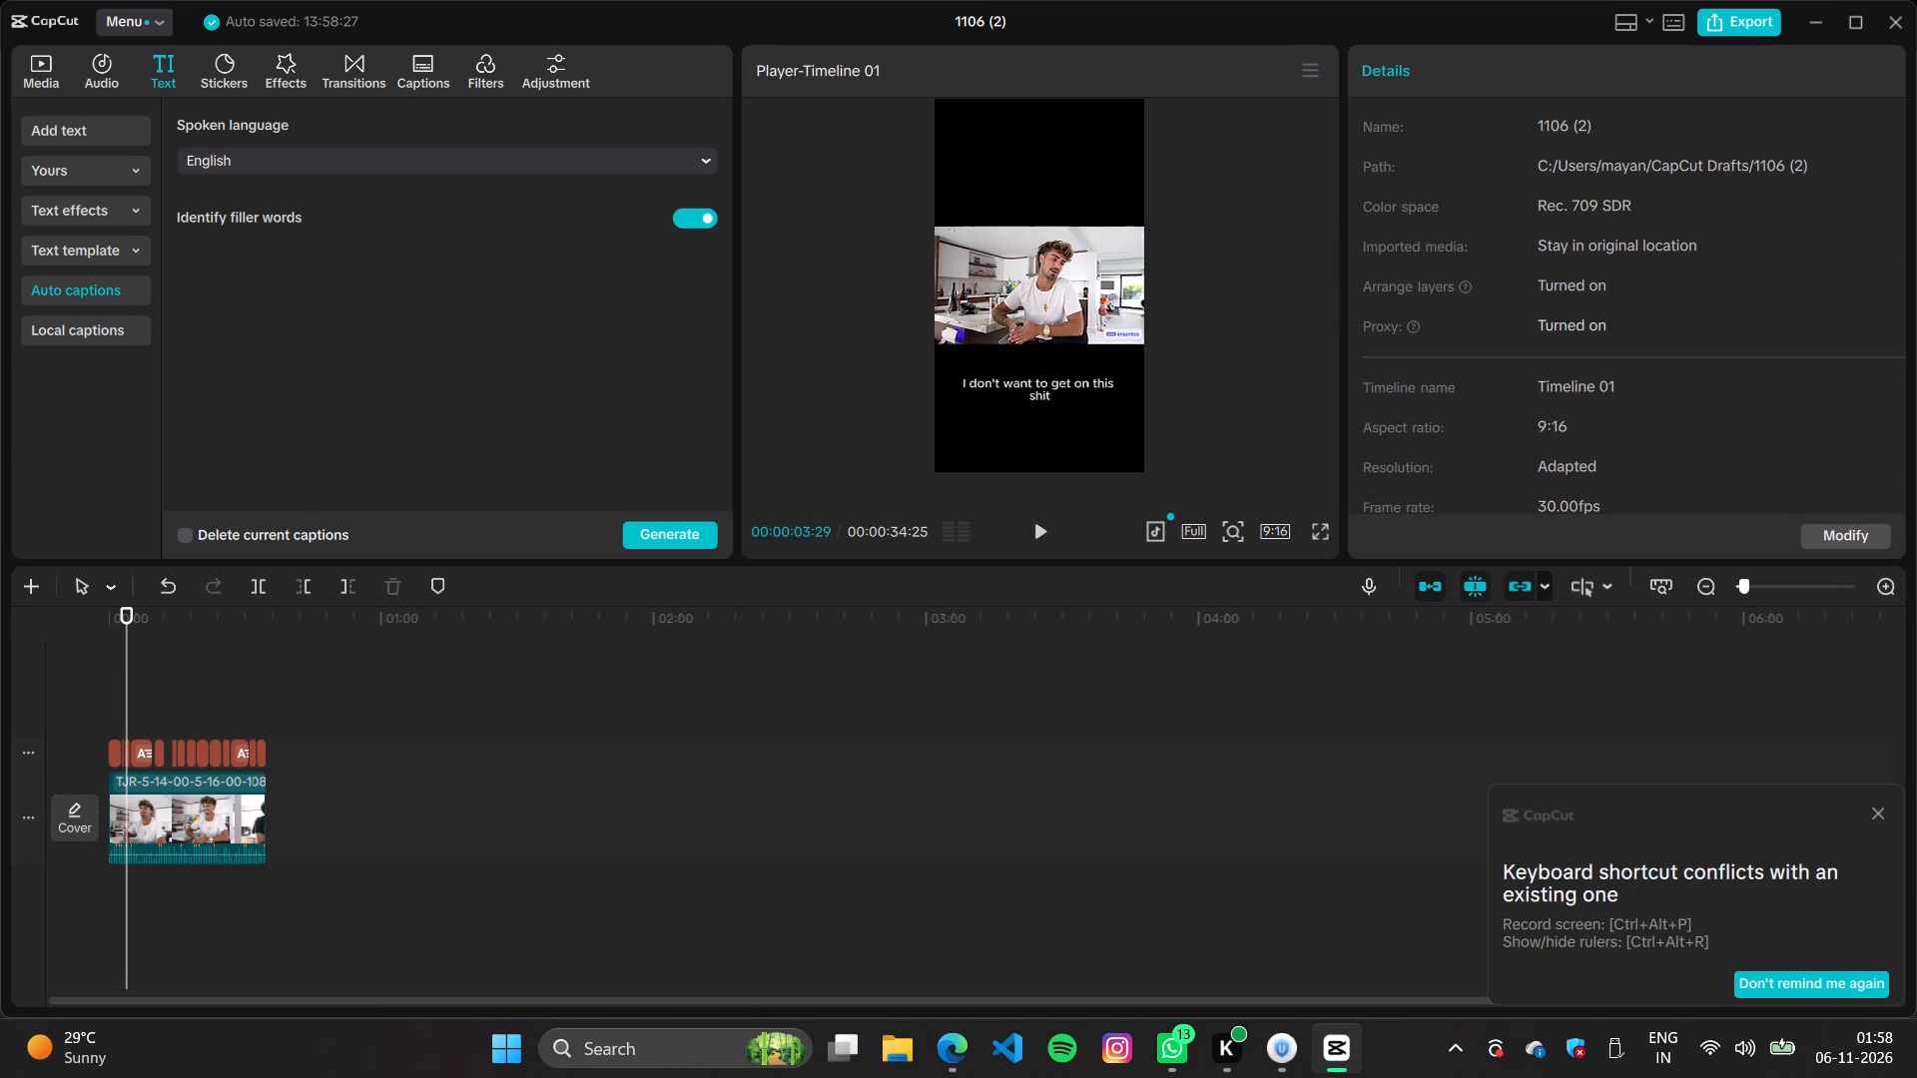
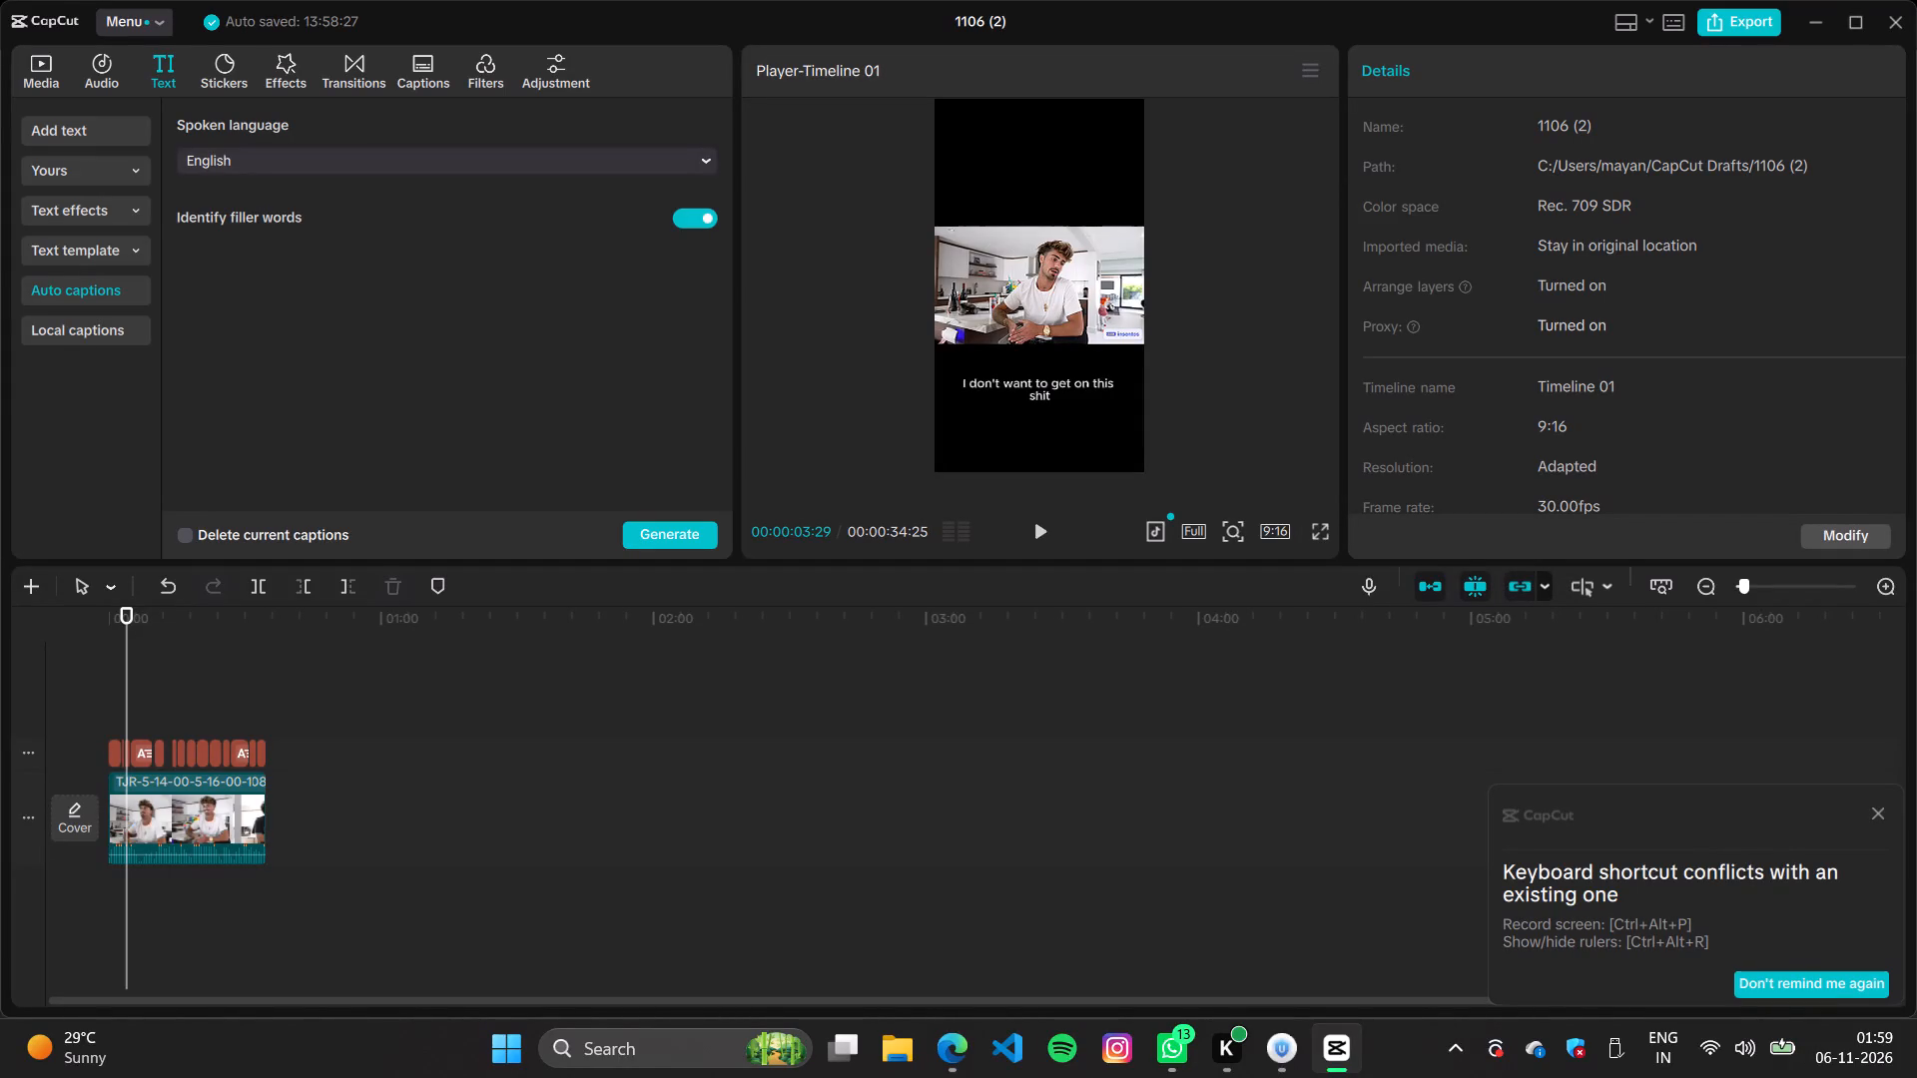
Select all the auto captions on the timeline and apply the Slight Stretch caption animation.
left_click(302, 755)
left_click_drag(294, 756, 59, 755)
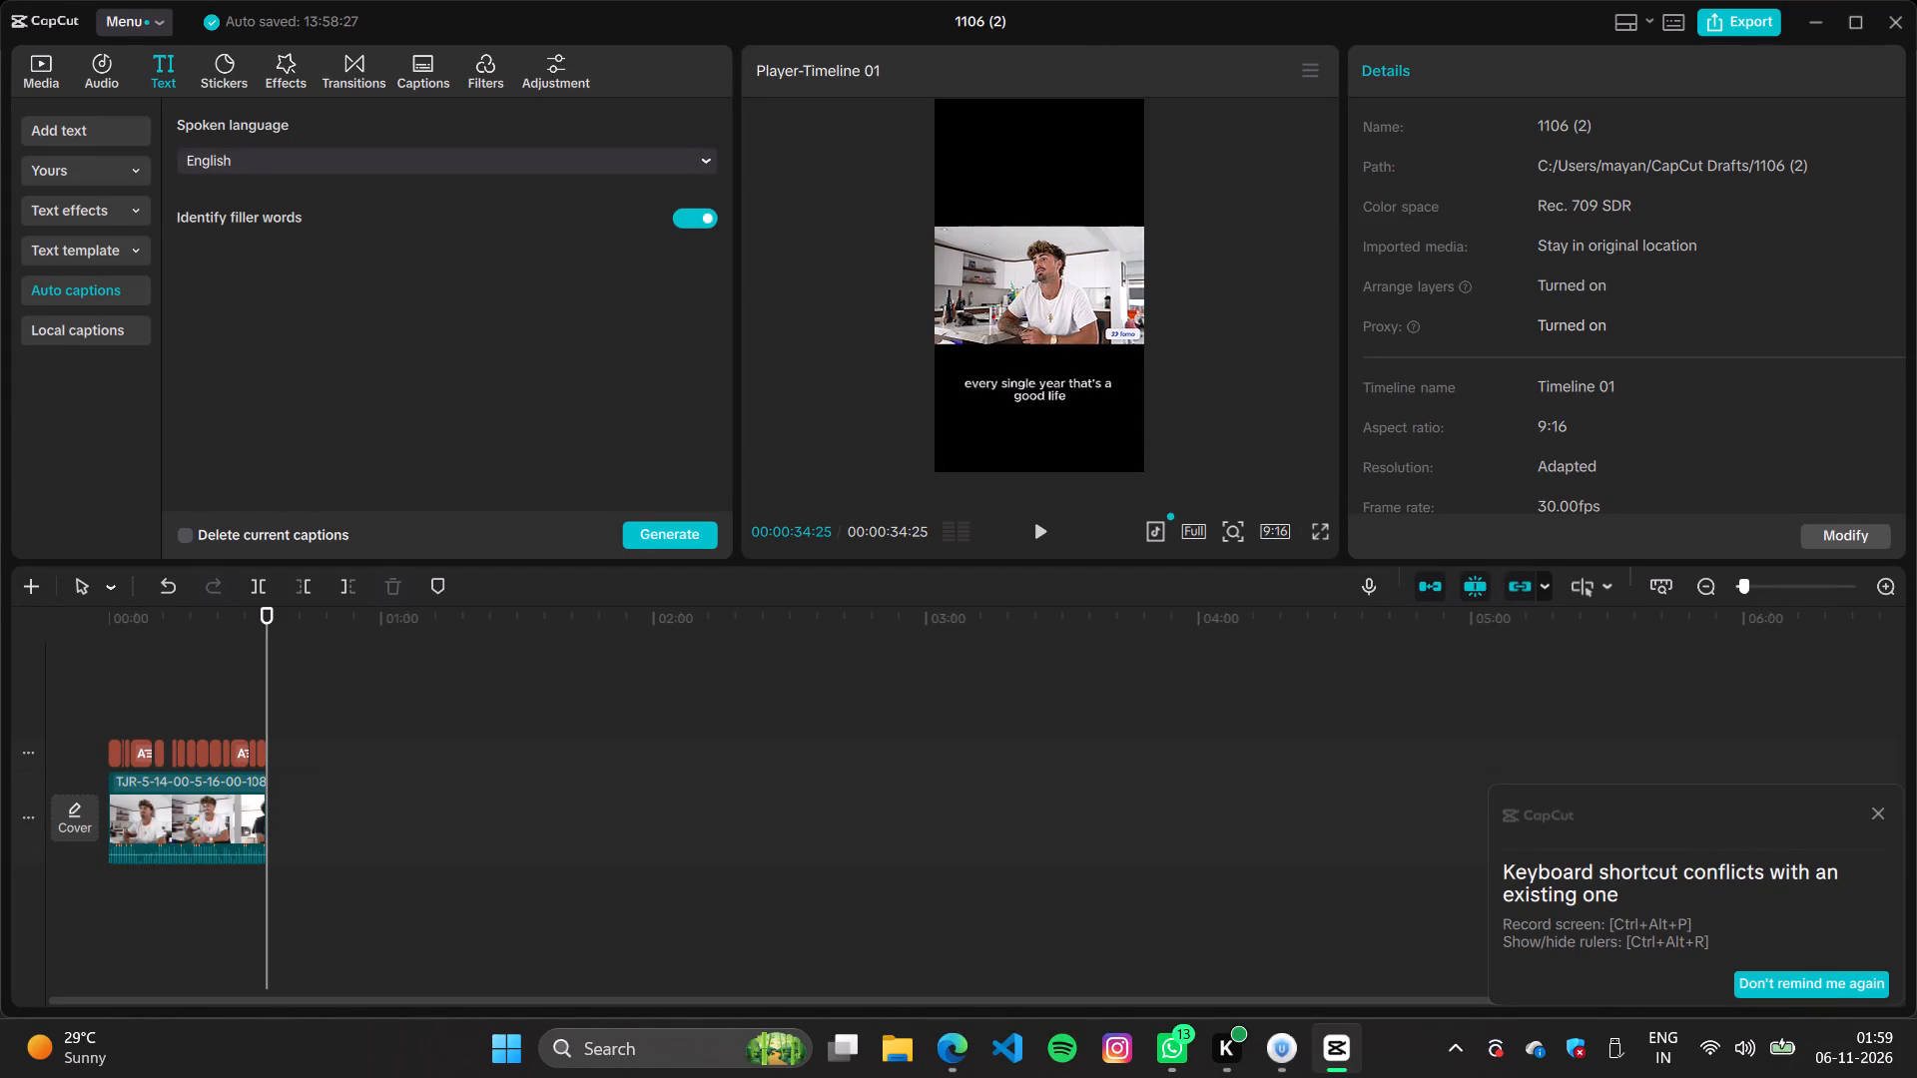
left_click_drag(59, 755, 56, 755)
left_click_drag(289, 750, 54, 746)
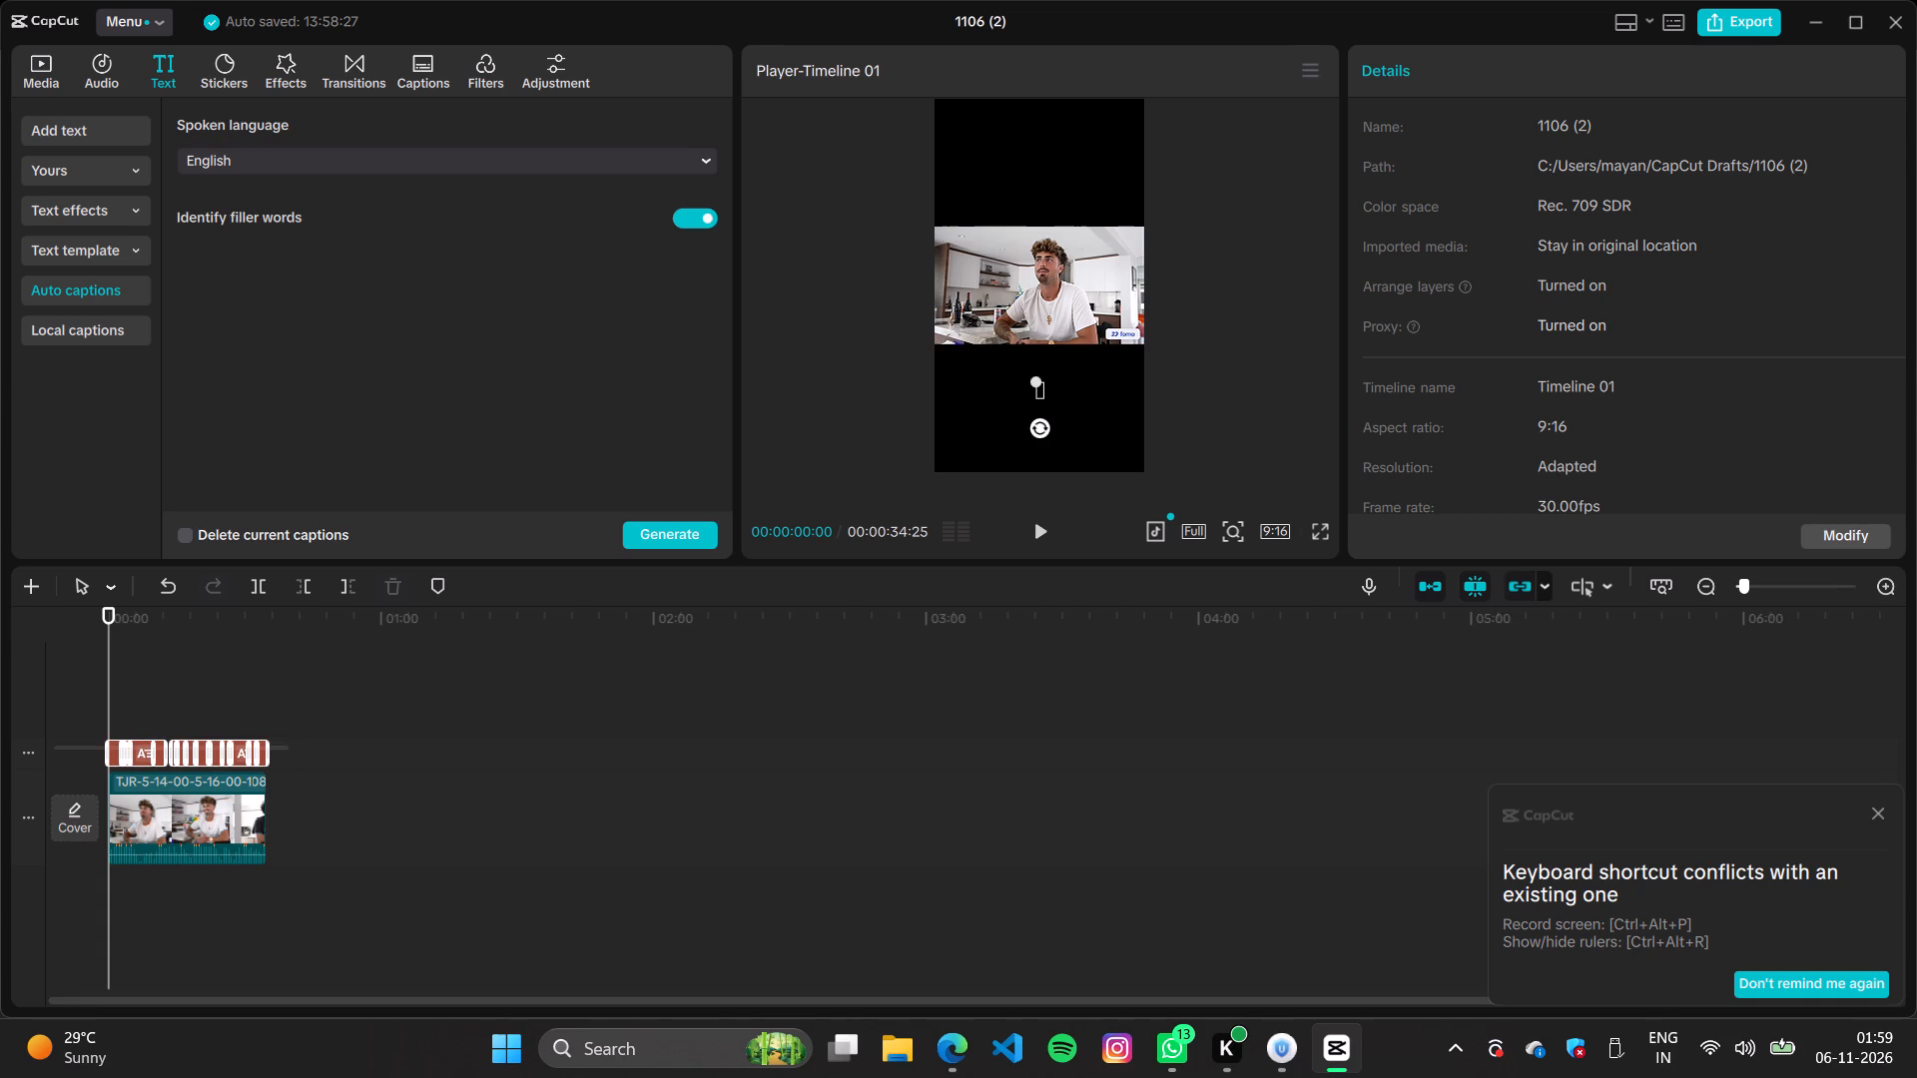
left_click(1464, 69)
left_click(1535, 66)
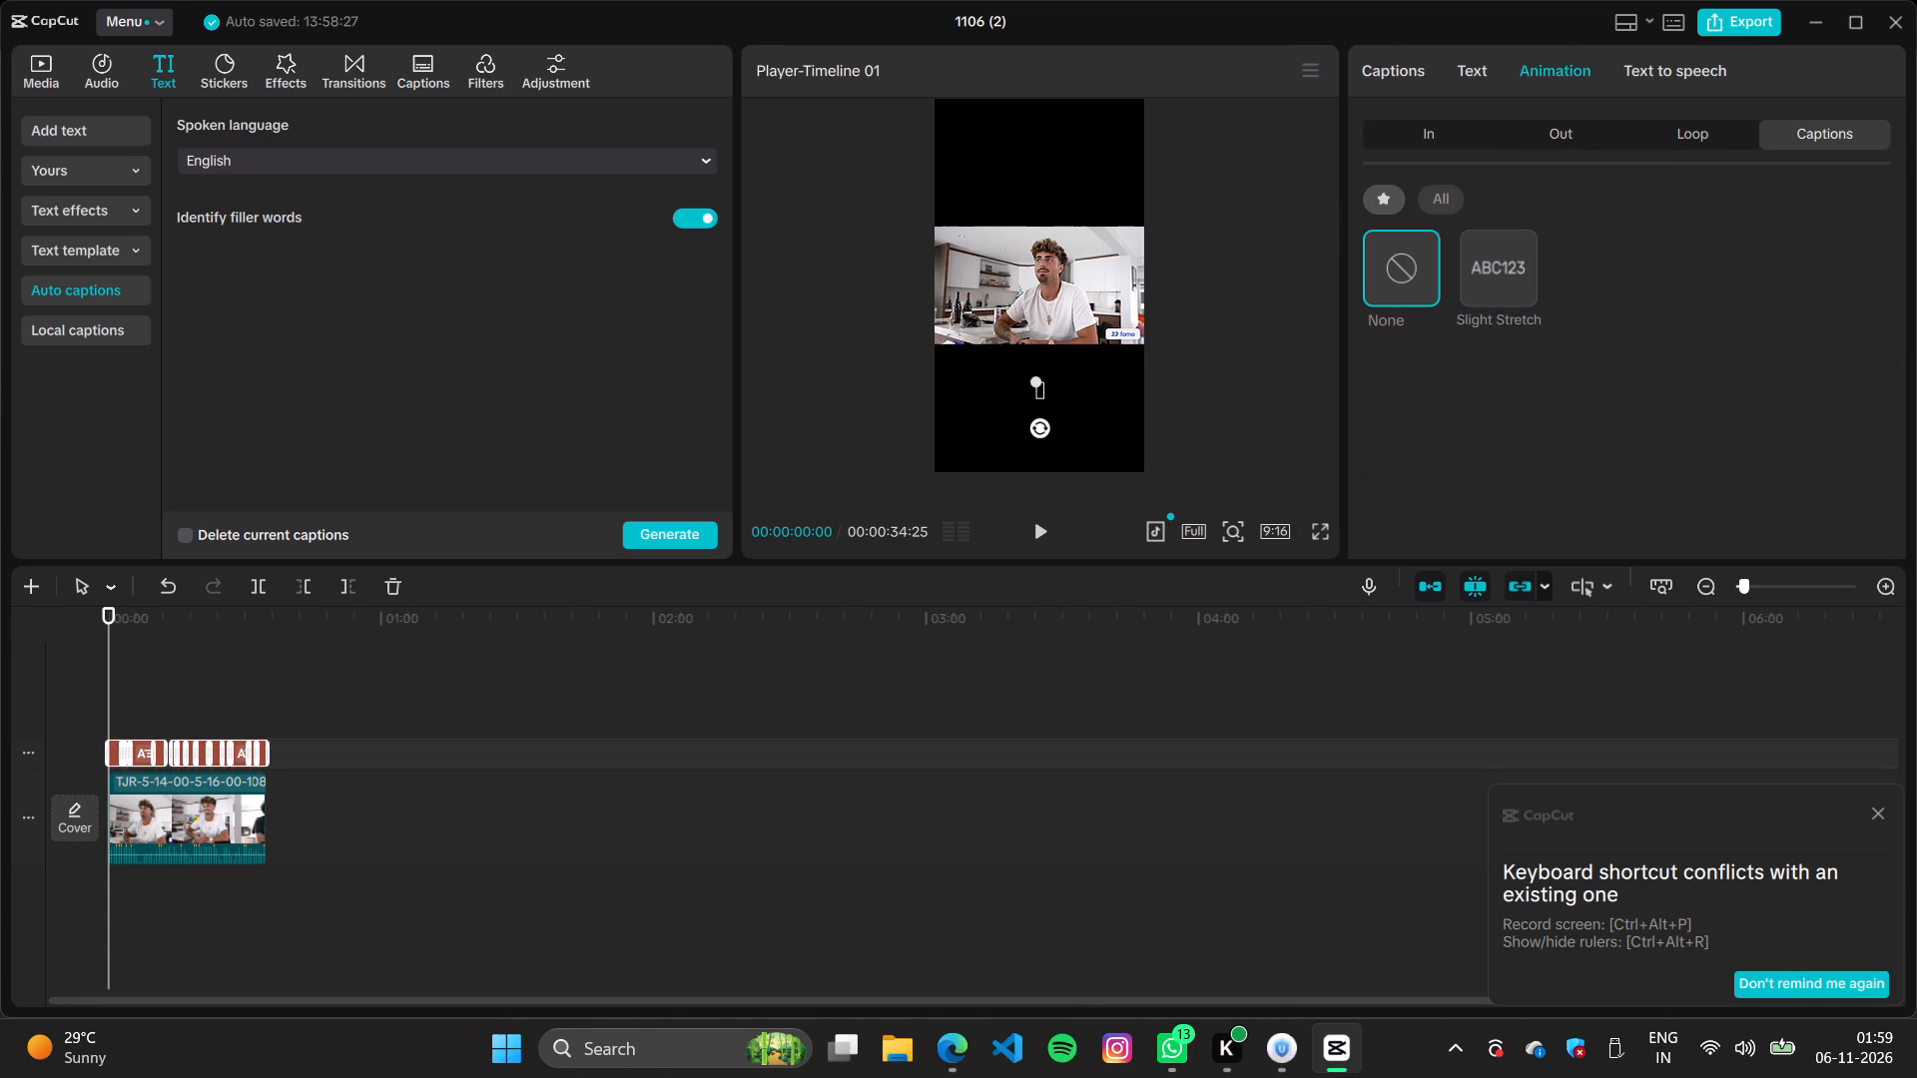
left_click(1505, 264)
Change the font of all the auto captions to ZY Heaven.
left_click(1469, 64)
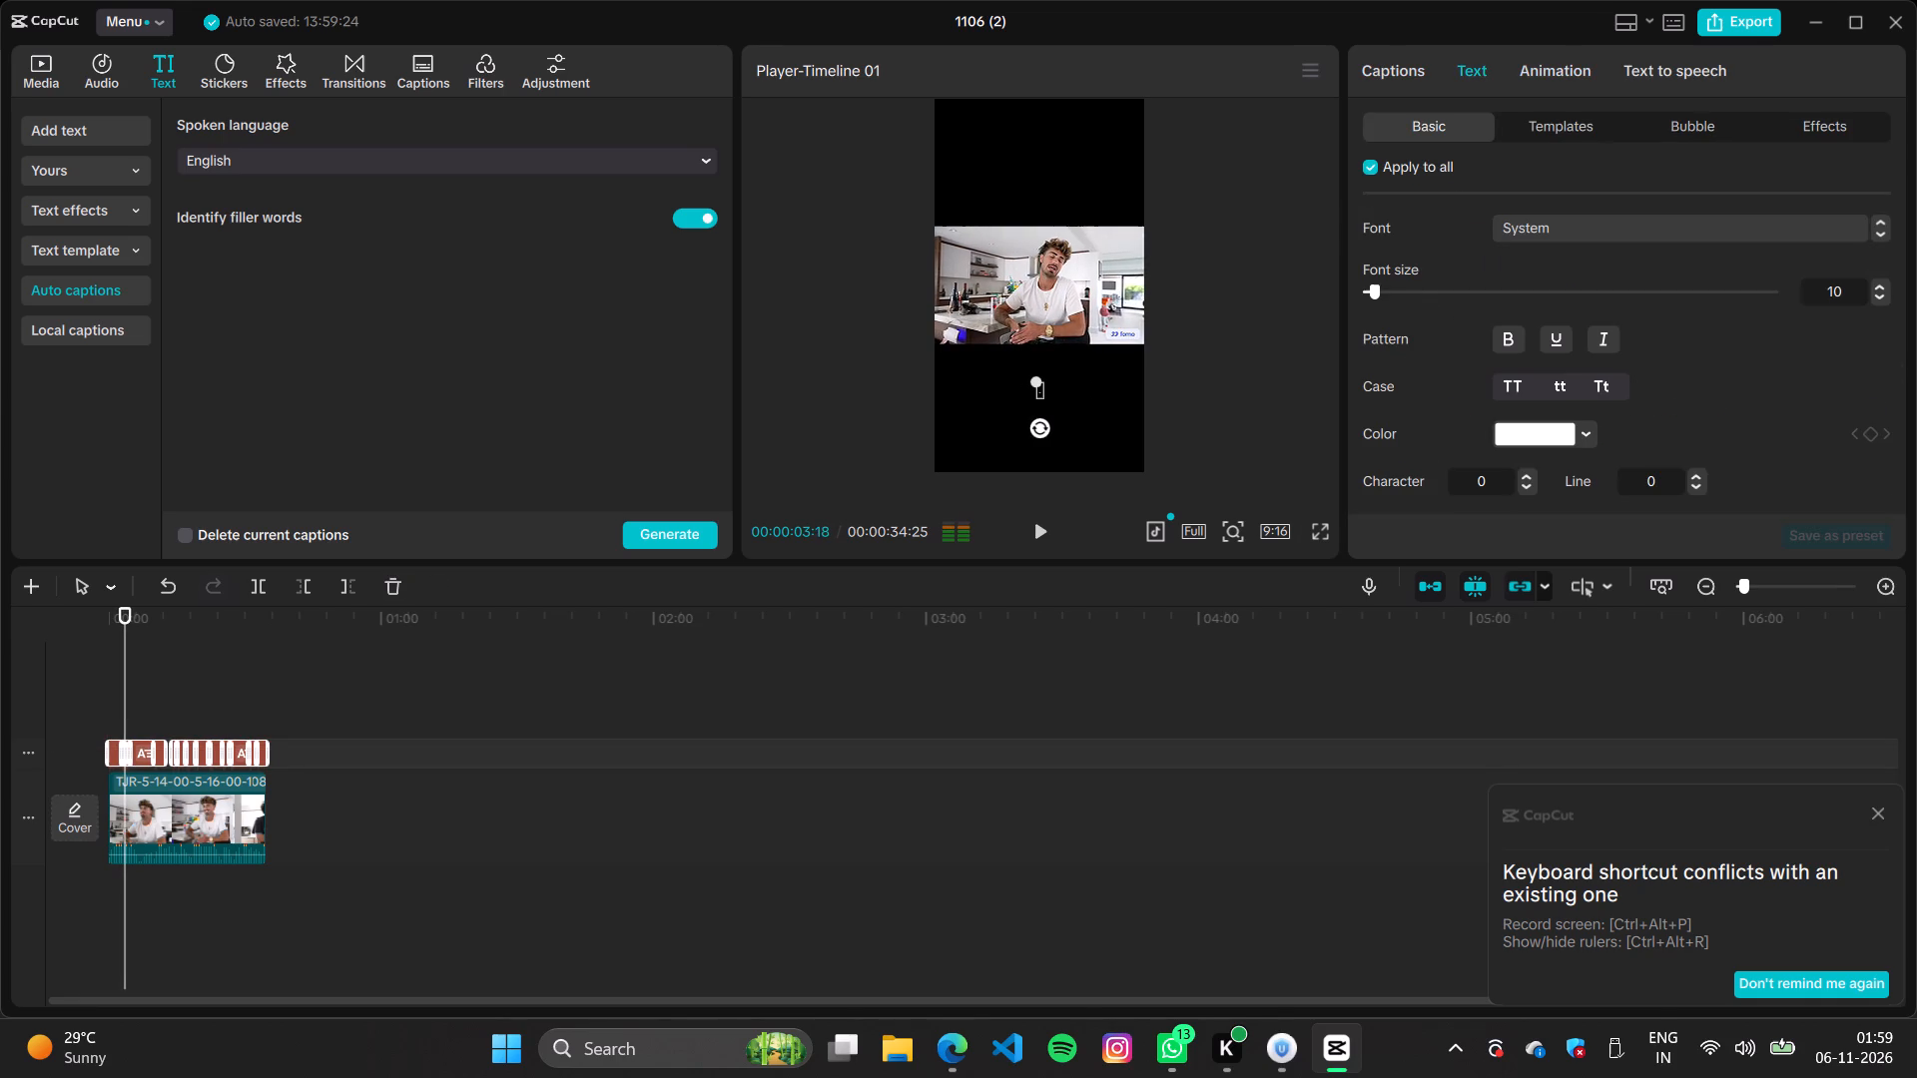
left_click(1560, 237)
left_click(1560, 218)
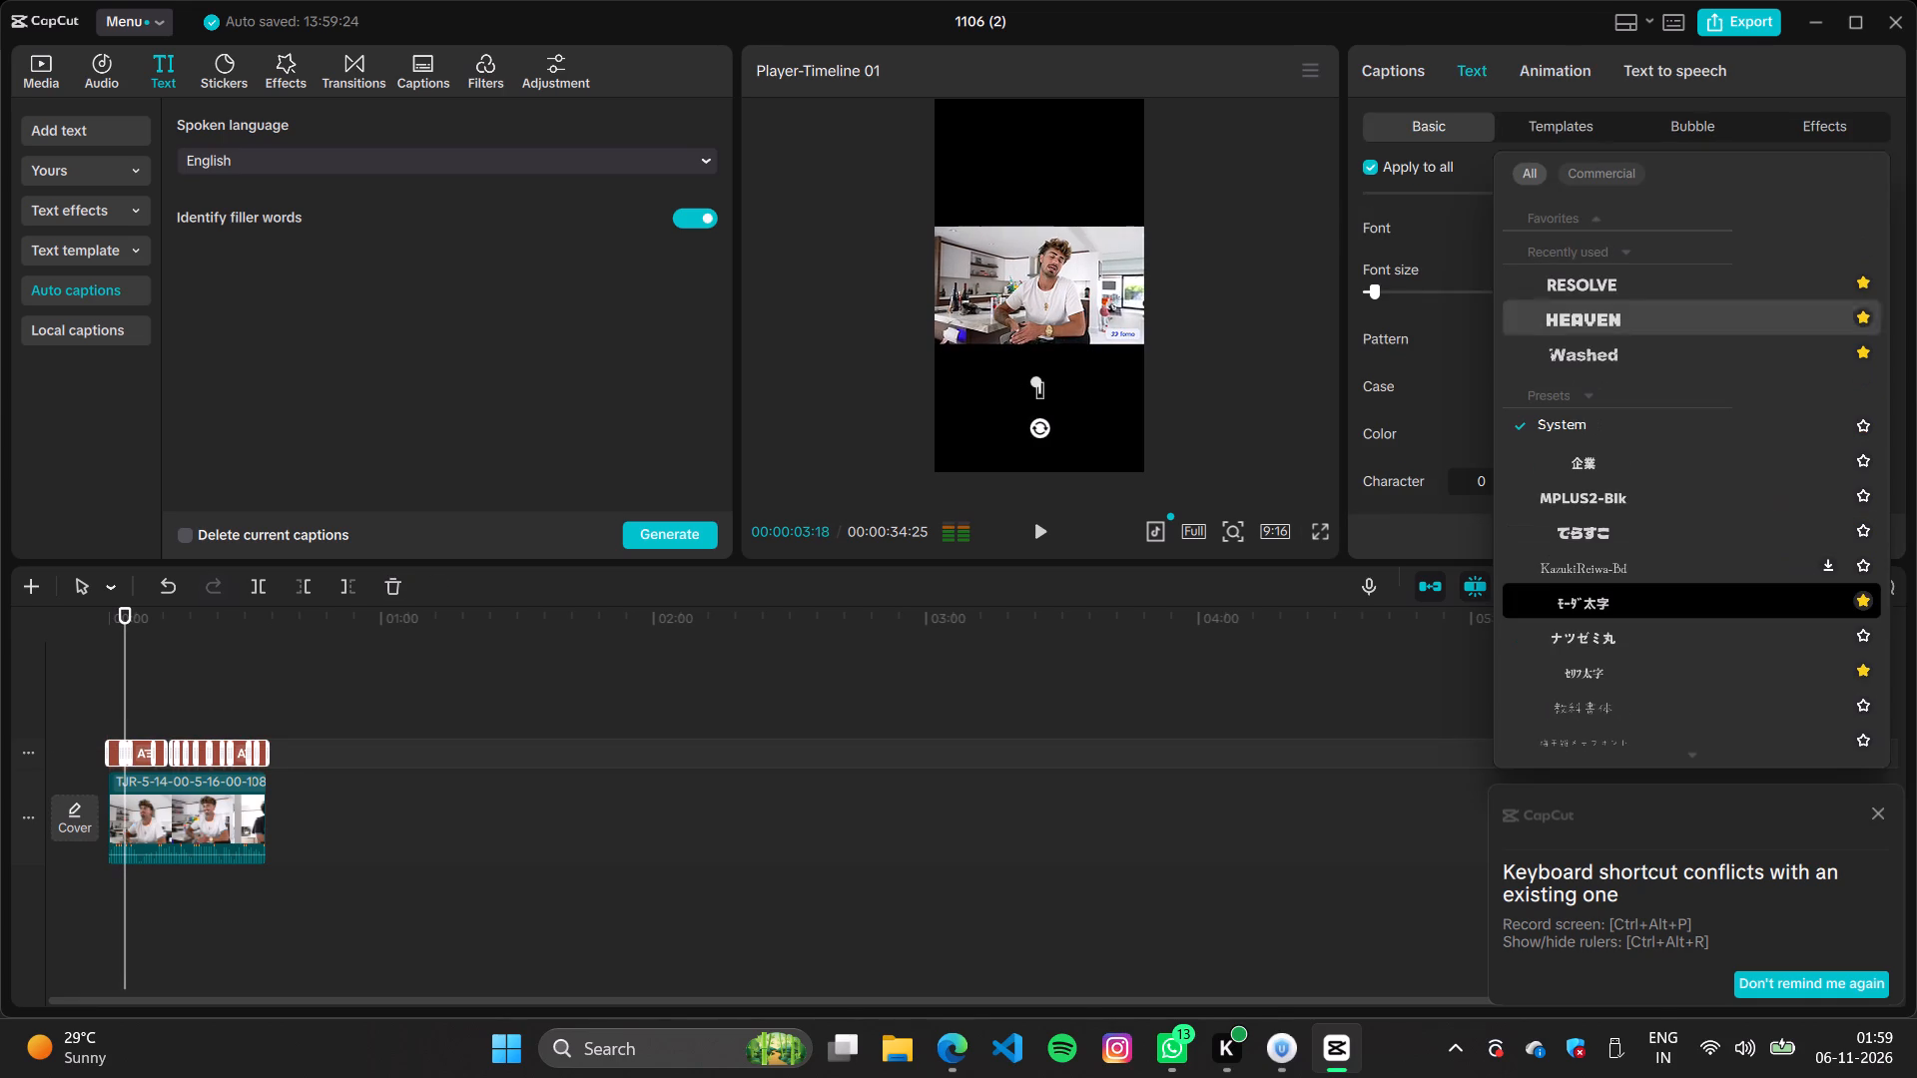
left_click(1599, 314)
left_click(1560, 231)
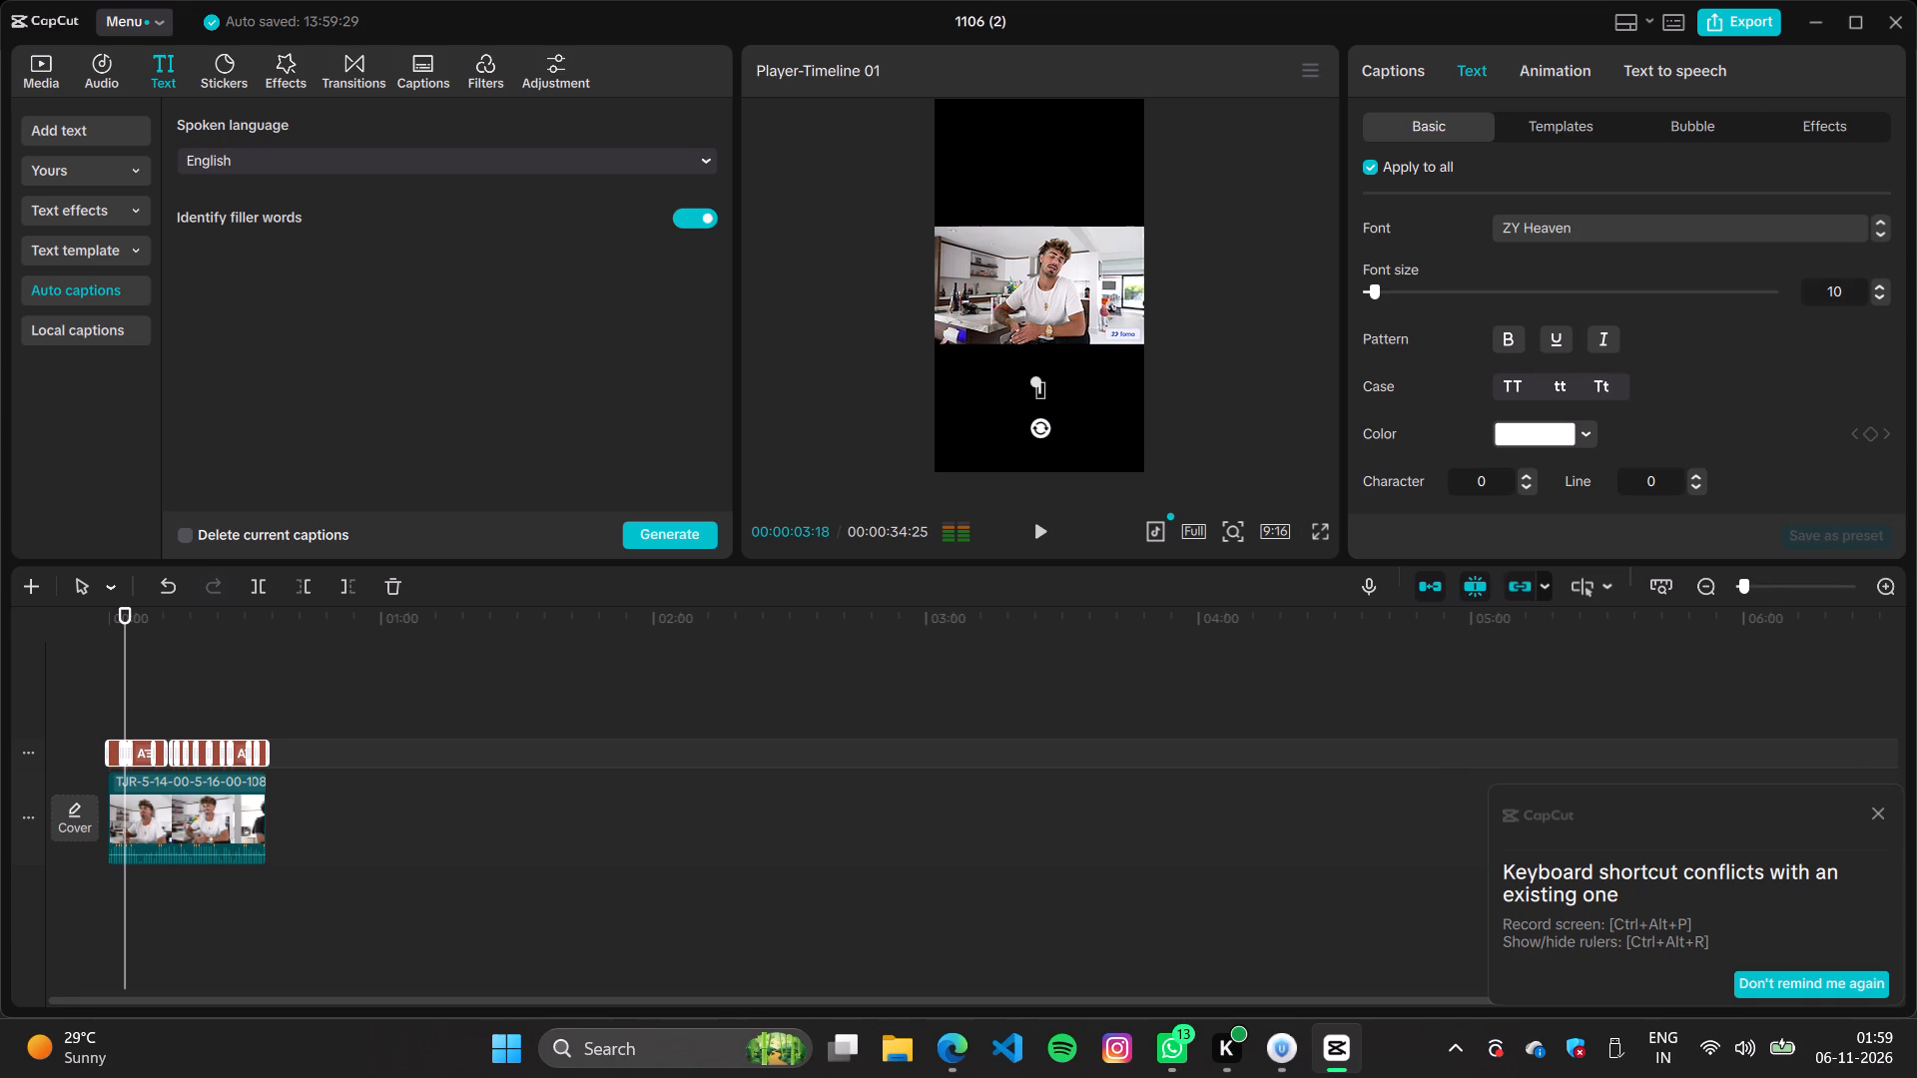
scroll(1475, 321, "up", 3)
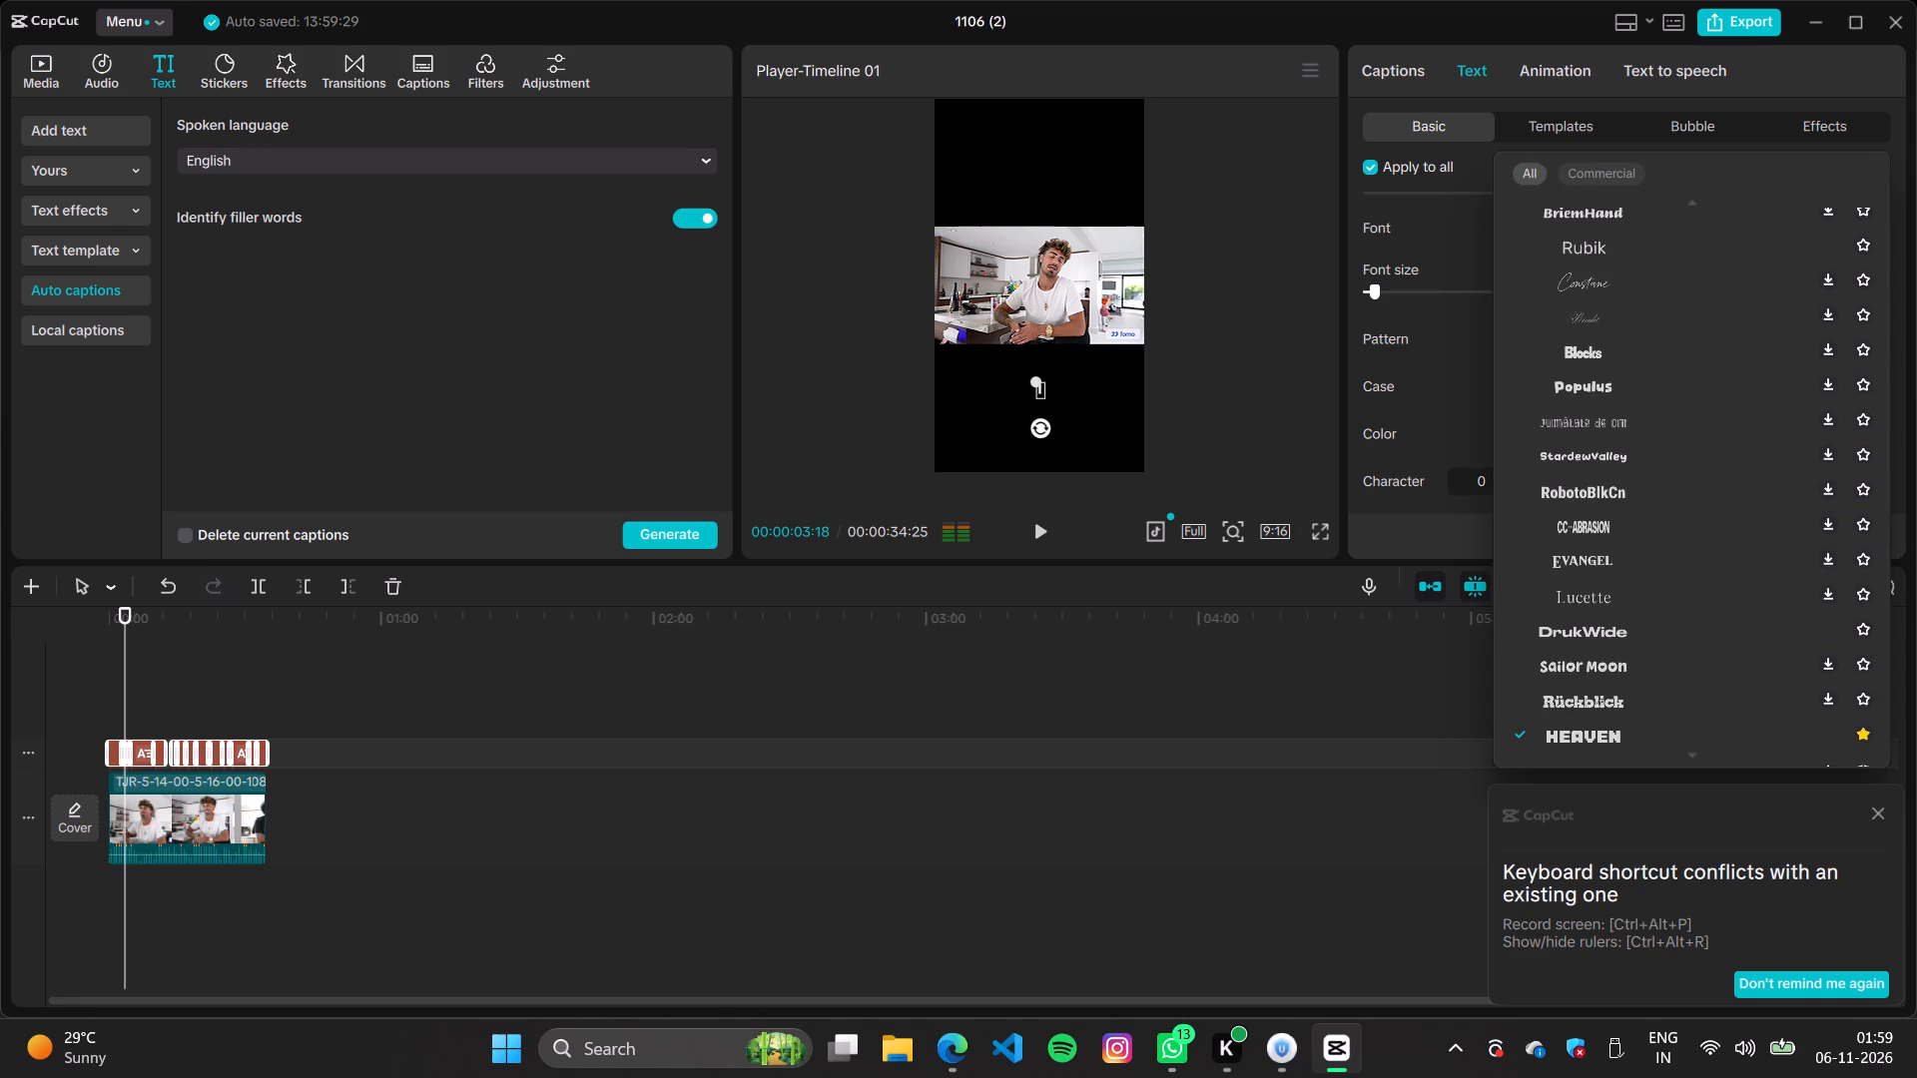
scroll(1475, 321, "up", 2)
left_click(1348, 670)
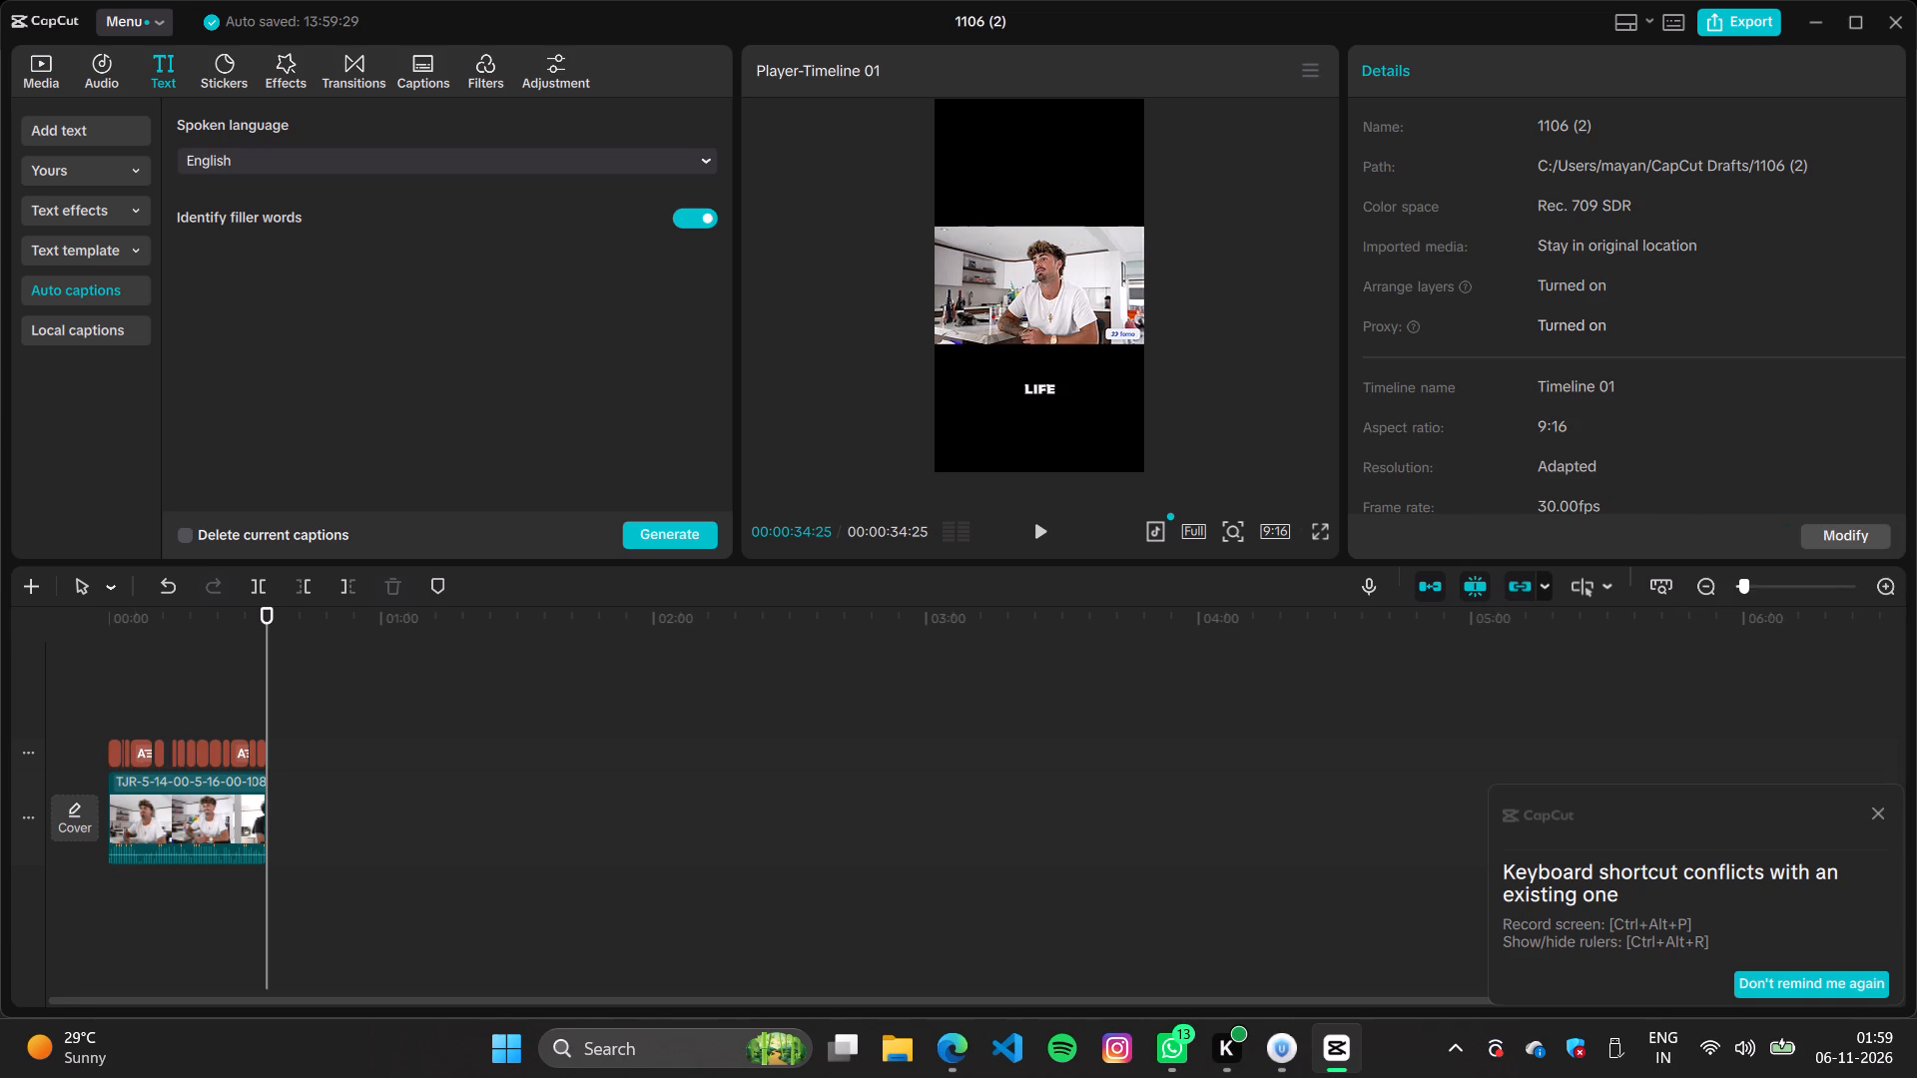
Give the video clip a Blur canvas background using the second blur strength.
left_click(203, 805)
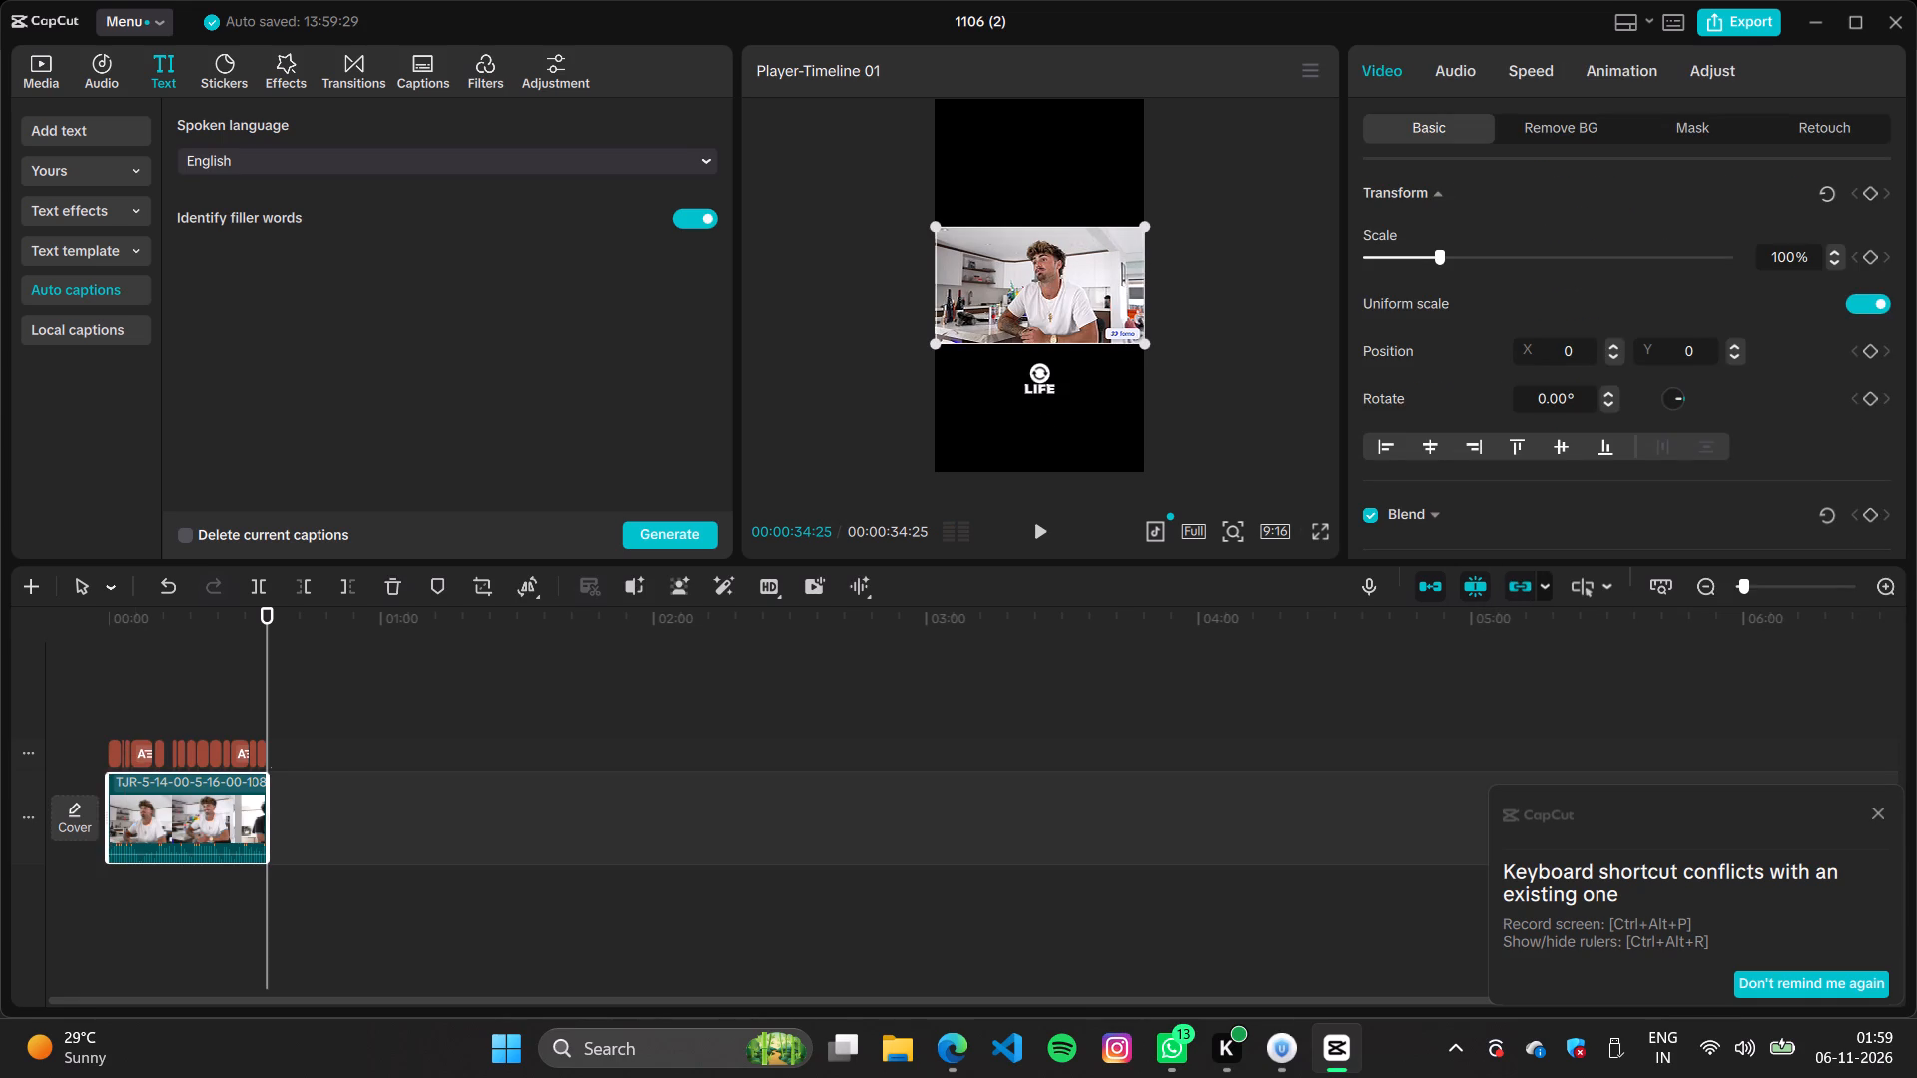
scroll(1555, 383, "down", 12)
scroll(1492, 456, "down", 8)
left_click(1385, 506)
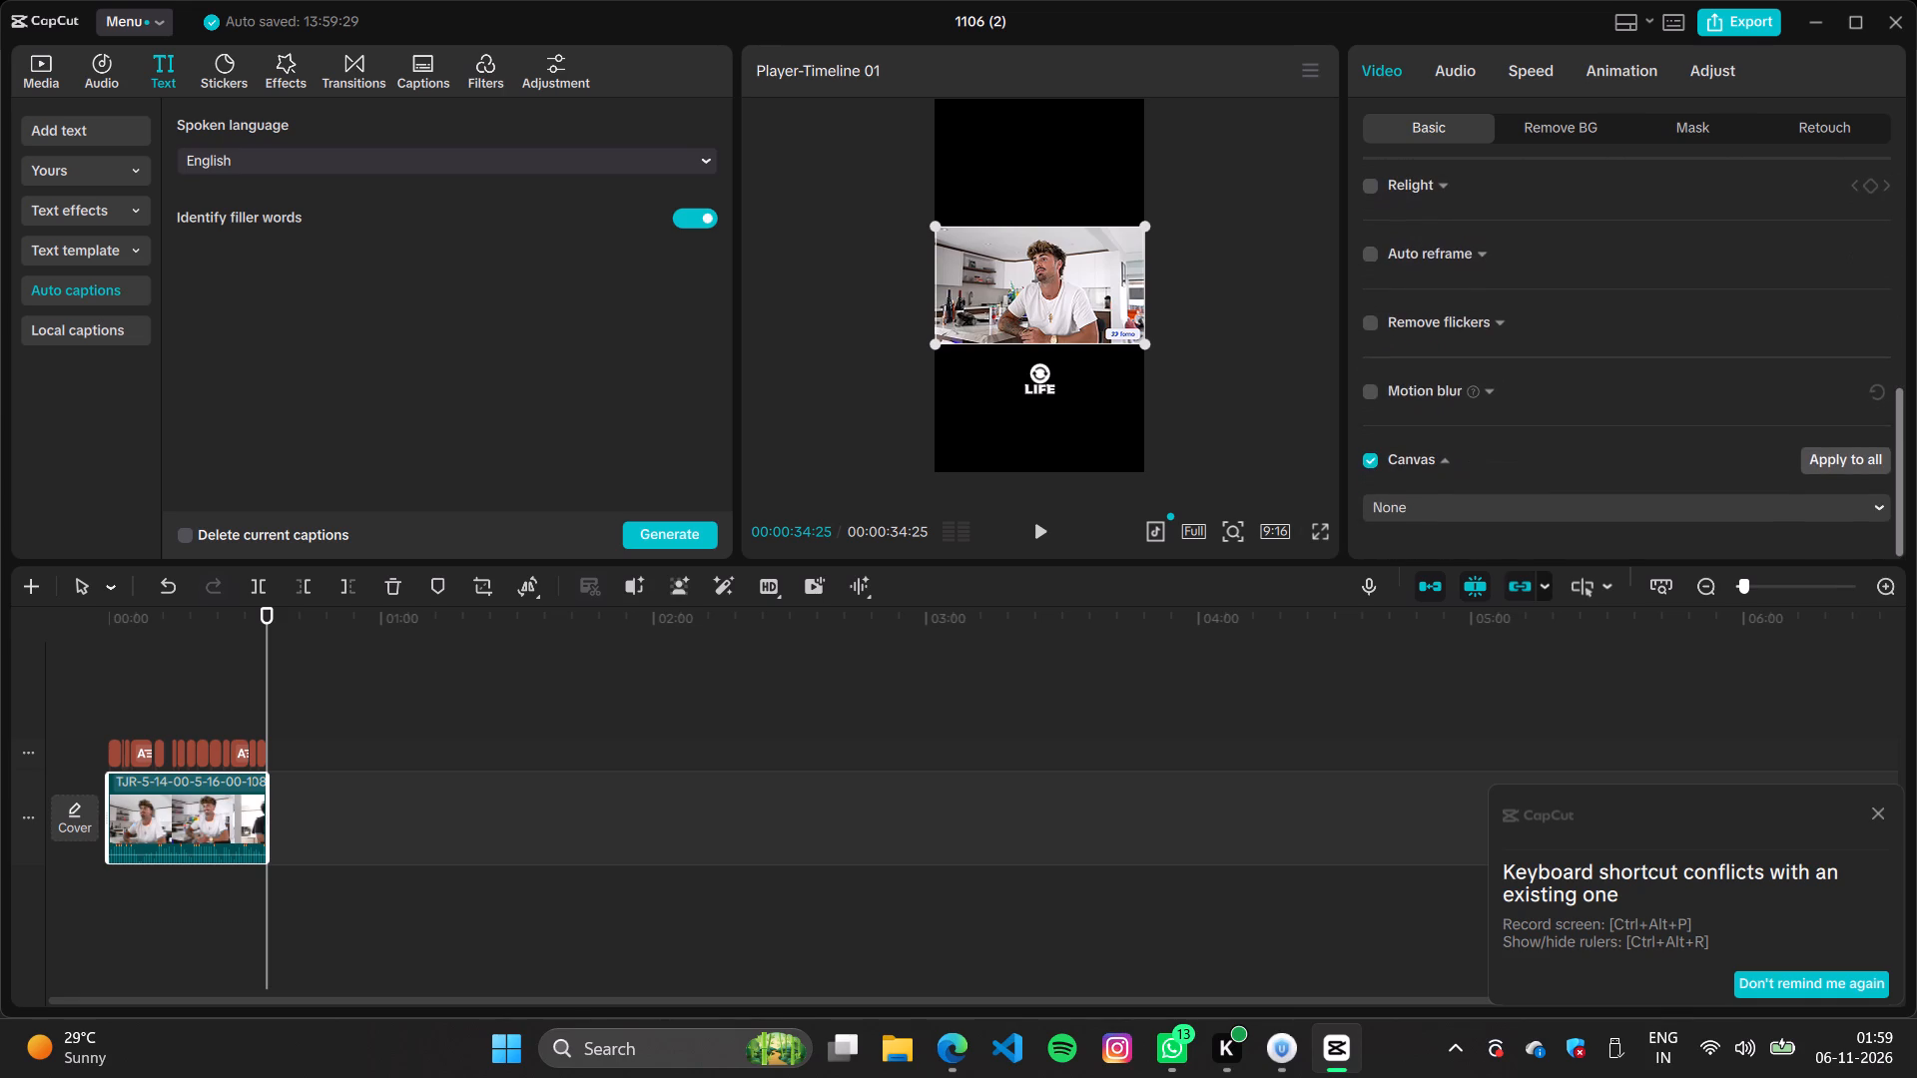
scroll(1565, 451, "down", 7)
left_click(1484, 600)
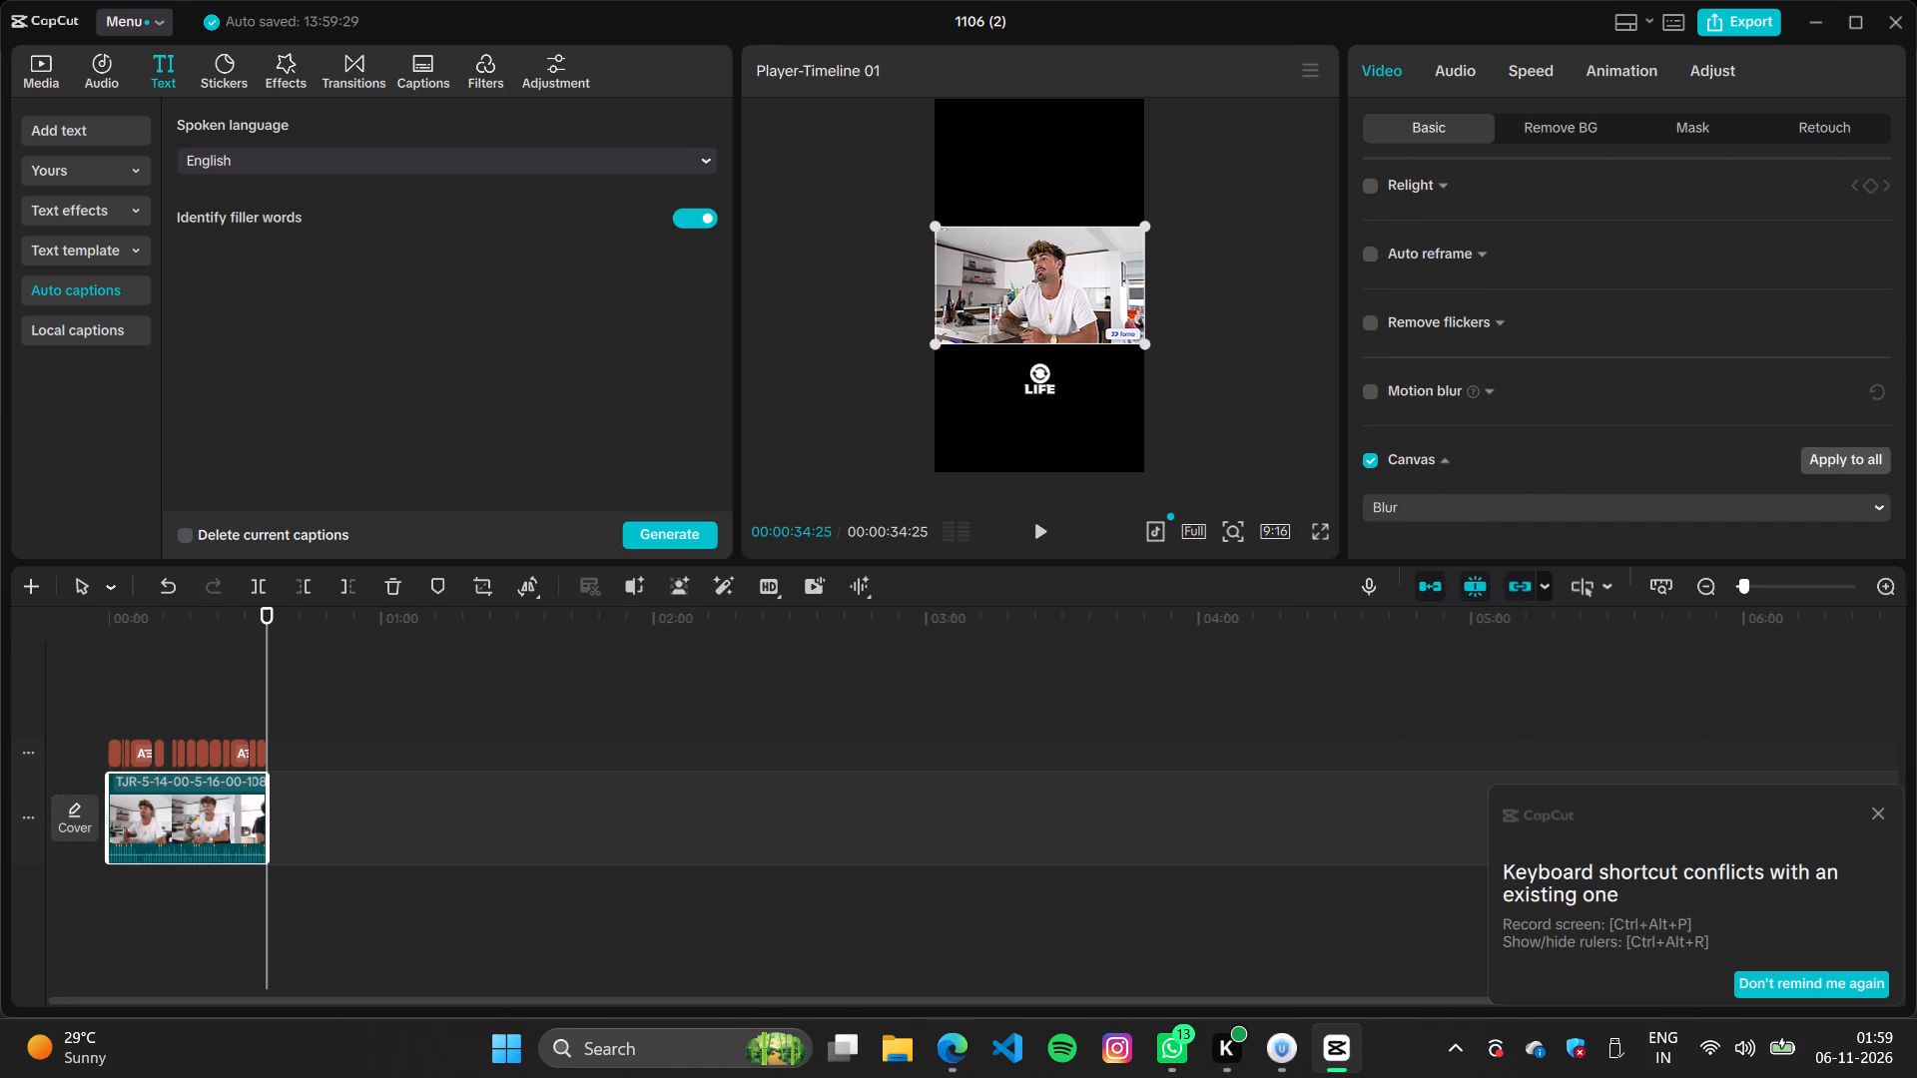
scroll(1589, 387, "down", 7)
left_click(1483, 441)
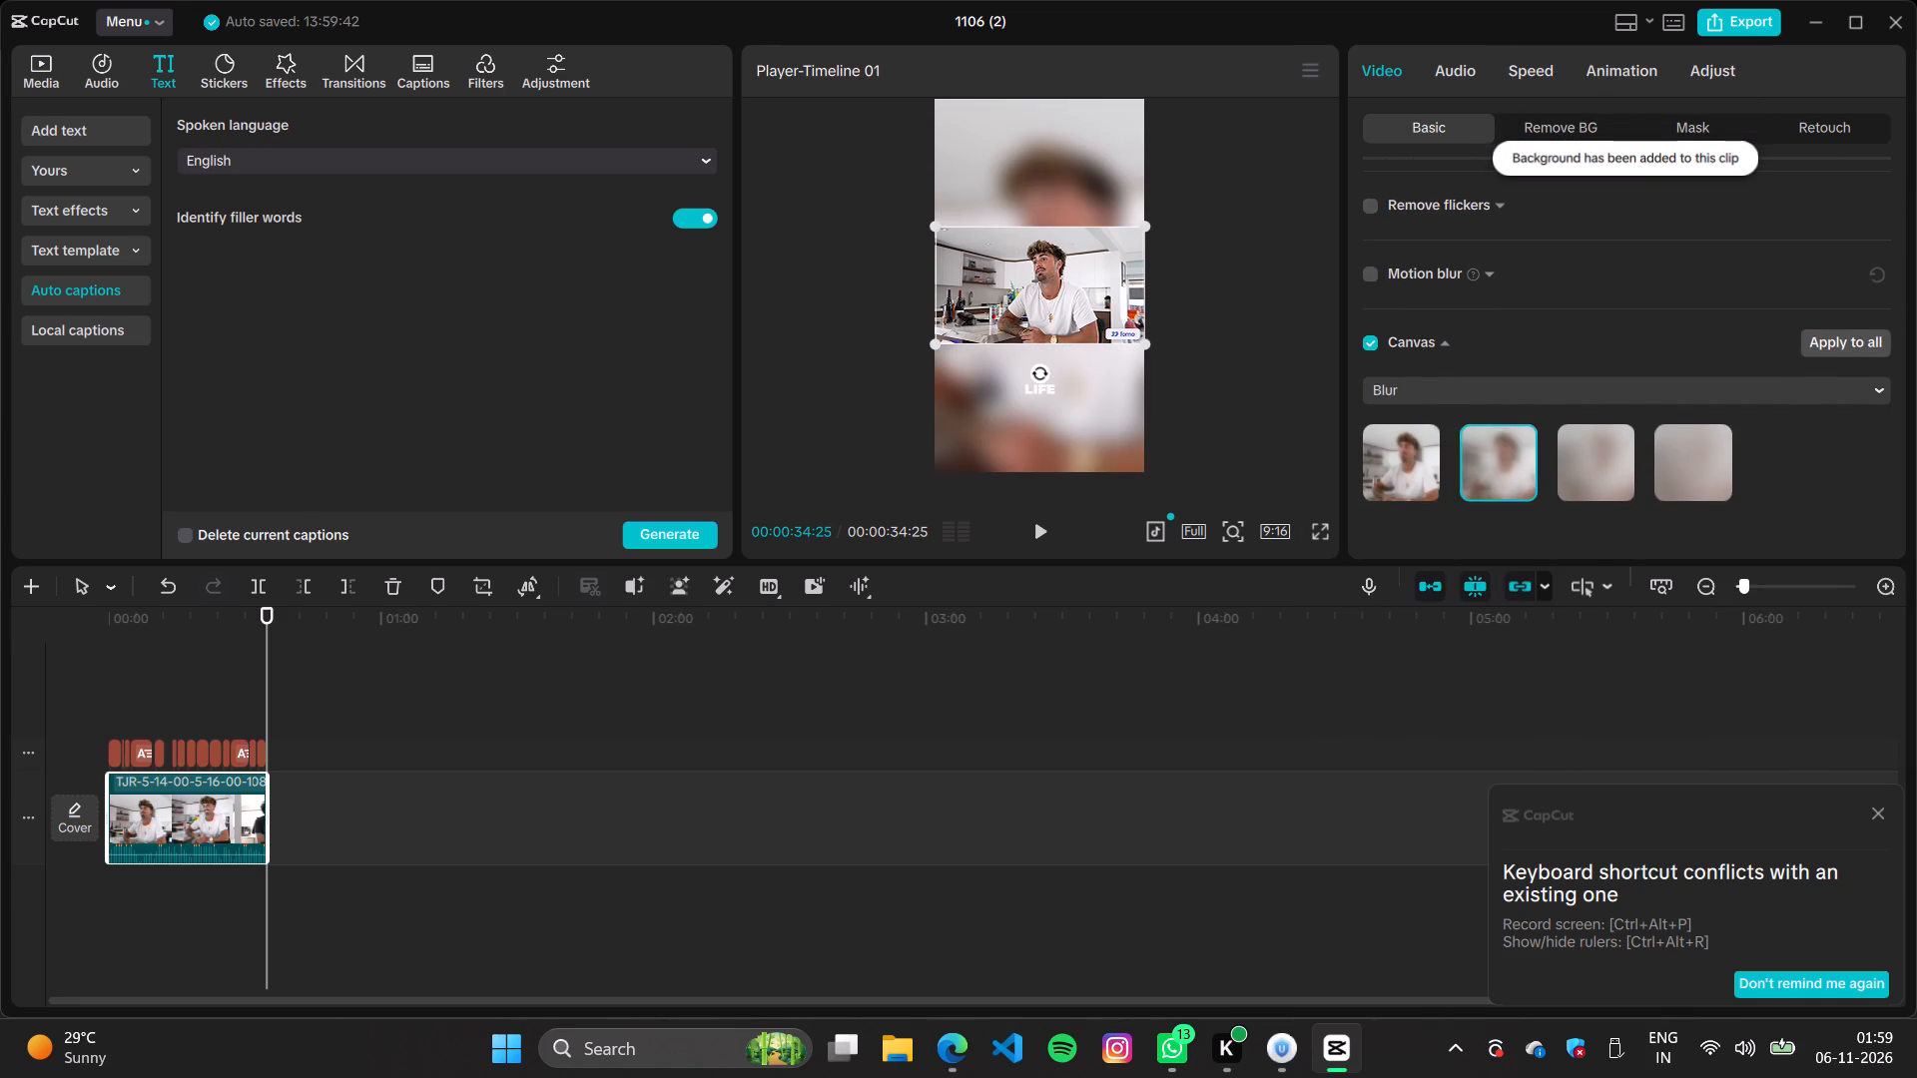
Enlarge the video clip in the frame to about 196% scale, keeping it centred.
left_click_drag(933, 231, 842, 171)
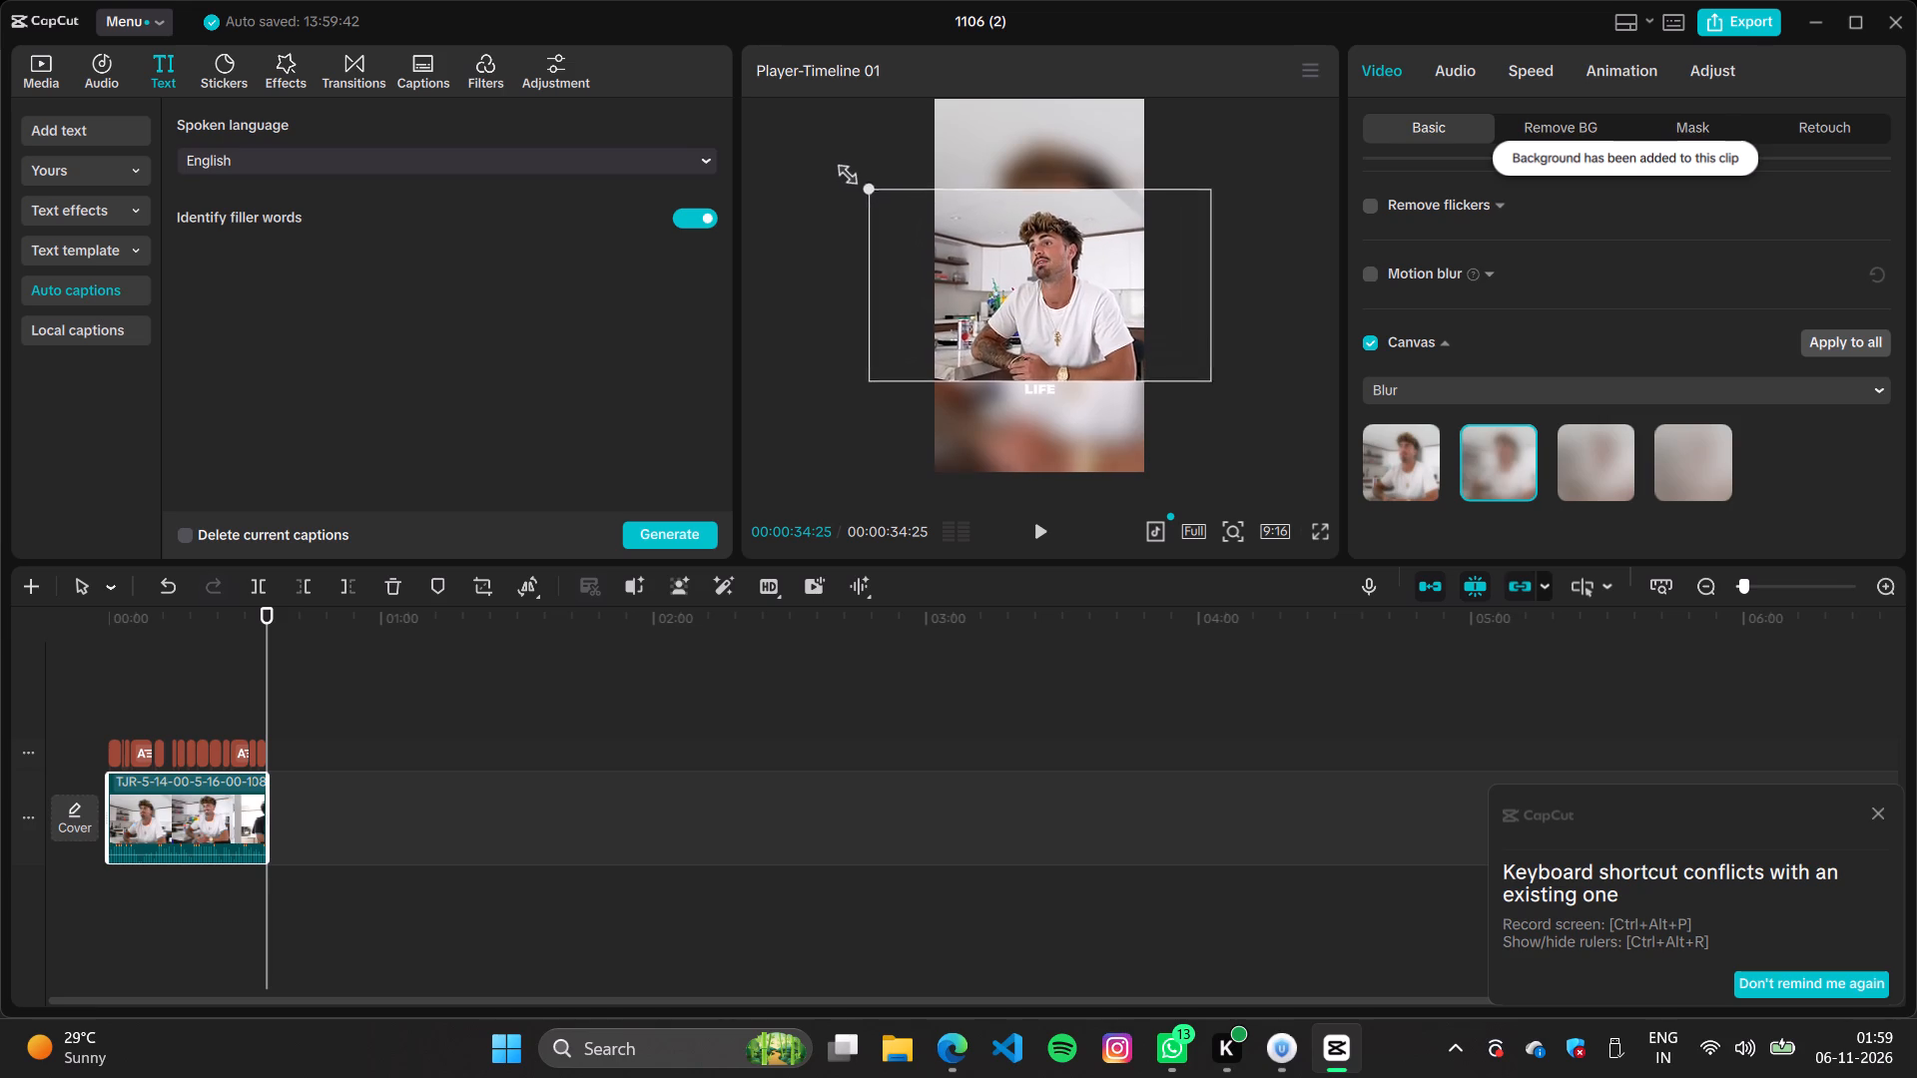
left_click_drag(842, 171, 773, 177)
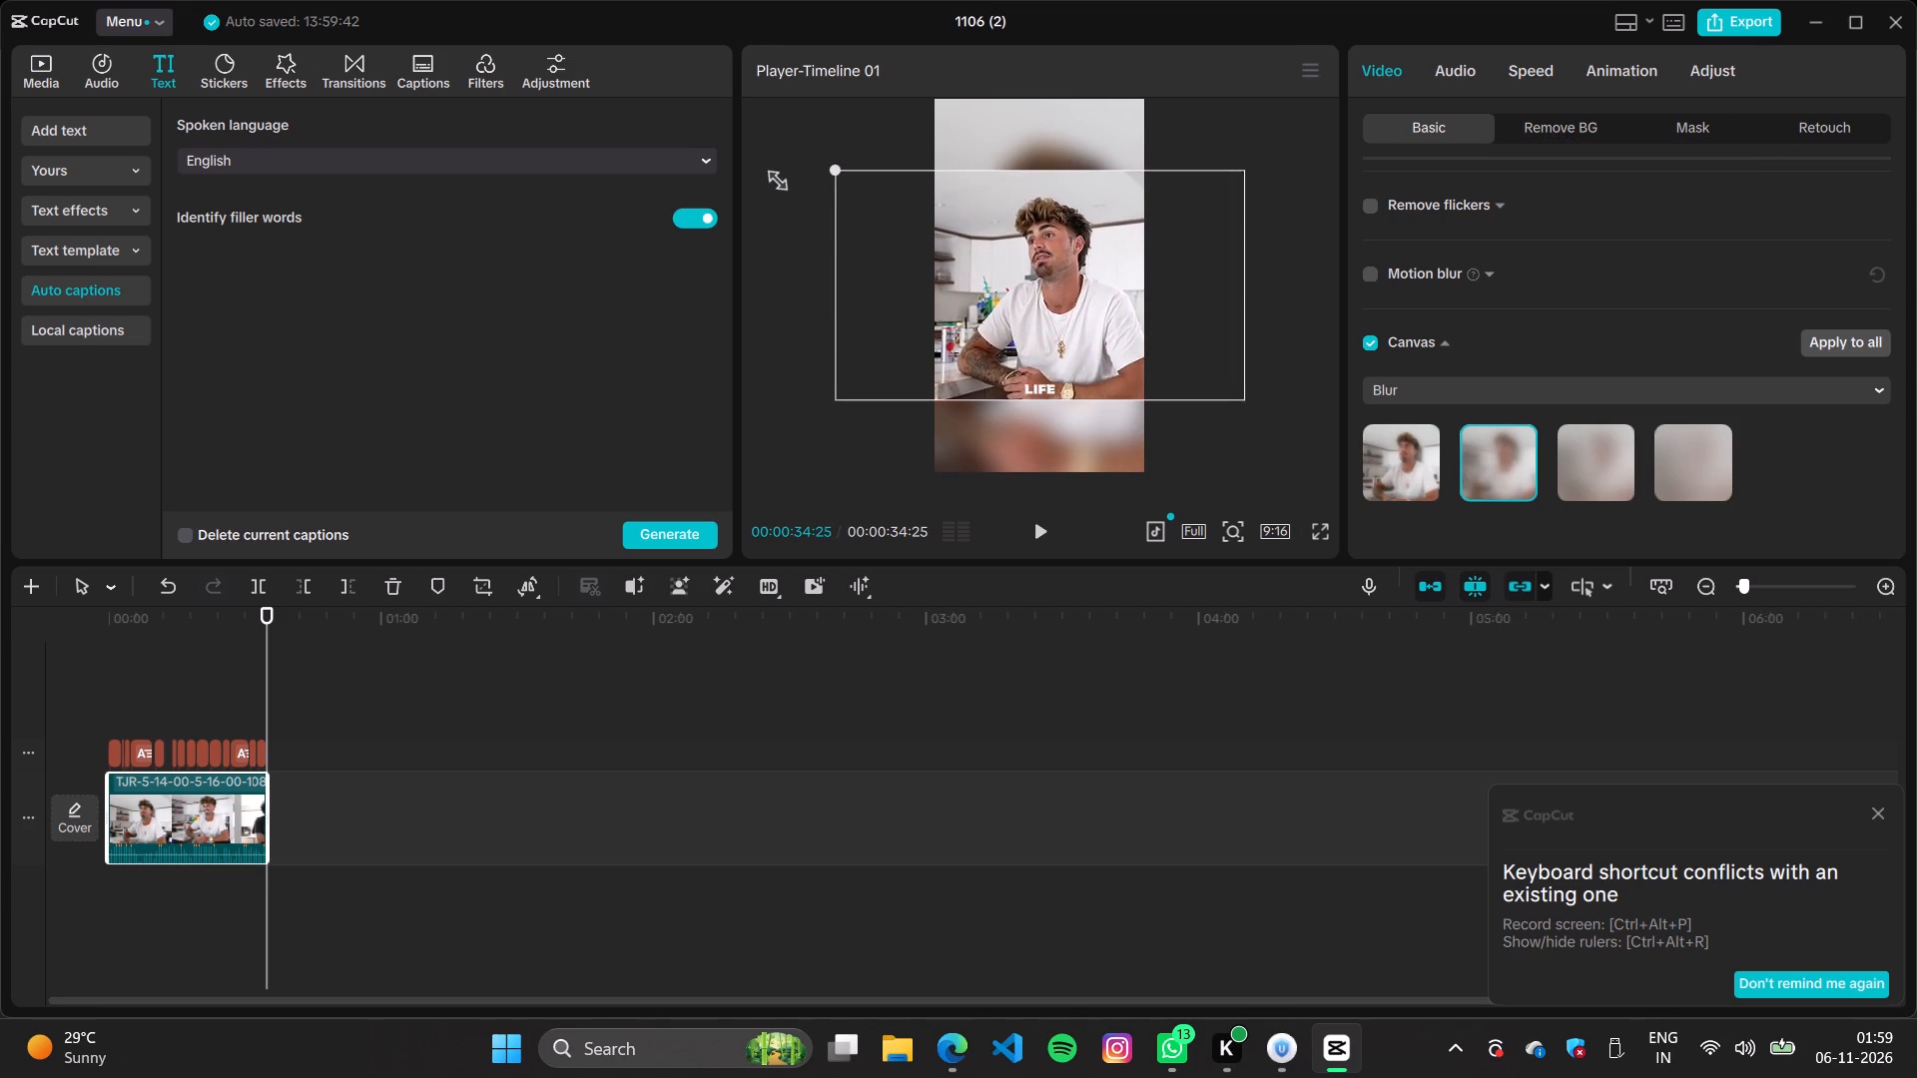
left_click_drag(773, 177, 771, 178)
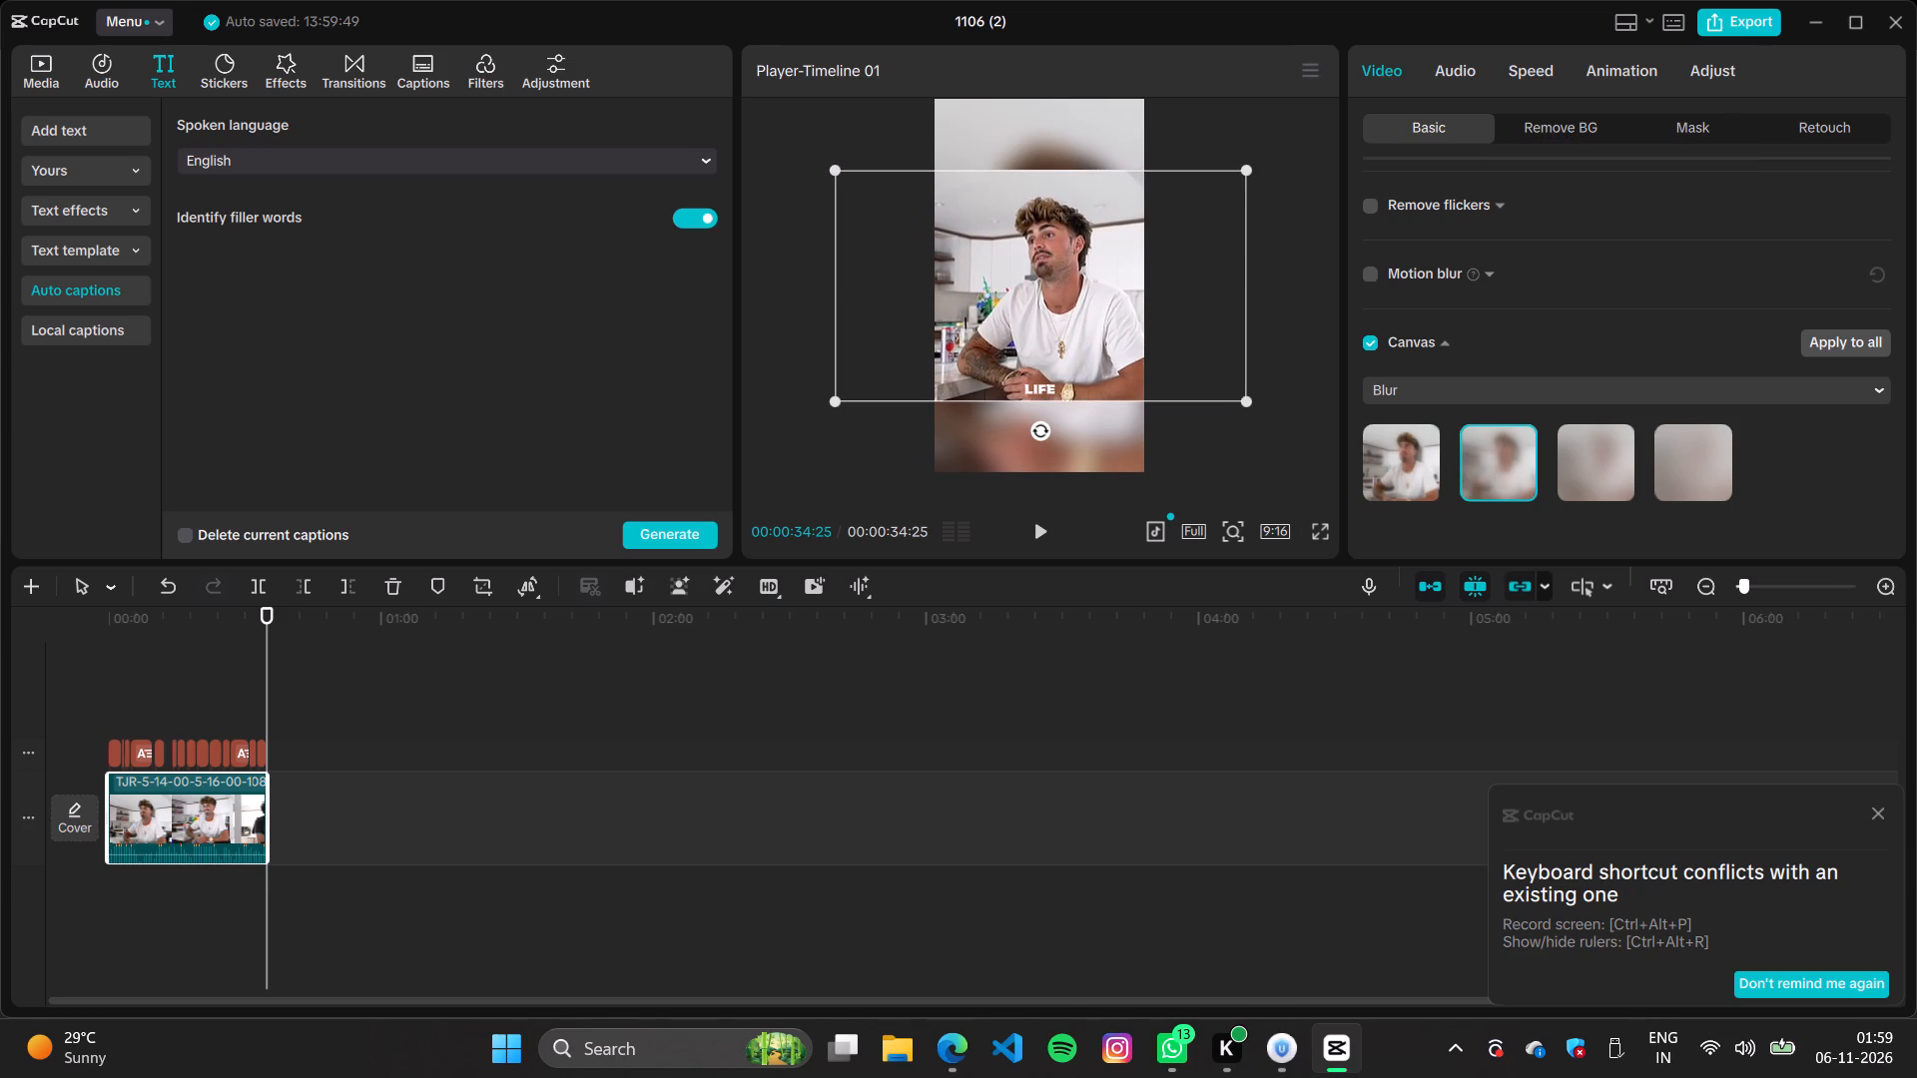
left_click(1232, 482)
left_click(764, 680)
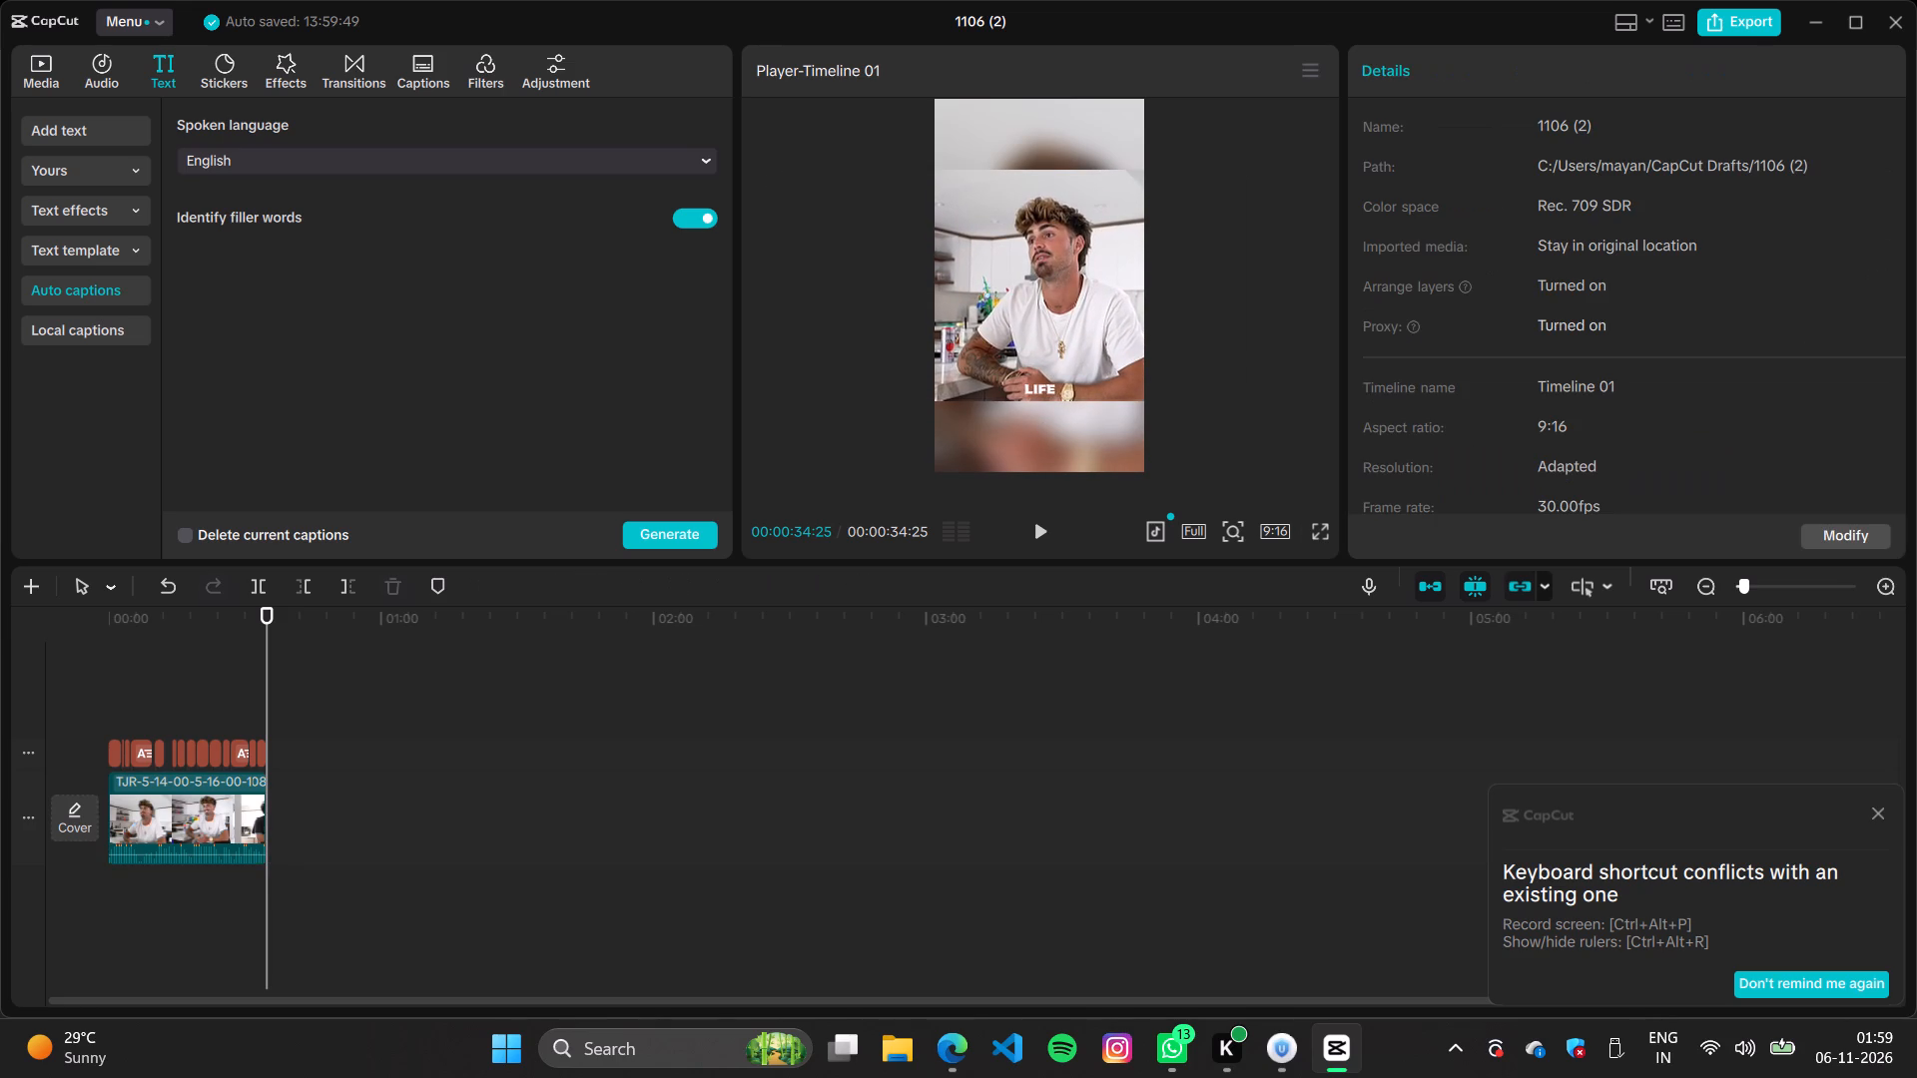
Paste the copied headline "TJR NEEDS $100M IN THE S&P TO CALL IT QUITS" at the timeline start and extend it to the clip's end.
left_click(129, 685)
left_click_drag(118, 684, 31, 688)
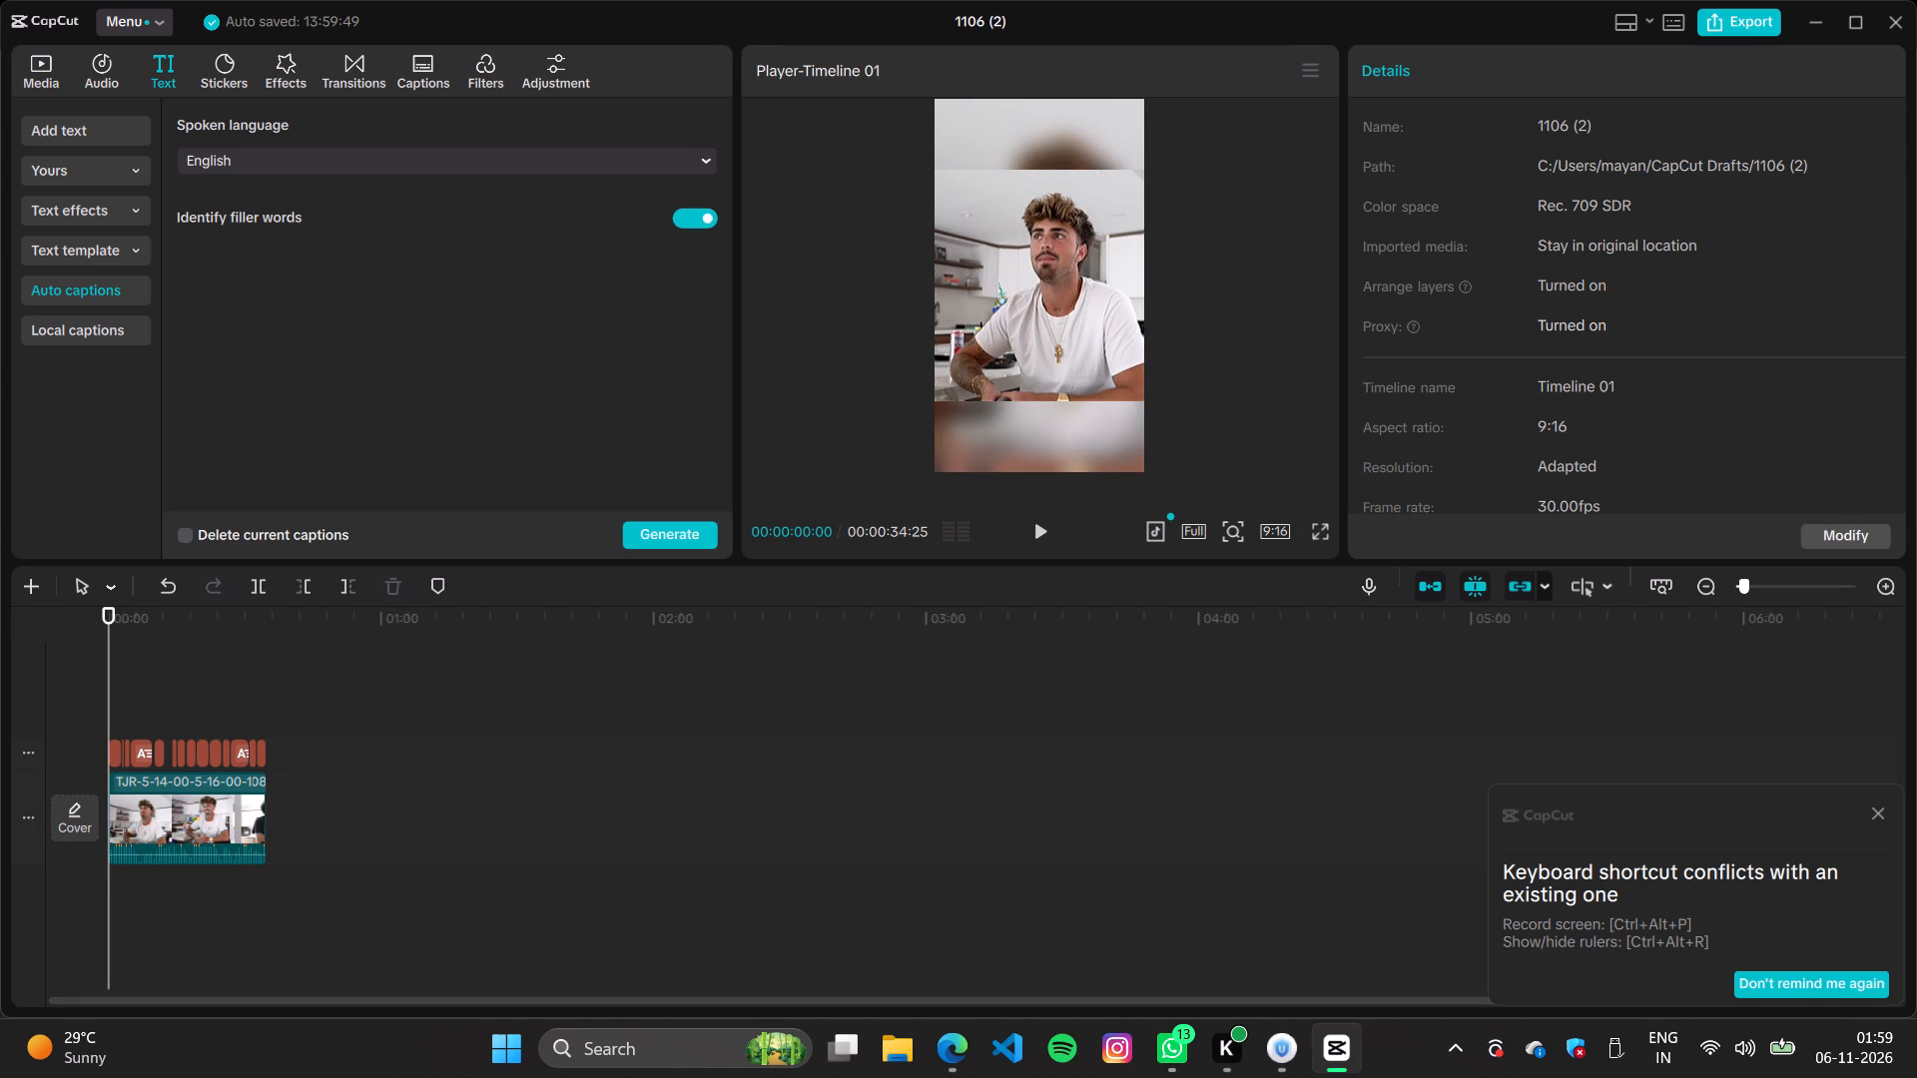
key("v")
key("ctrl+v")
left_click_drag(202, 718, 264, 735)
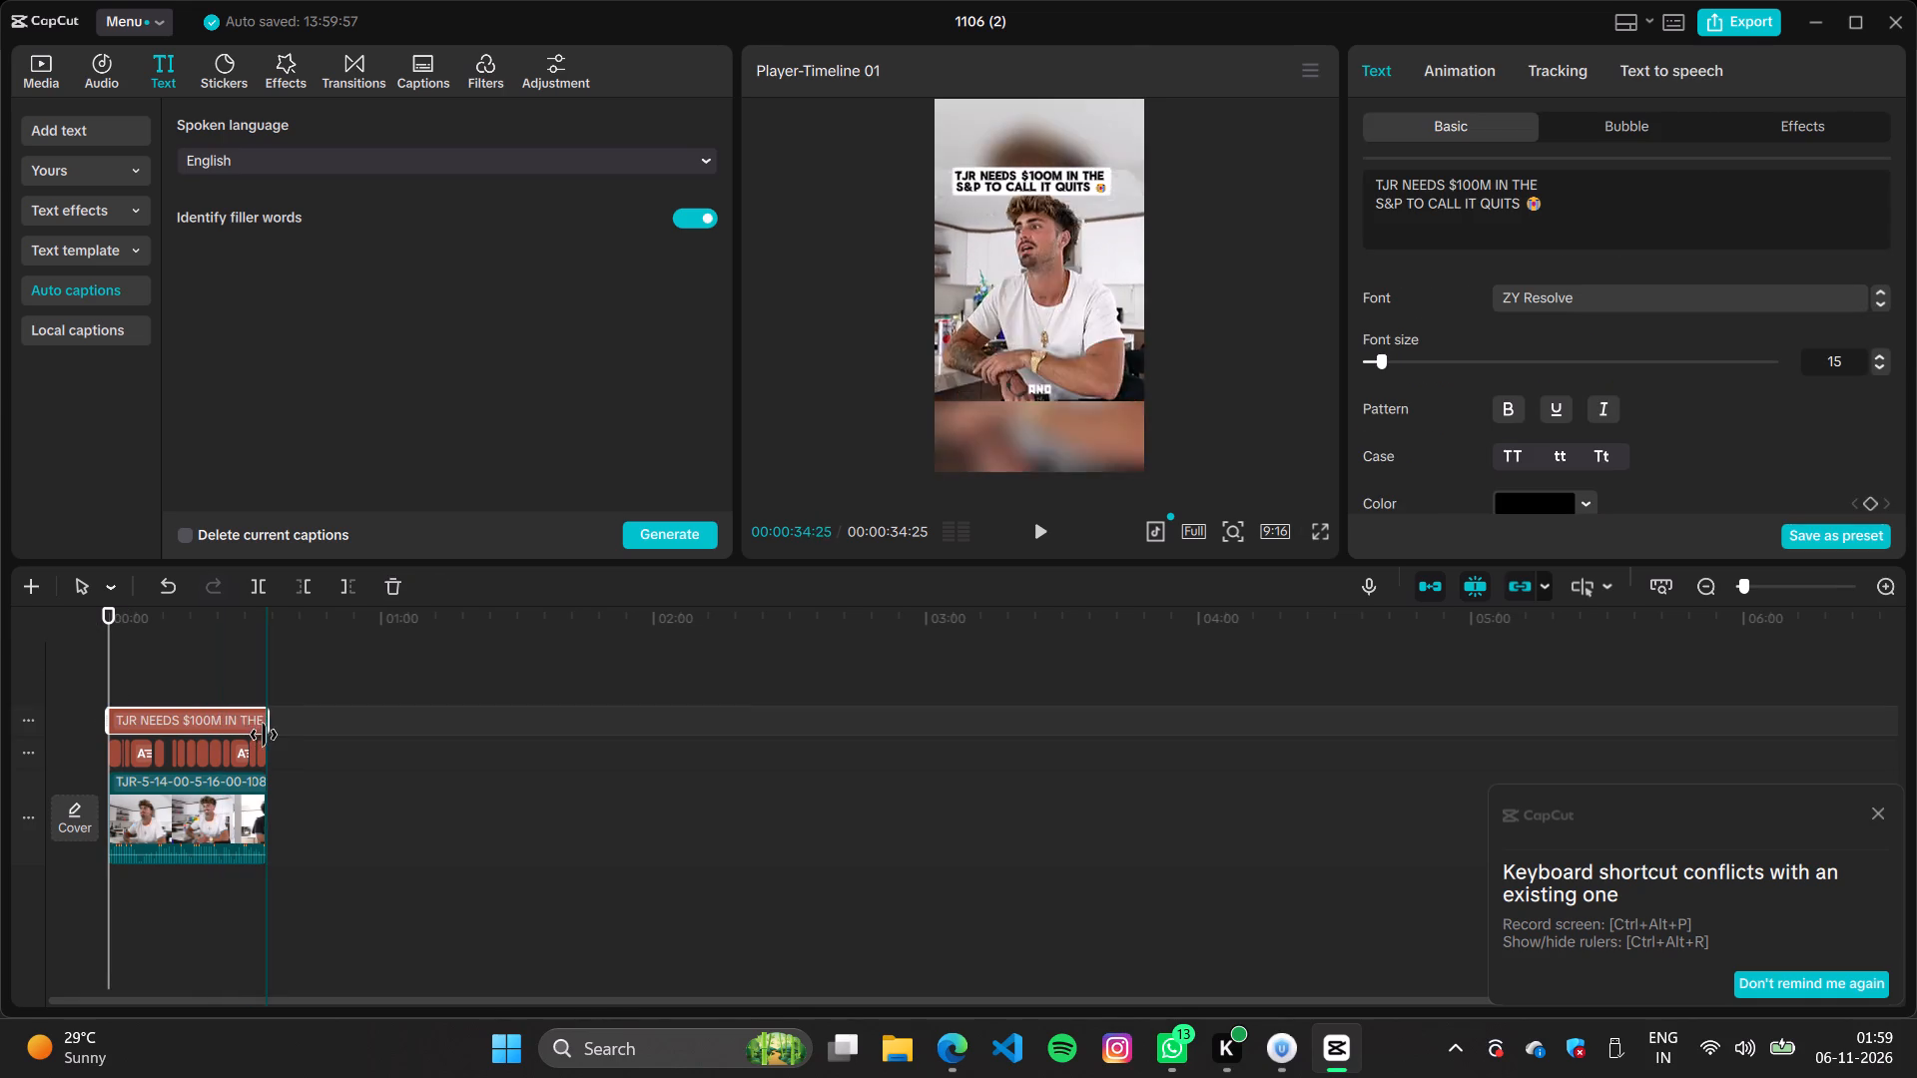
left_click_drag(264, 735, 264, 738)
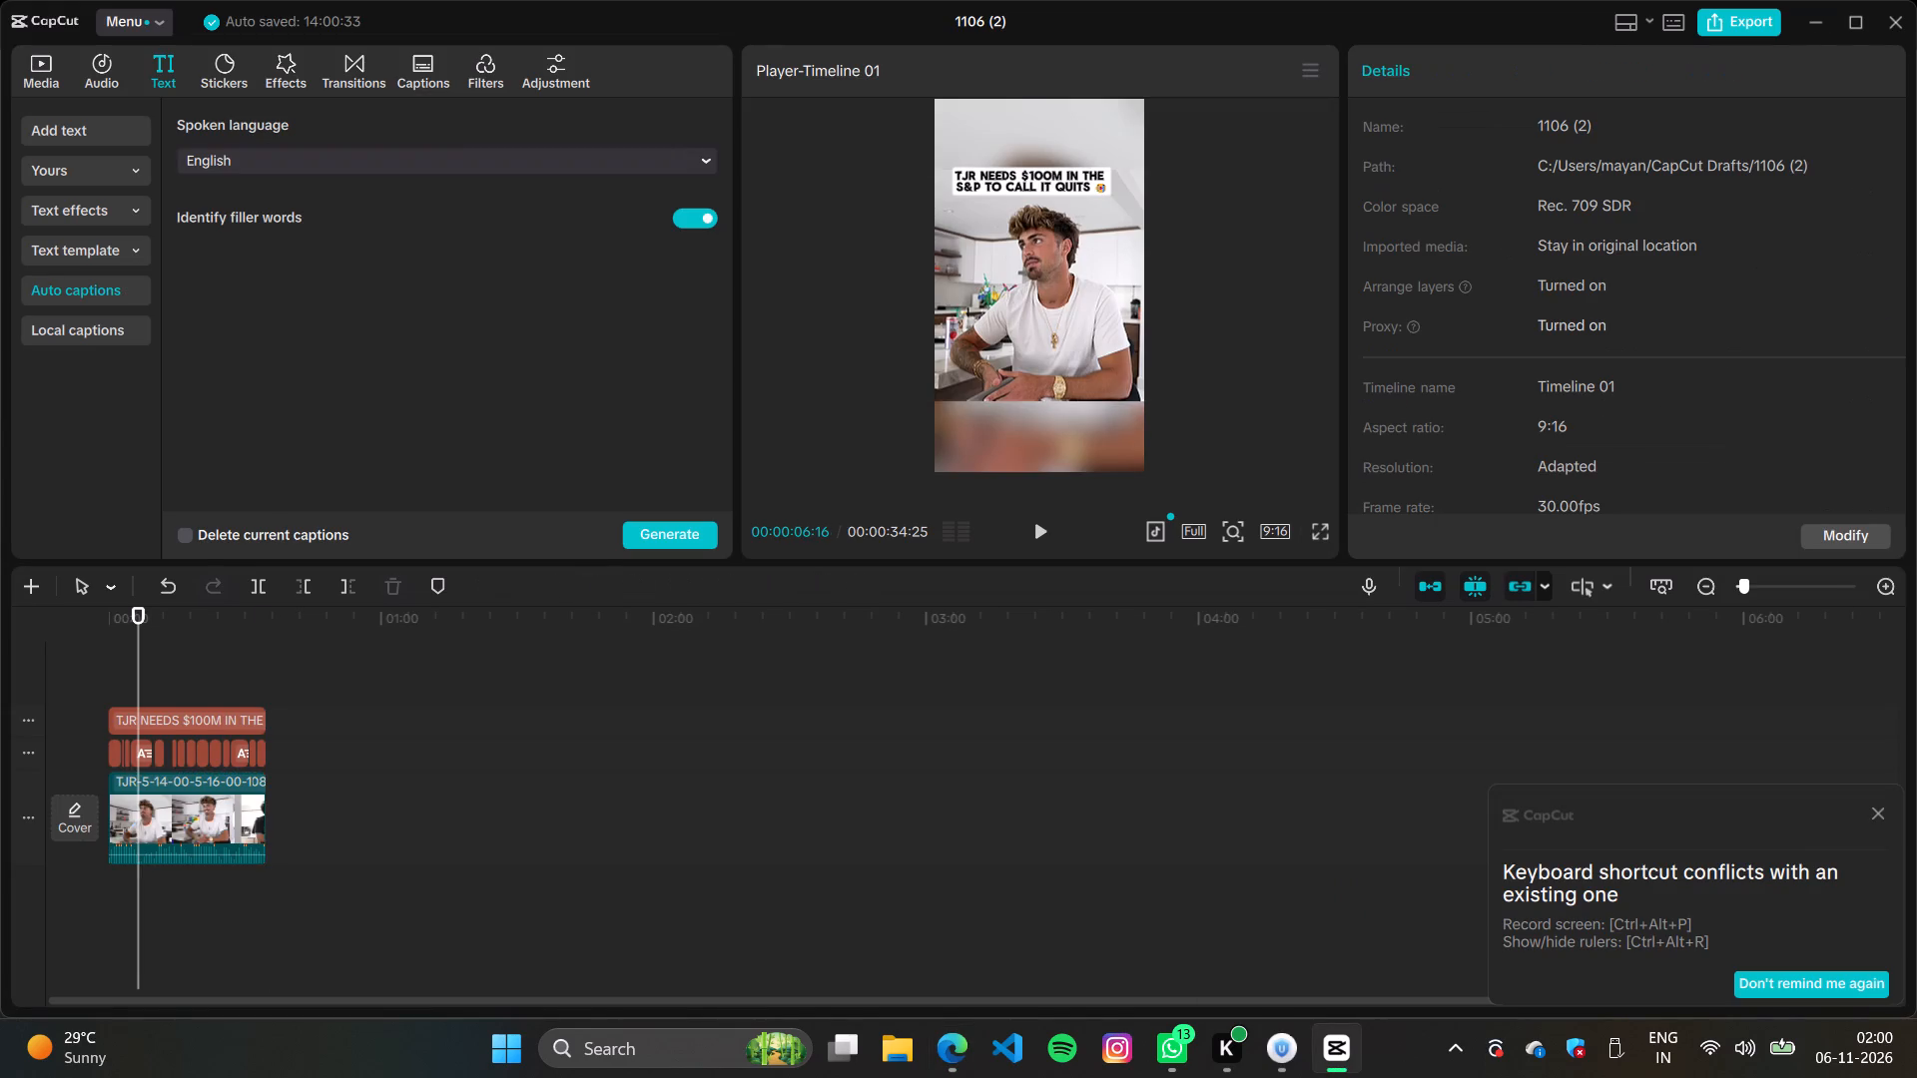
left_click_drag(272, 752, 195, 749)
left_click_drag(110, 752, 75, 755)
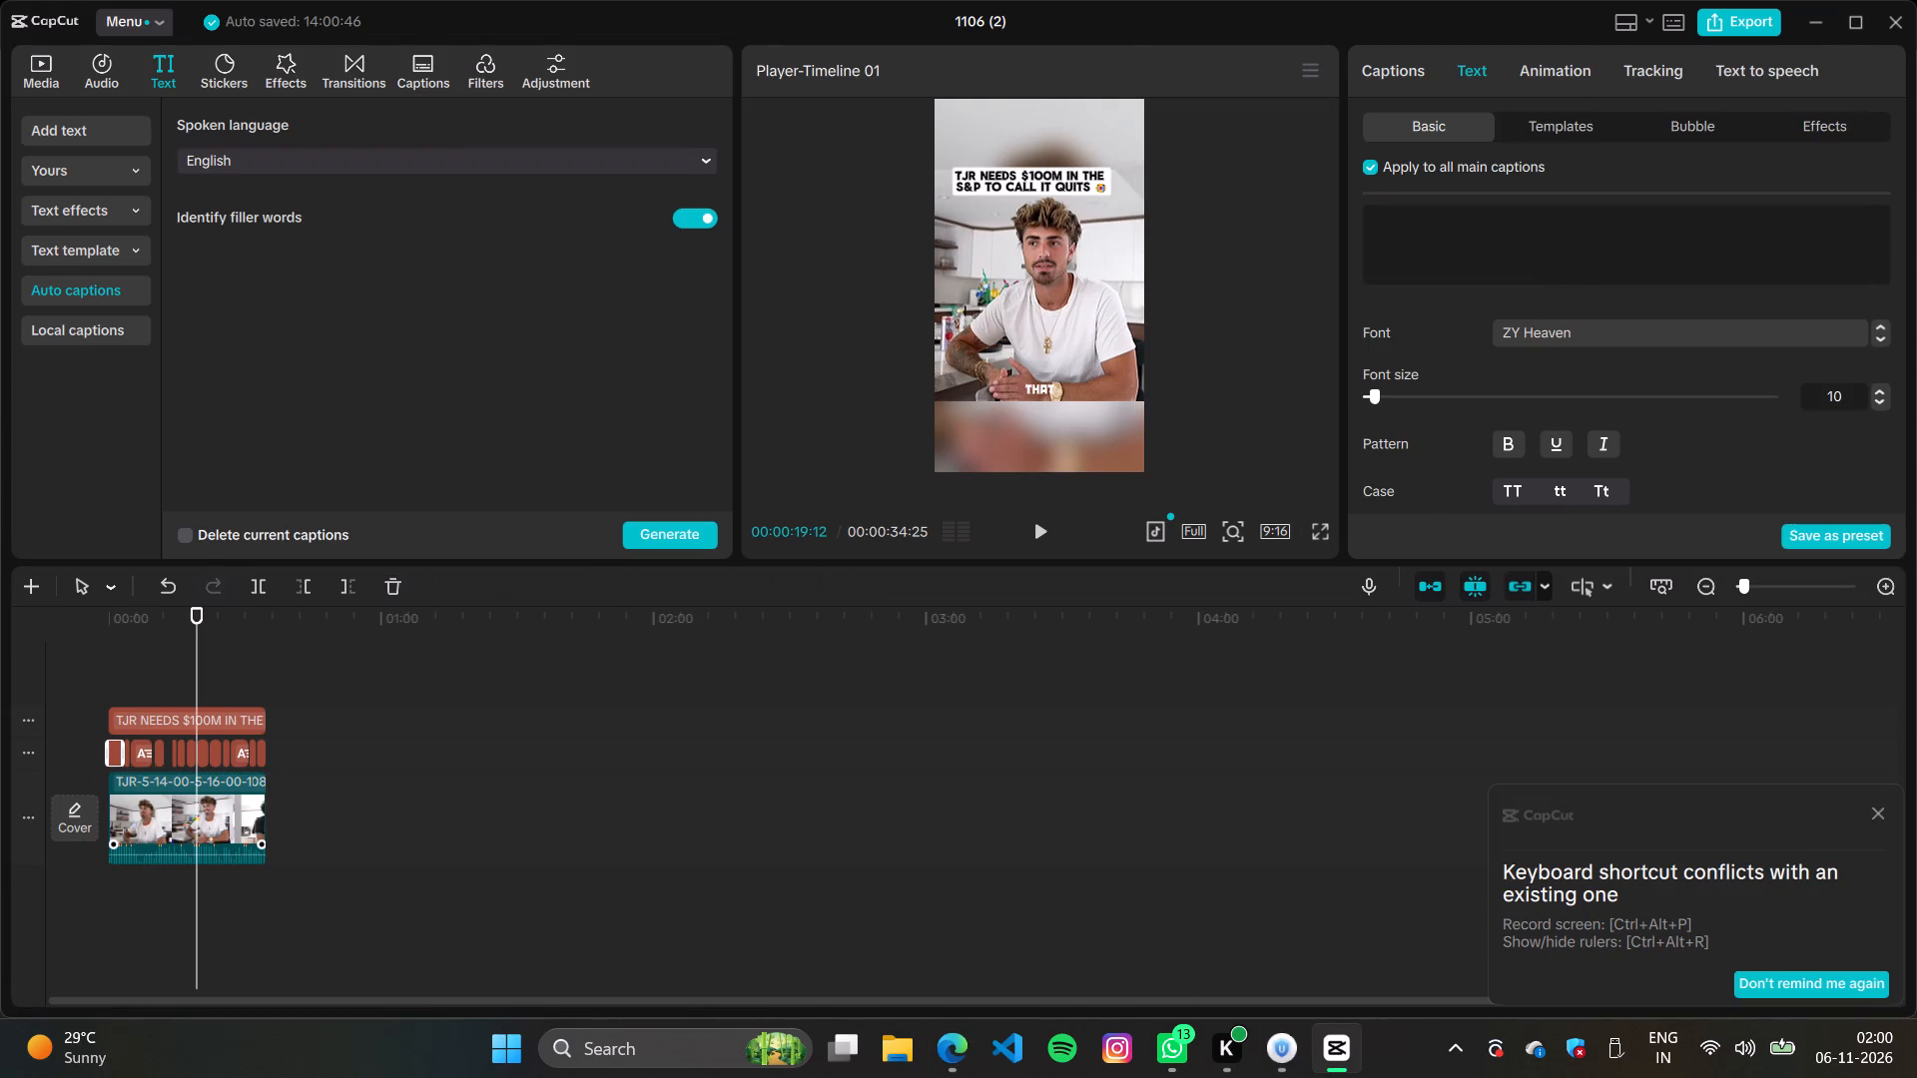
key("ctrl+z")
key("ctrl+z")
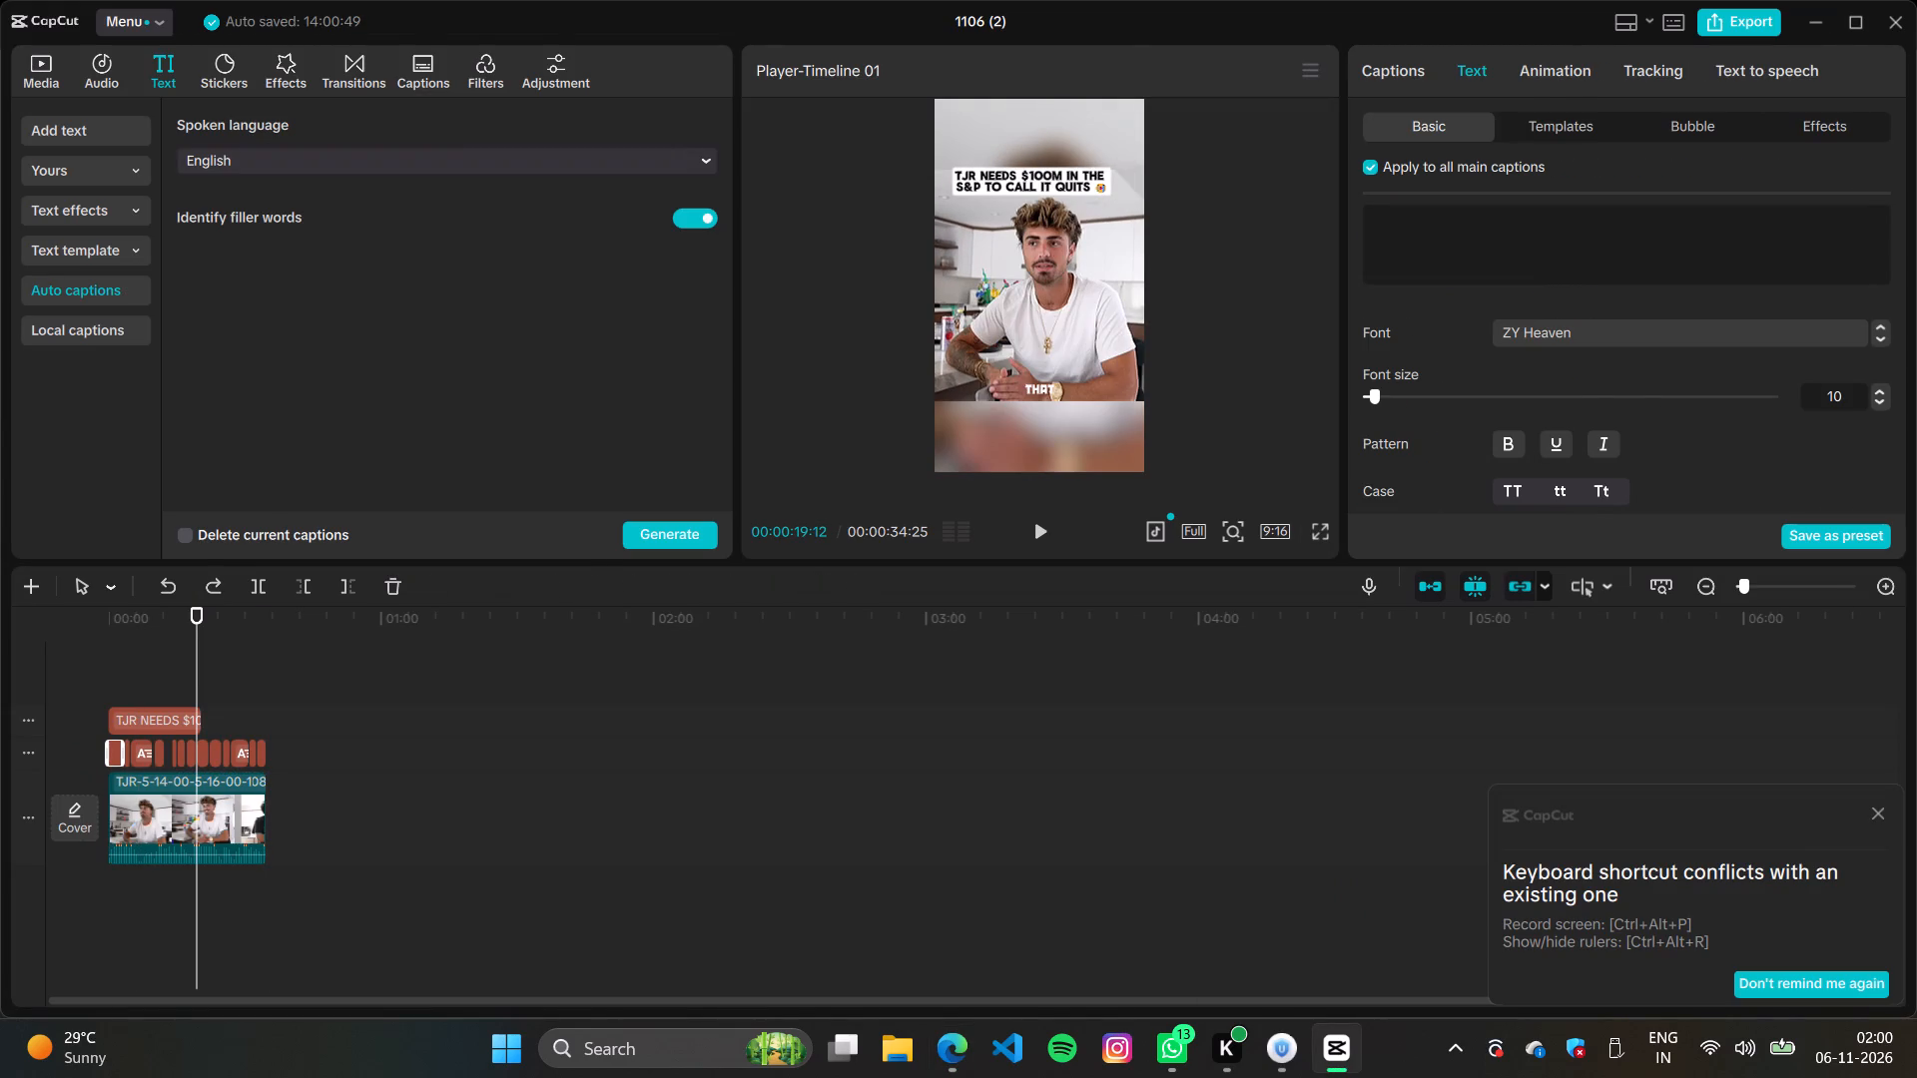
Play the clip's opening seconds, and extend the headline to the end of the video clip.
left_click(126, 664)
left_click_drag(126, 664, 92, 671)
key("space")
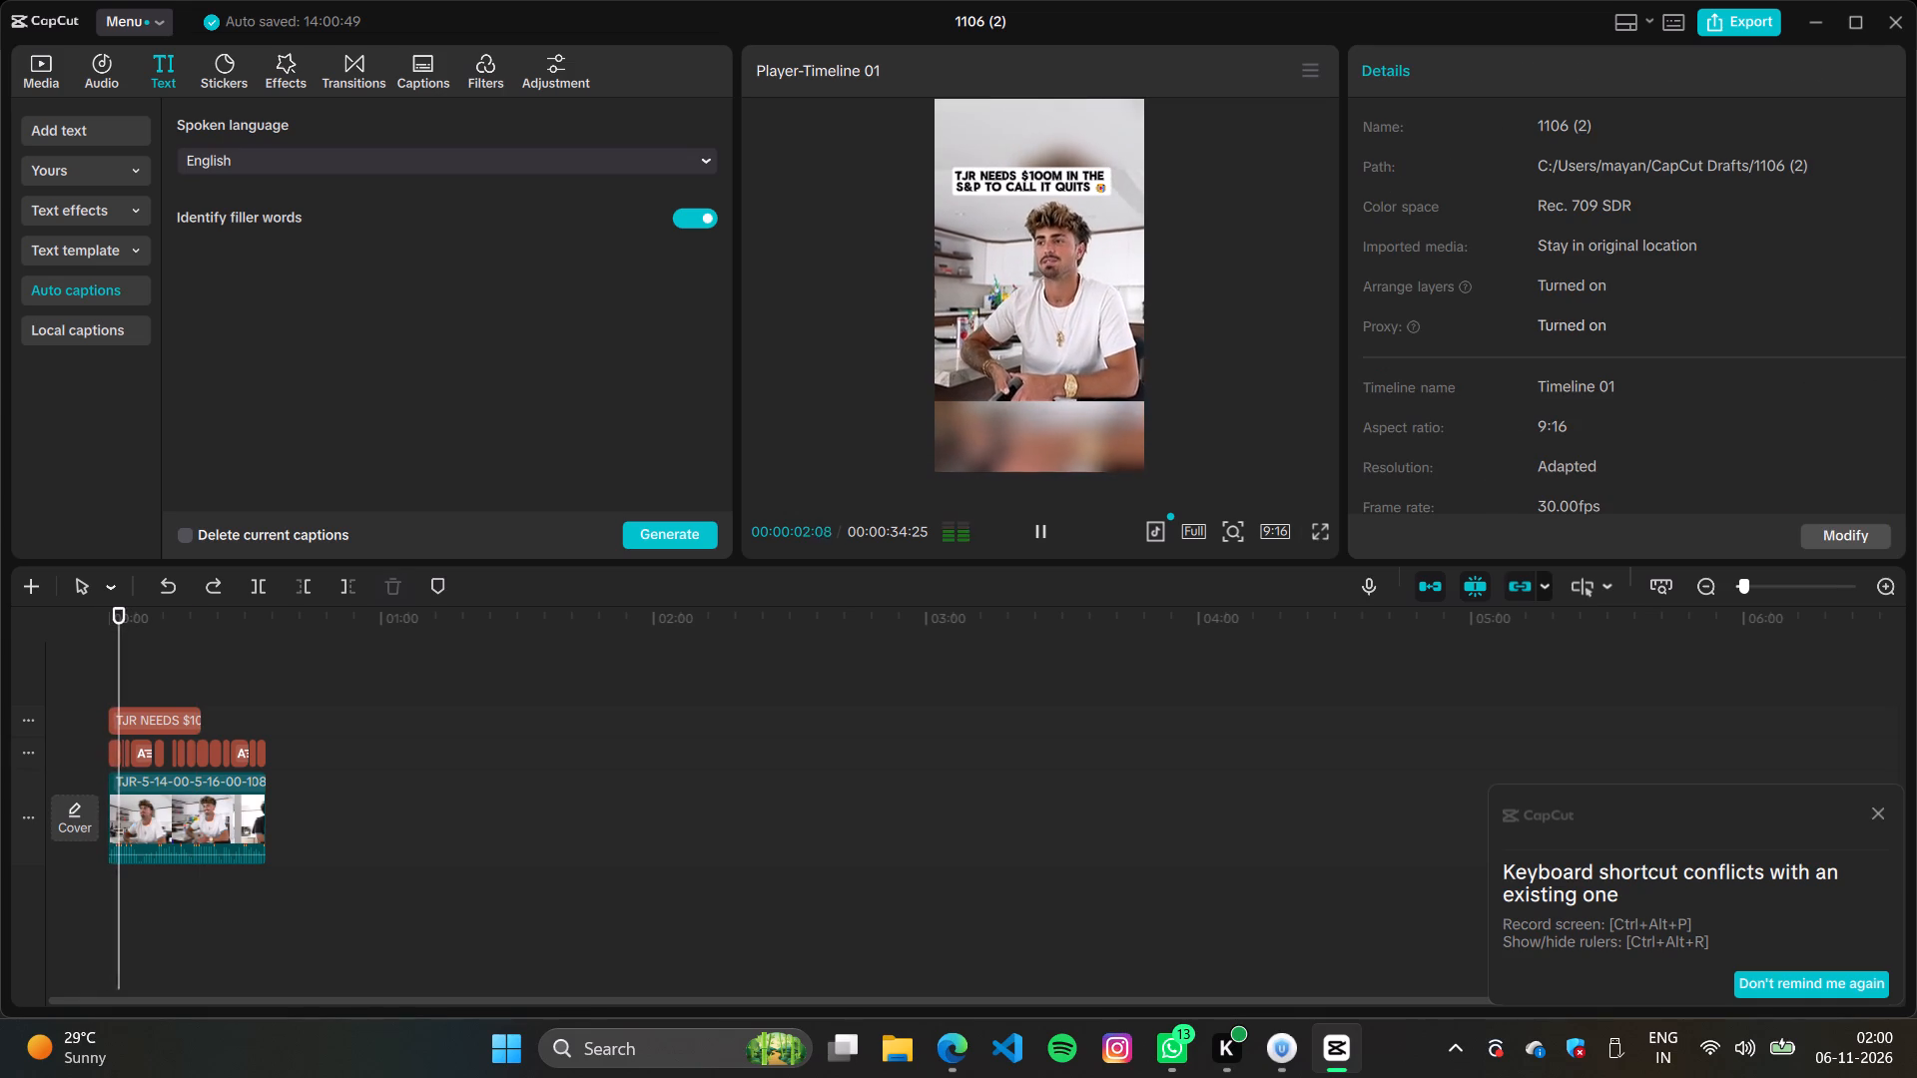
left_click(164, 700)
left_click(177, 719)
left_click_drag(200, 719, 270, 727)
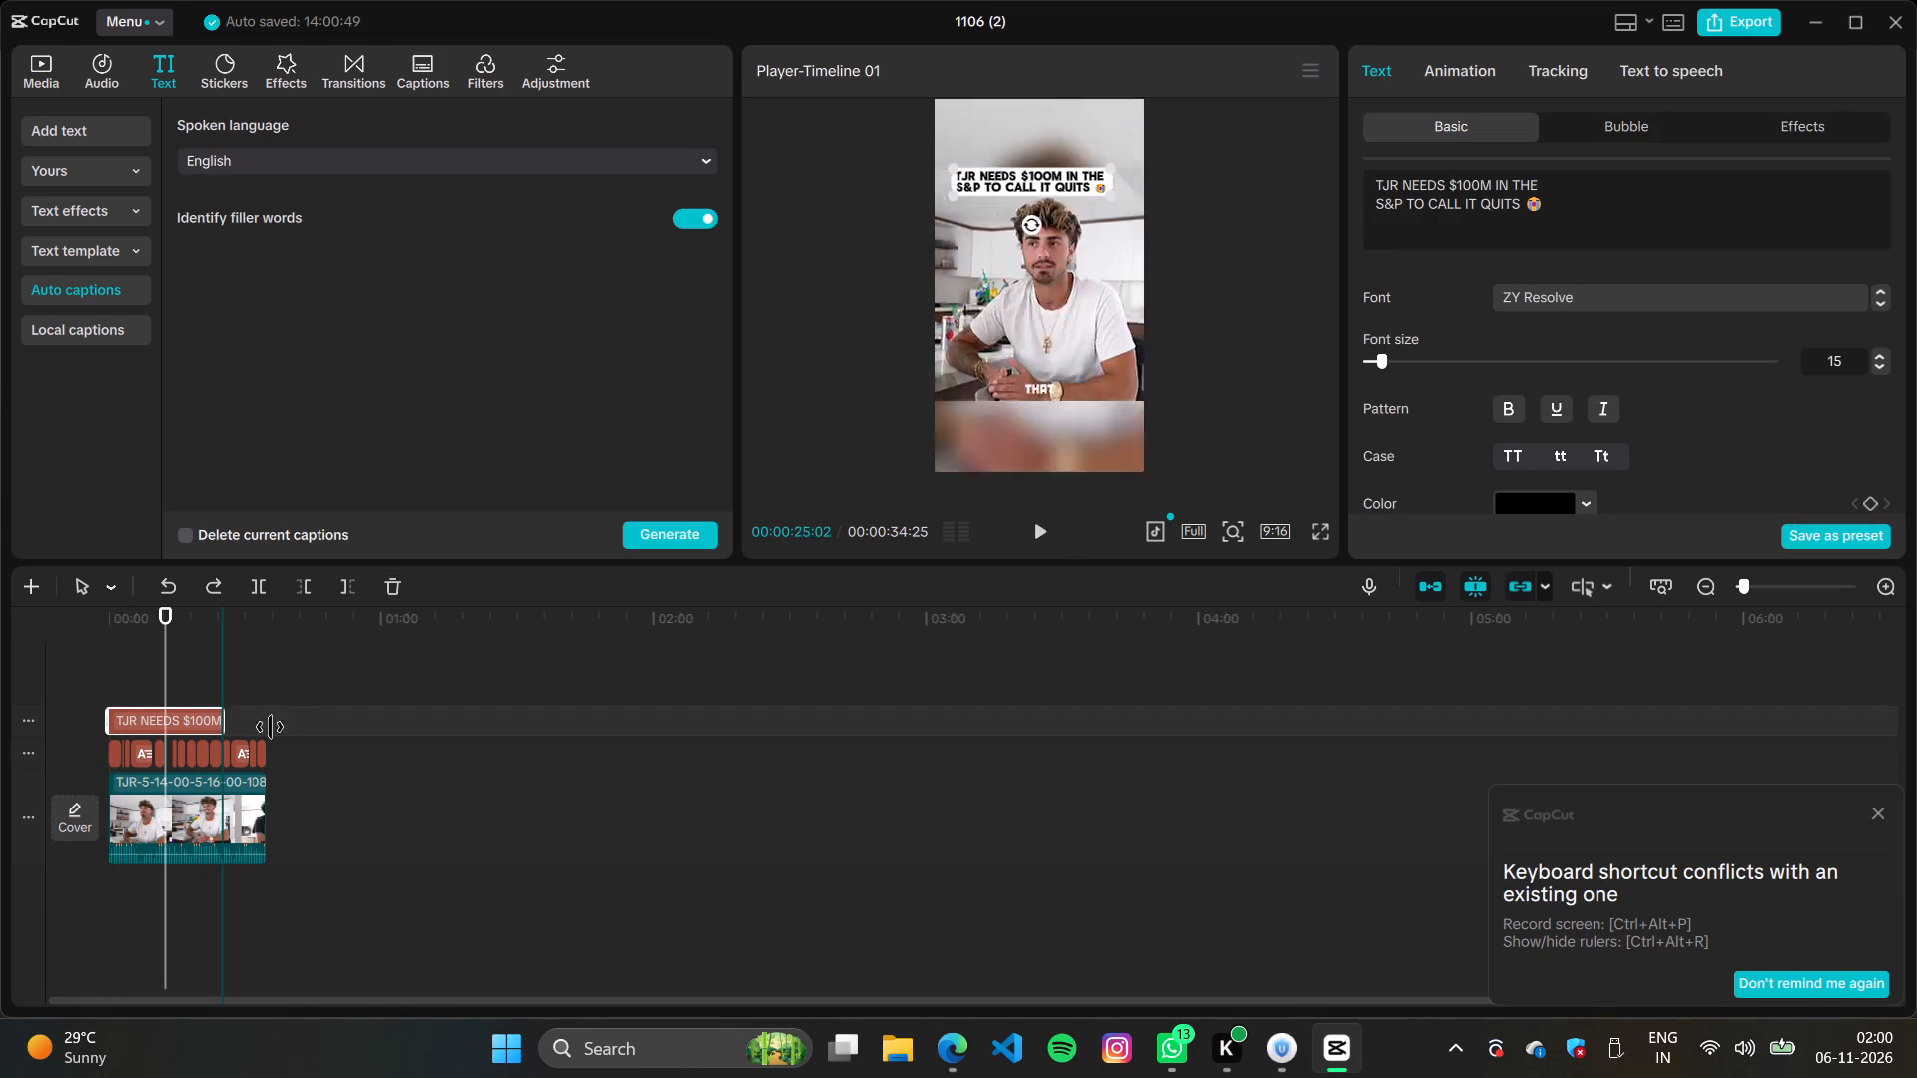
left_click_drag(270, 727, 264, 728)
Play the clip's closing section from about 25 seconds to check the headline and captions.
left_click(226, 679)
key("space")
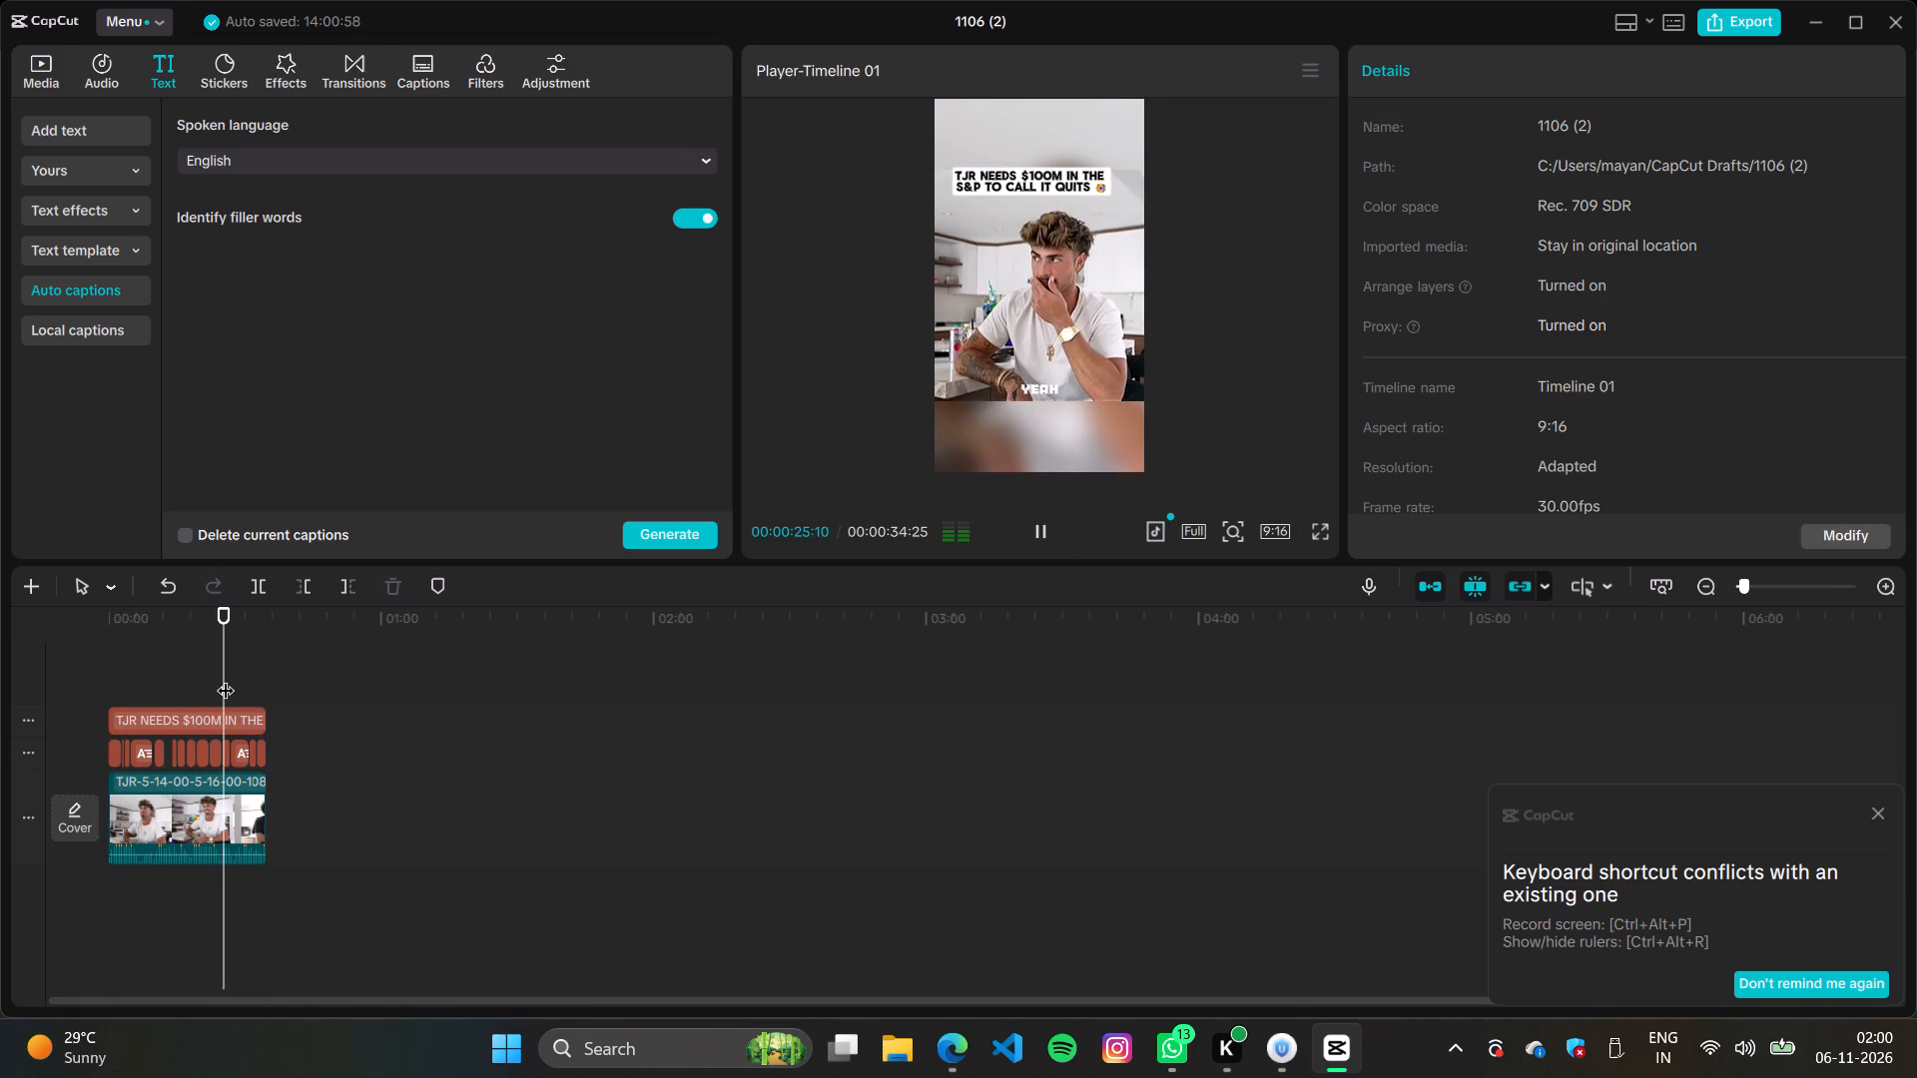
key("space")
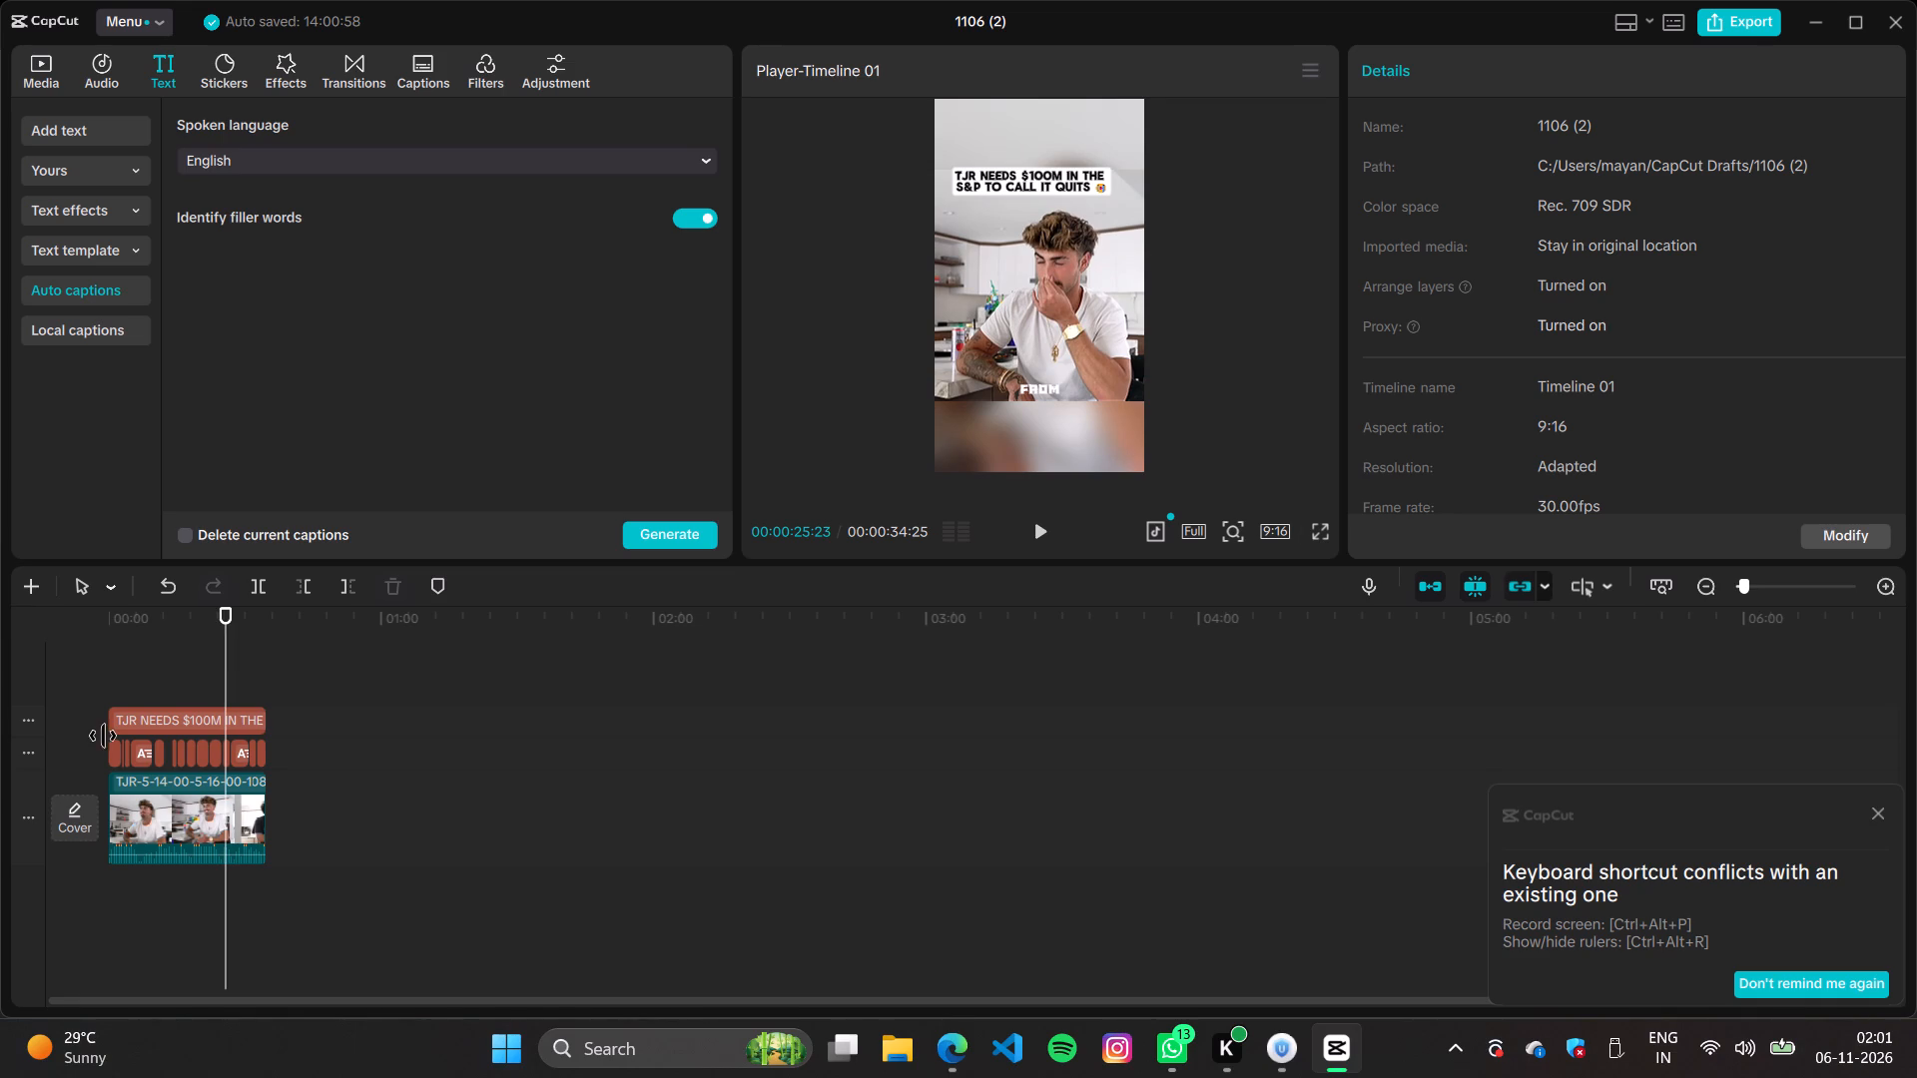
left_click(200, 704)
left_click(201, 715)
key("space")
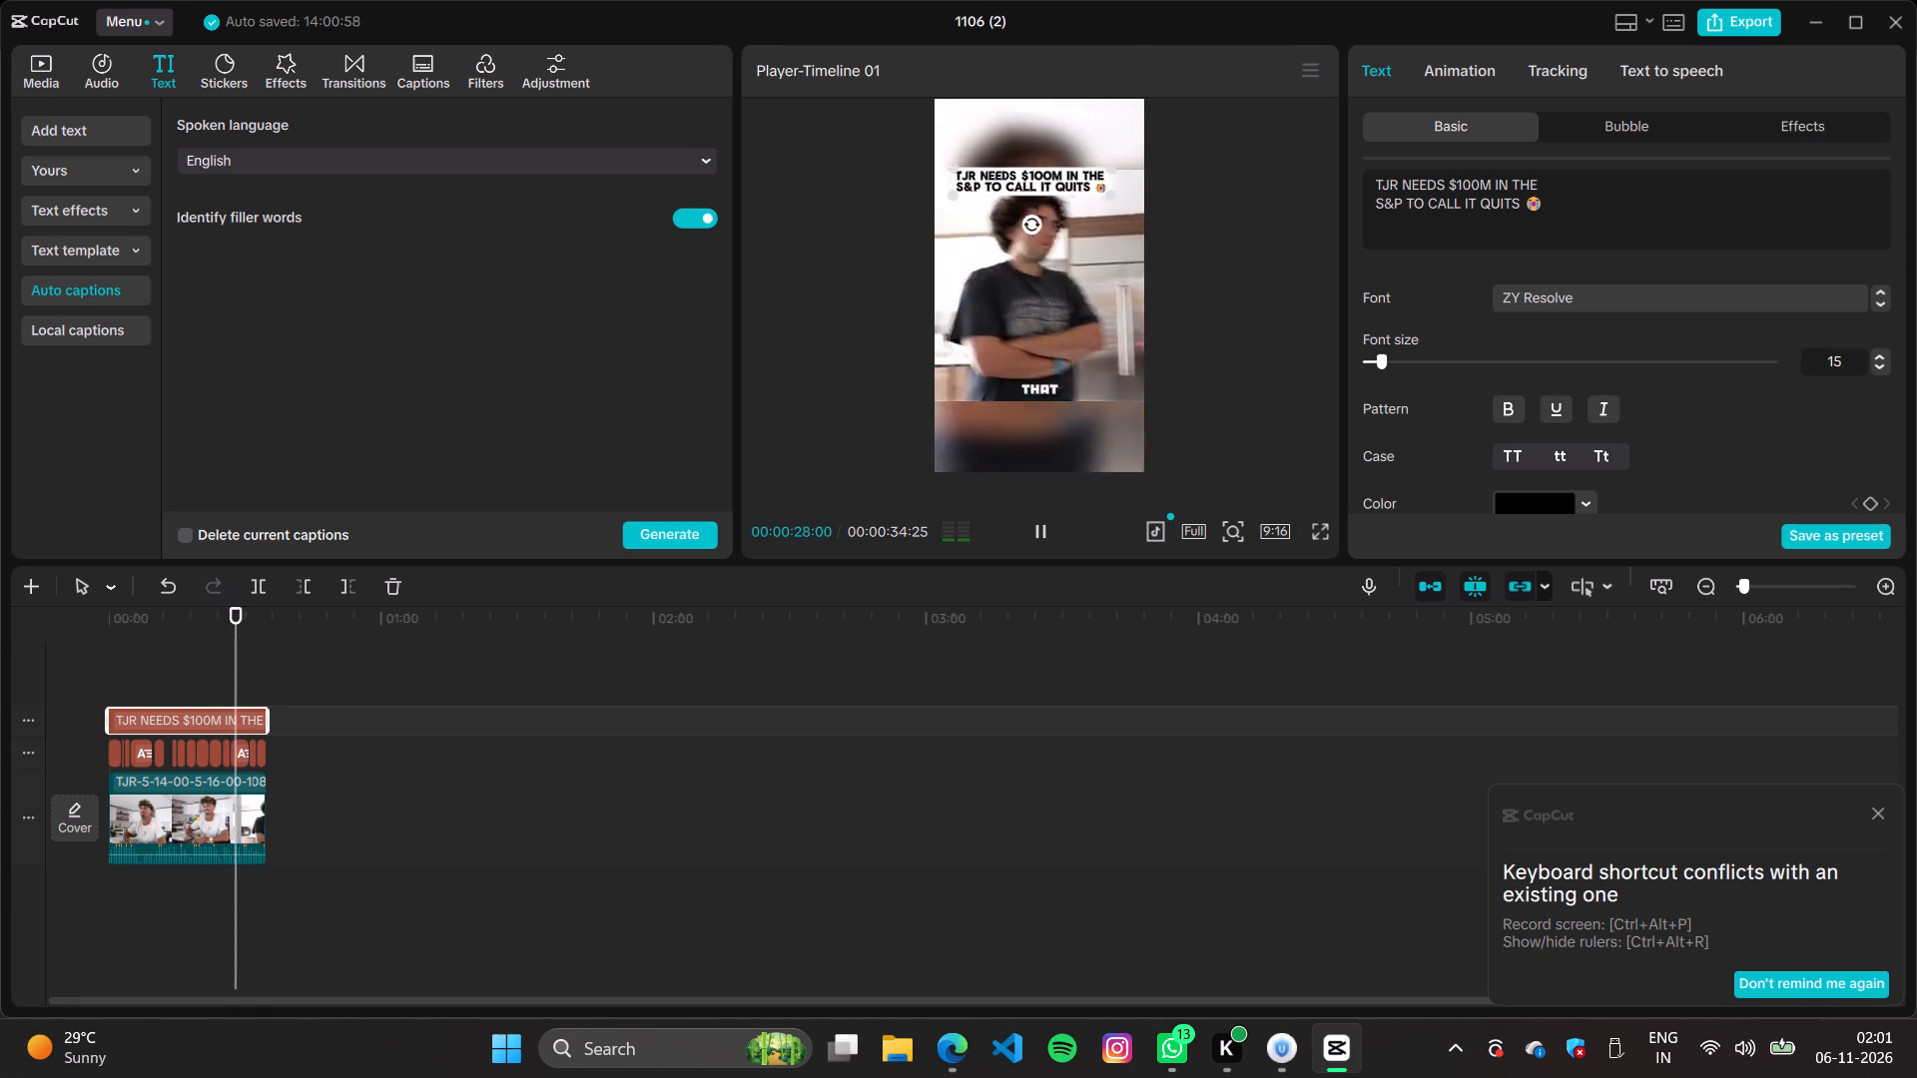
key("space")
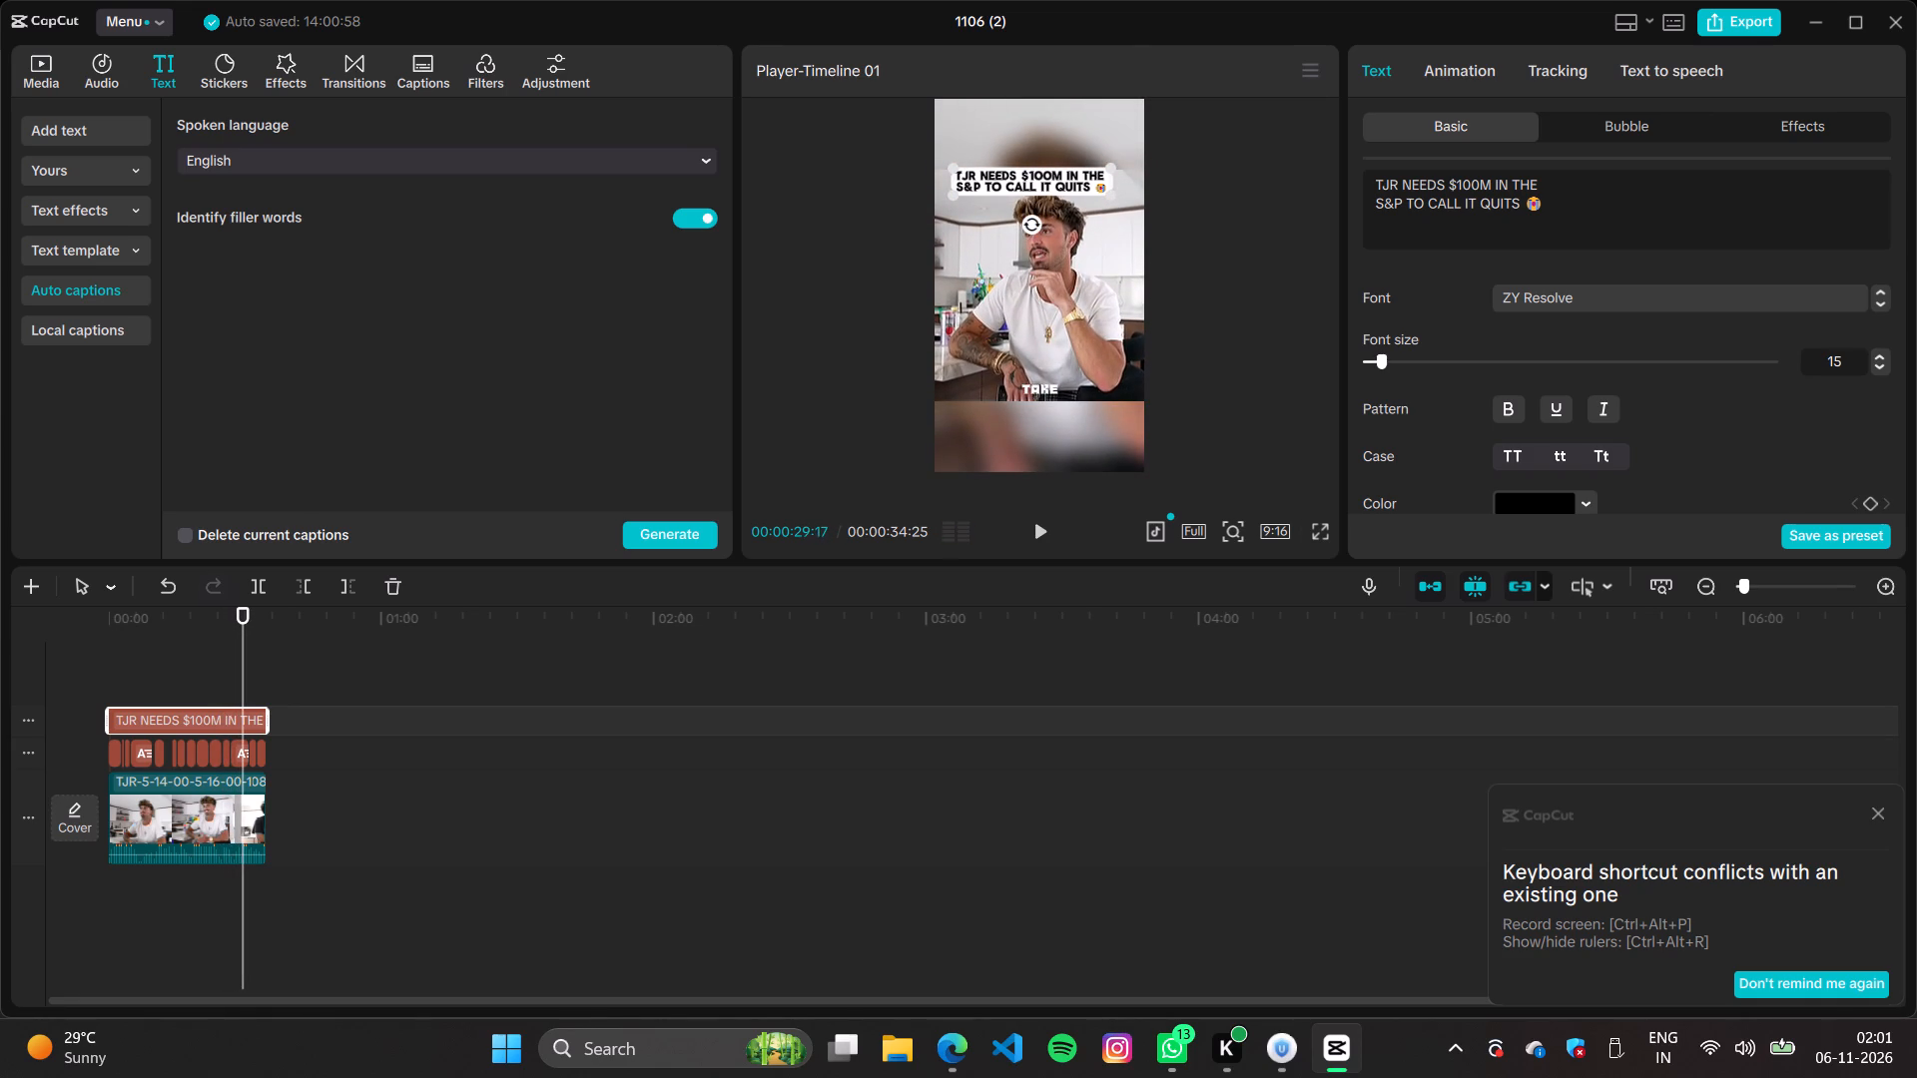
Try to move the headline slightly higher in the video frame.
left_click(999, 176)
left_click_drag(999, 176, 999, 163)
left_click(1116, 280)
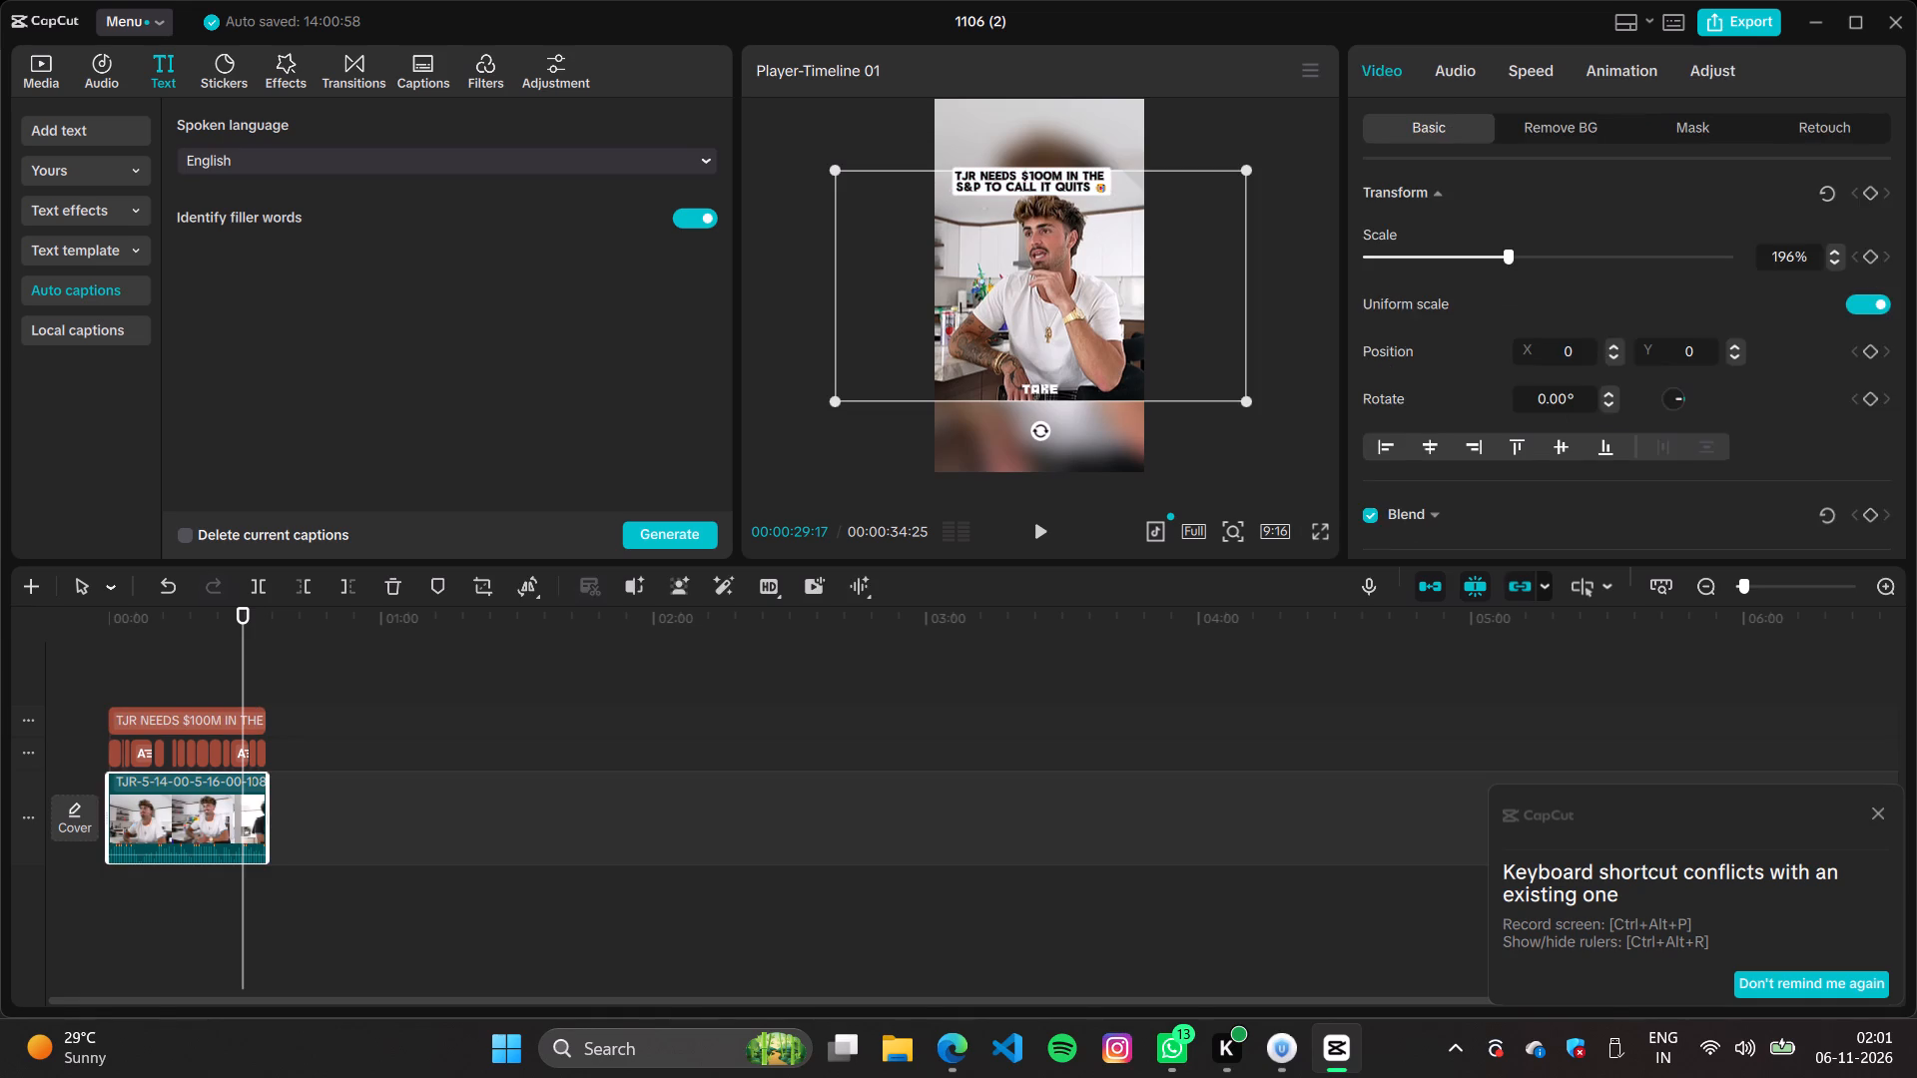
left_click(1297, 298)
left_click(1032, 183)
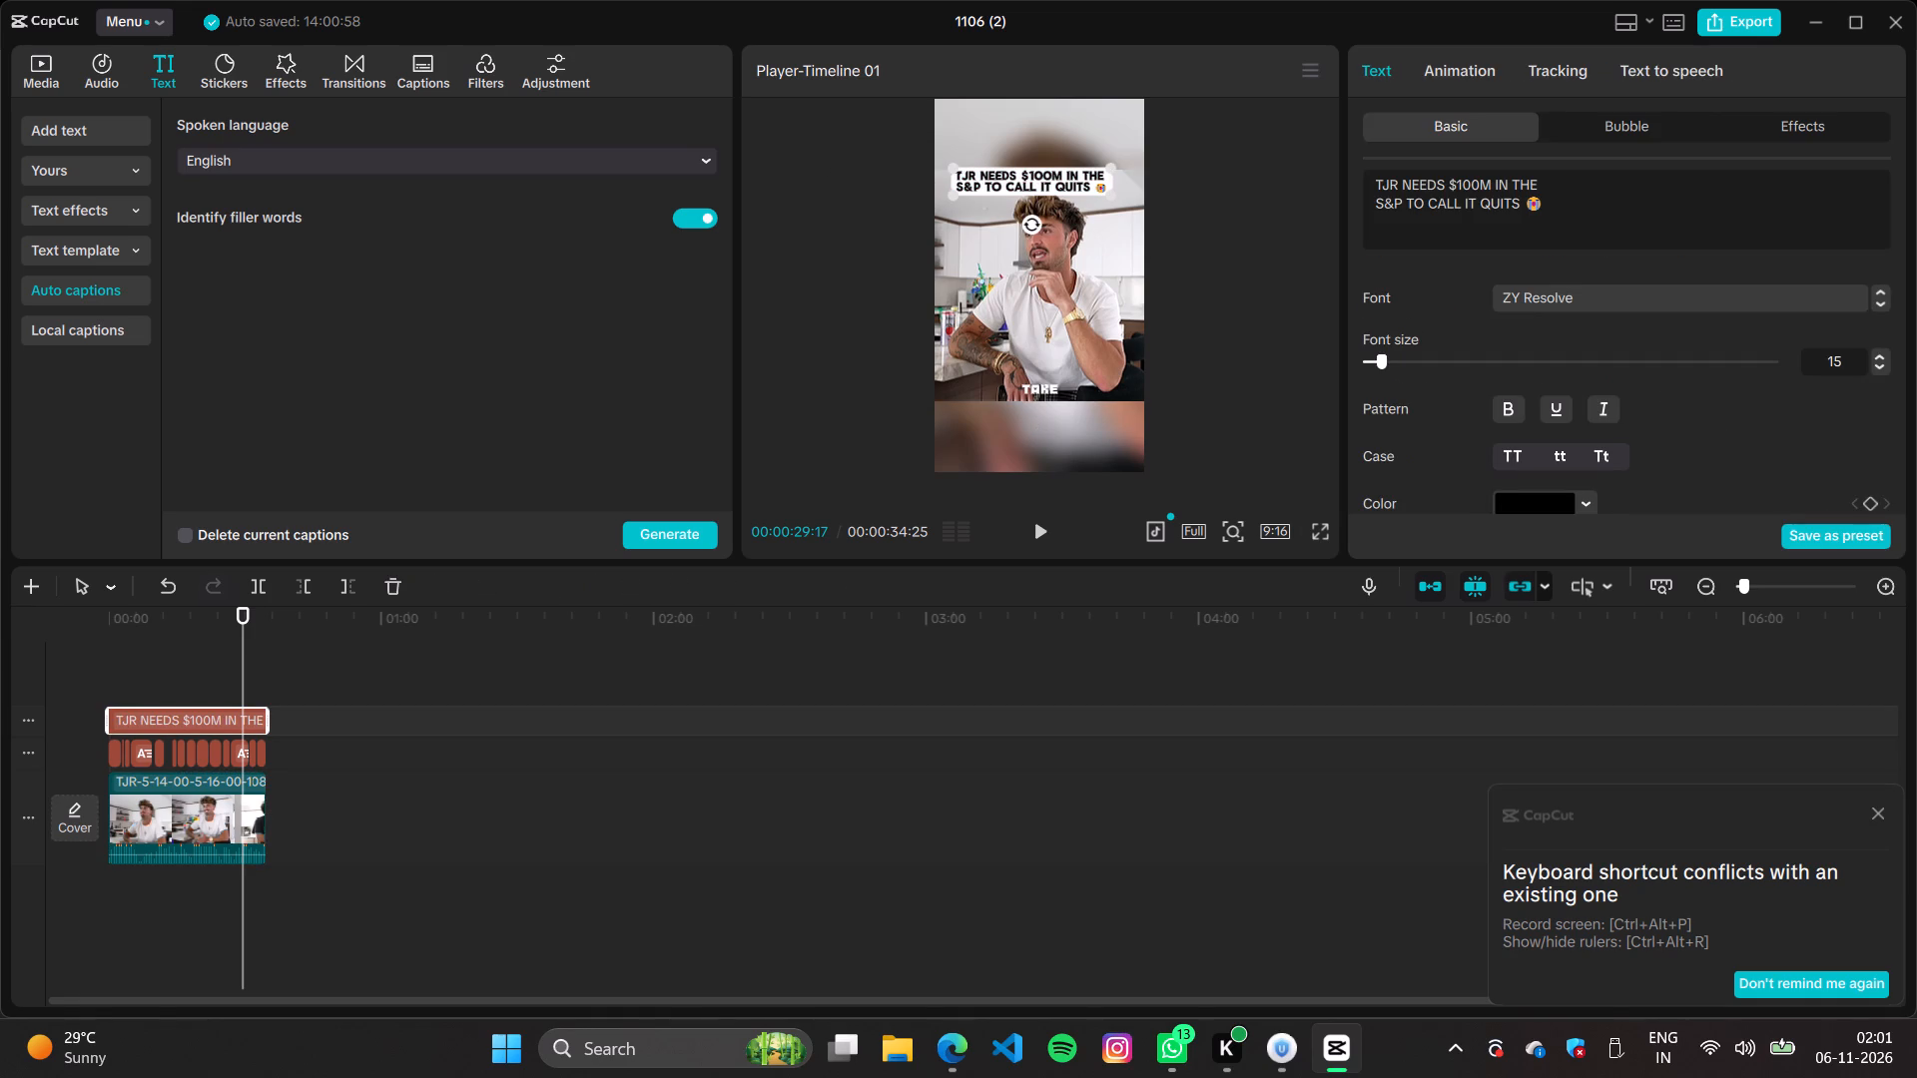
Replay the clip from the start and read through the auto caption list against the speech.
left_click(120, 662)
left_click_drag(127, 663, 101, 675)
key("space")
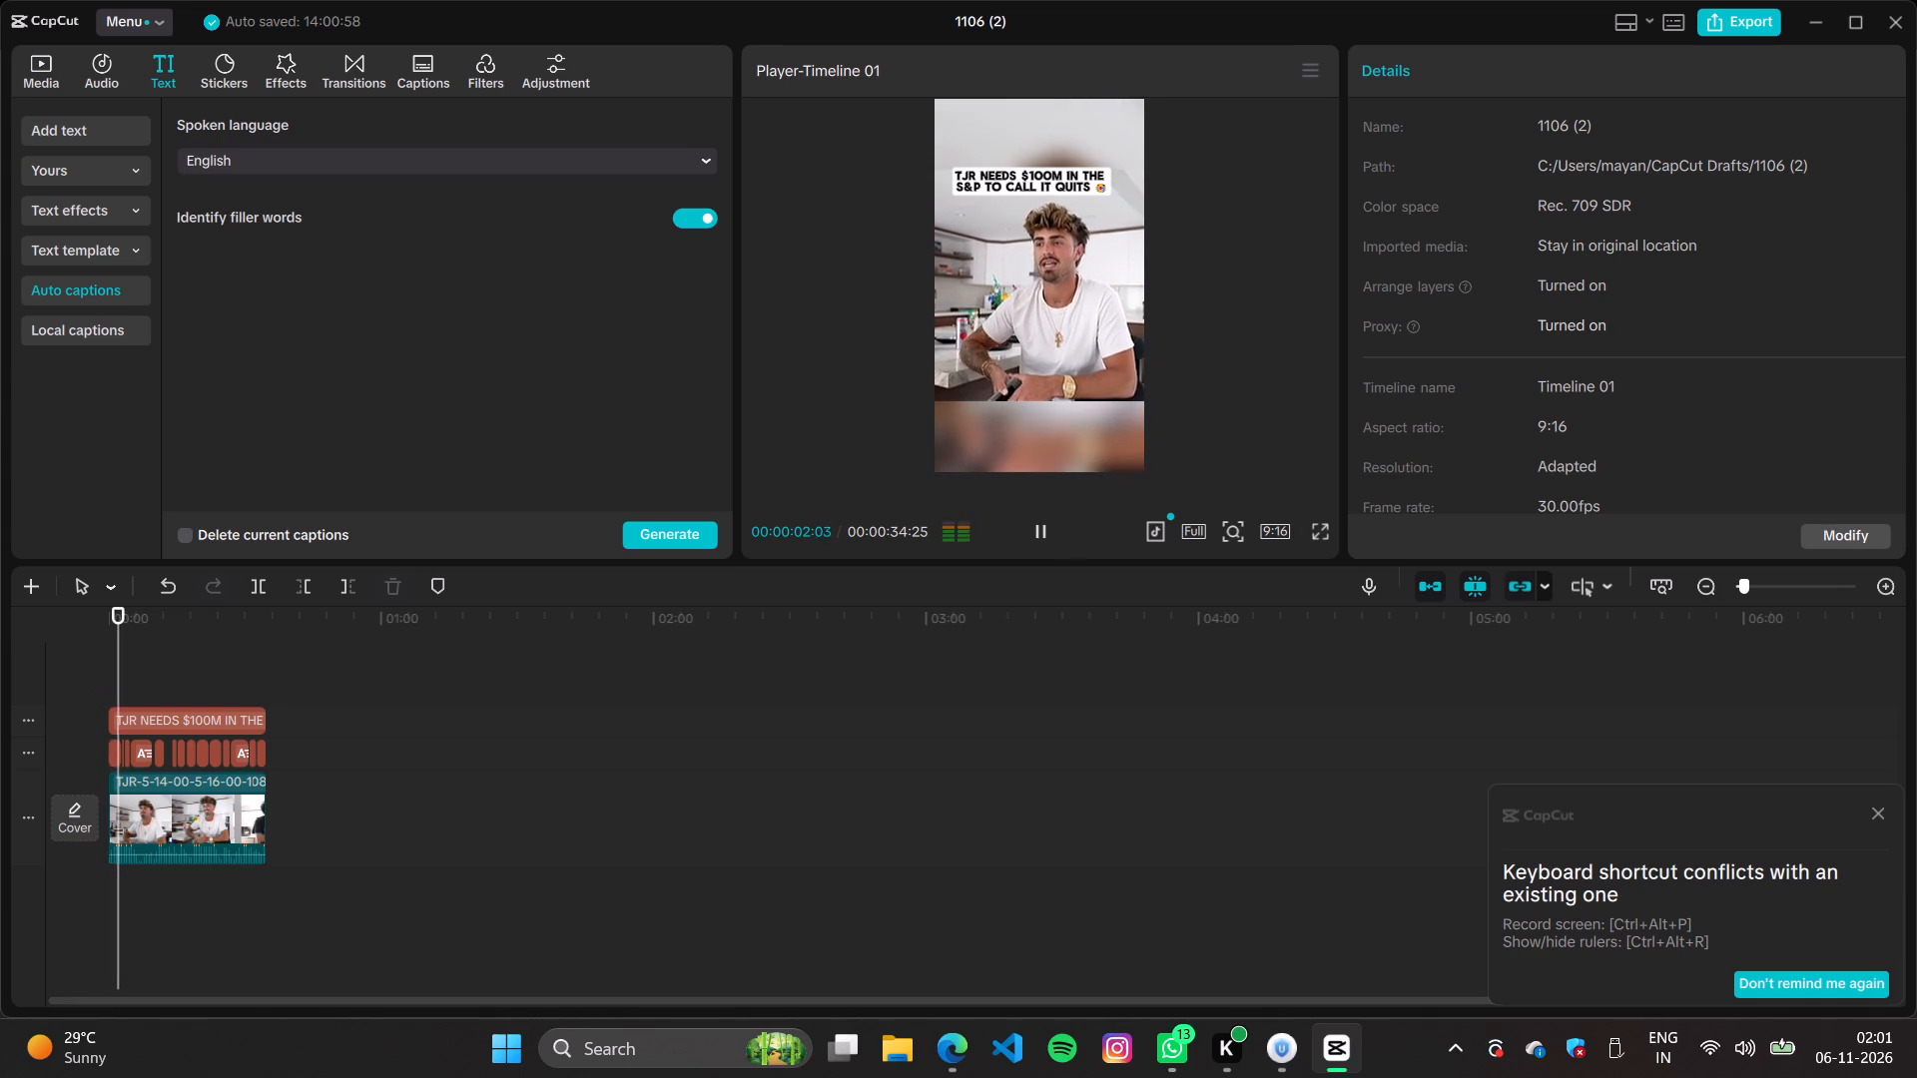
left_click_drag(291, 752, 107, 749)
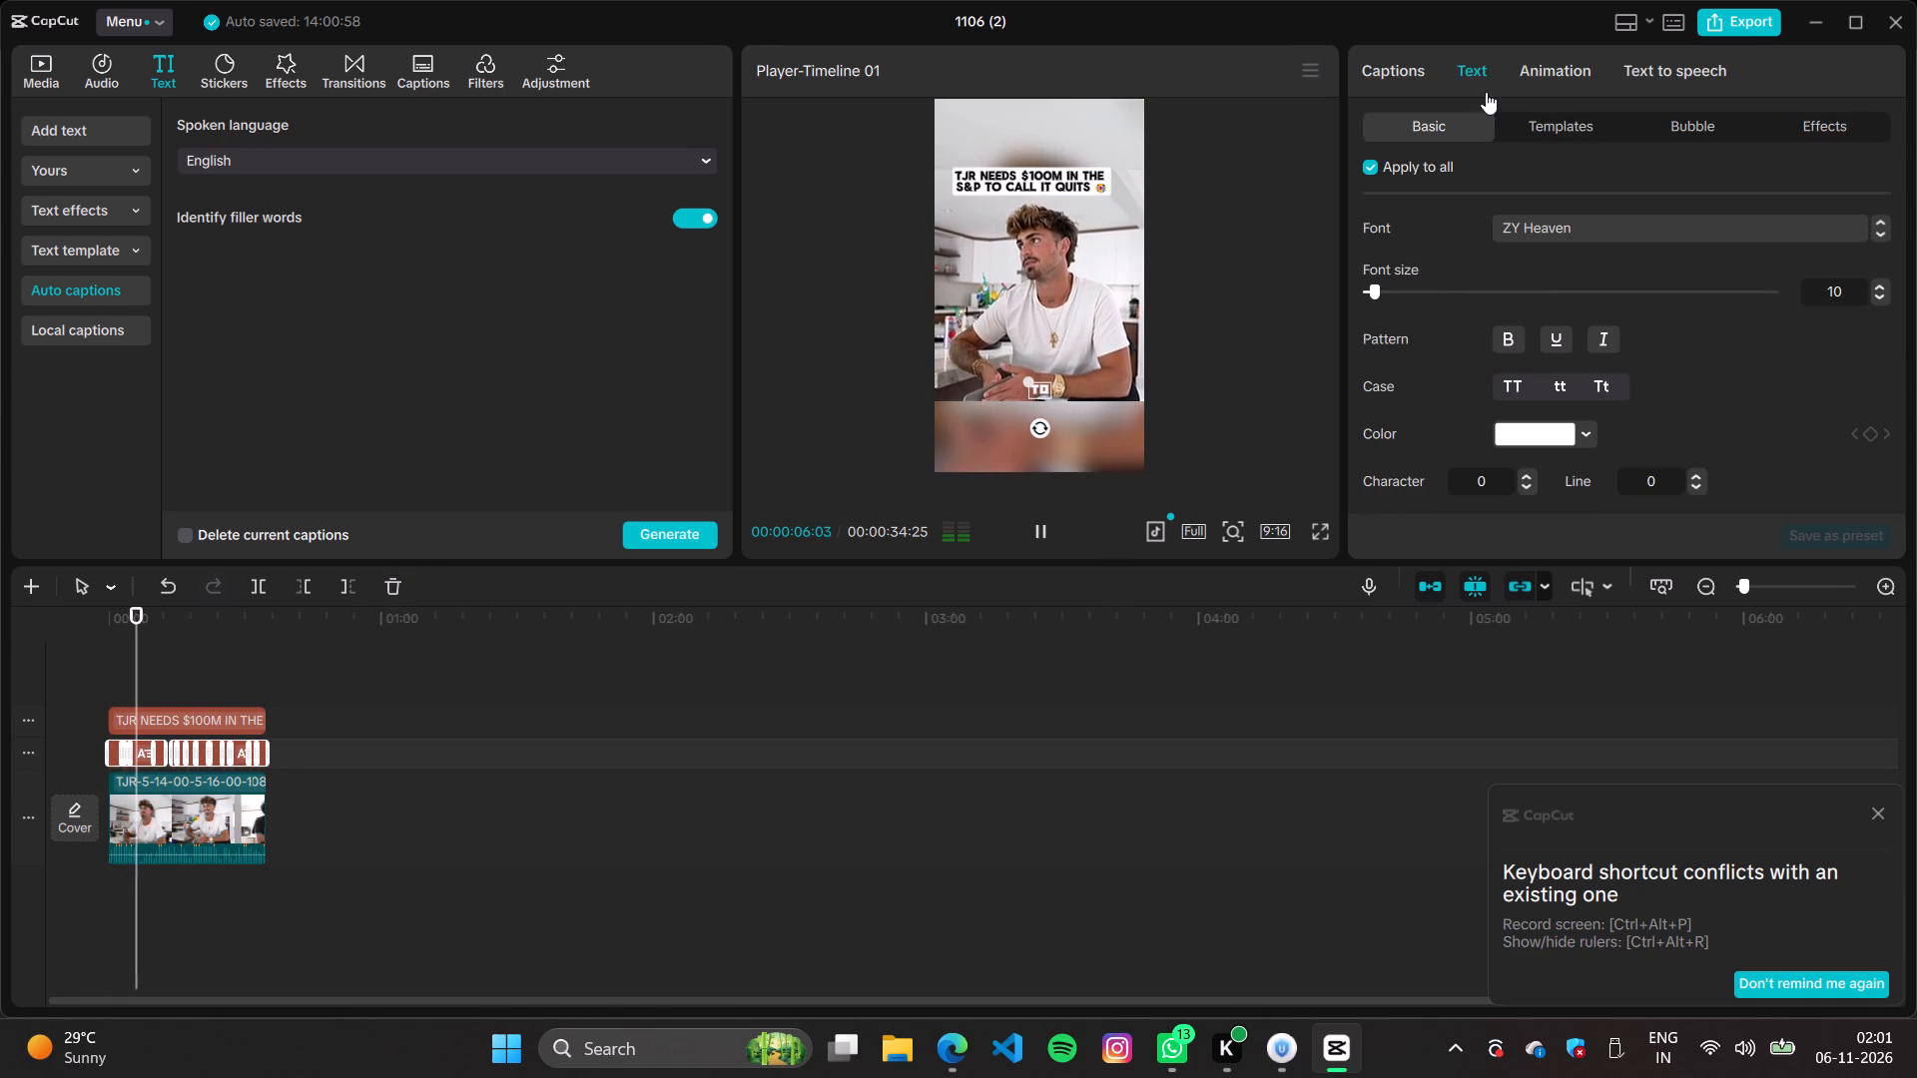
left_click(1379, 69)
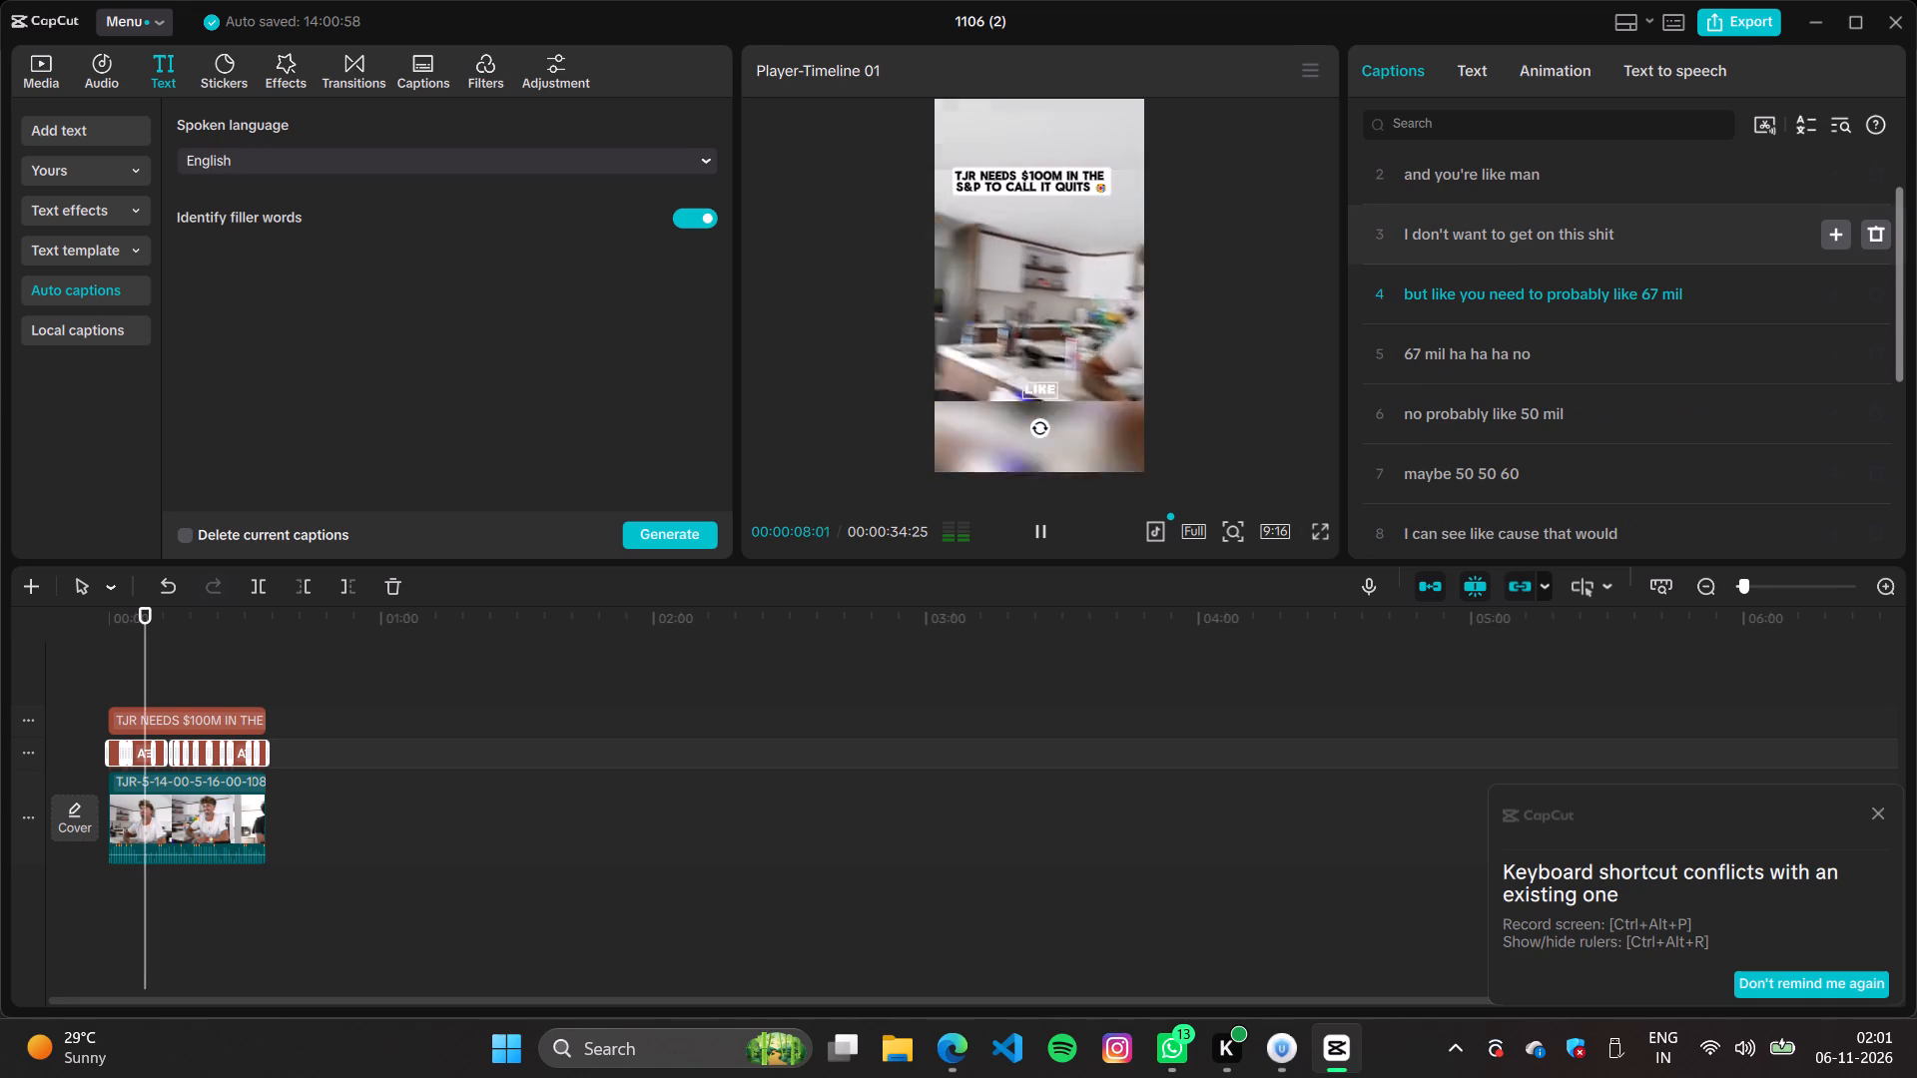
scroll(1475, 403, "up", 12)
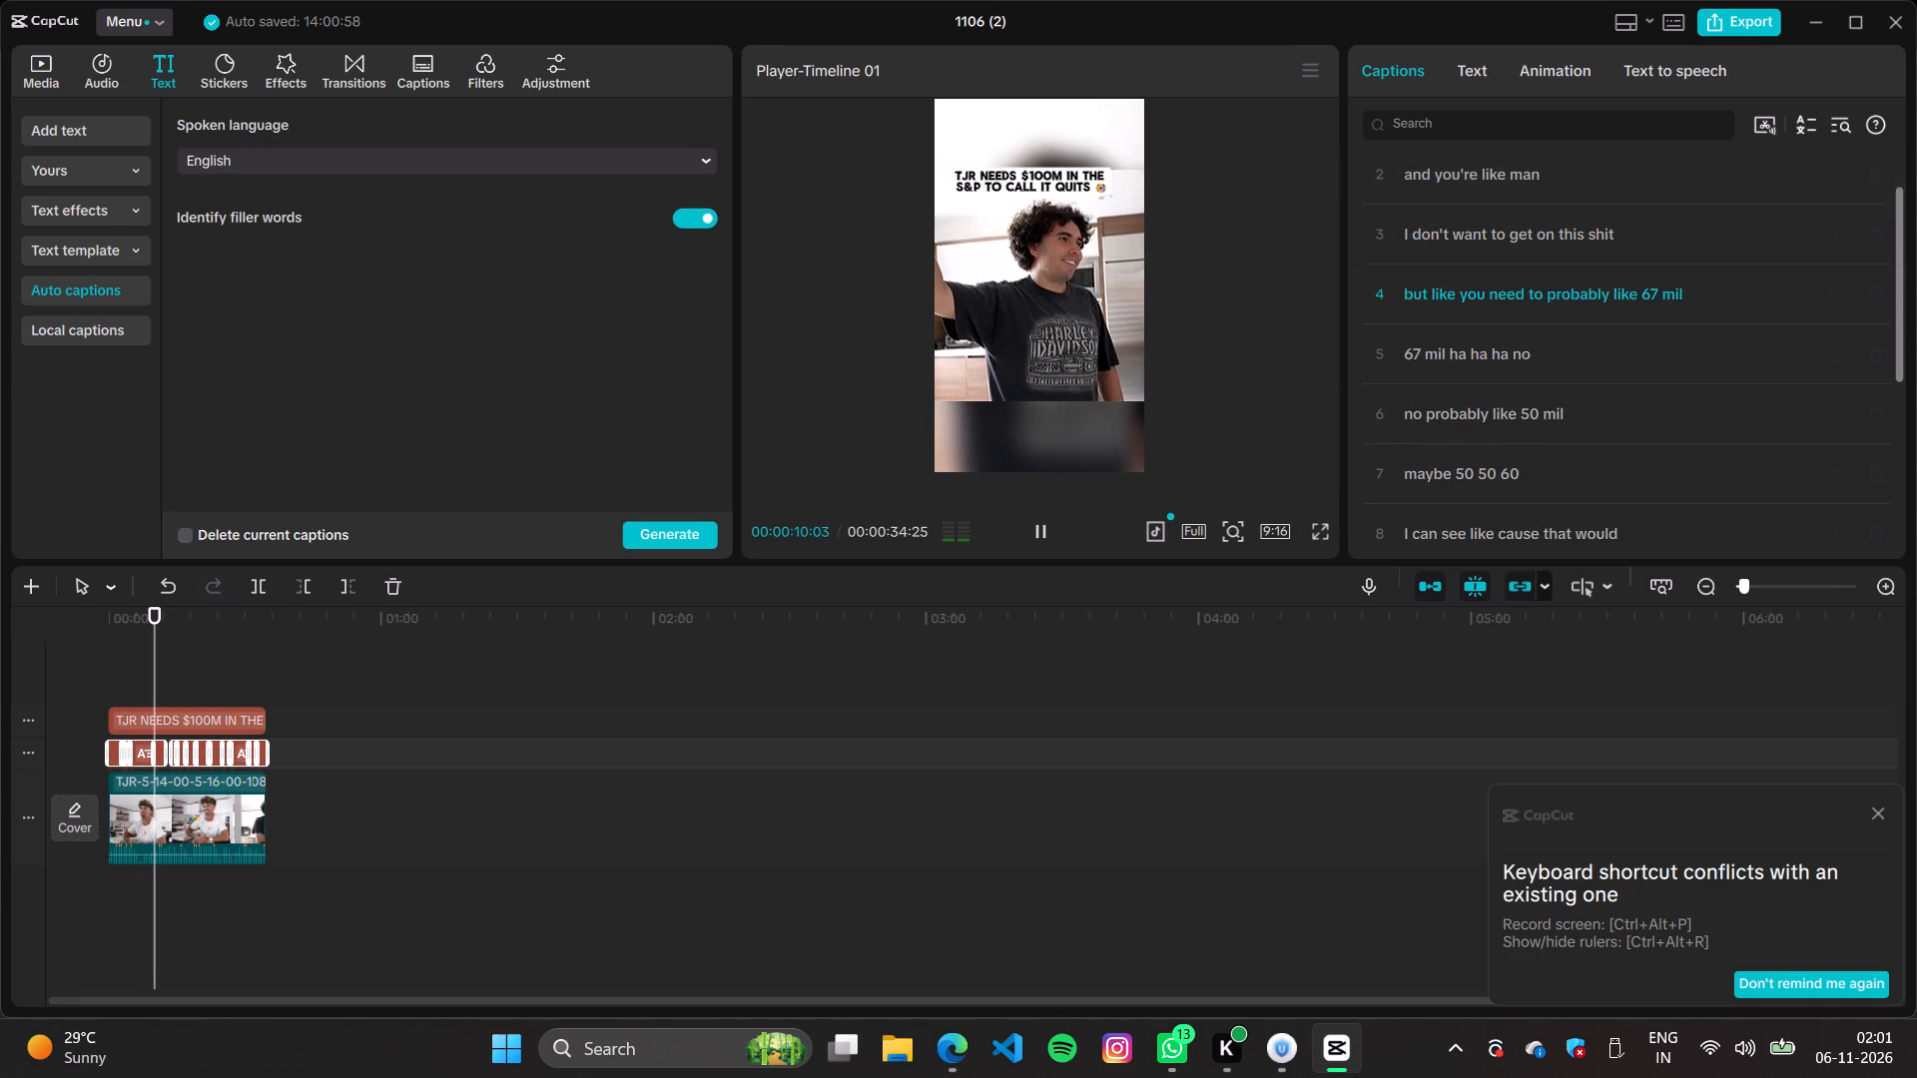
scroll(1481, 346, "up", 12)
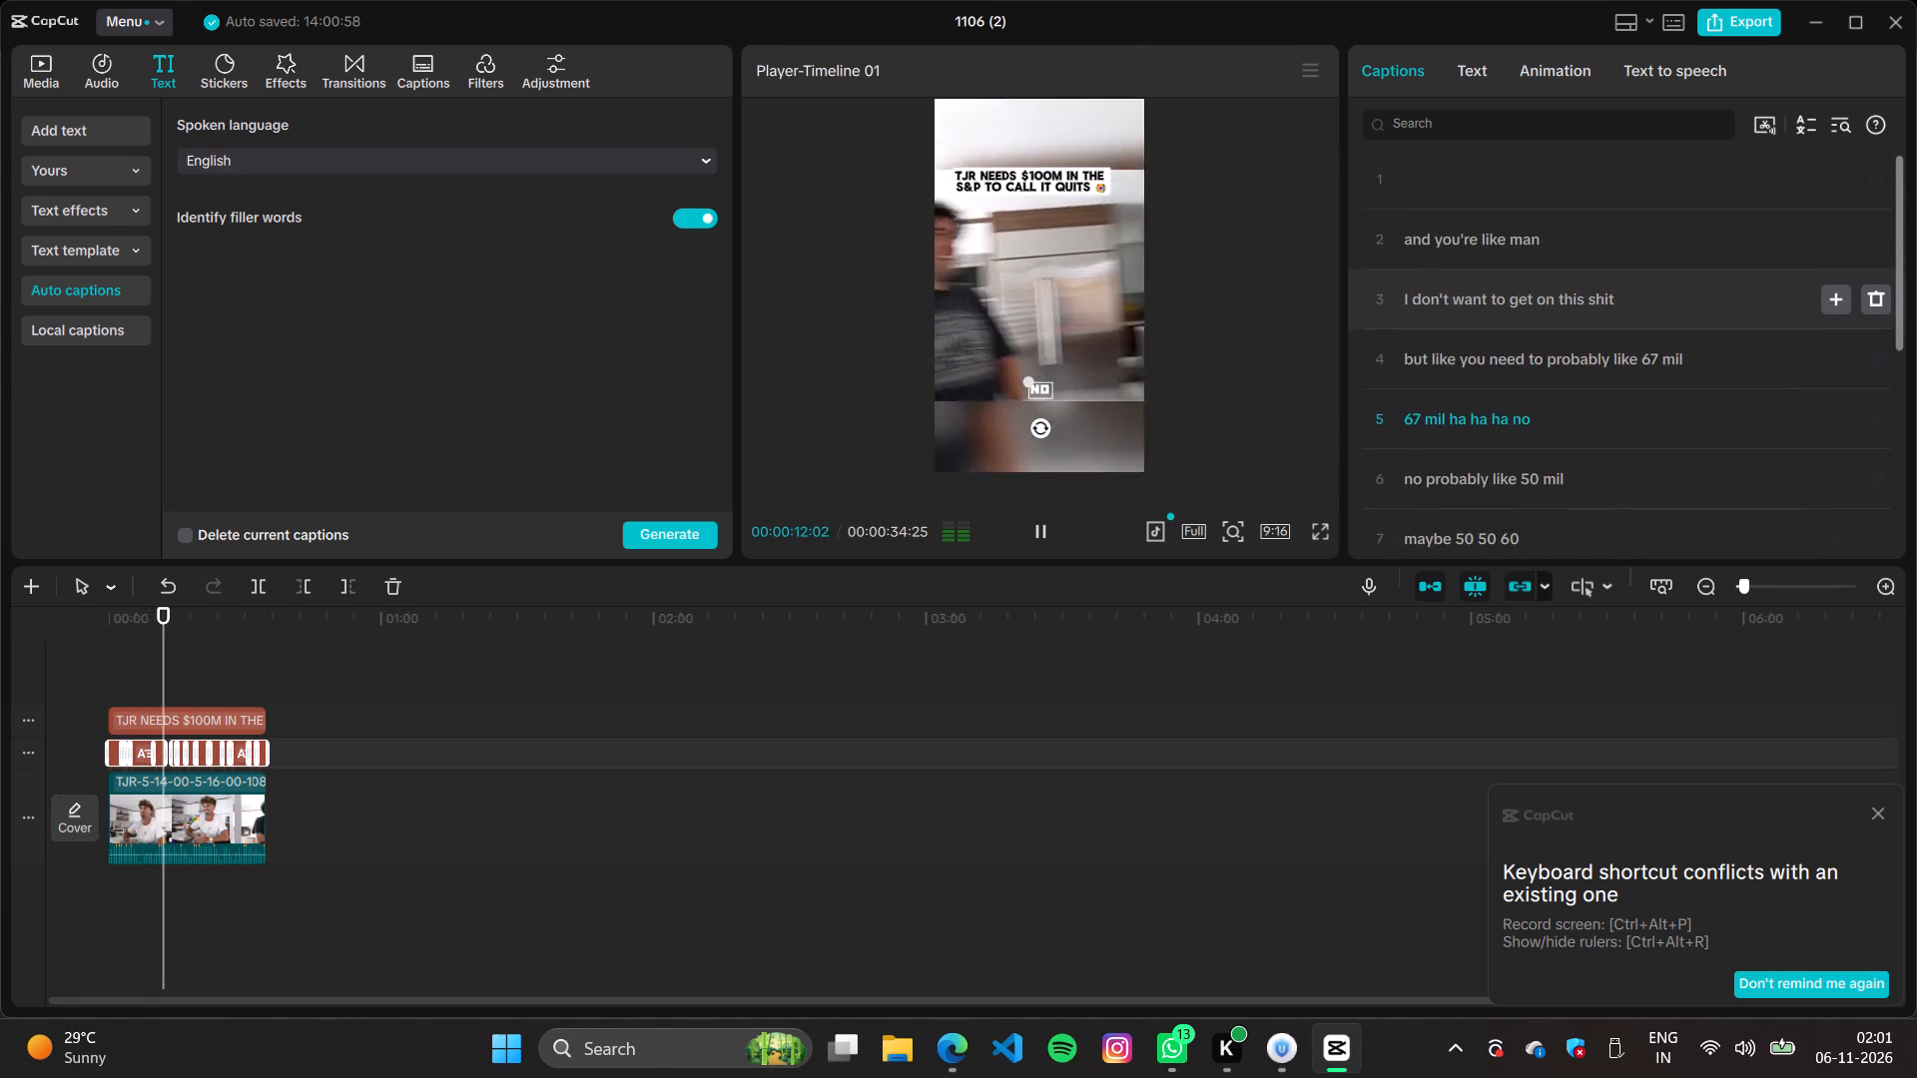
scroll(1455, 315, "up", 7)
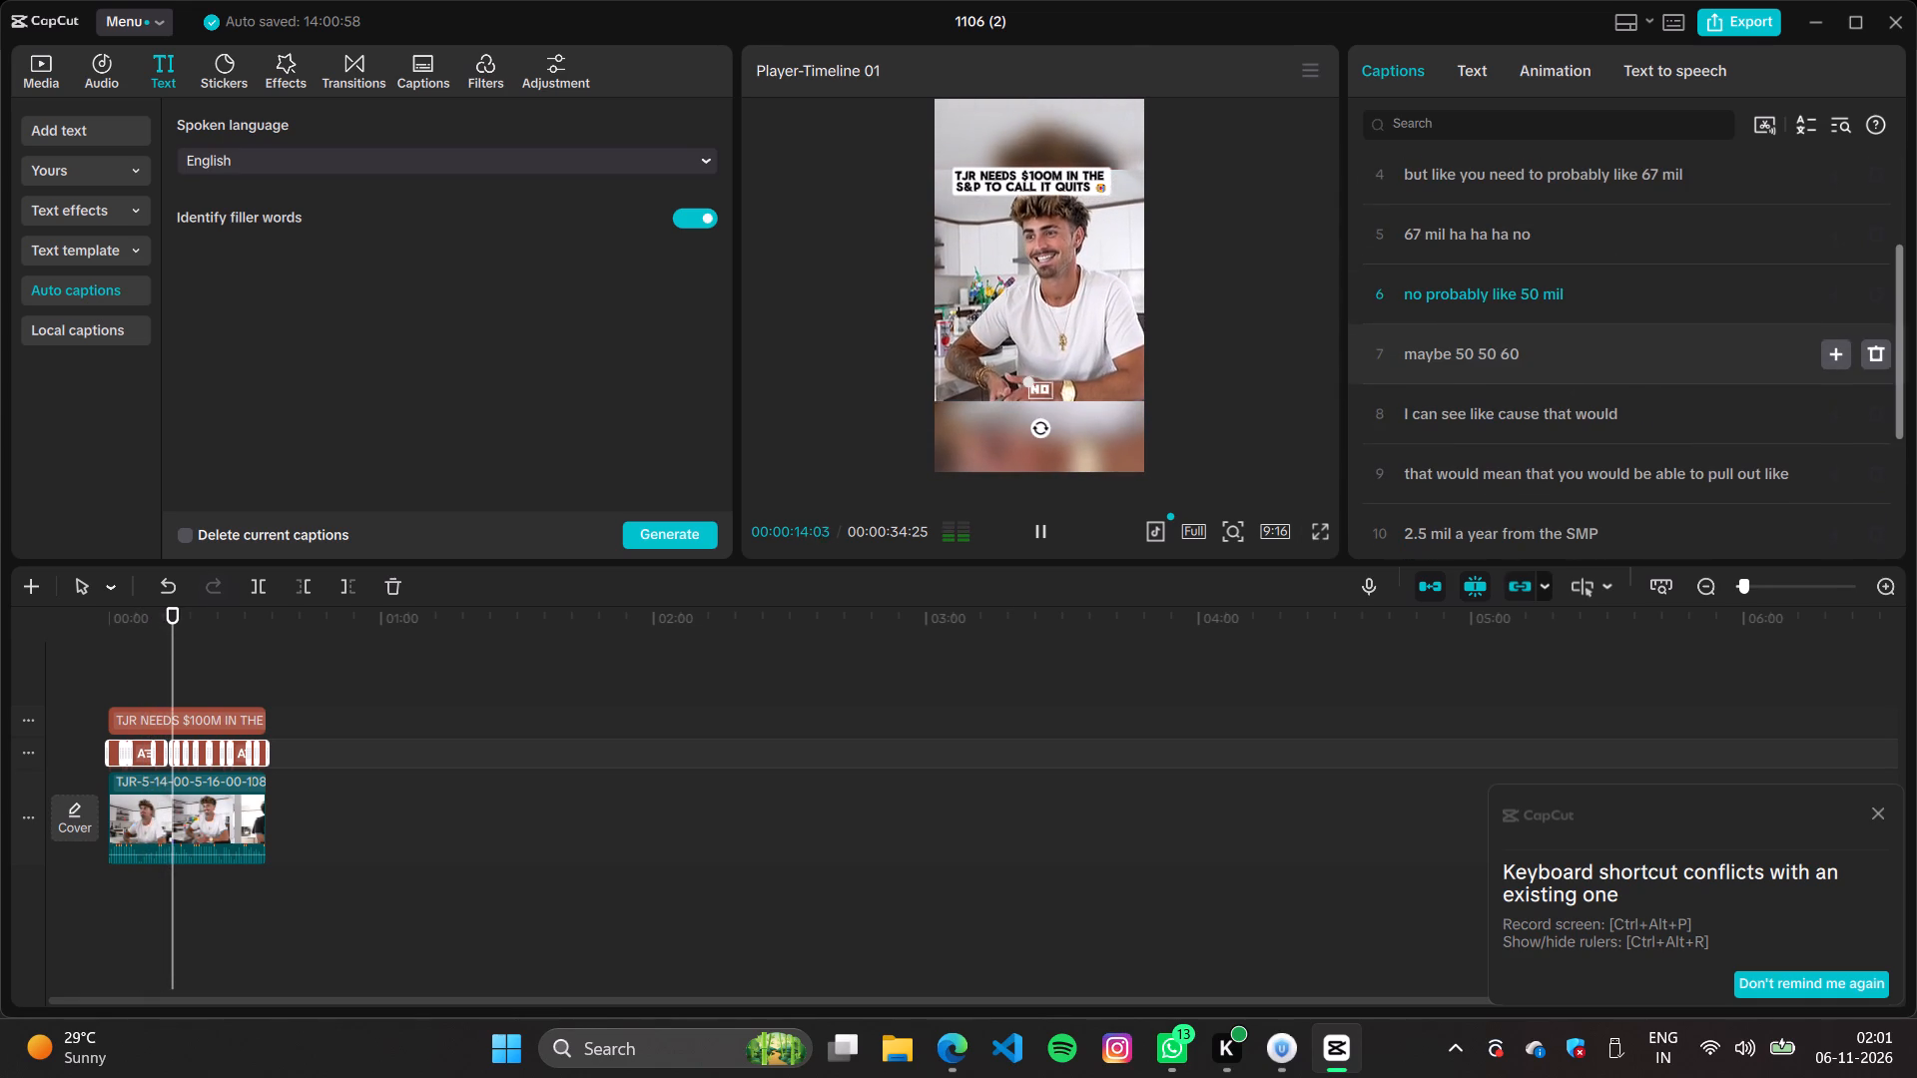
key("space")
scroll(1521, 389, "up", 7)
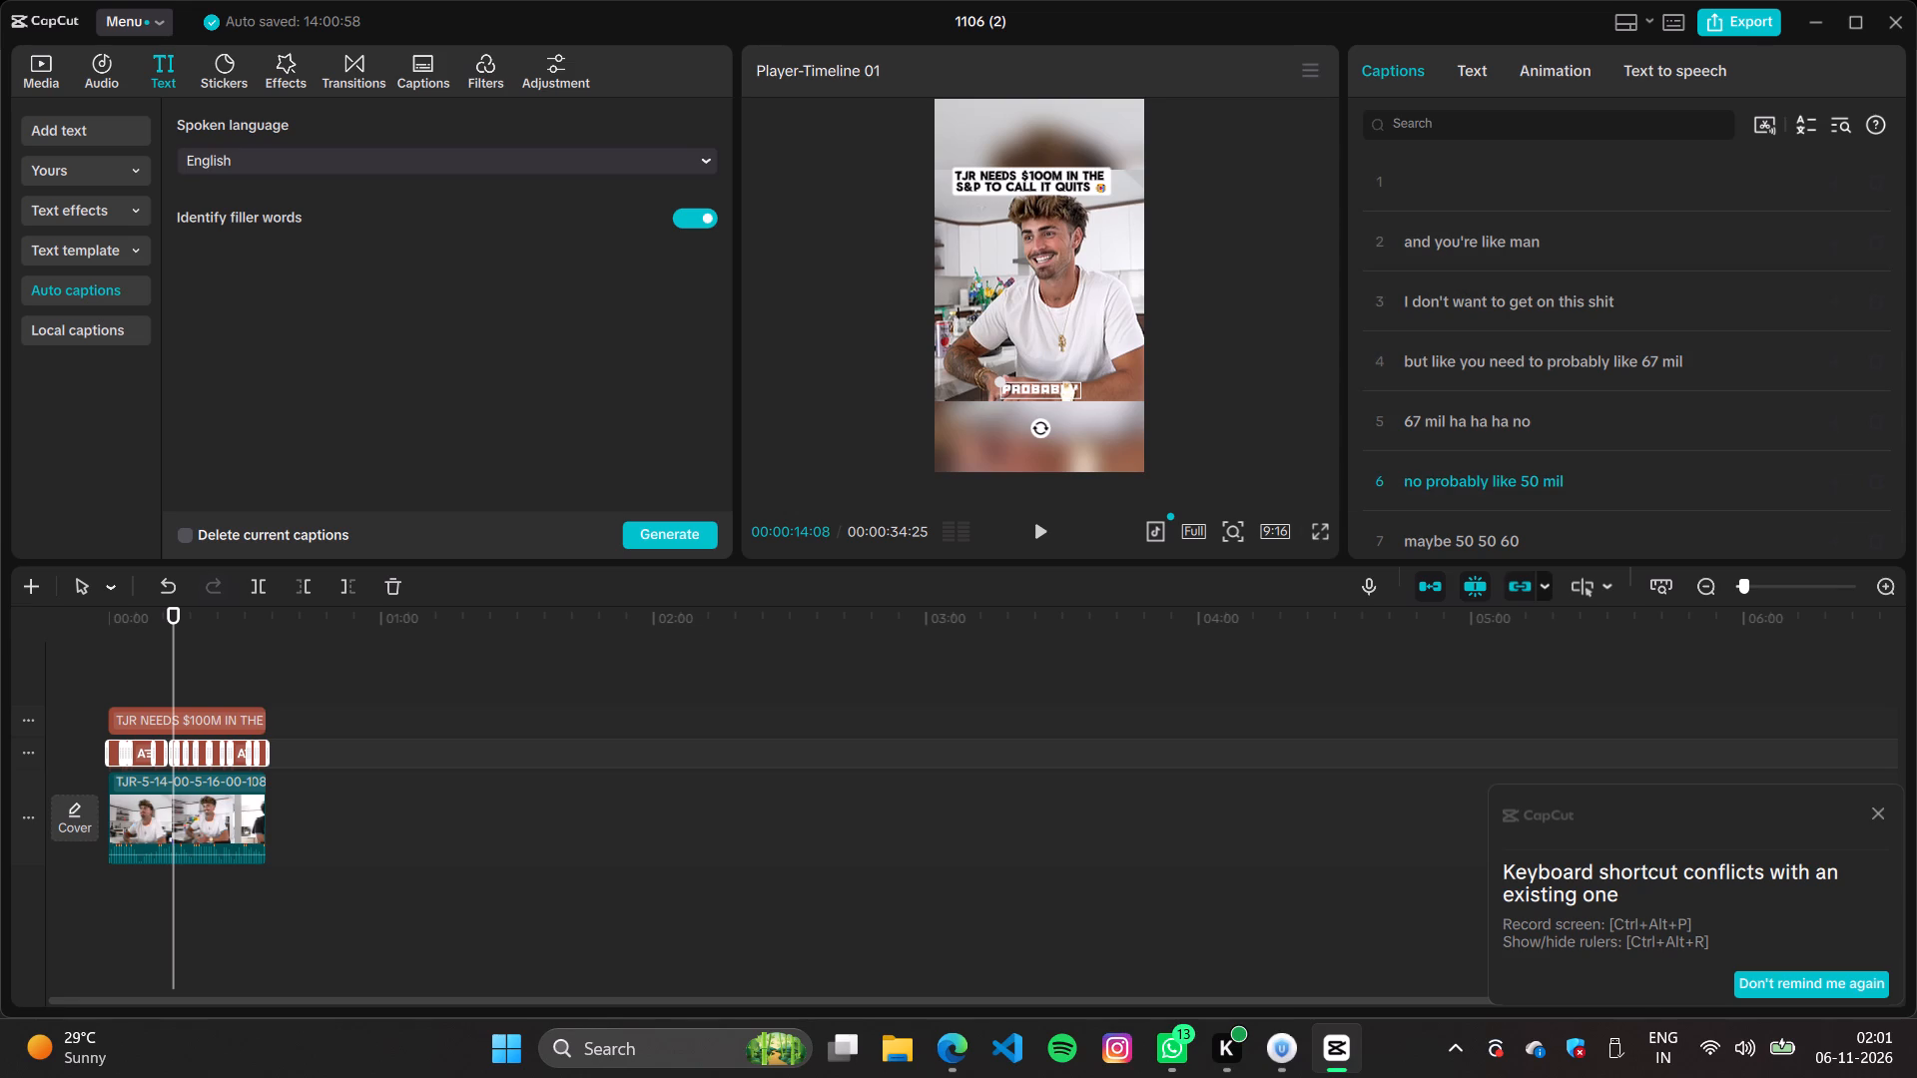
left_click_drag(180, 664, 12, 691)
key("space")
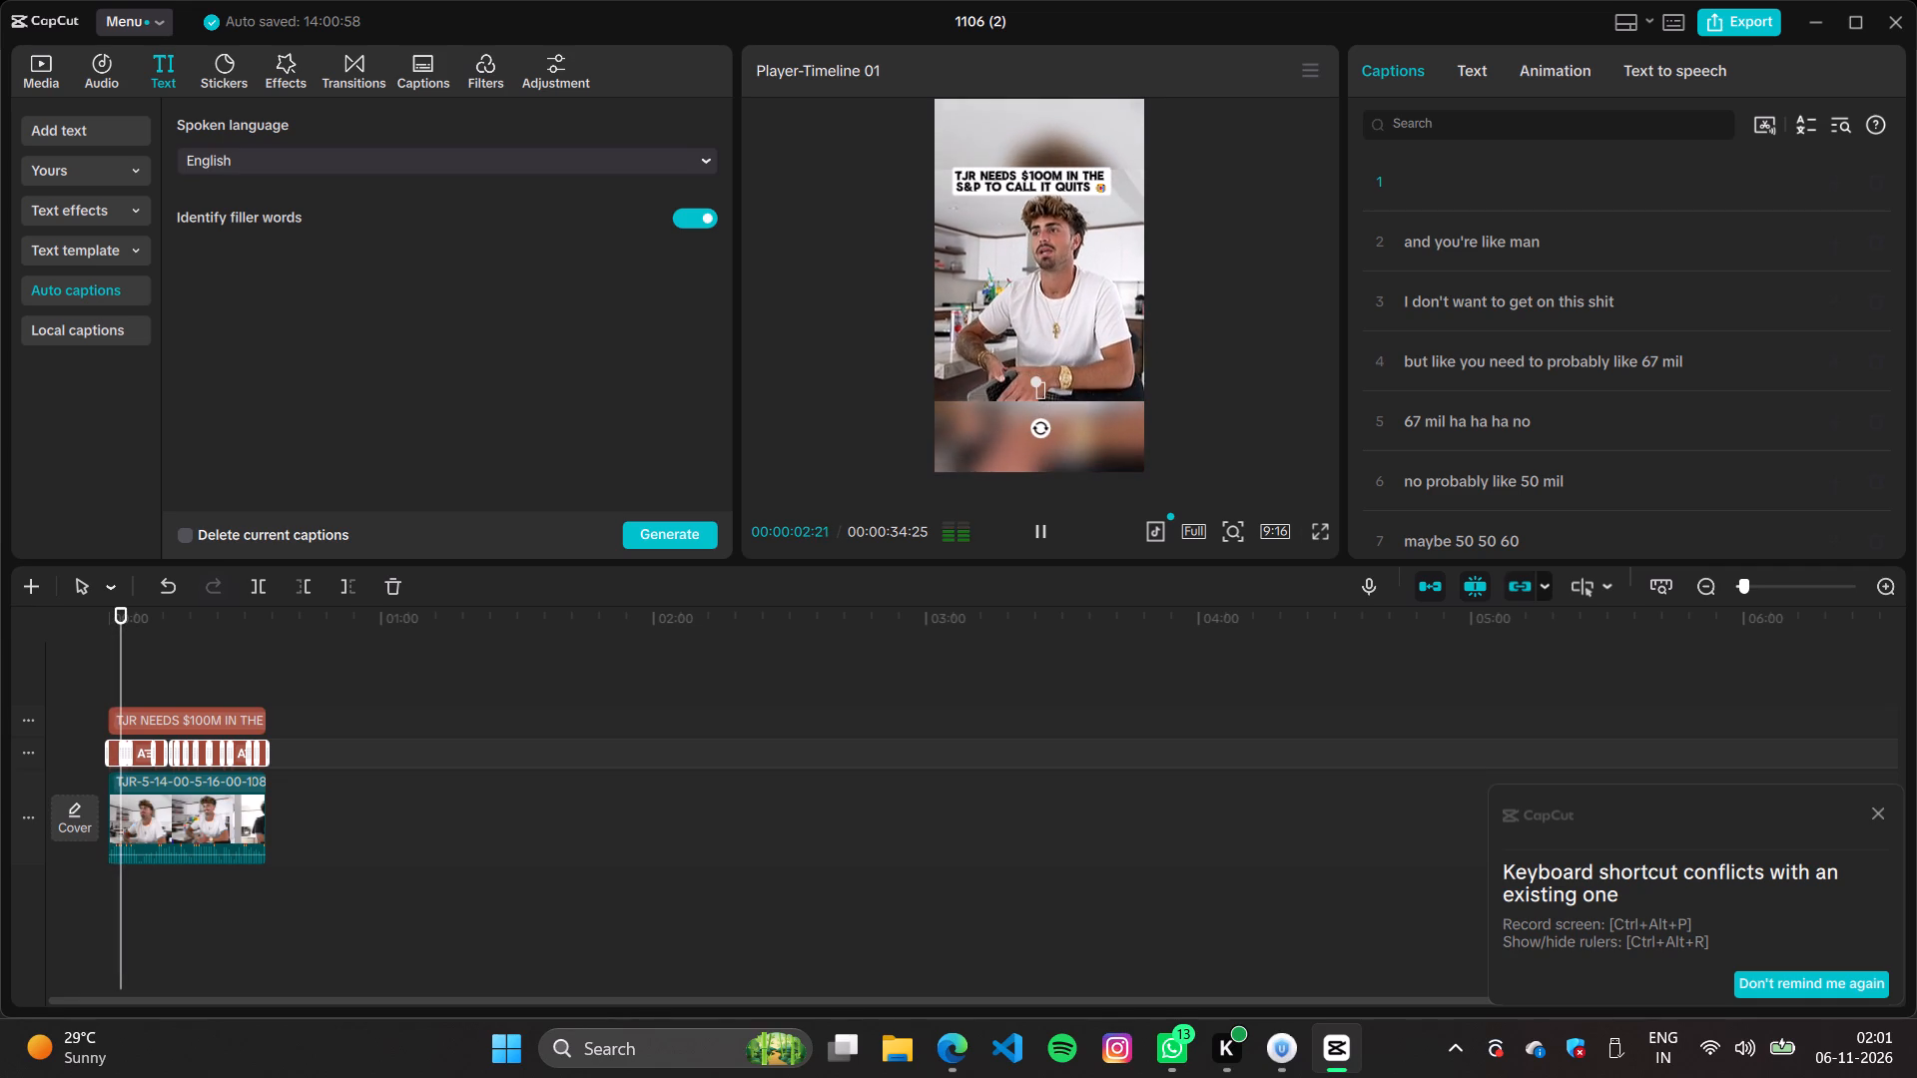
key("space")
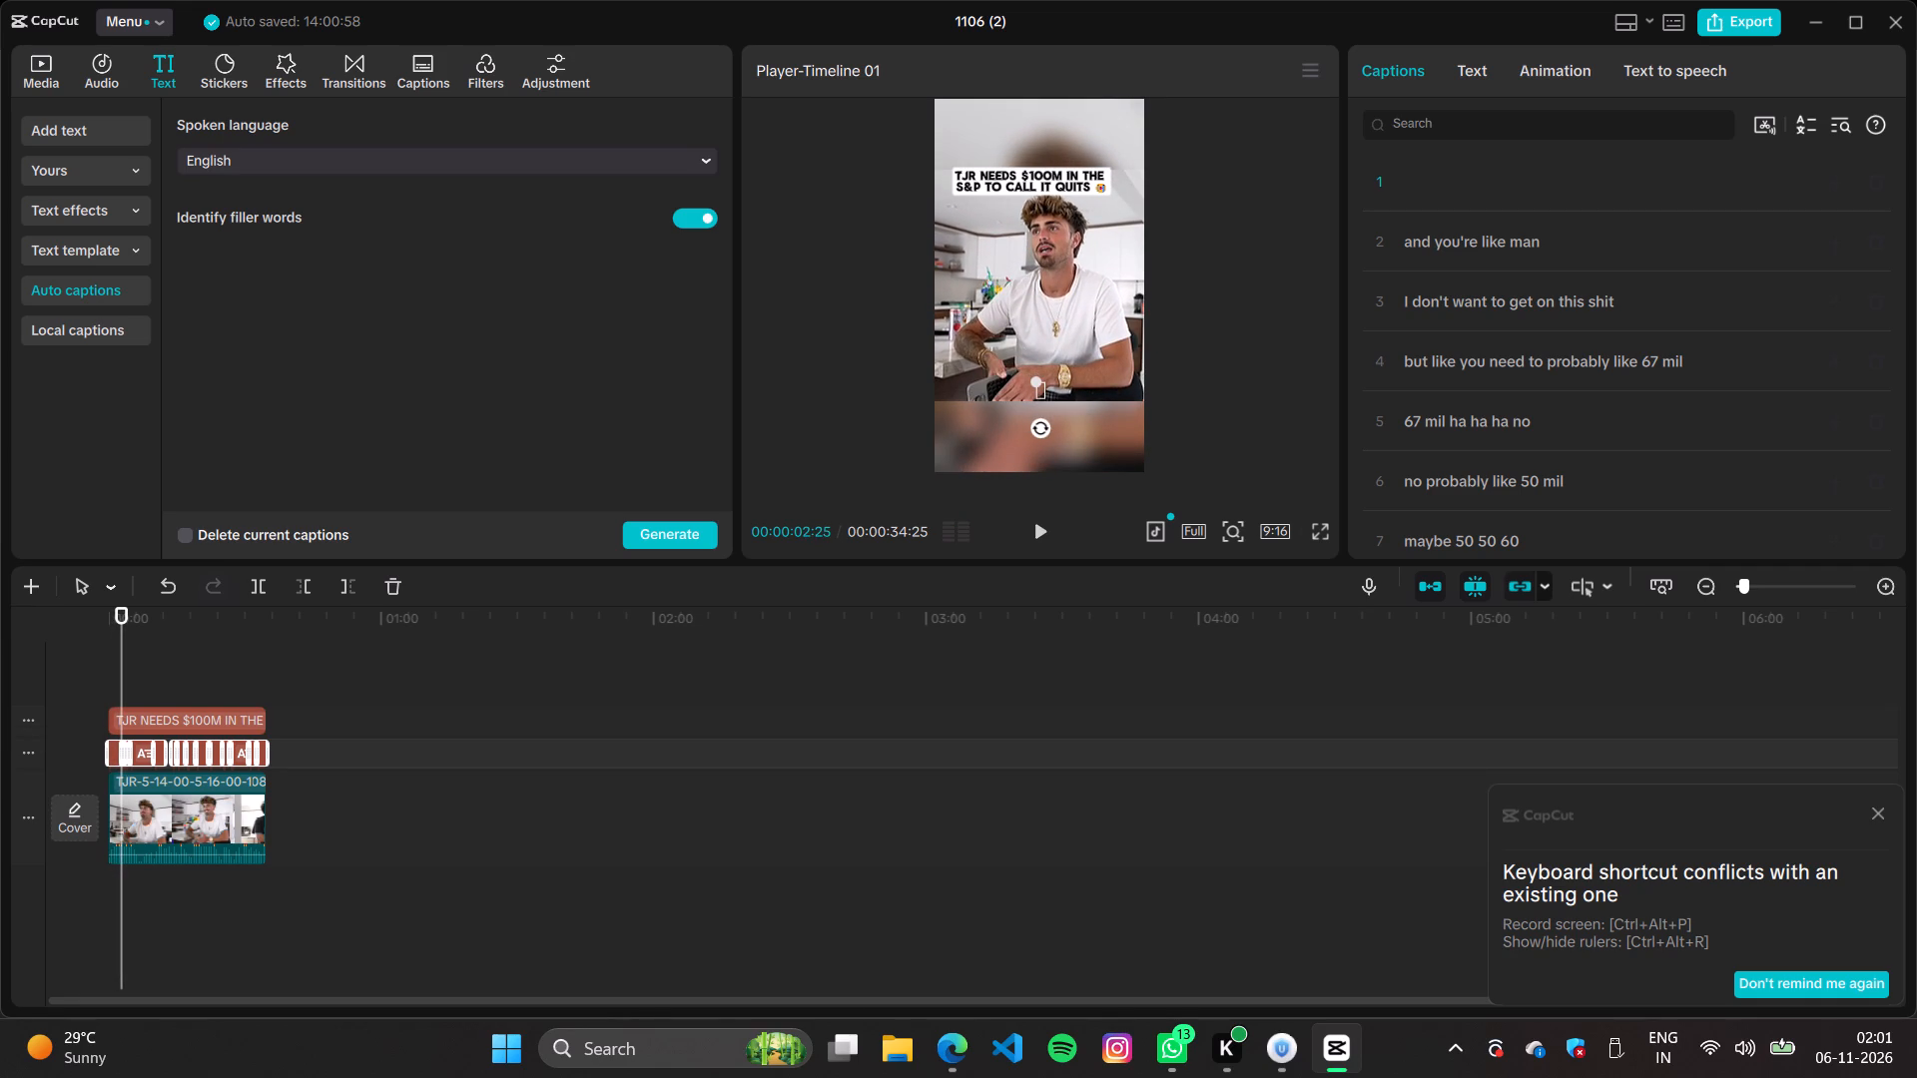
Copy the headline "TJR NEEDS $100M IN THE S&P TO CALL IT QUITS" from the timeline.
left_click(238, 720)
key("ctrl+c")
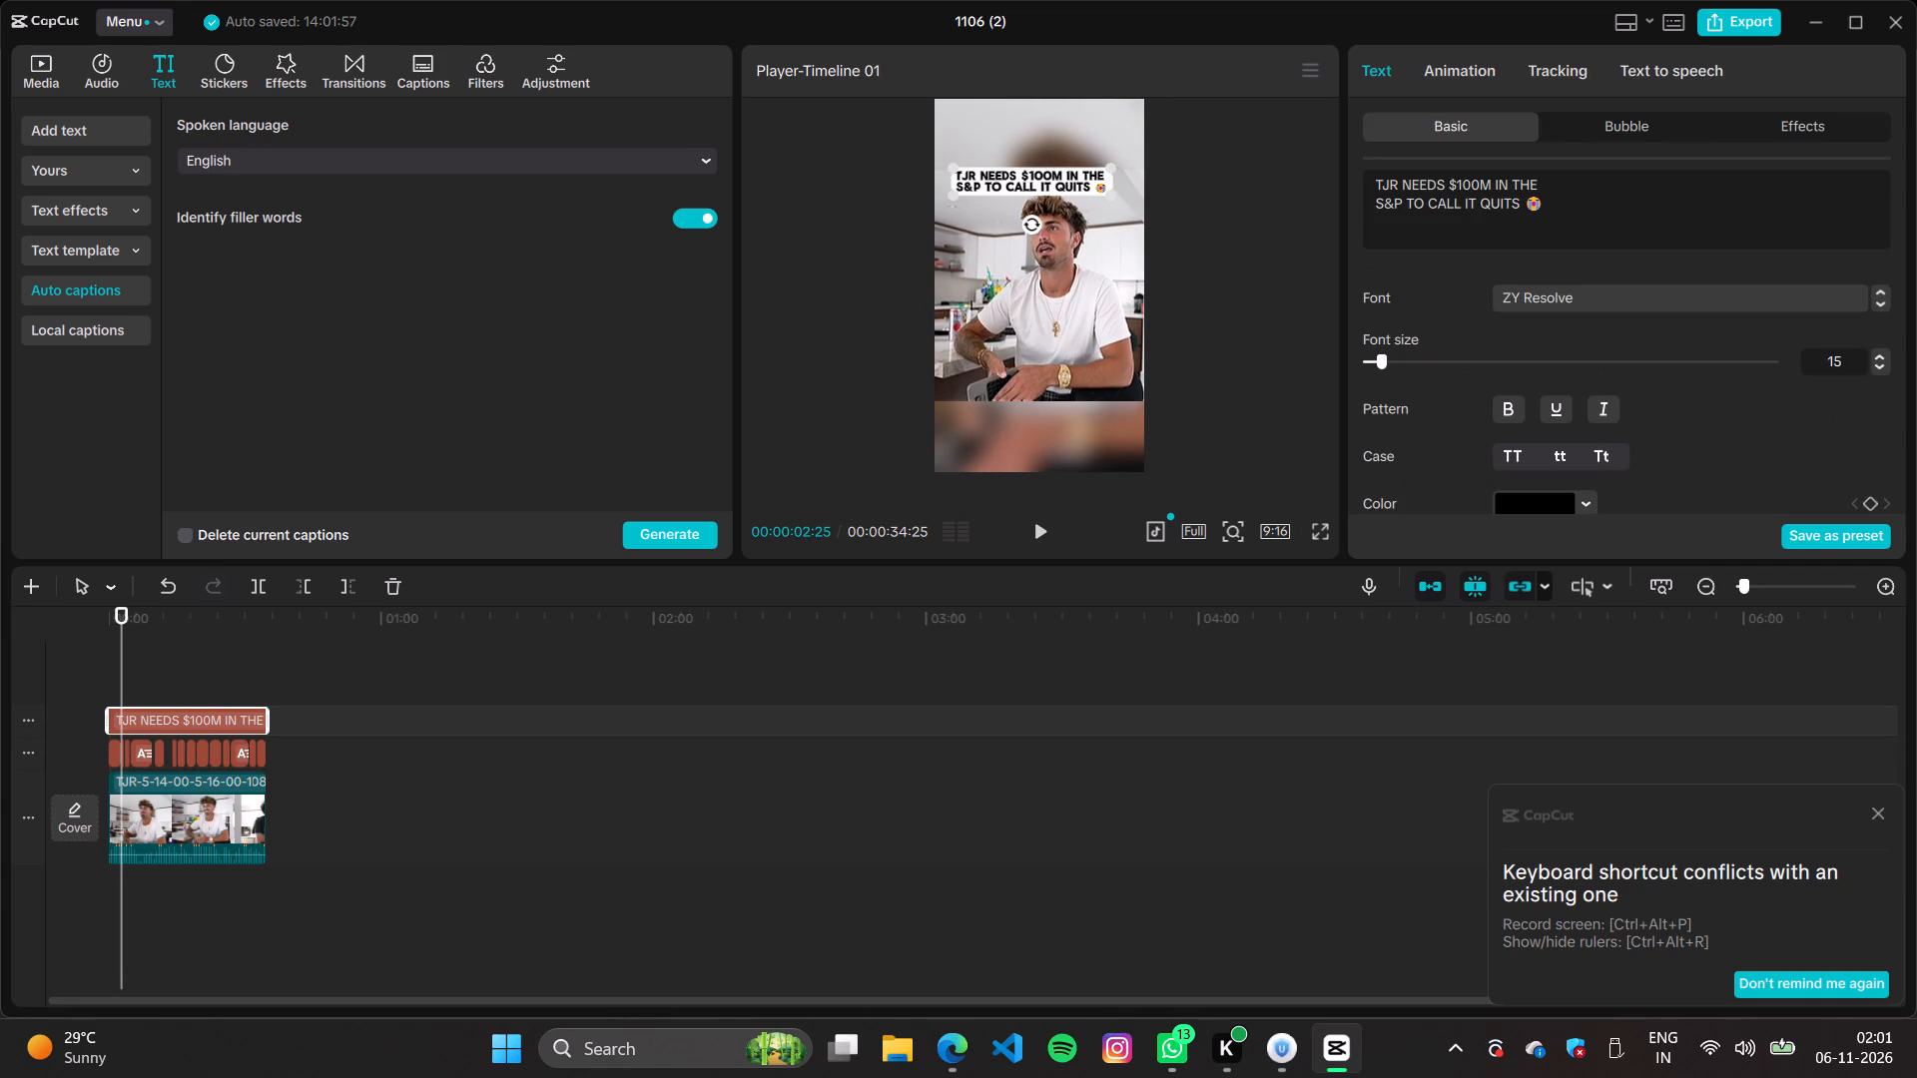
Undo the headline, clip scaling, background blur and caption styling, going back to the freshly generated unstyled auto captions.
key("ctrl+z")
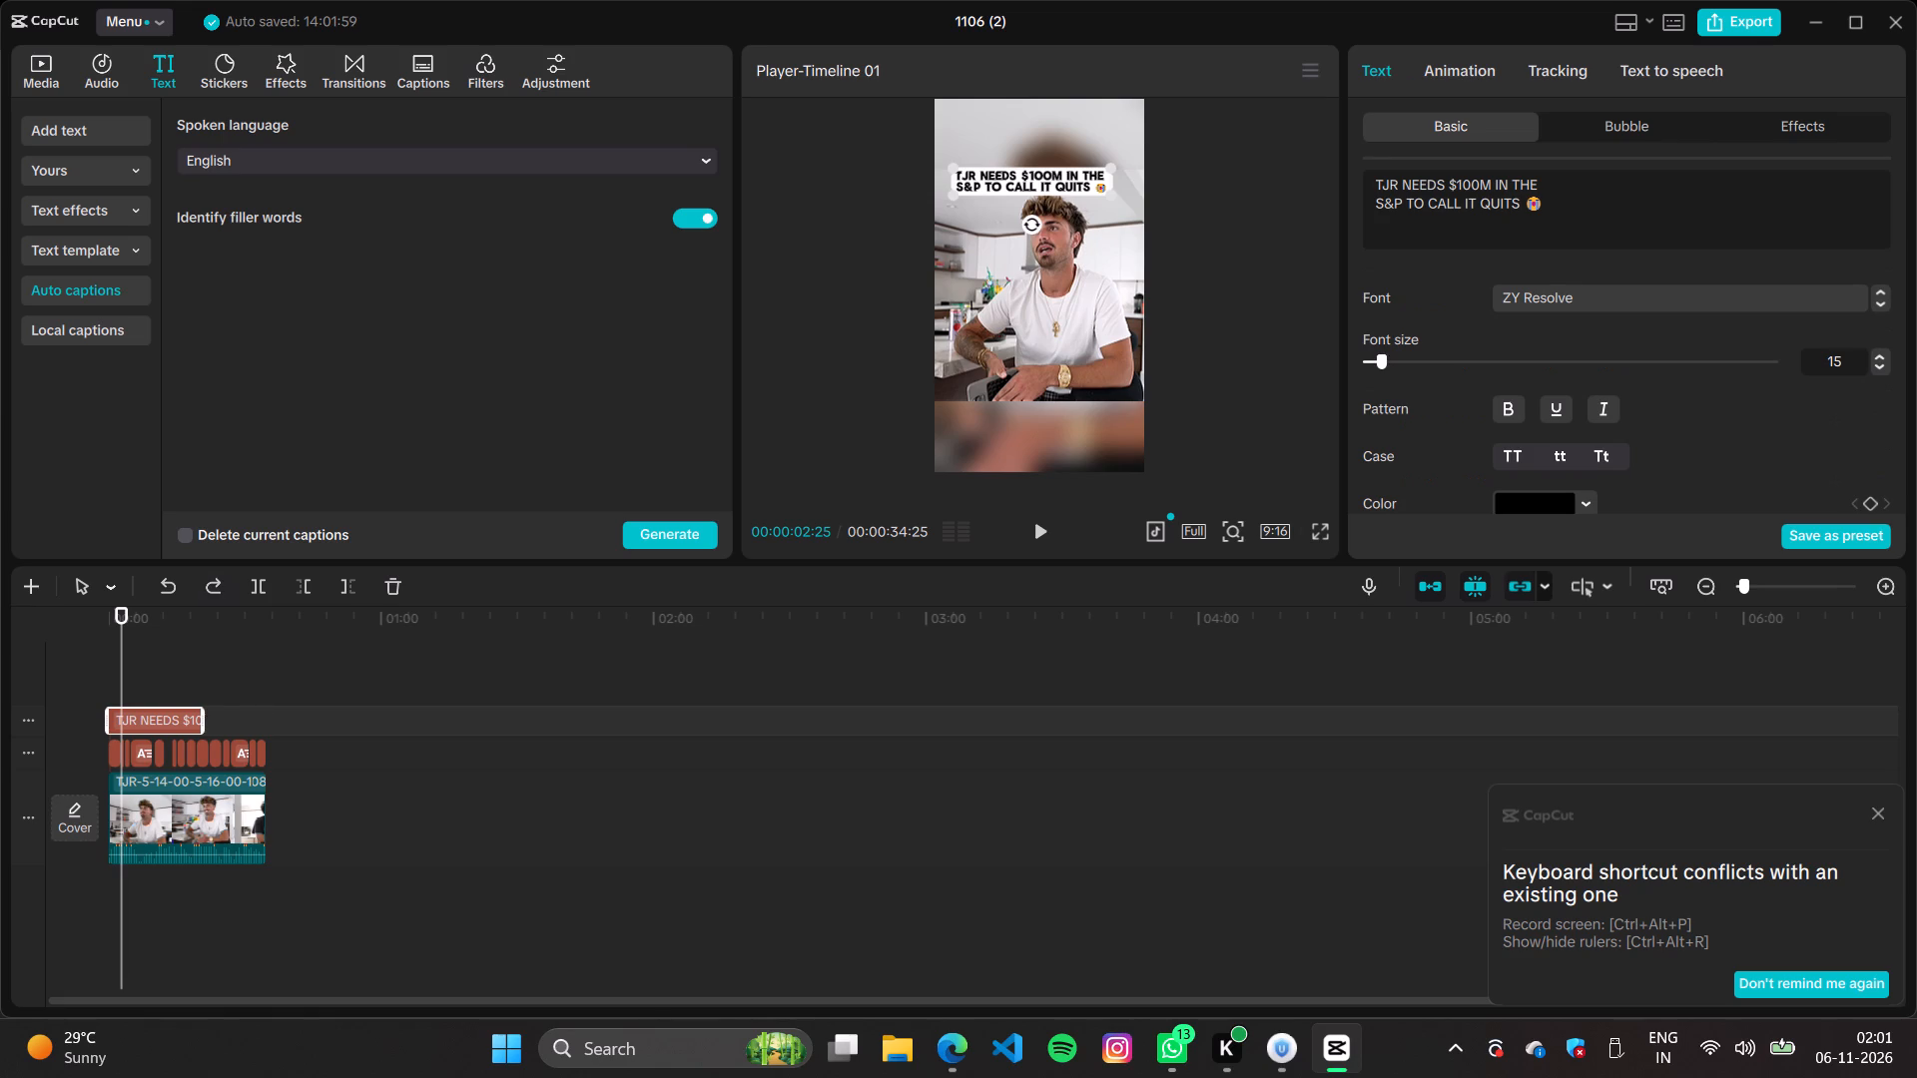
key("ctrl+z")
key("ctrl+z")
key("ctrl+z")
key("ctrl+z")
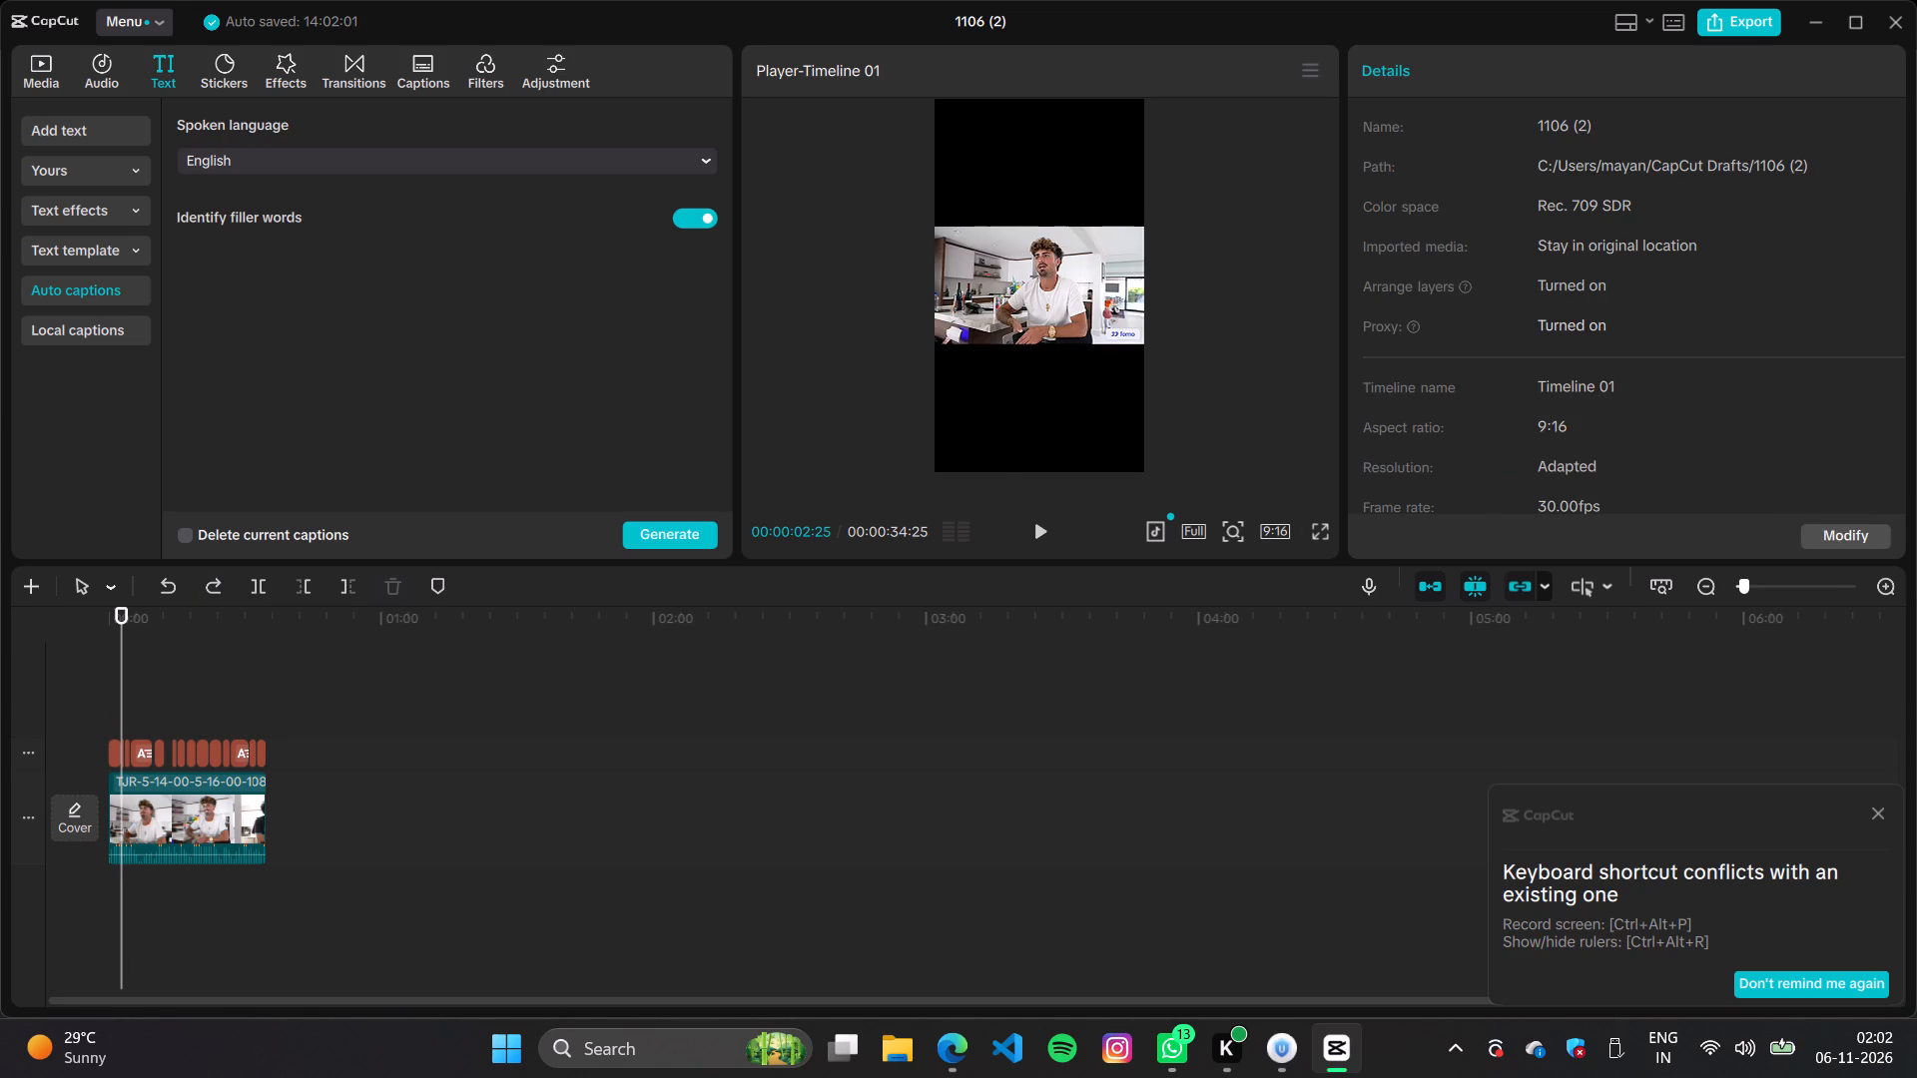
key("ctrl+z")
key("ctrl+z")
key("ctrl+z")
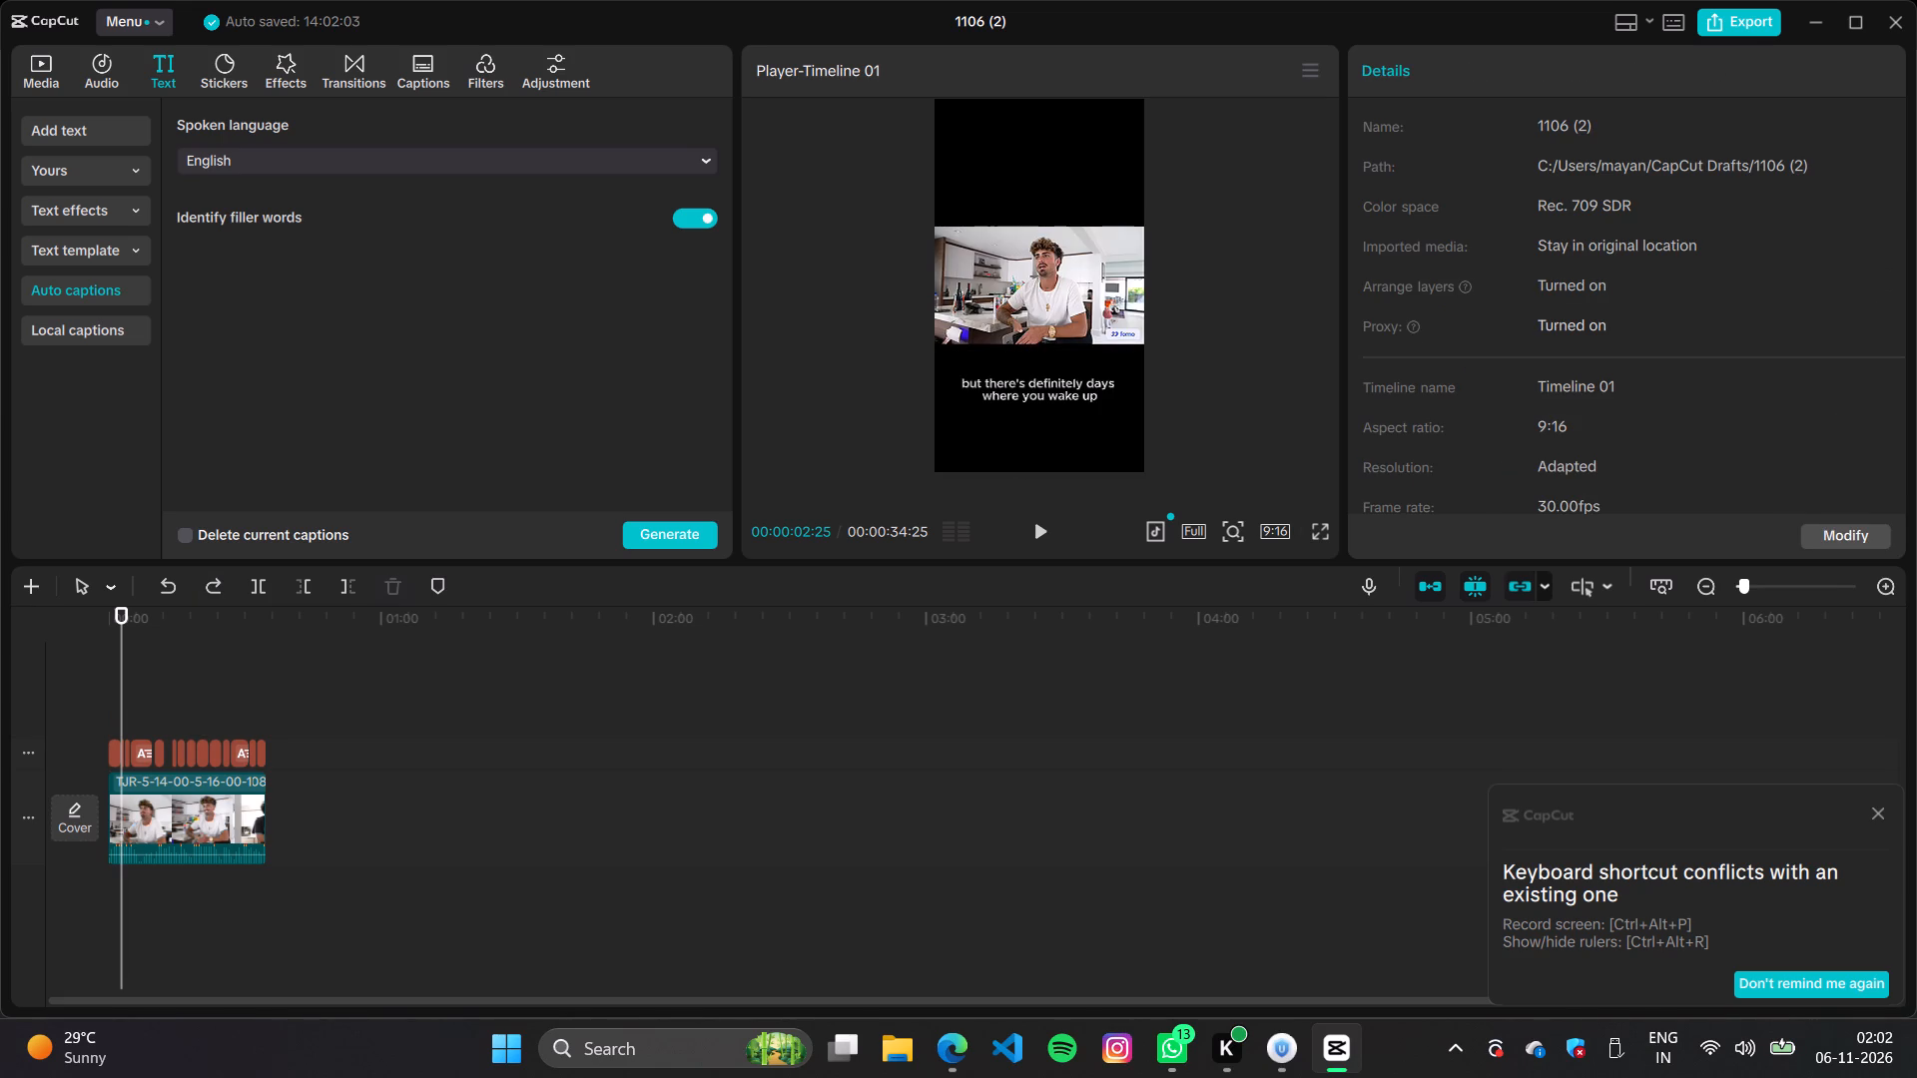
key("ctrl+z")
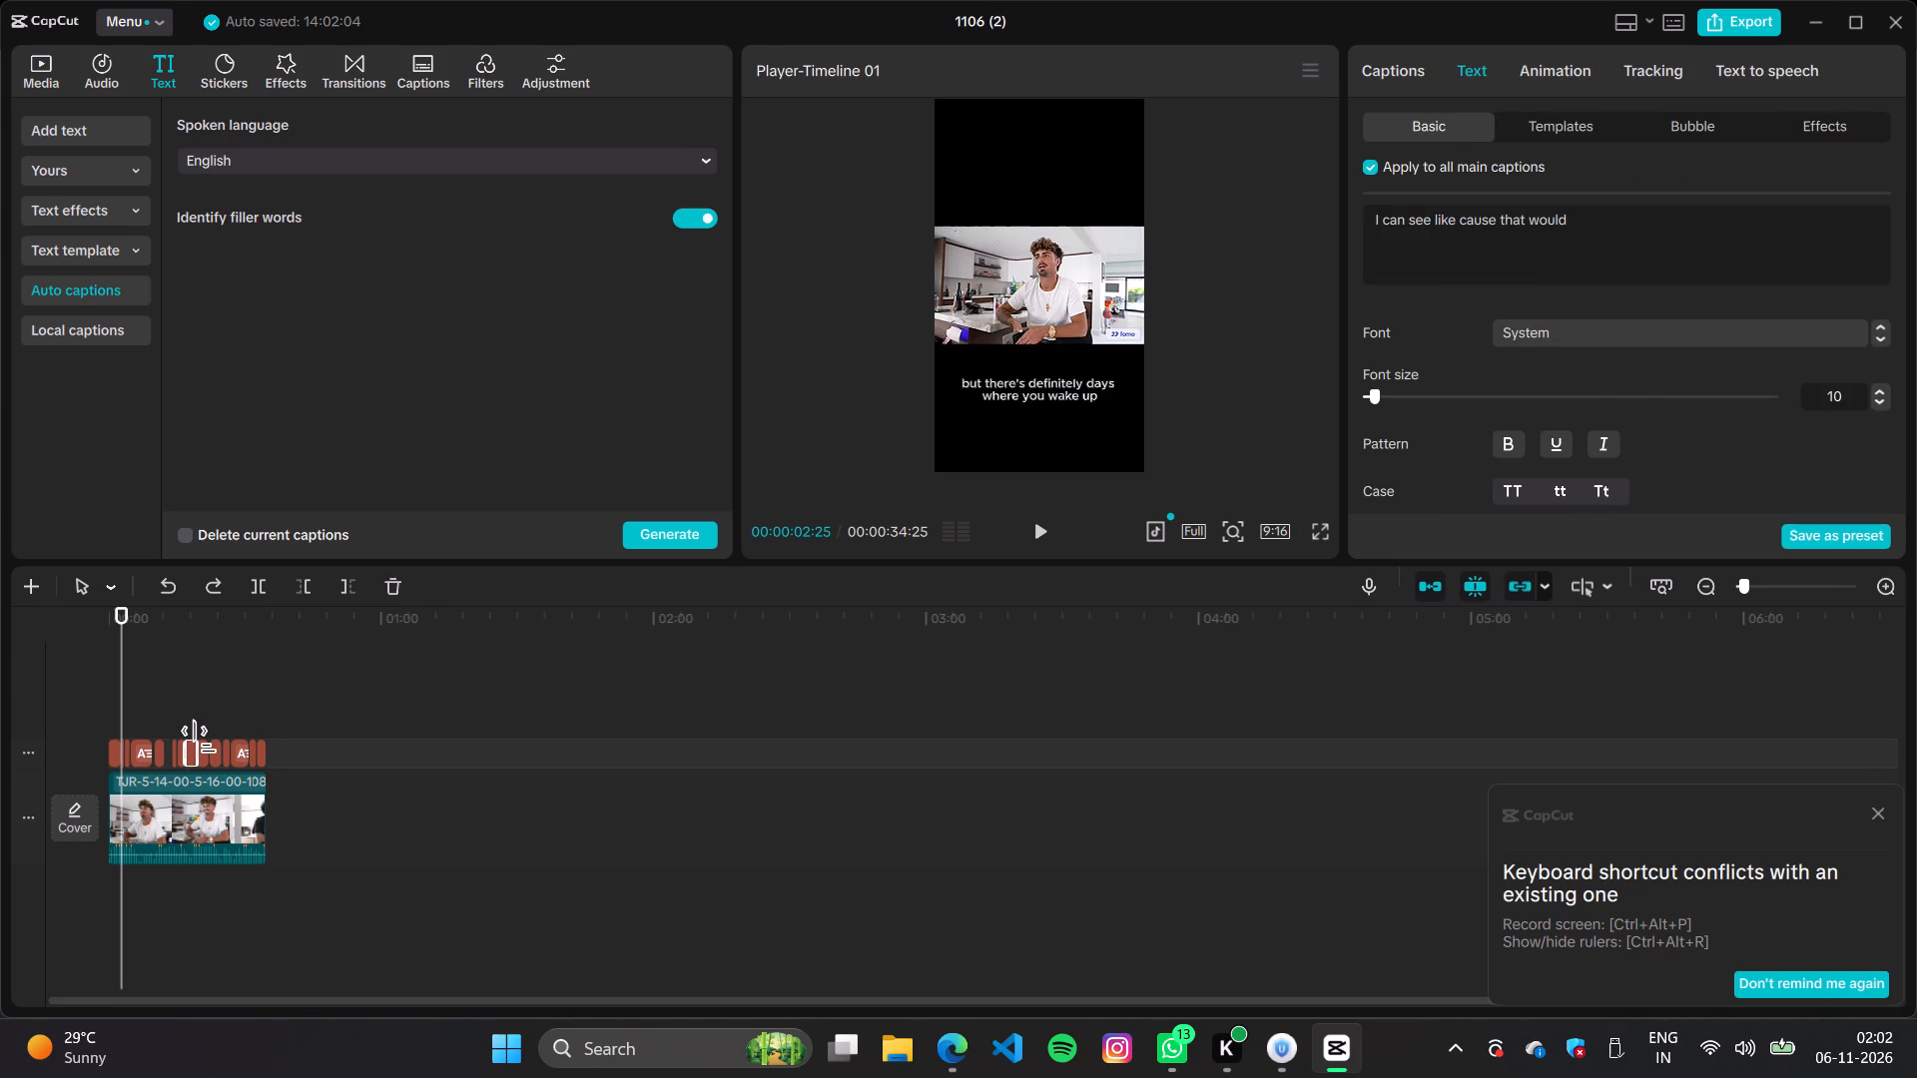
key("ctrl+z")
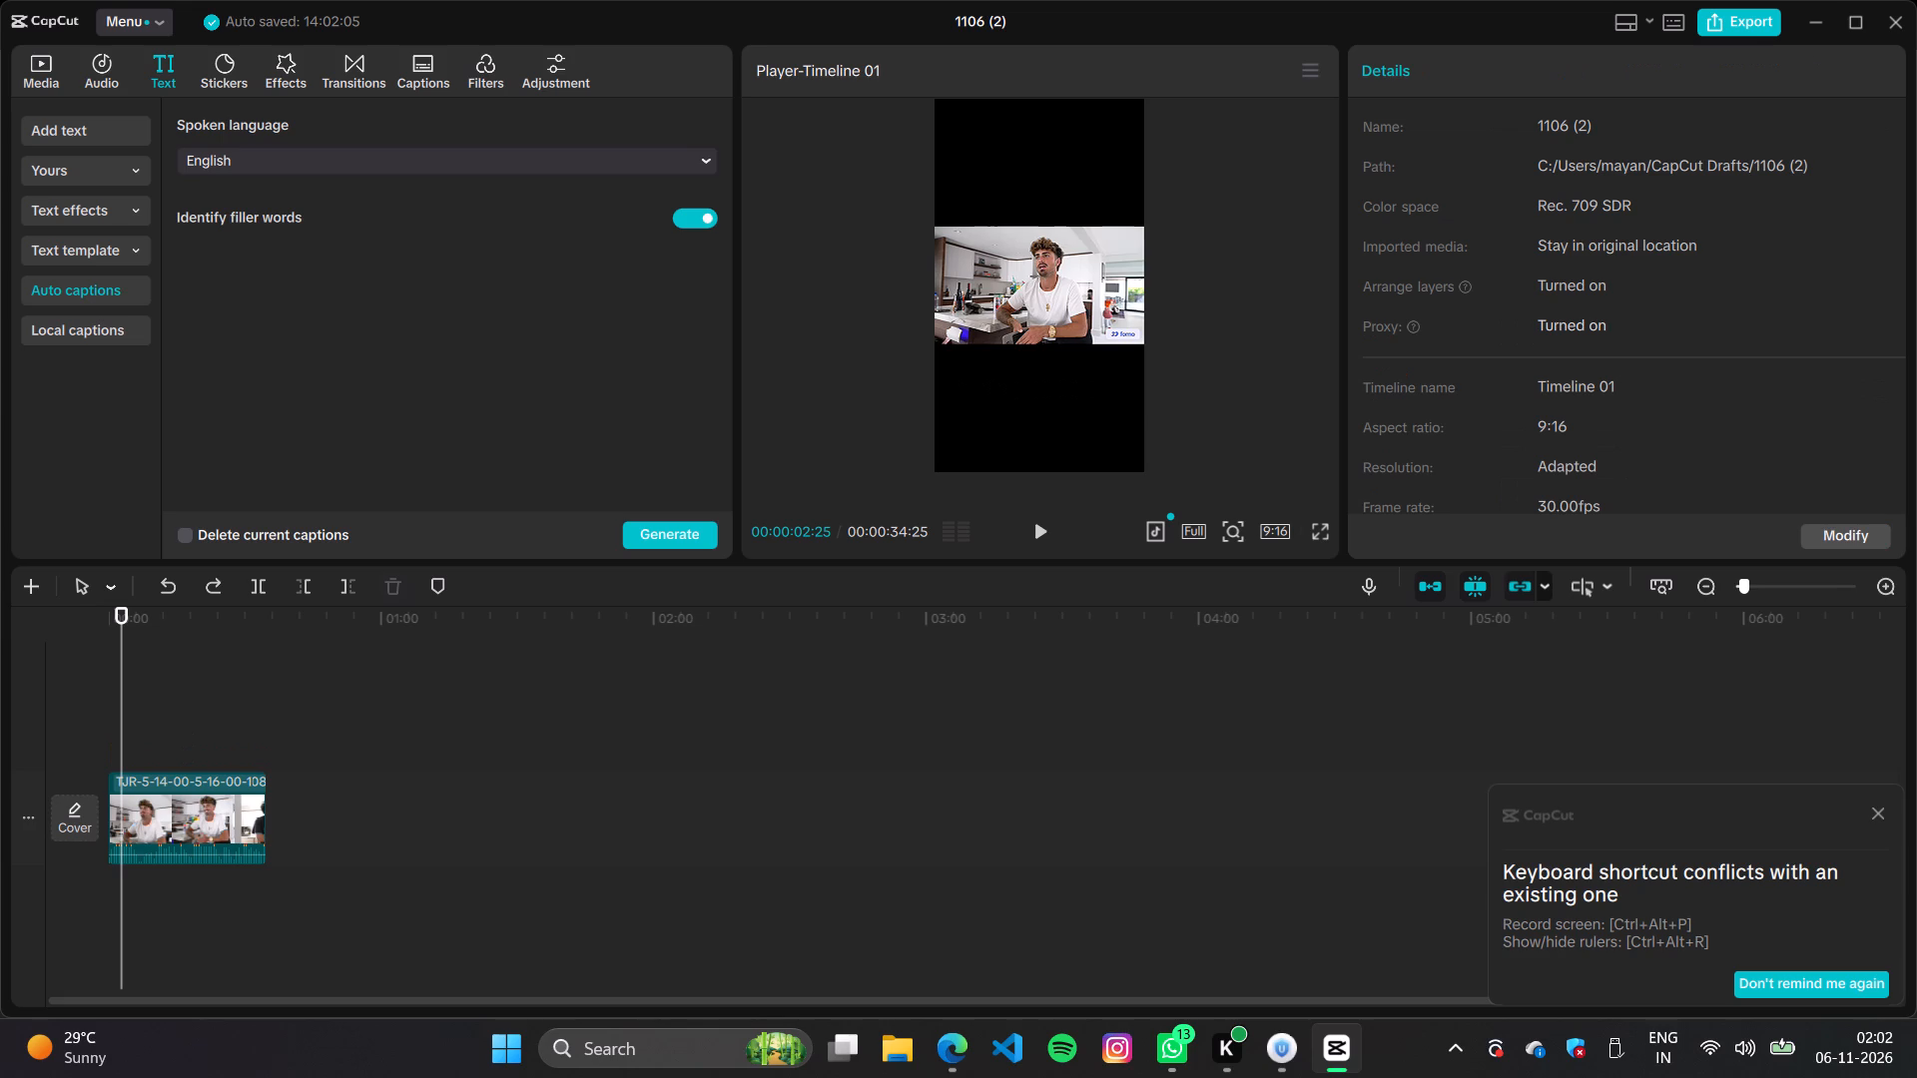
left_click(220, 579)
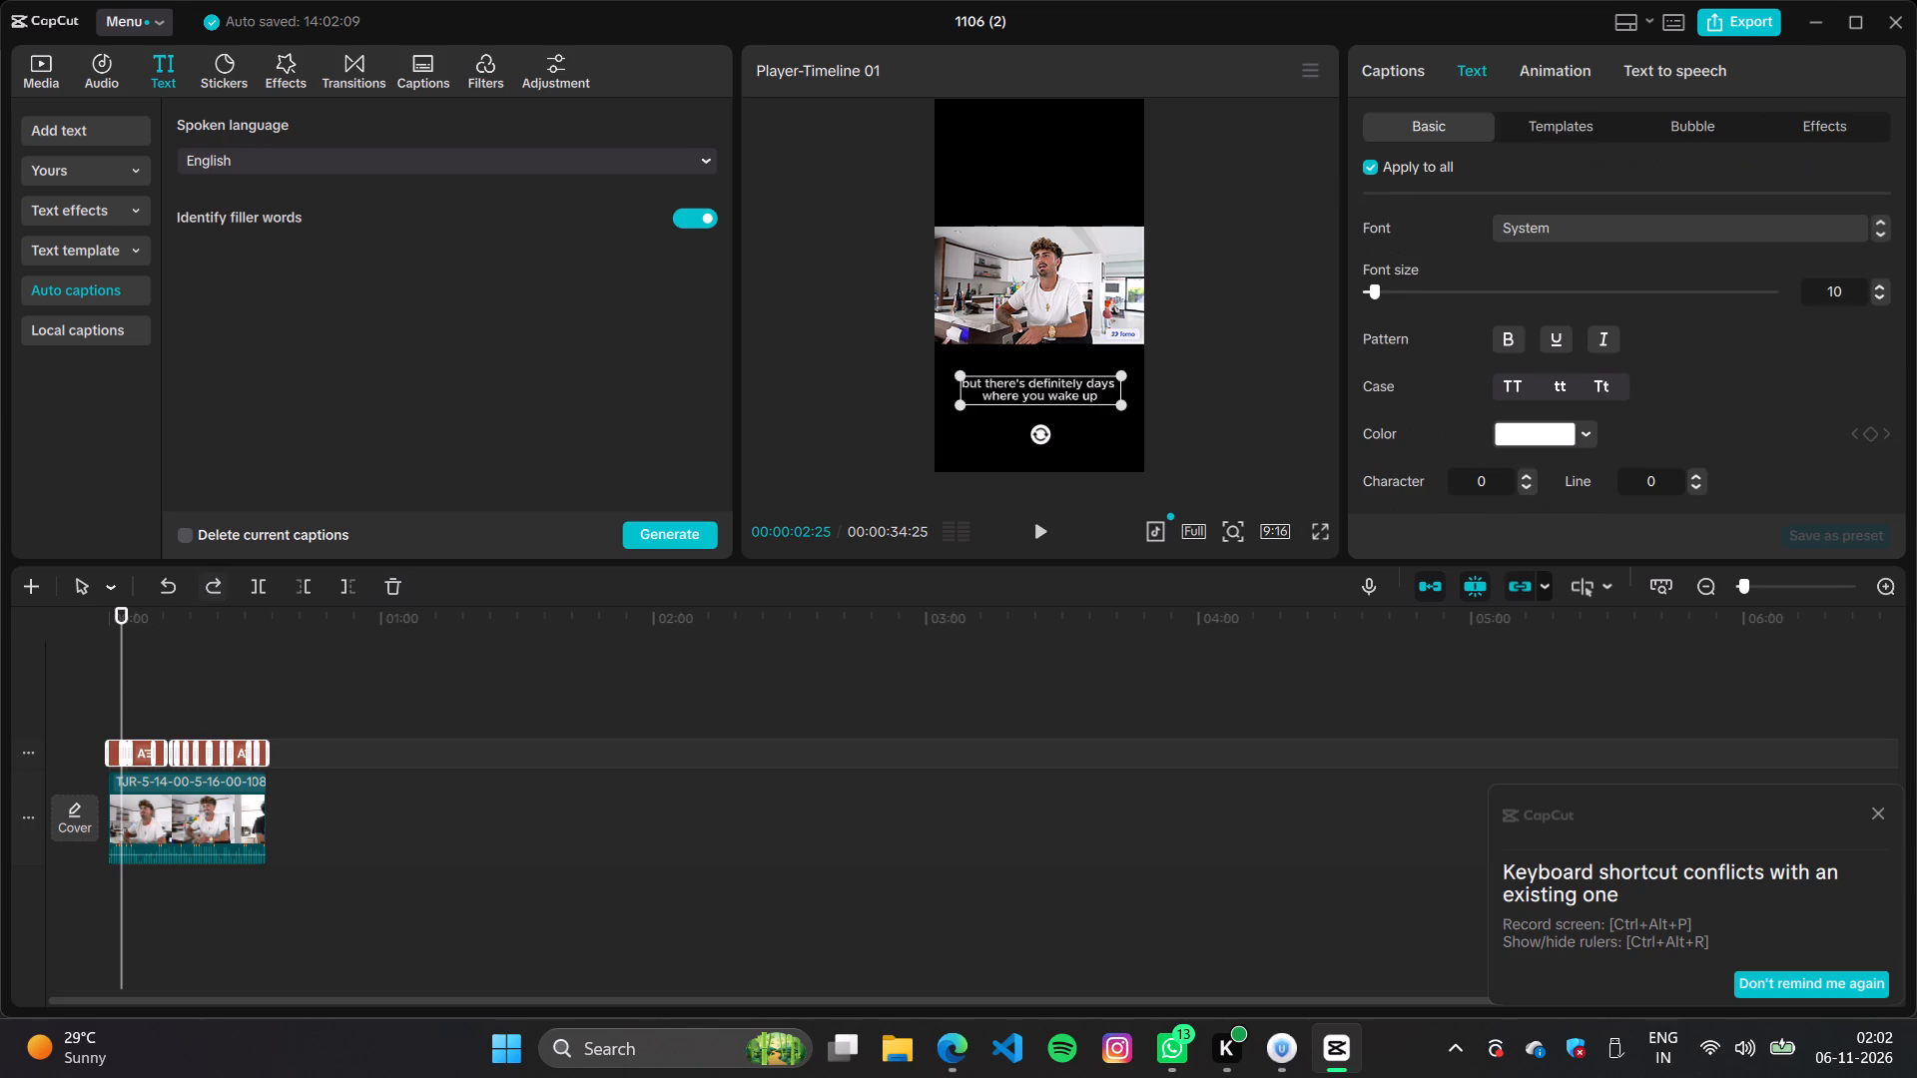
Play the clip's opening, and apply the Slight Stretch caption animation to all the auto captions.
left_click_drag(123, 701, 89, 704)
key("space")
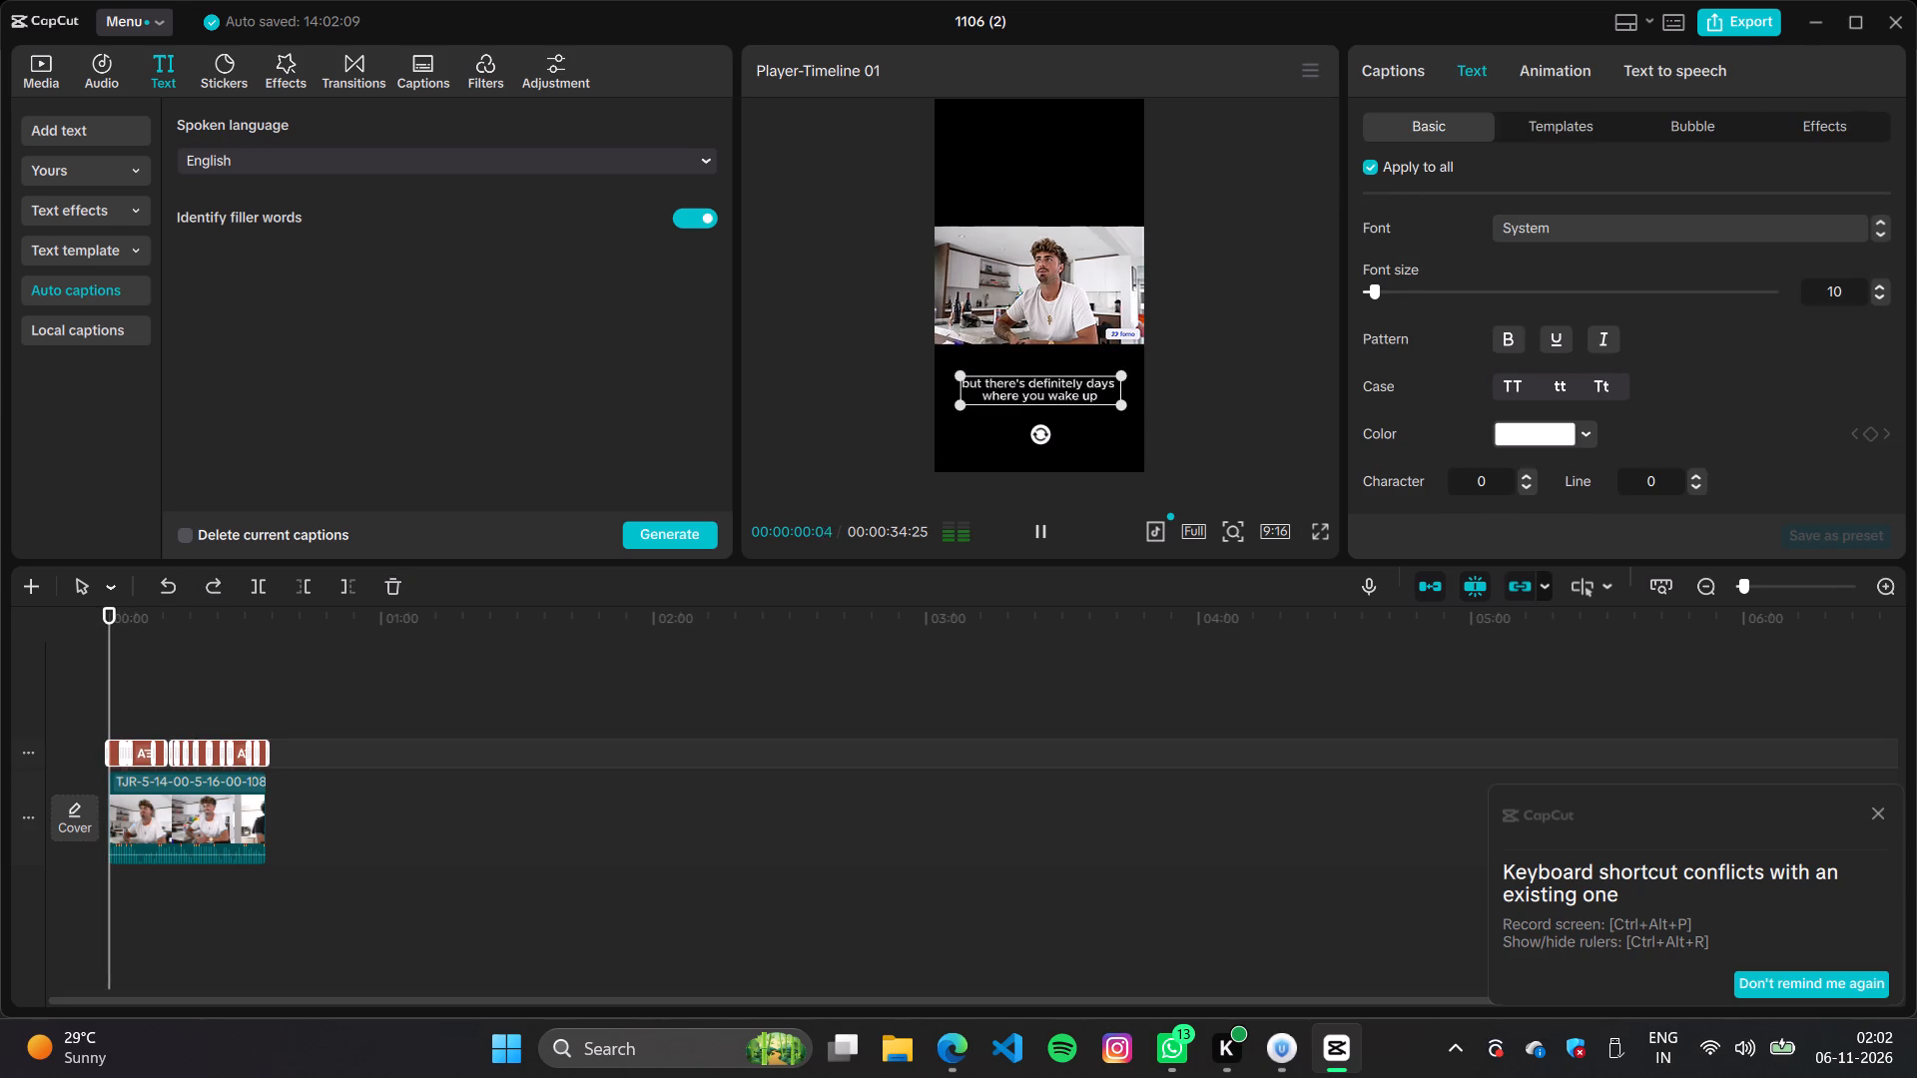
key("space")
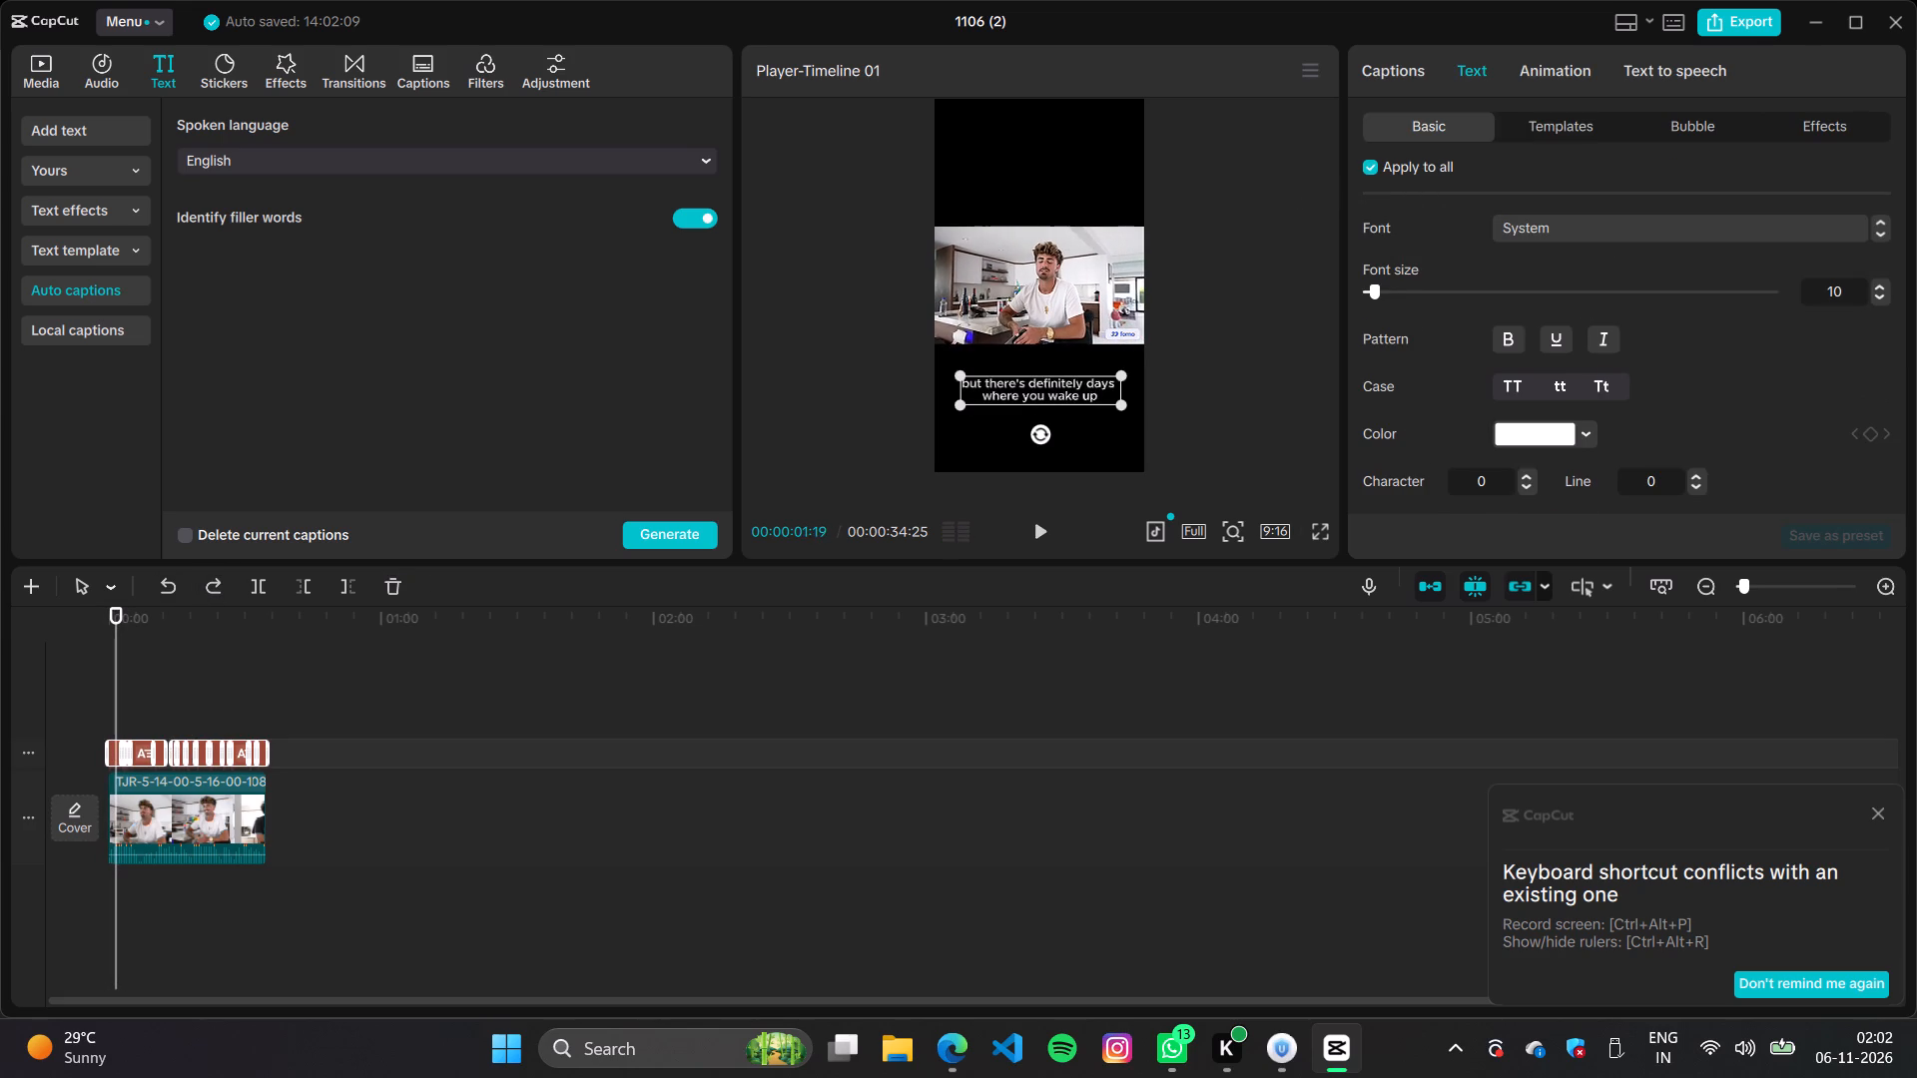
scroll(1568, 324, "up", 5)
left_click(1565, 72)
left_click(1490, 275)
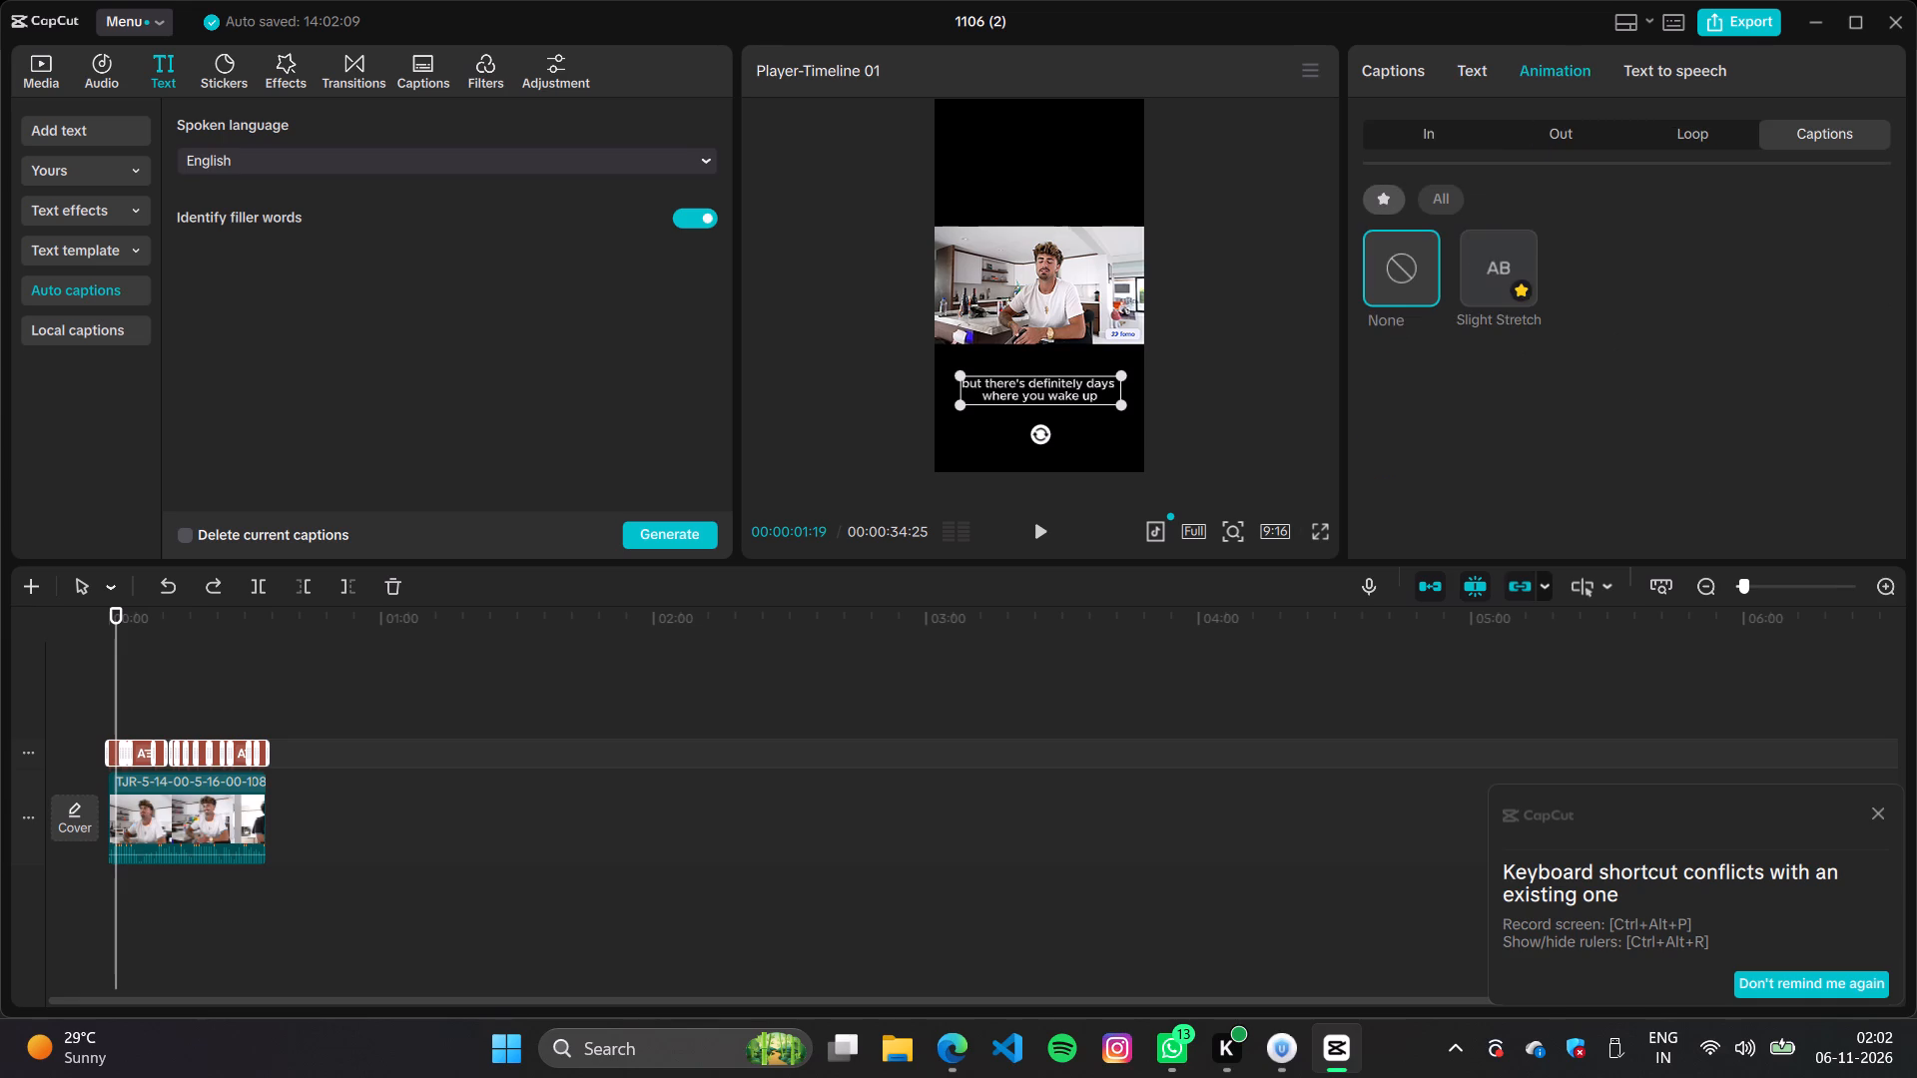
Give the video clip a blurred canvas background using the second blur level.
left_click(171, 799)
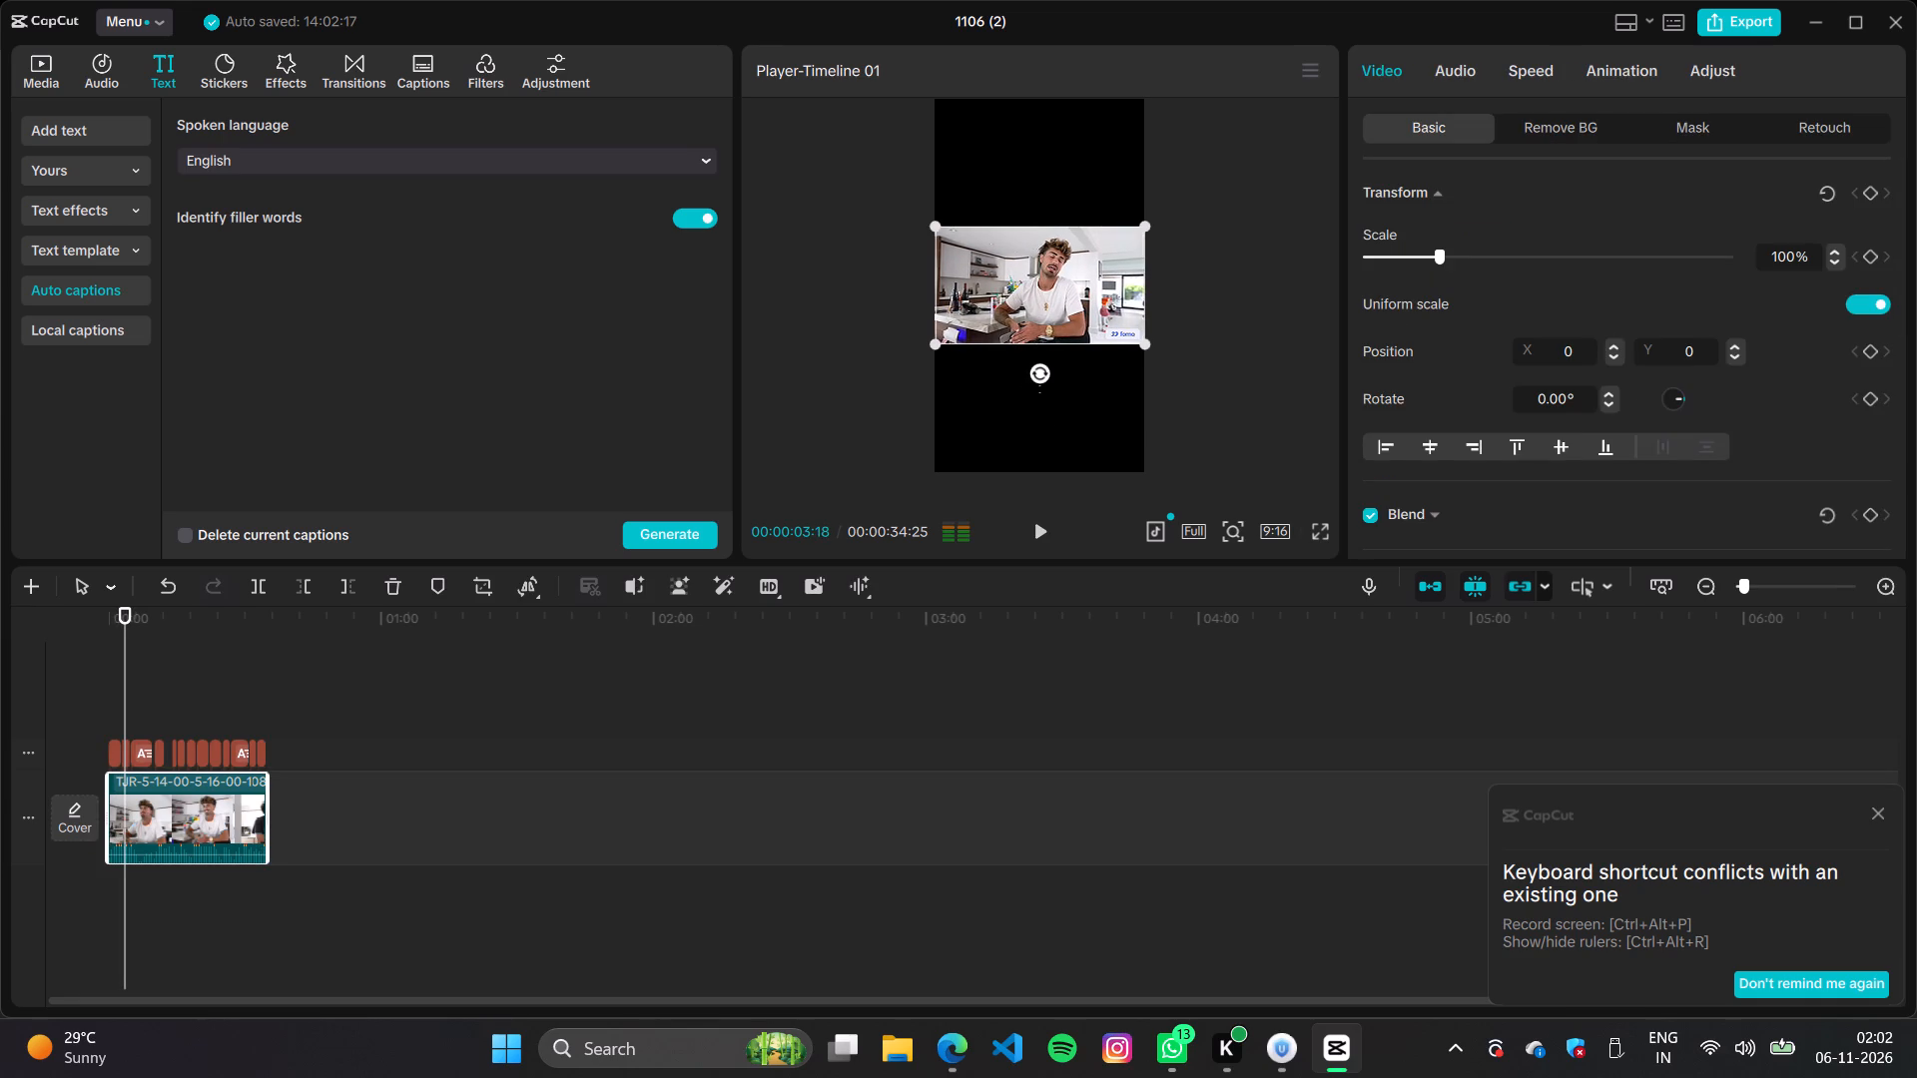
left_click_drag(1898, 228, 1909, 790)
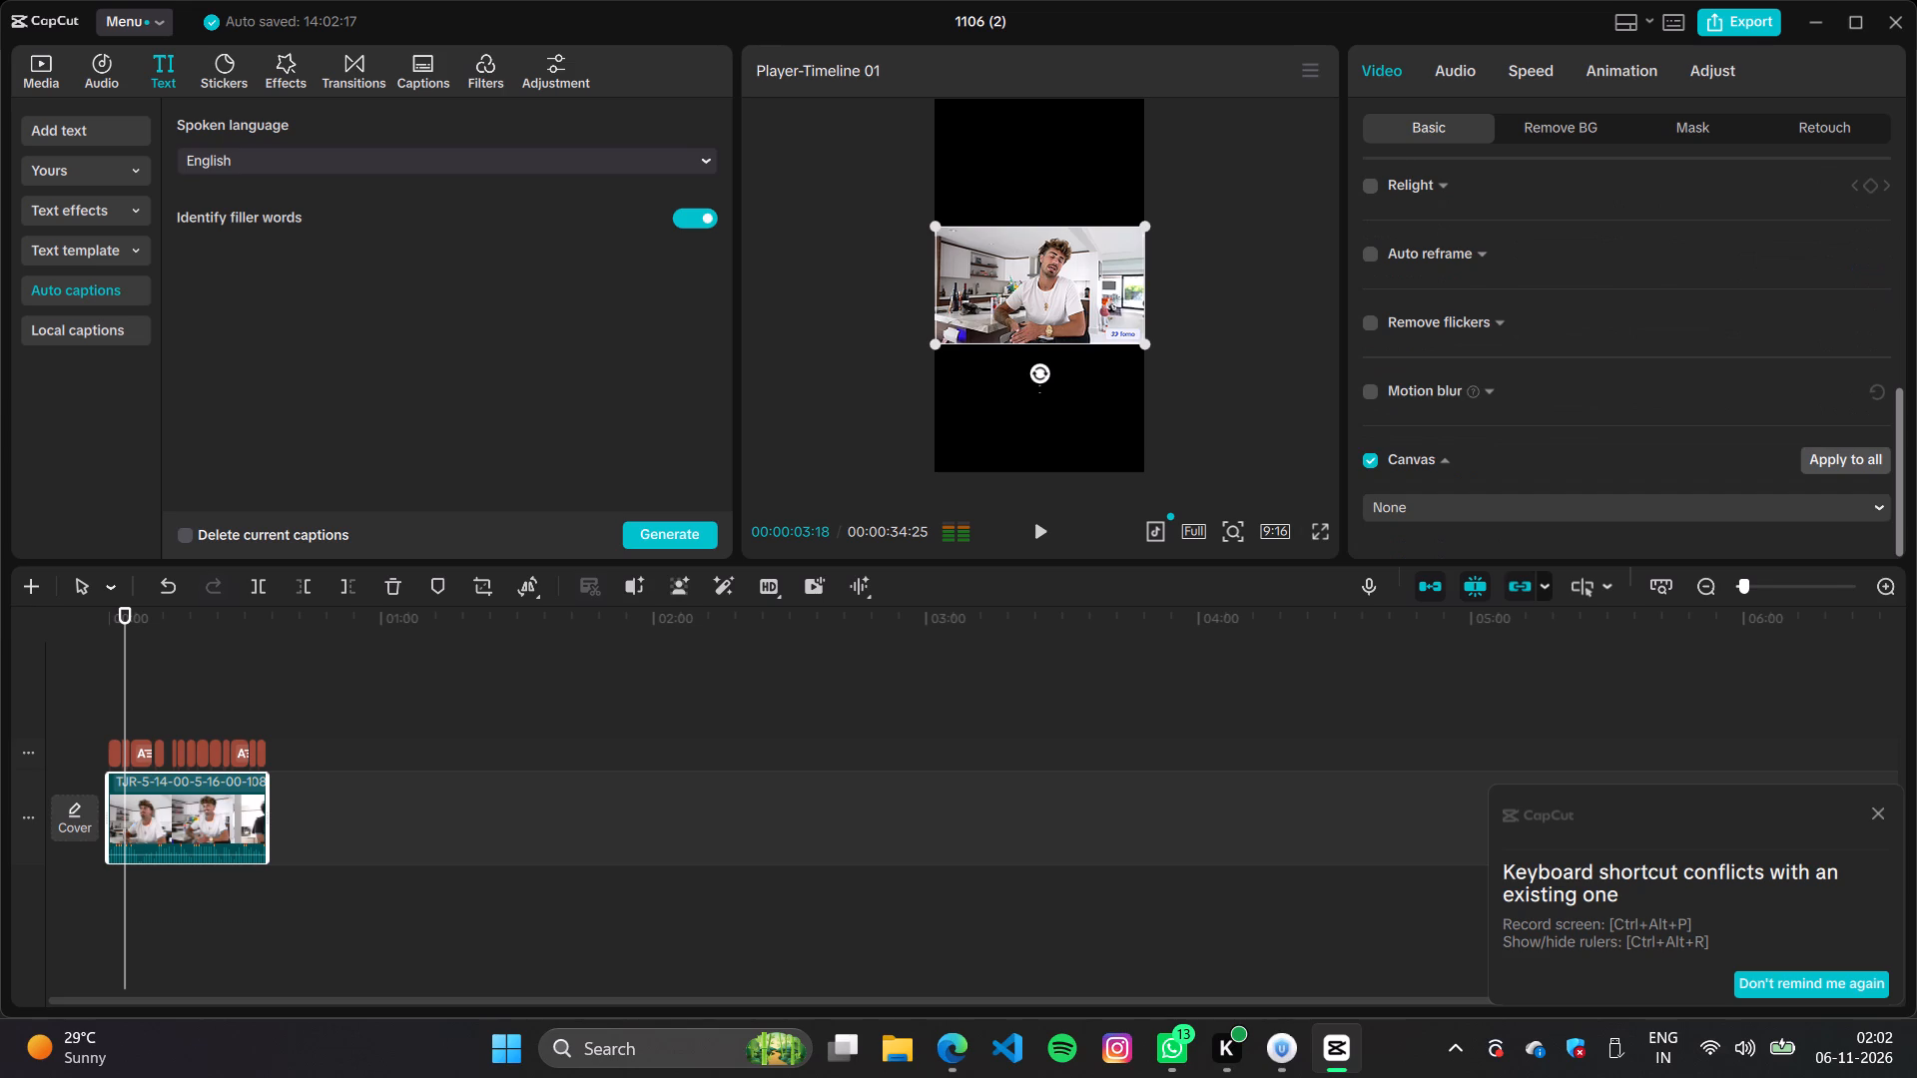
left_click(1524, 505)
scroll(1526, 465, "down", 5)
left_click(1472, 606)
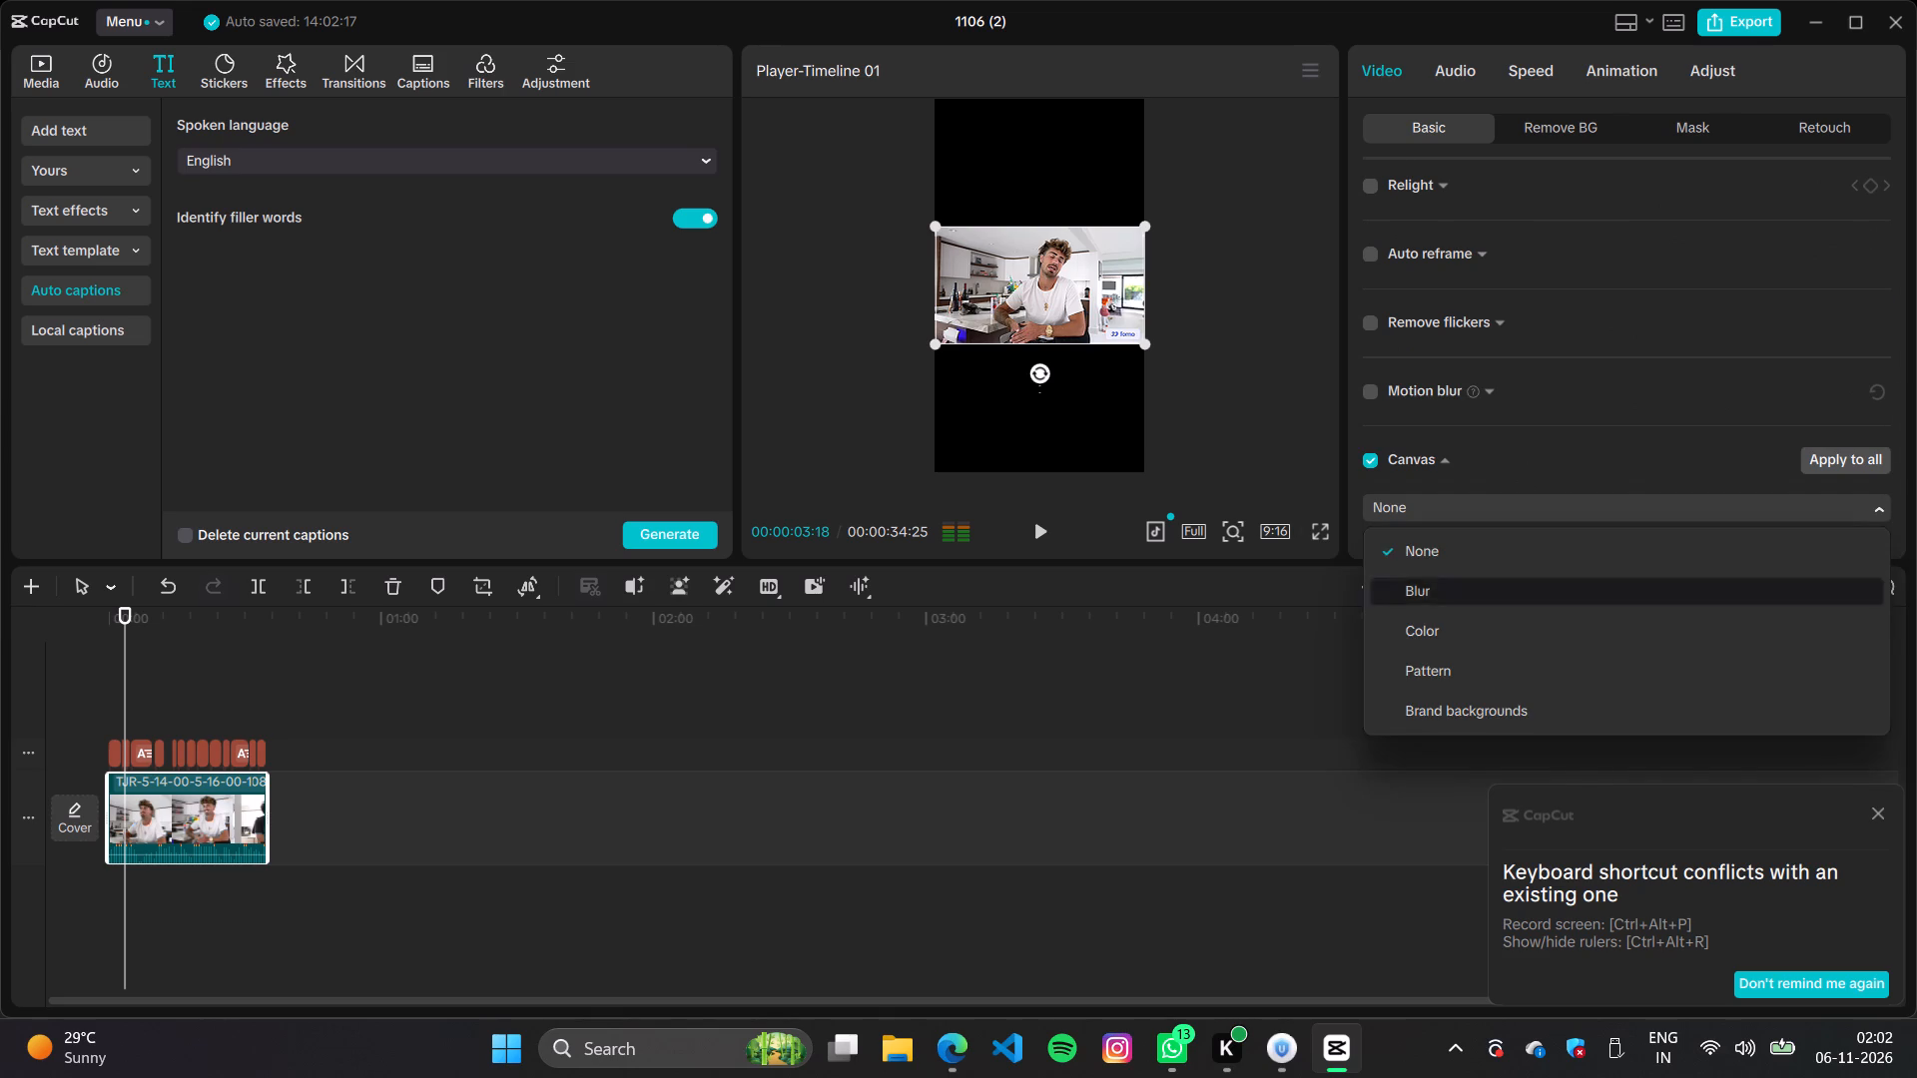
left_click(1503, 547)
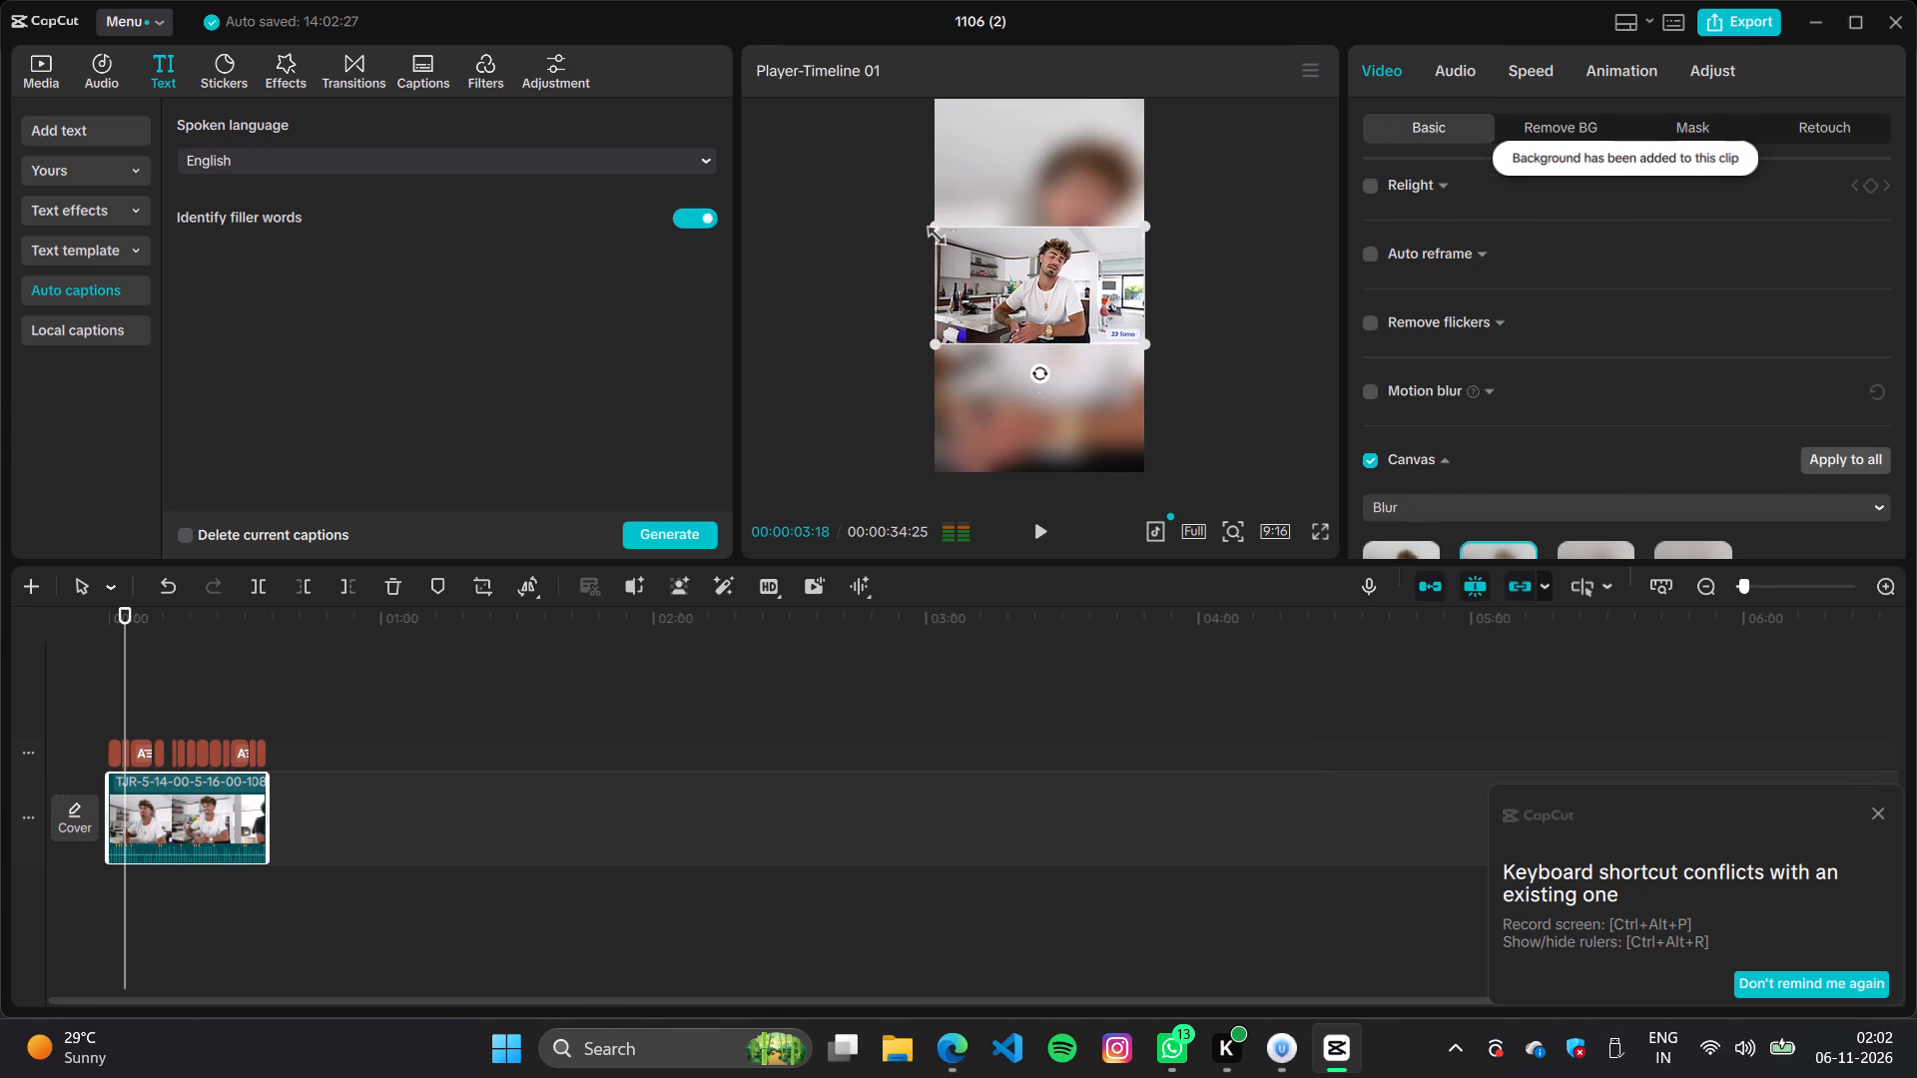
Enlarge the clip to about 204% so it fills the frame's width, and play a moment of it to check.
left_click_drag(931, 232, 768, 120)
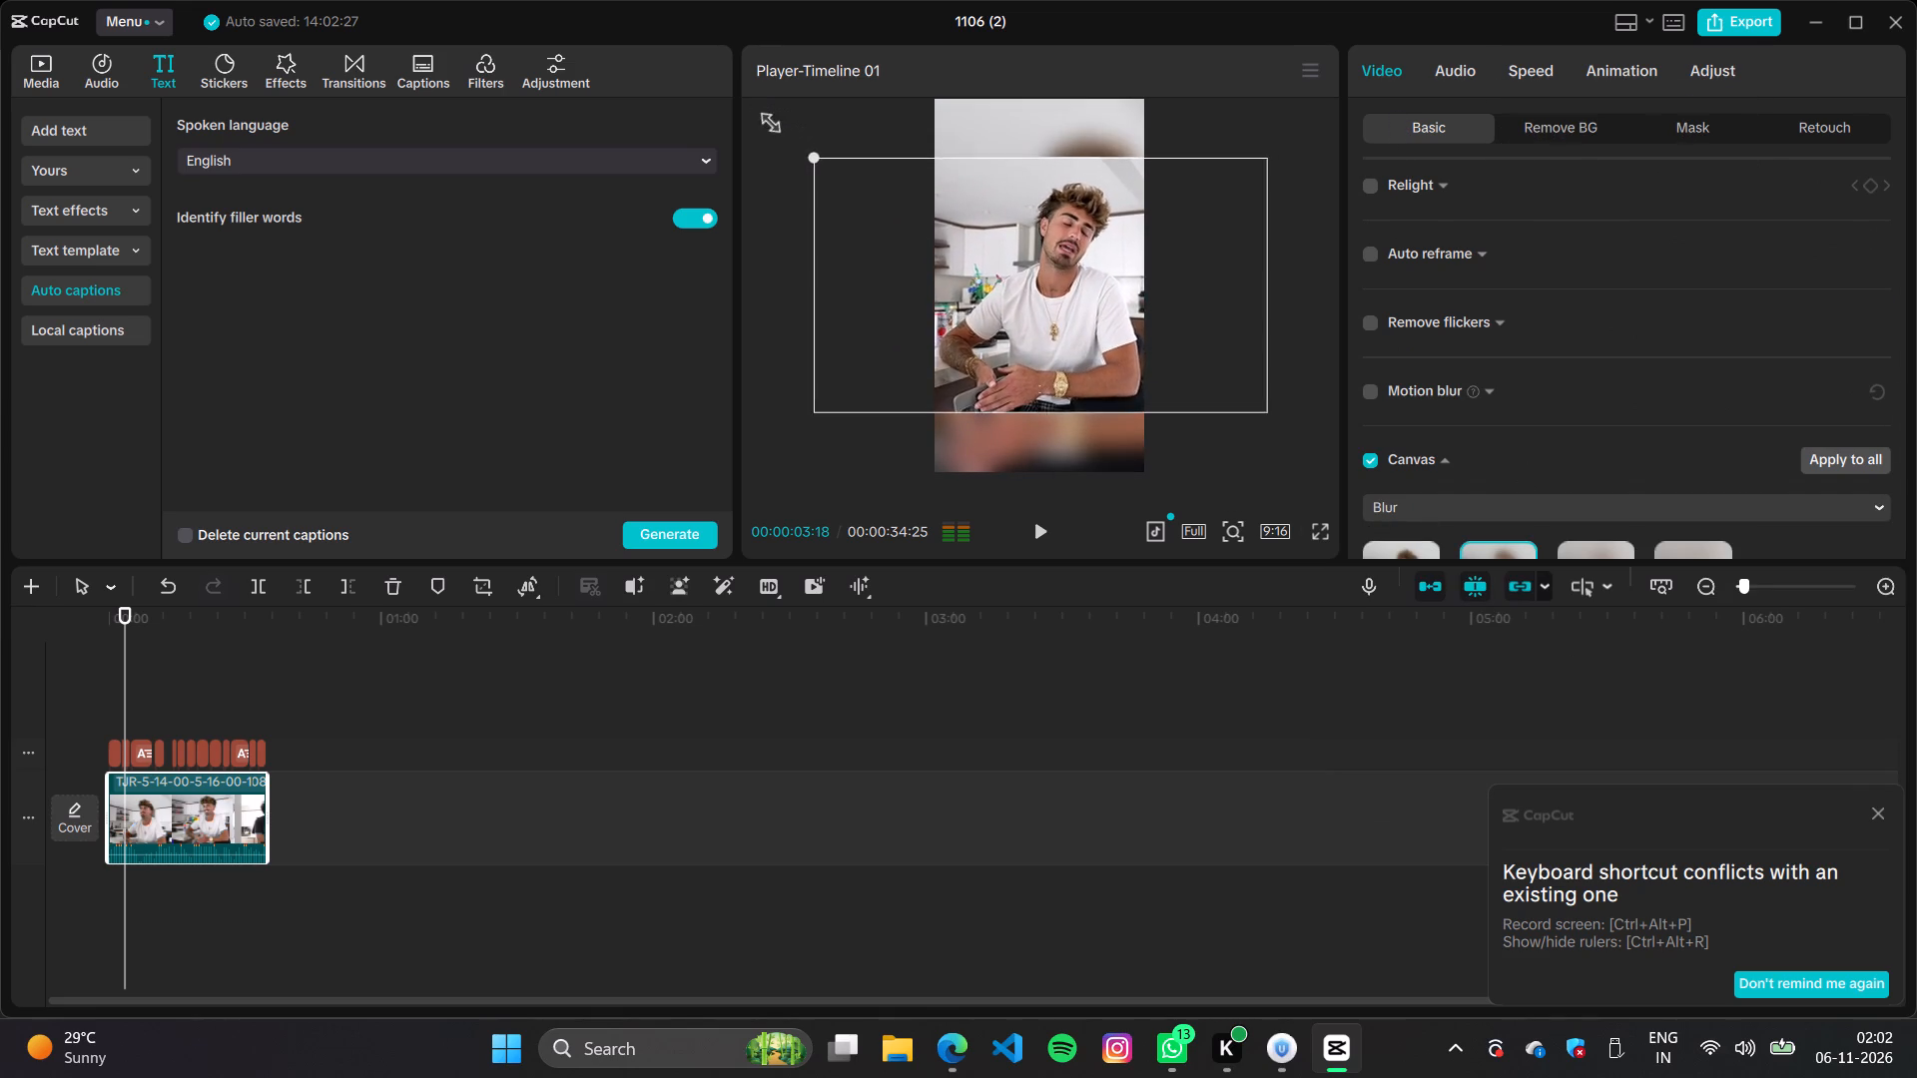
left_click_drag(768, 120, 786, 126)
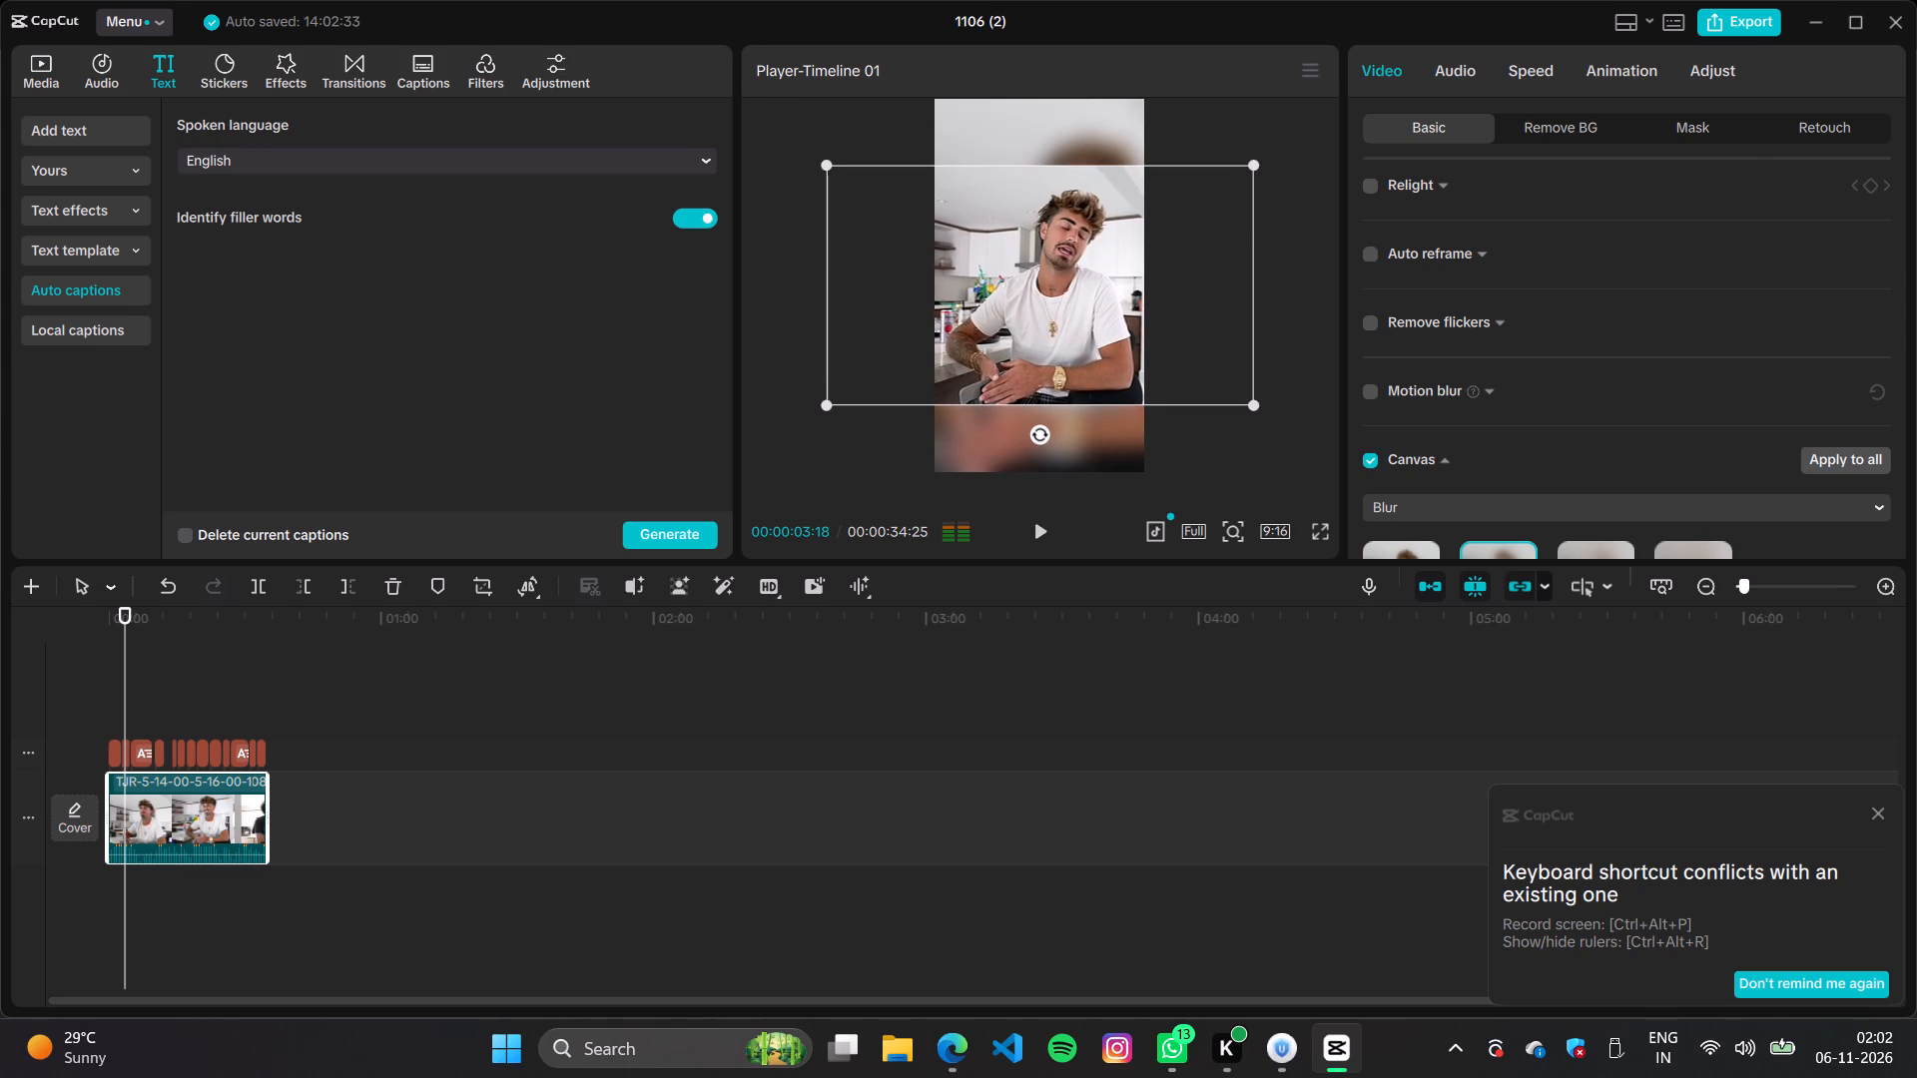
left_click(1261, 447)
key("space")
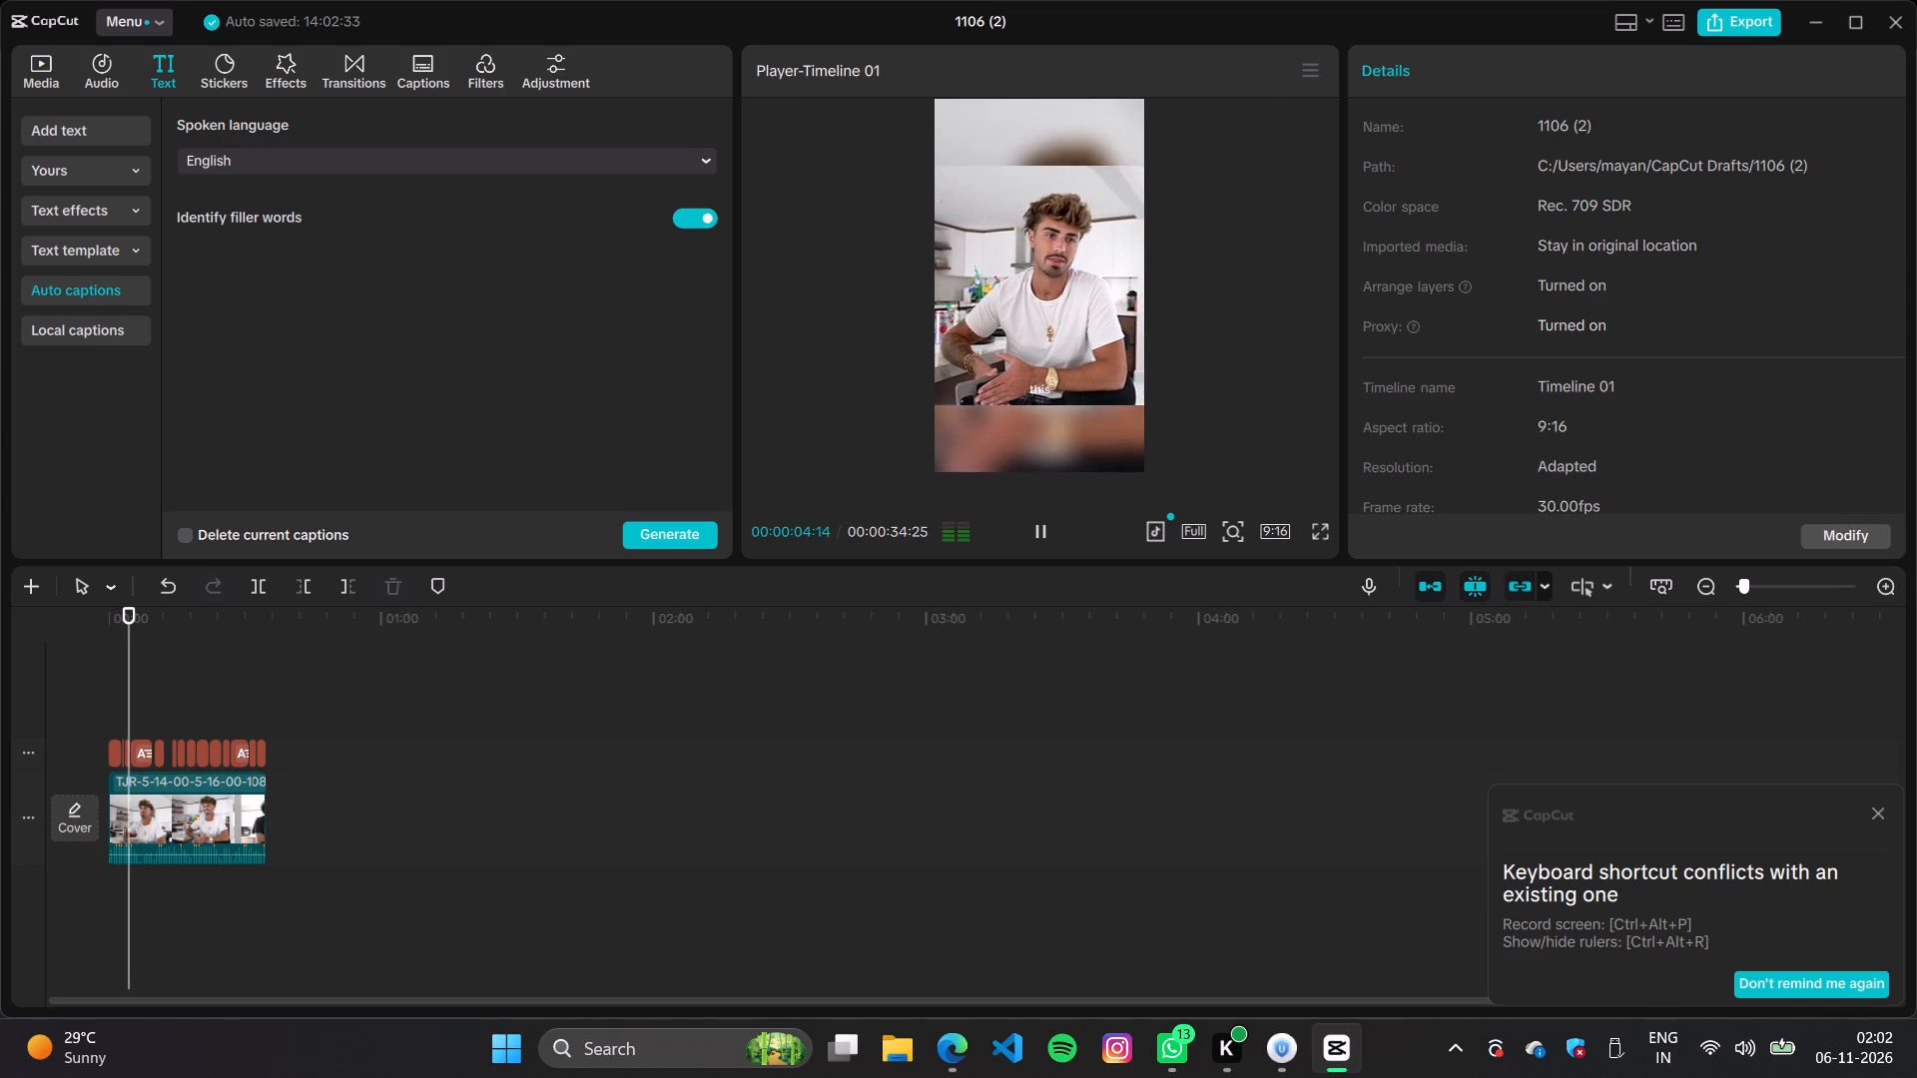
key("space")
left_click(188, 822)
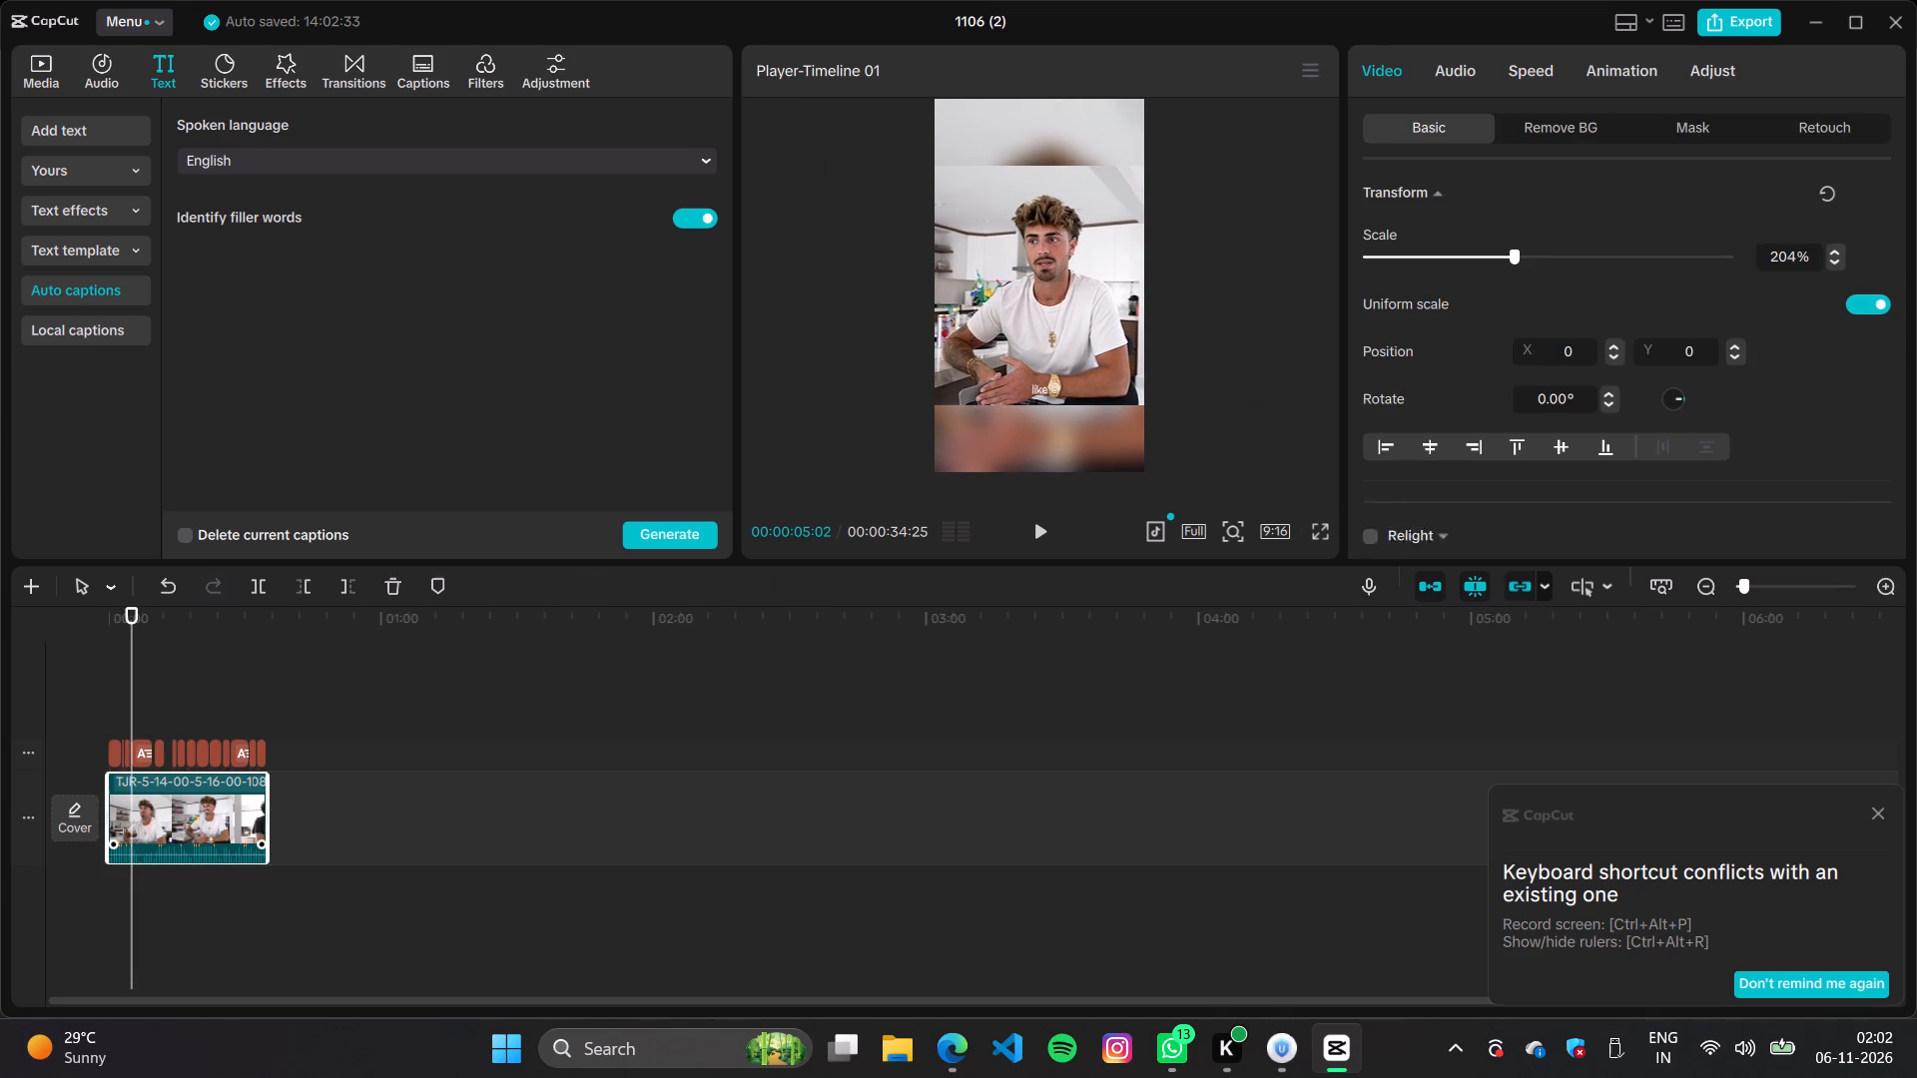
Set all the auto captions to the ZY Resolve font with title case (Tt).
left_click_drag(304, 745, 59, 748)
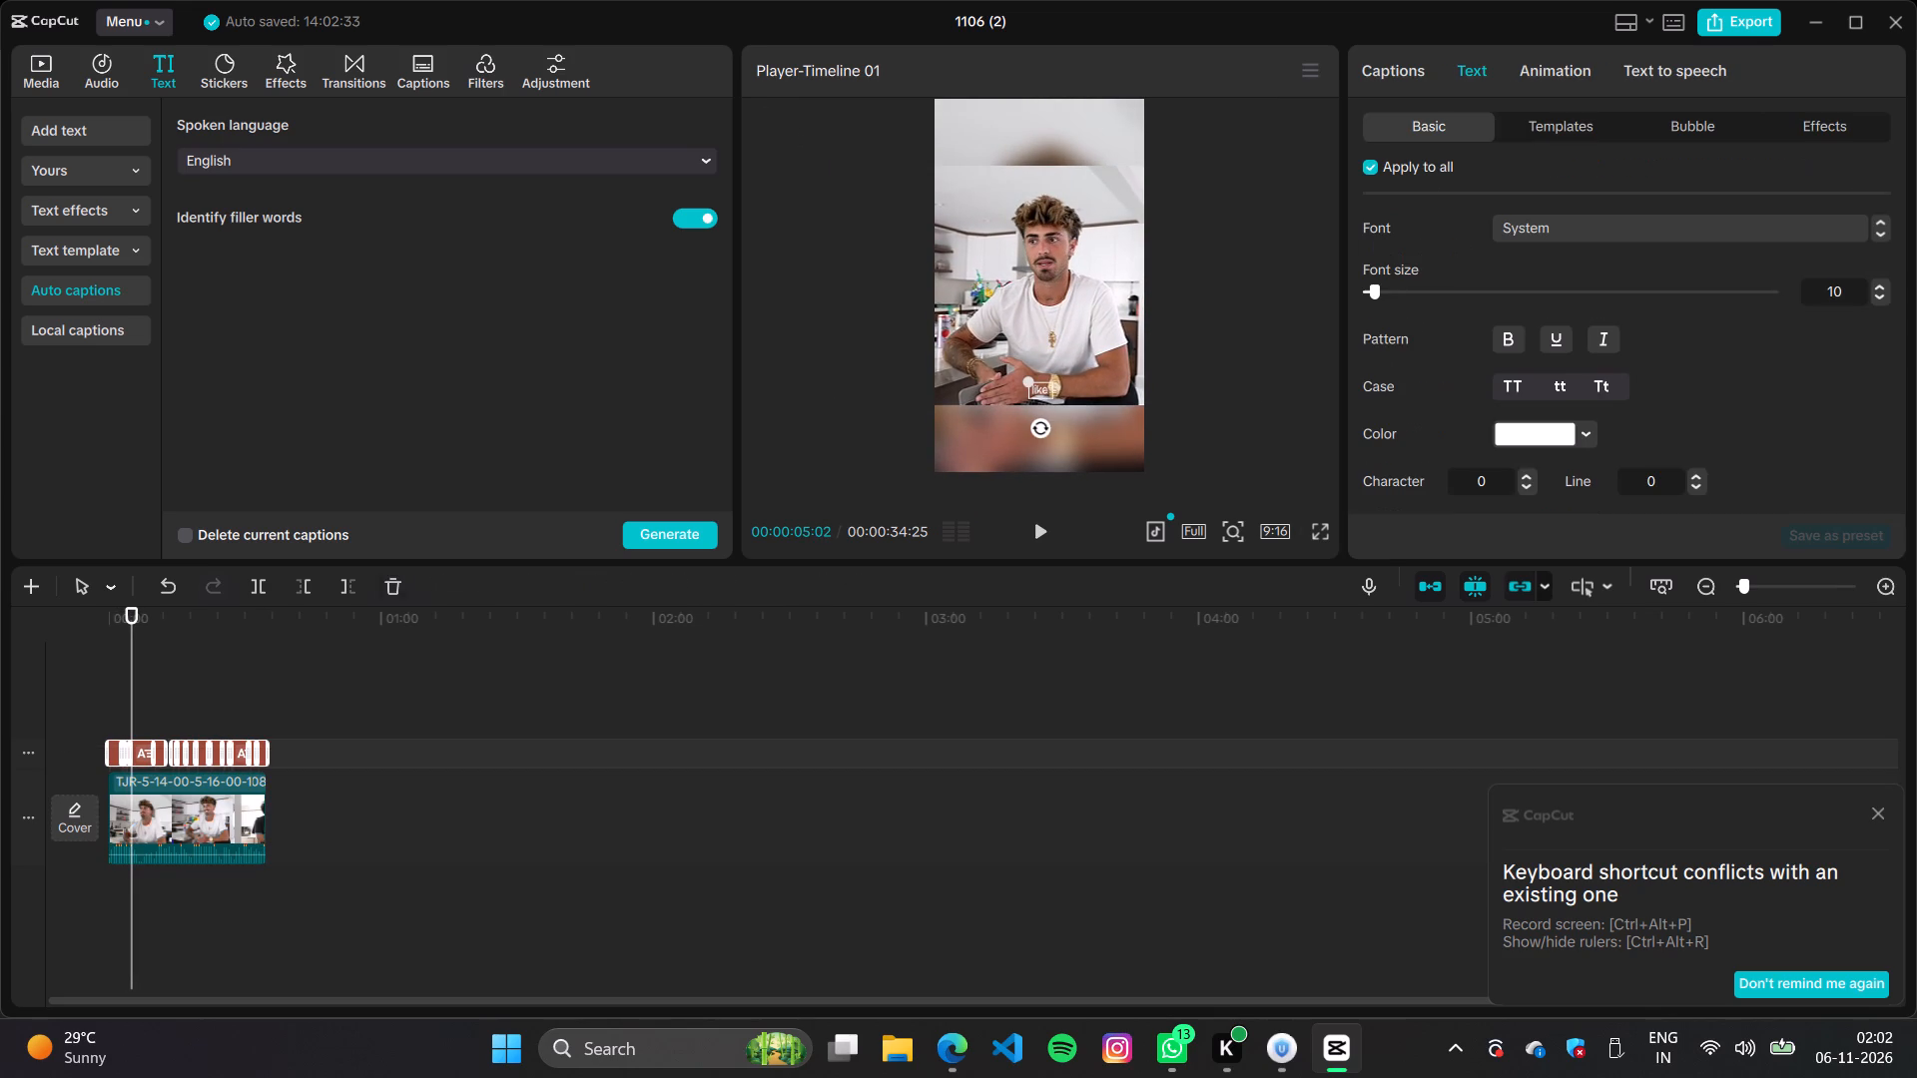
left_click(1586, 128)
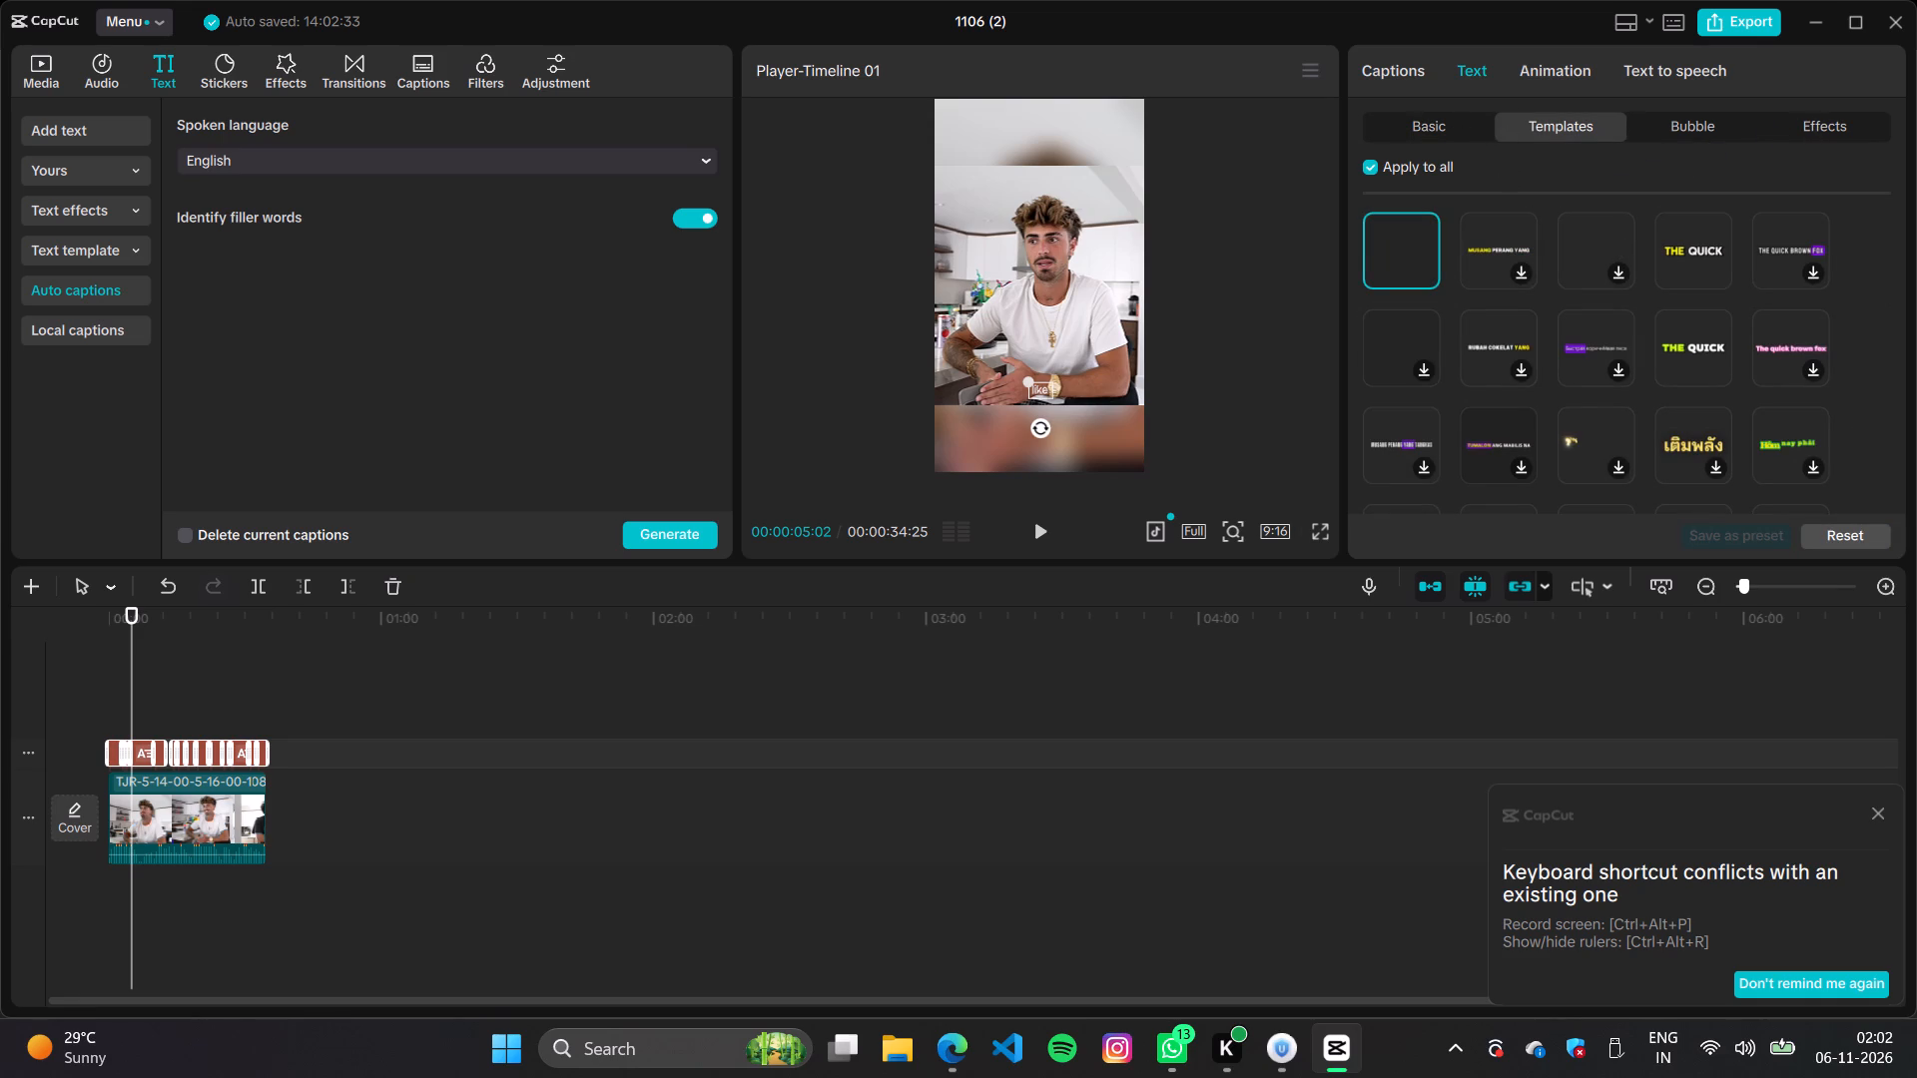
left_click(1400, 64)
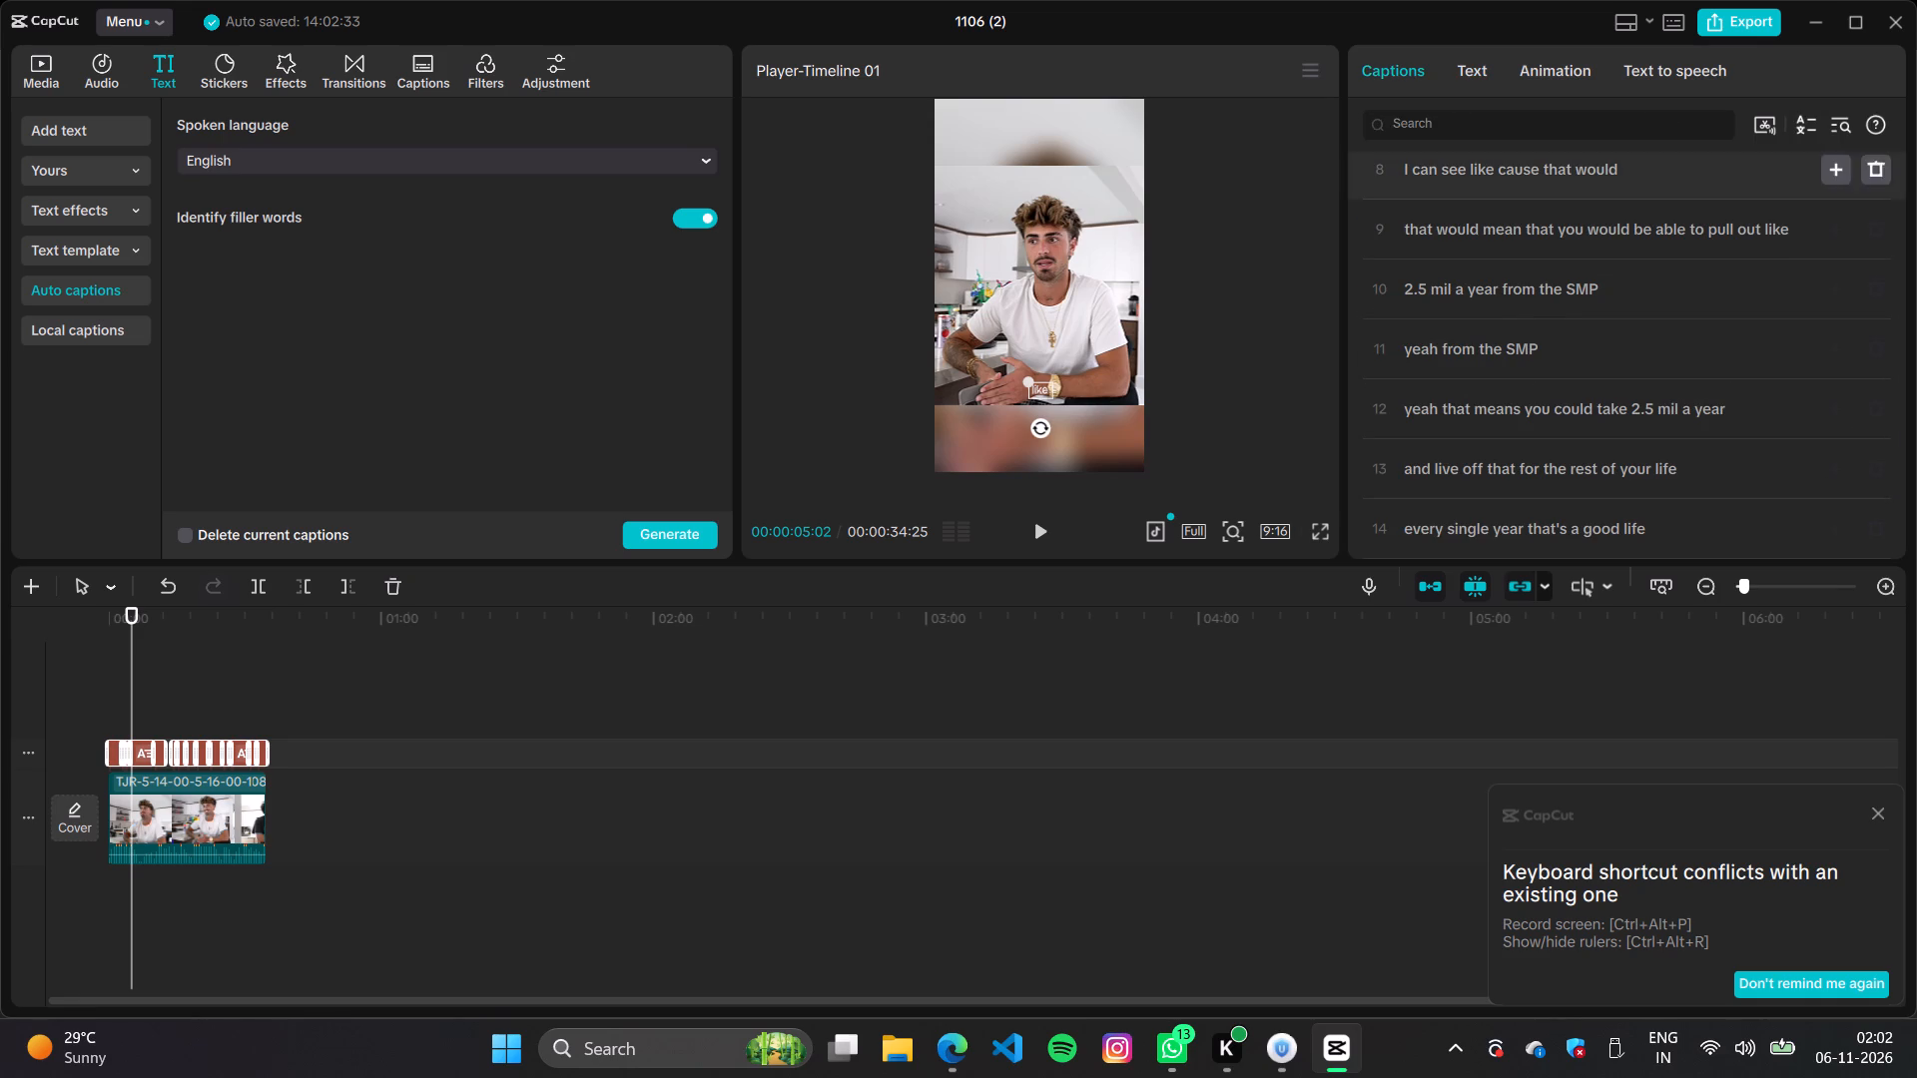
scroll(1495, 237, "up", 4)
left_click(1546, 58)
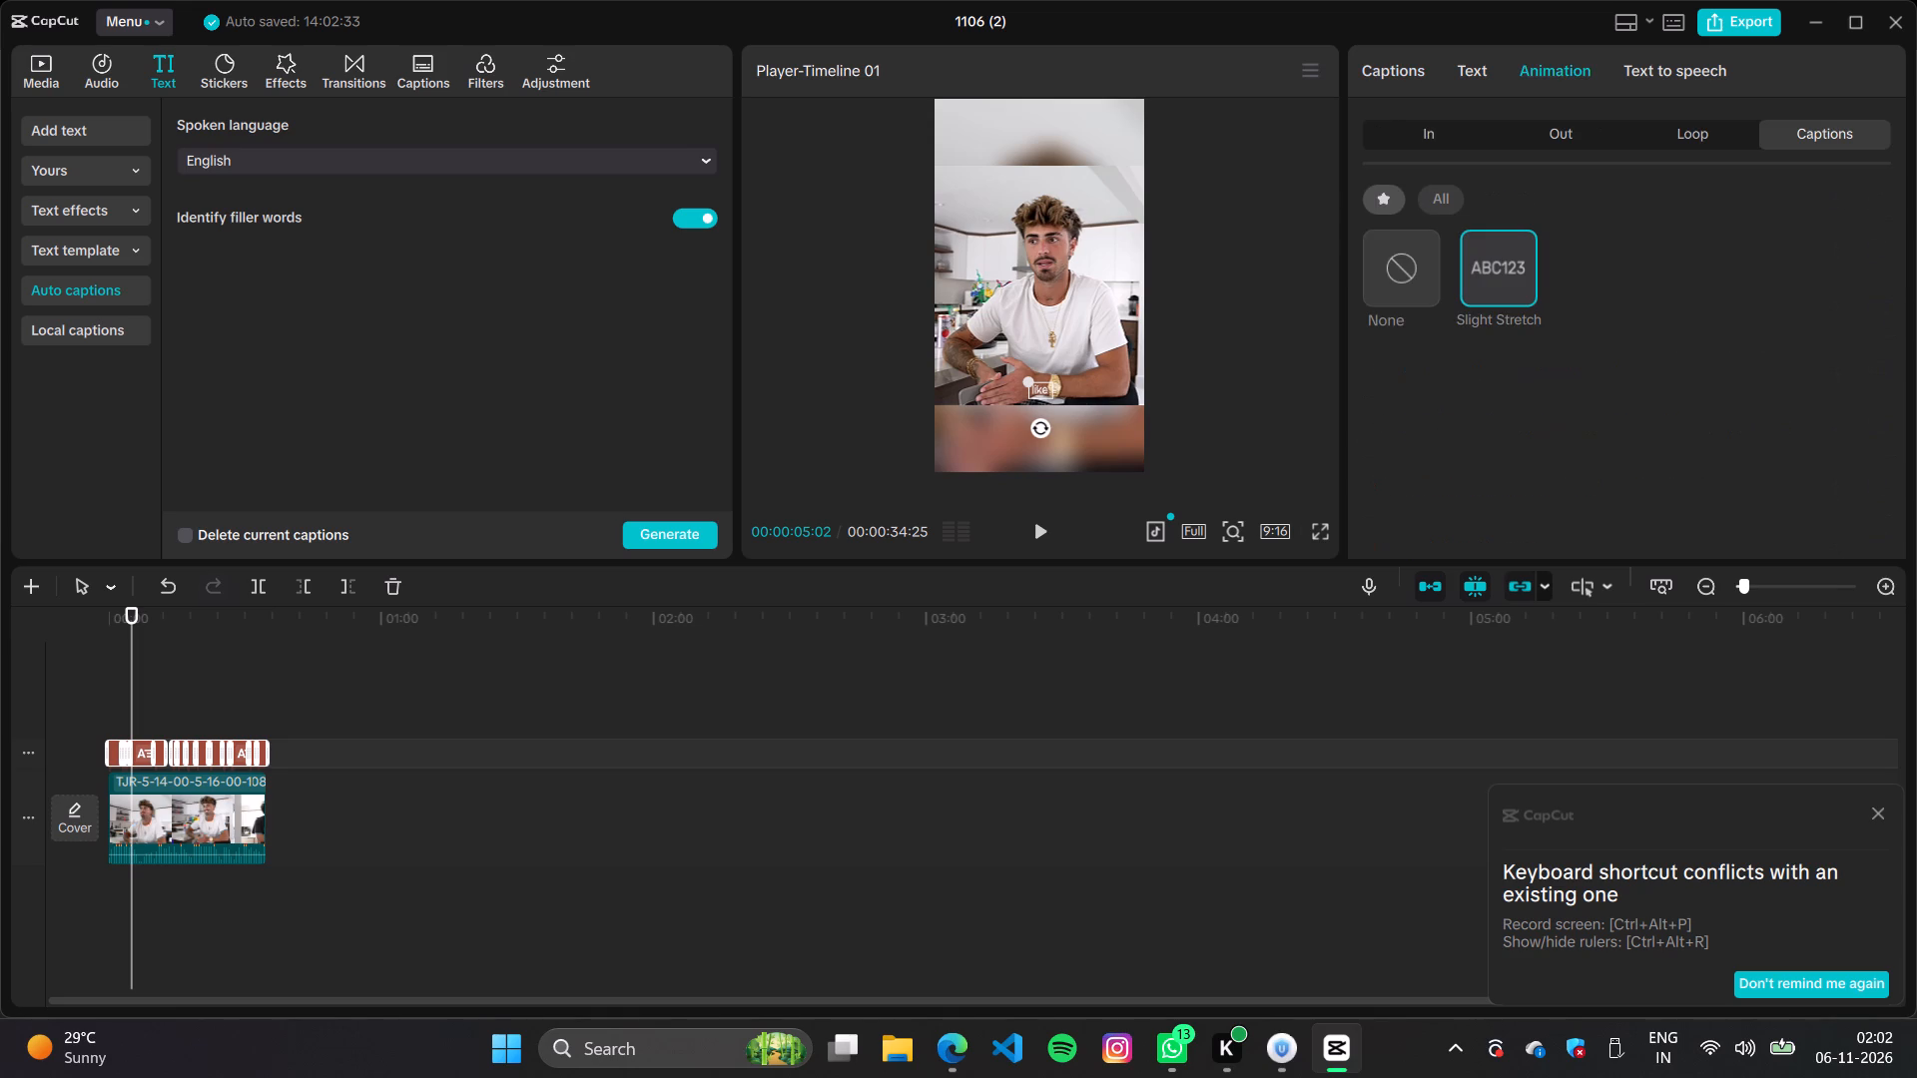
left_click(1407, 71)
left_click(1492, 78)
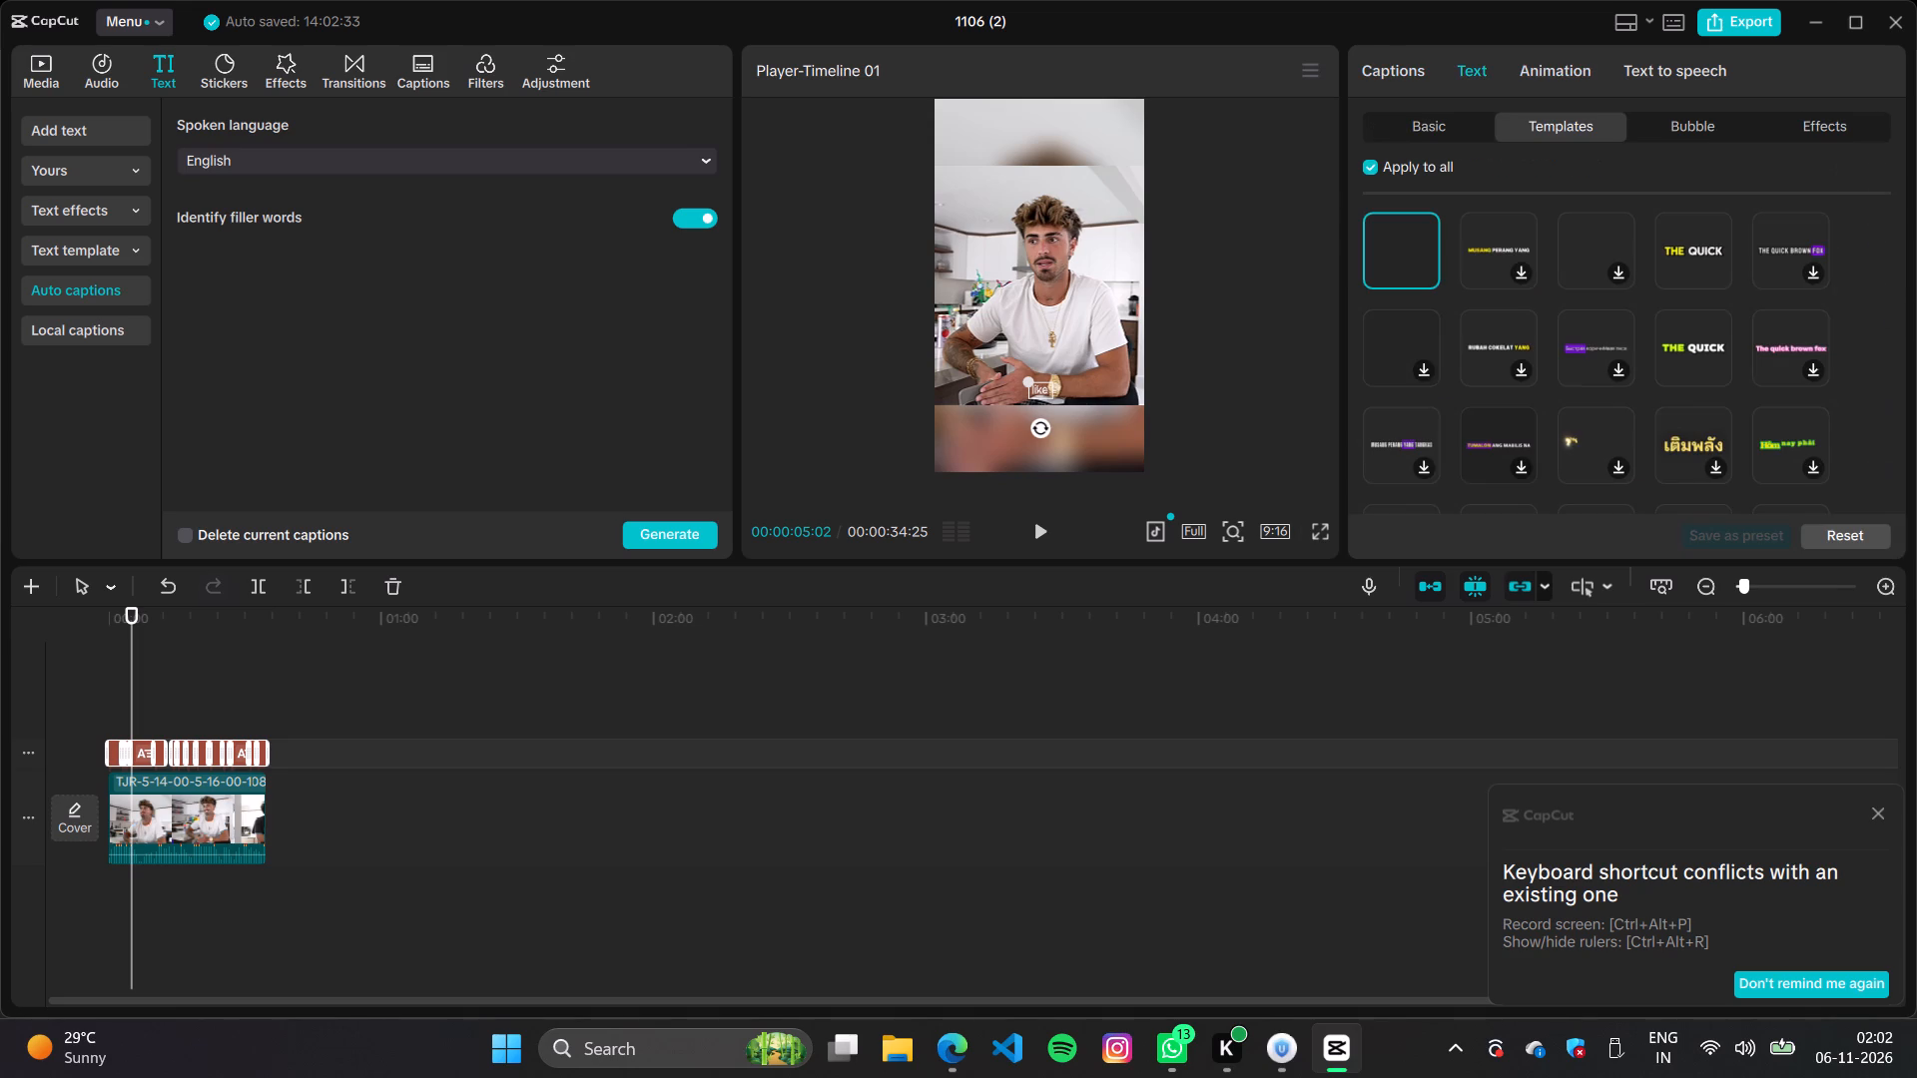
left_click(1441, 126)
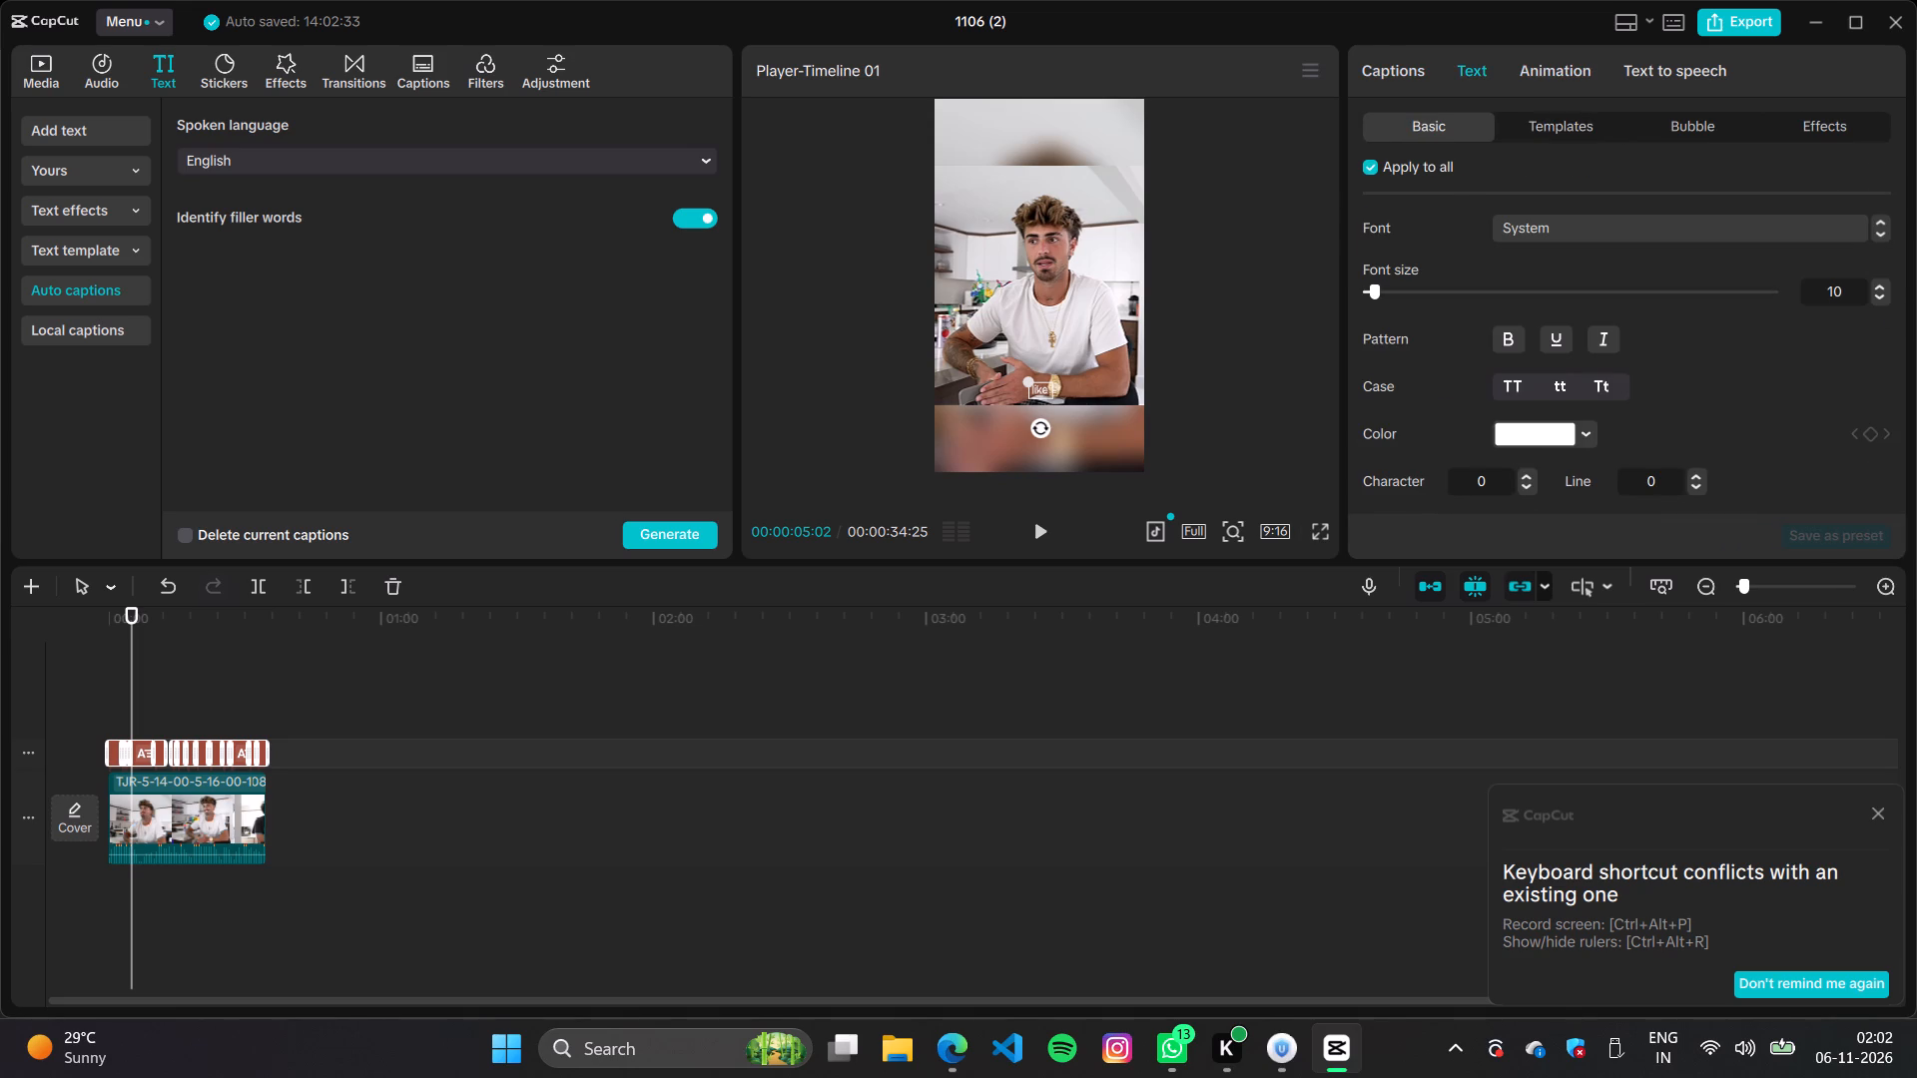
left_click(1618, 228)
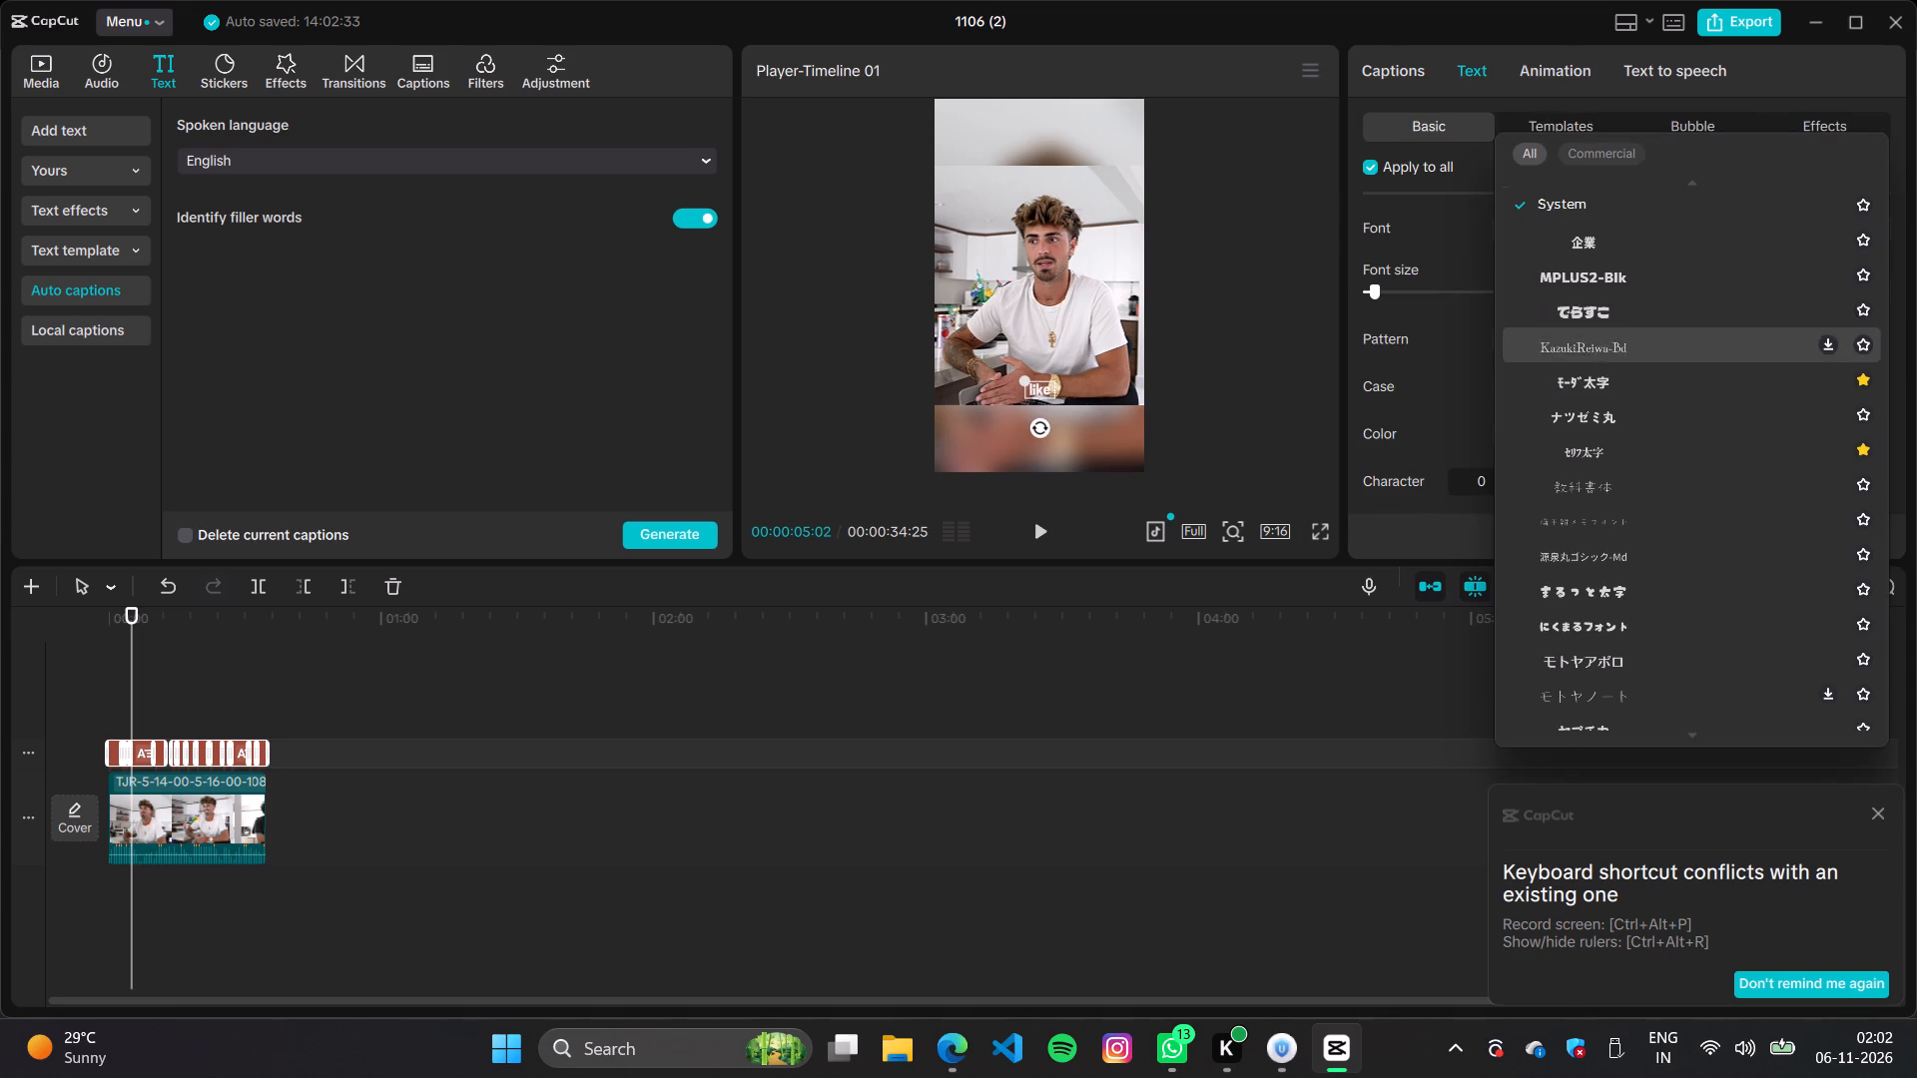
scroll(1665, 444, "up", 6)
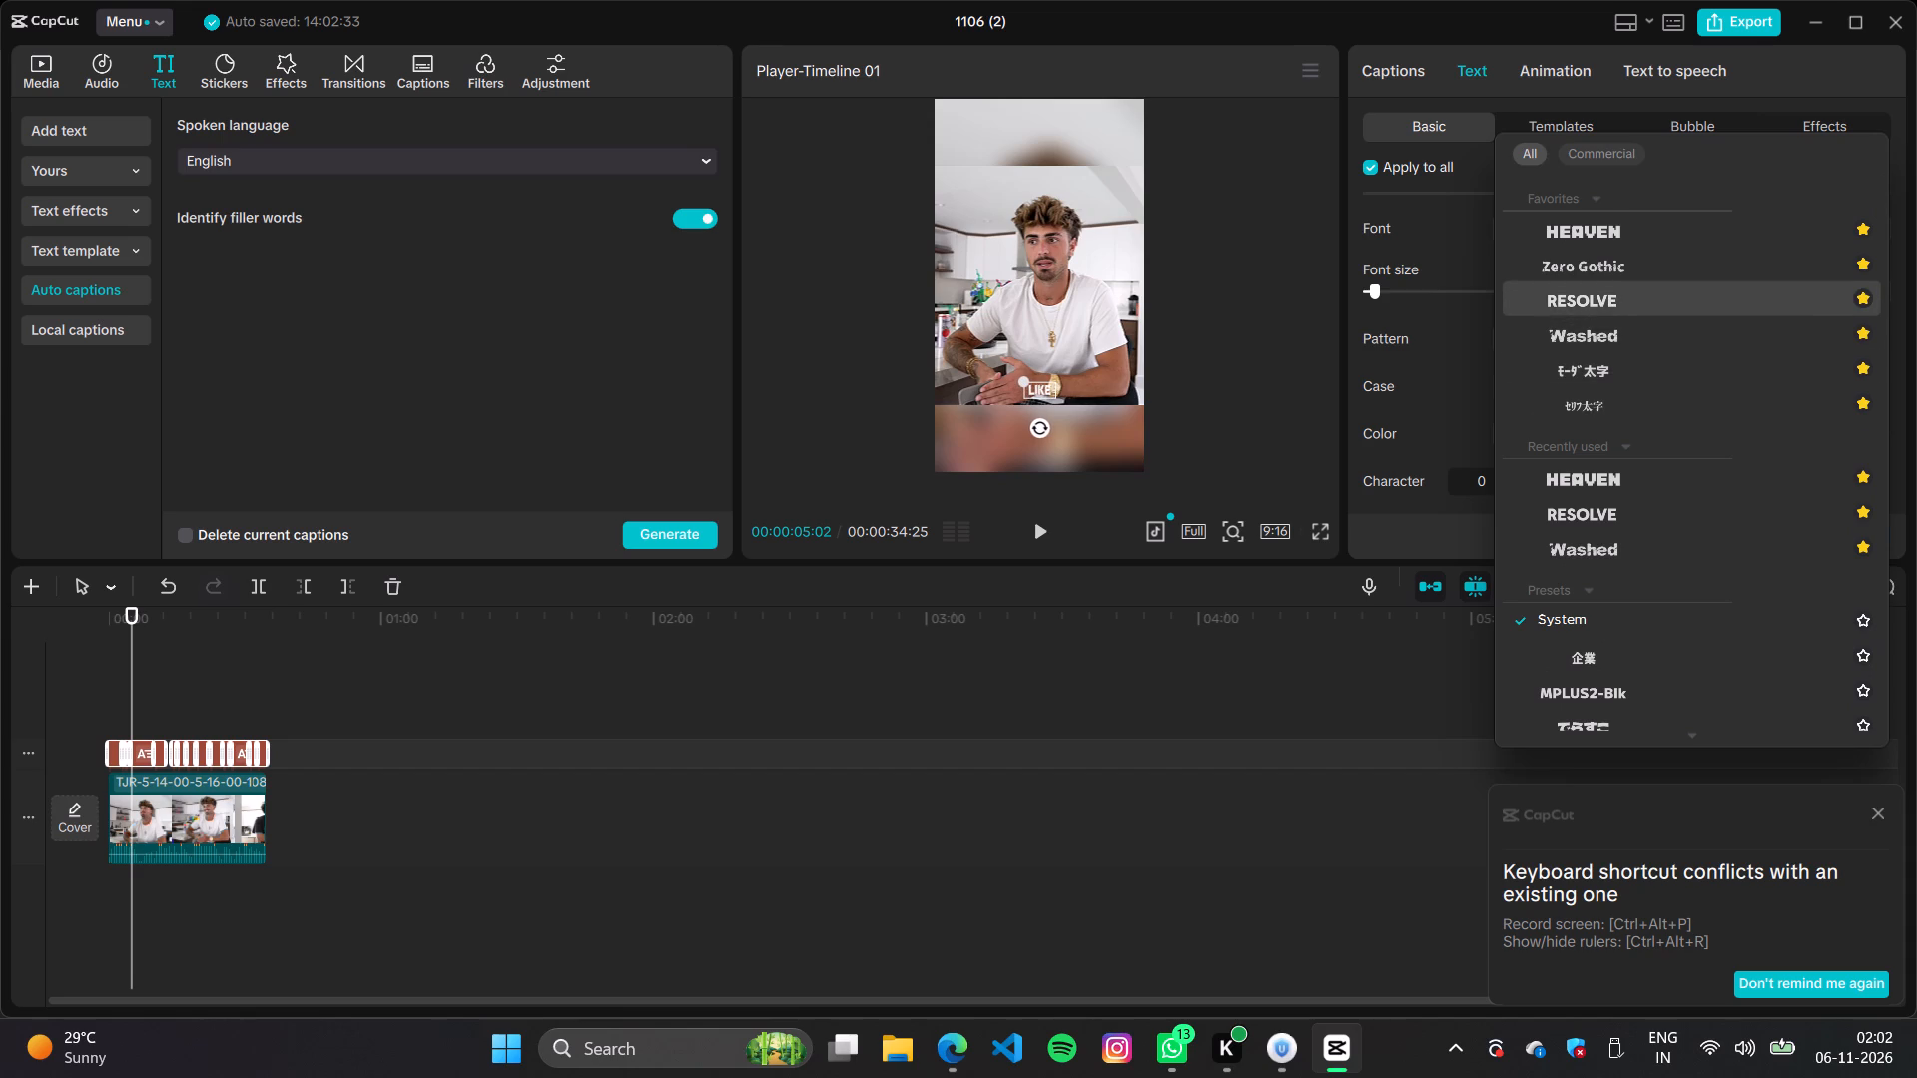
left_click(1613, 310)
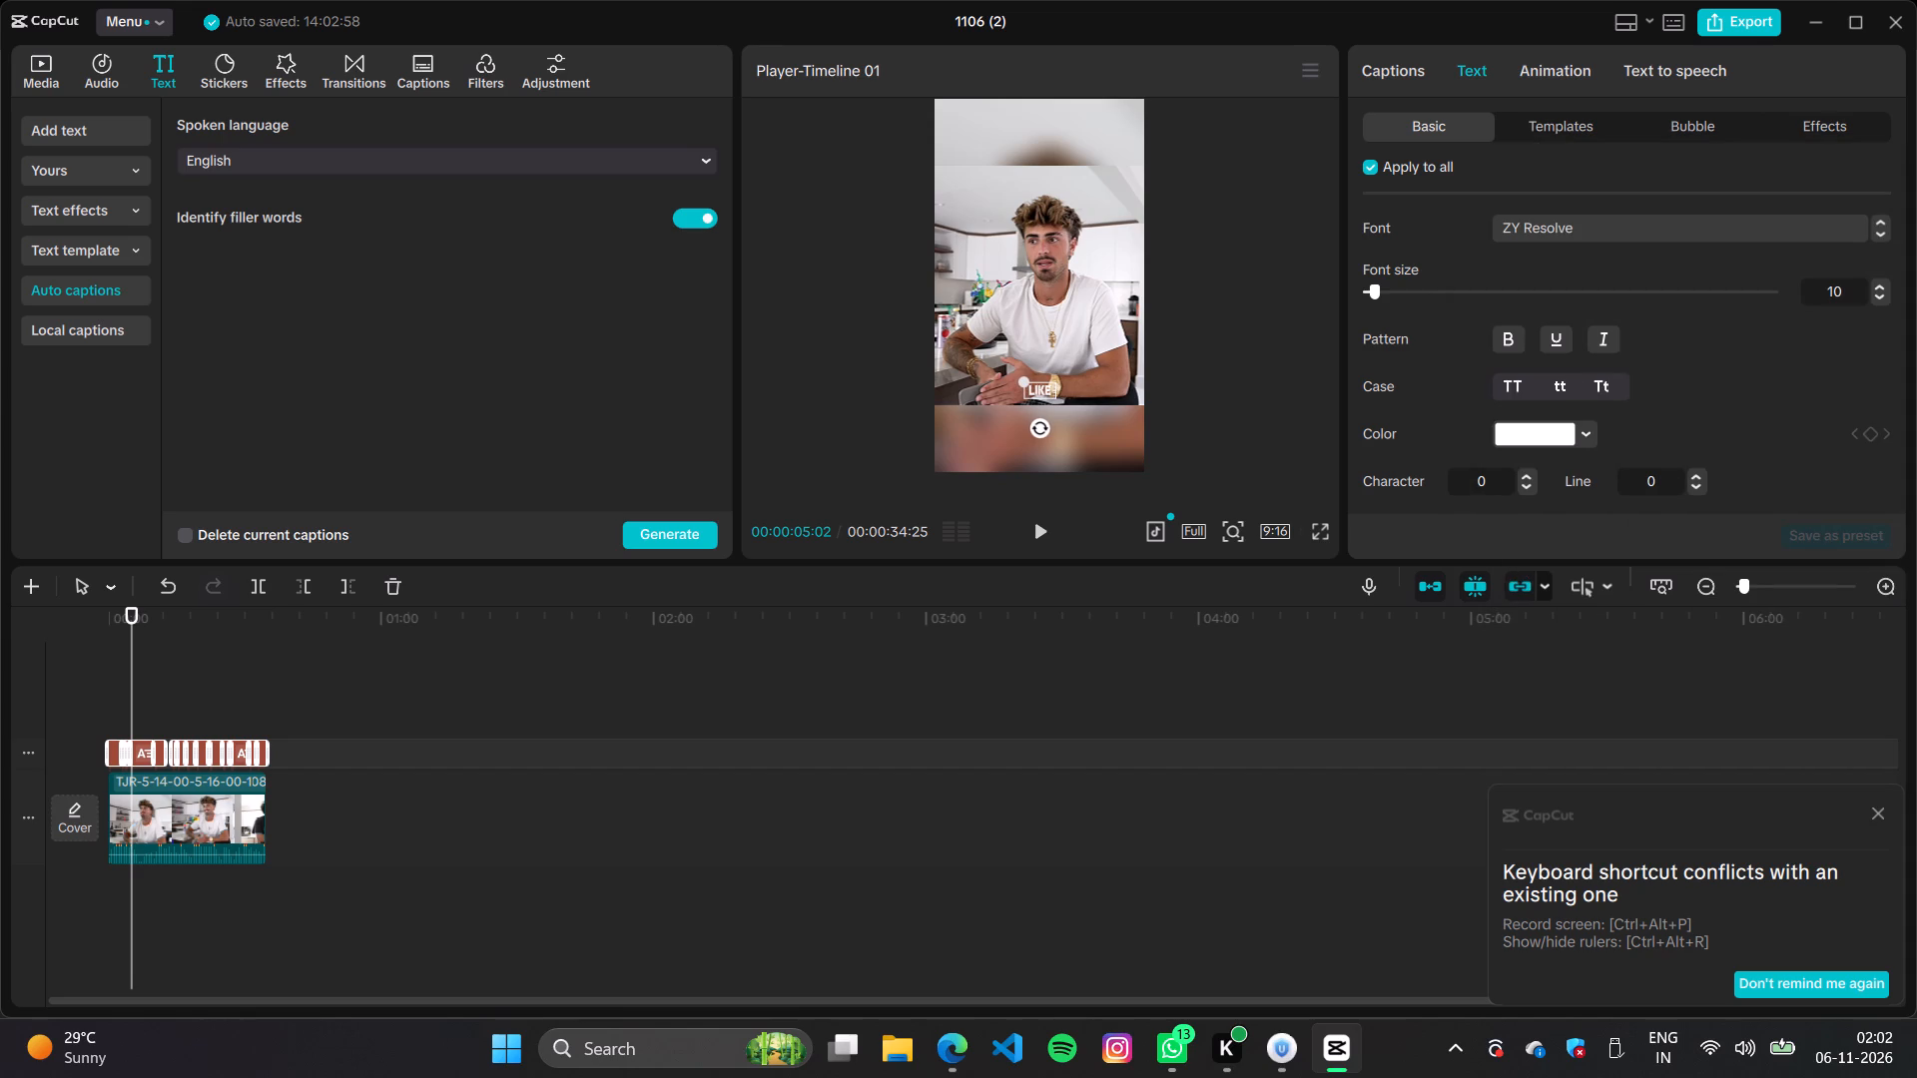
left_click(1603, 384)
Paste the copied headline "TJR NEEDS $100M IN THE S&P TO CALL IT QUITS" at the timeline's start and preview the opening.
left_click_drag(134, 702, 67, 718)
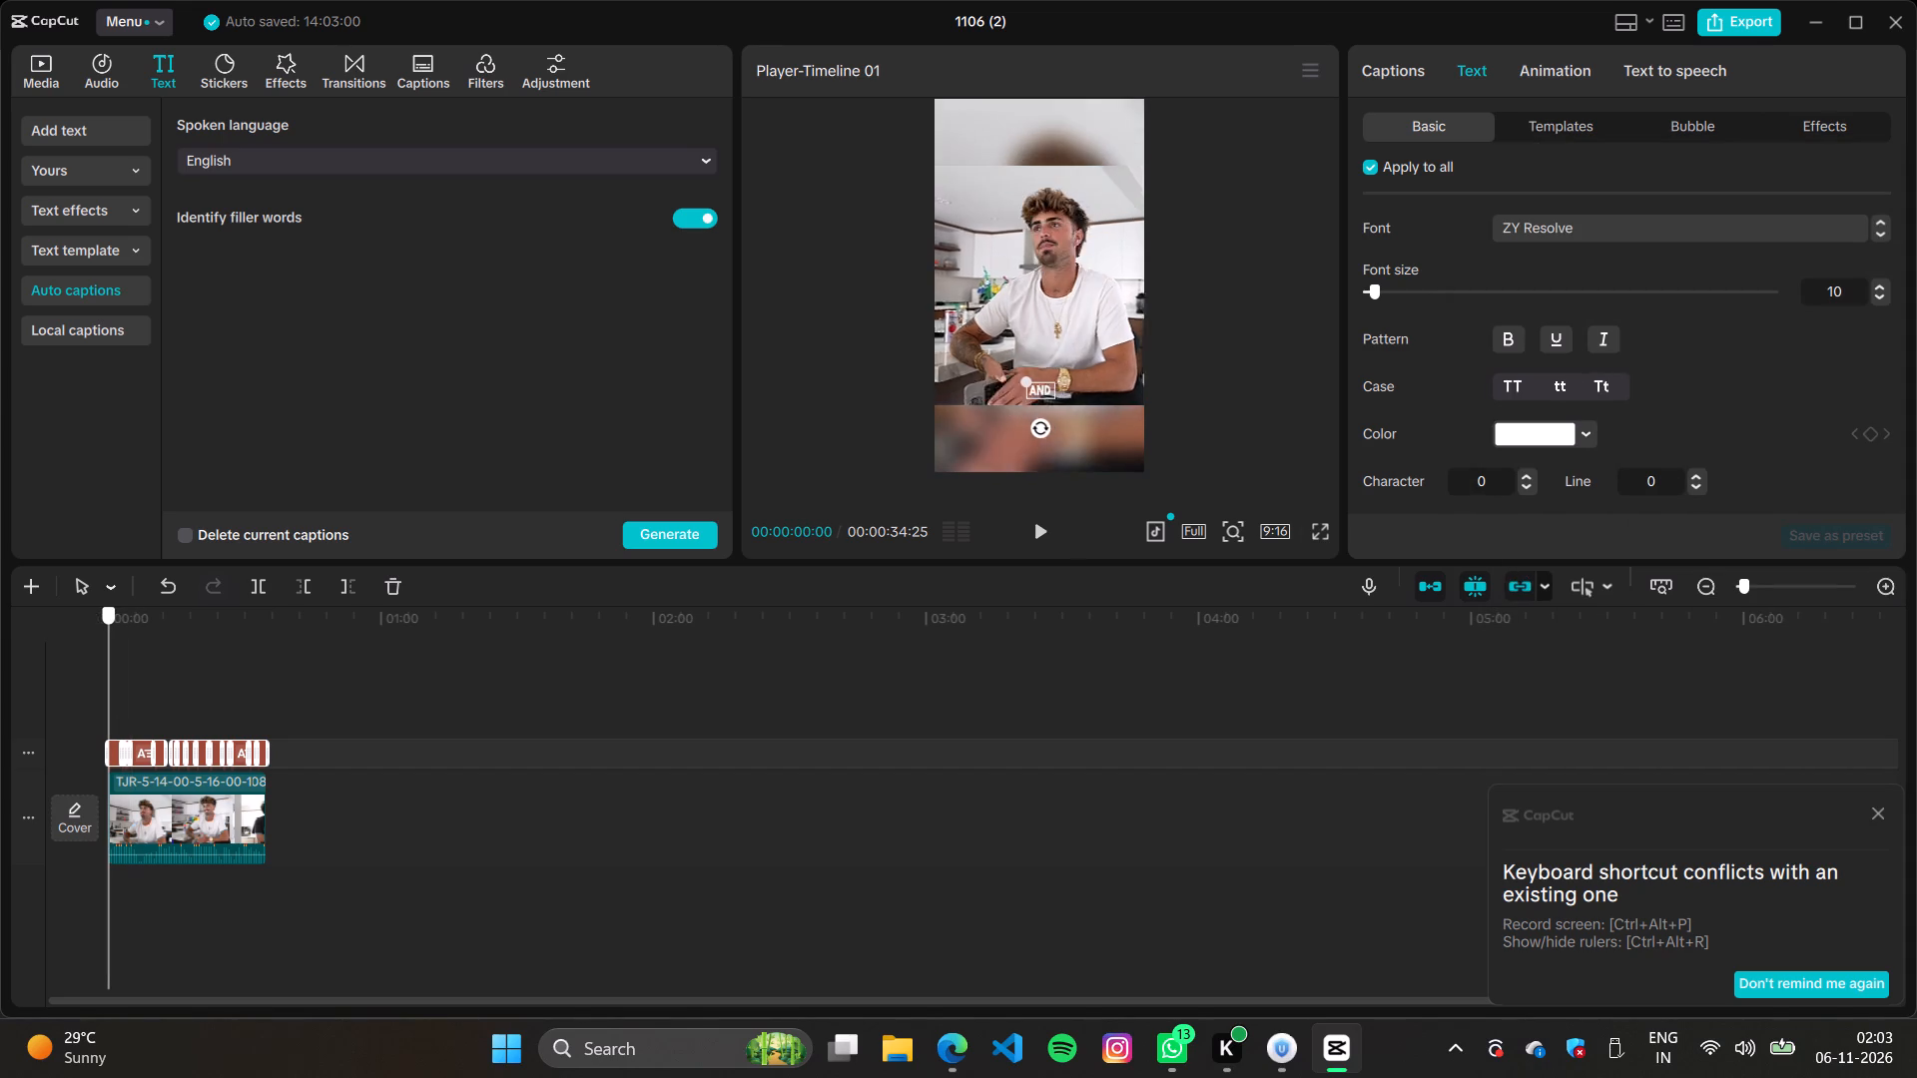
key("ctrl+v")
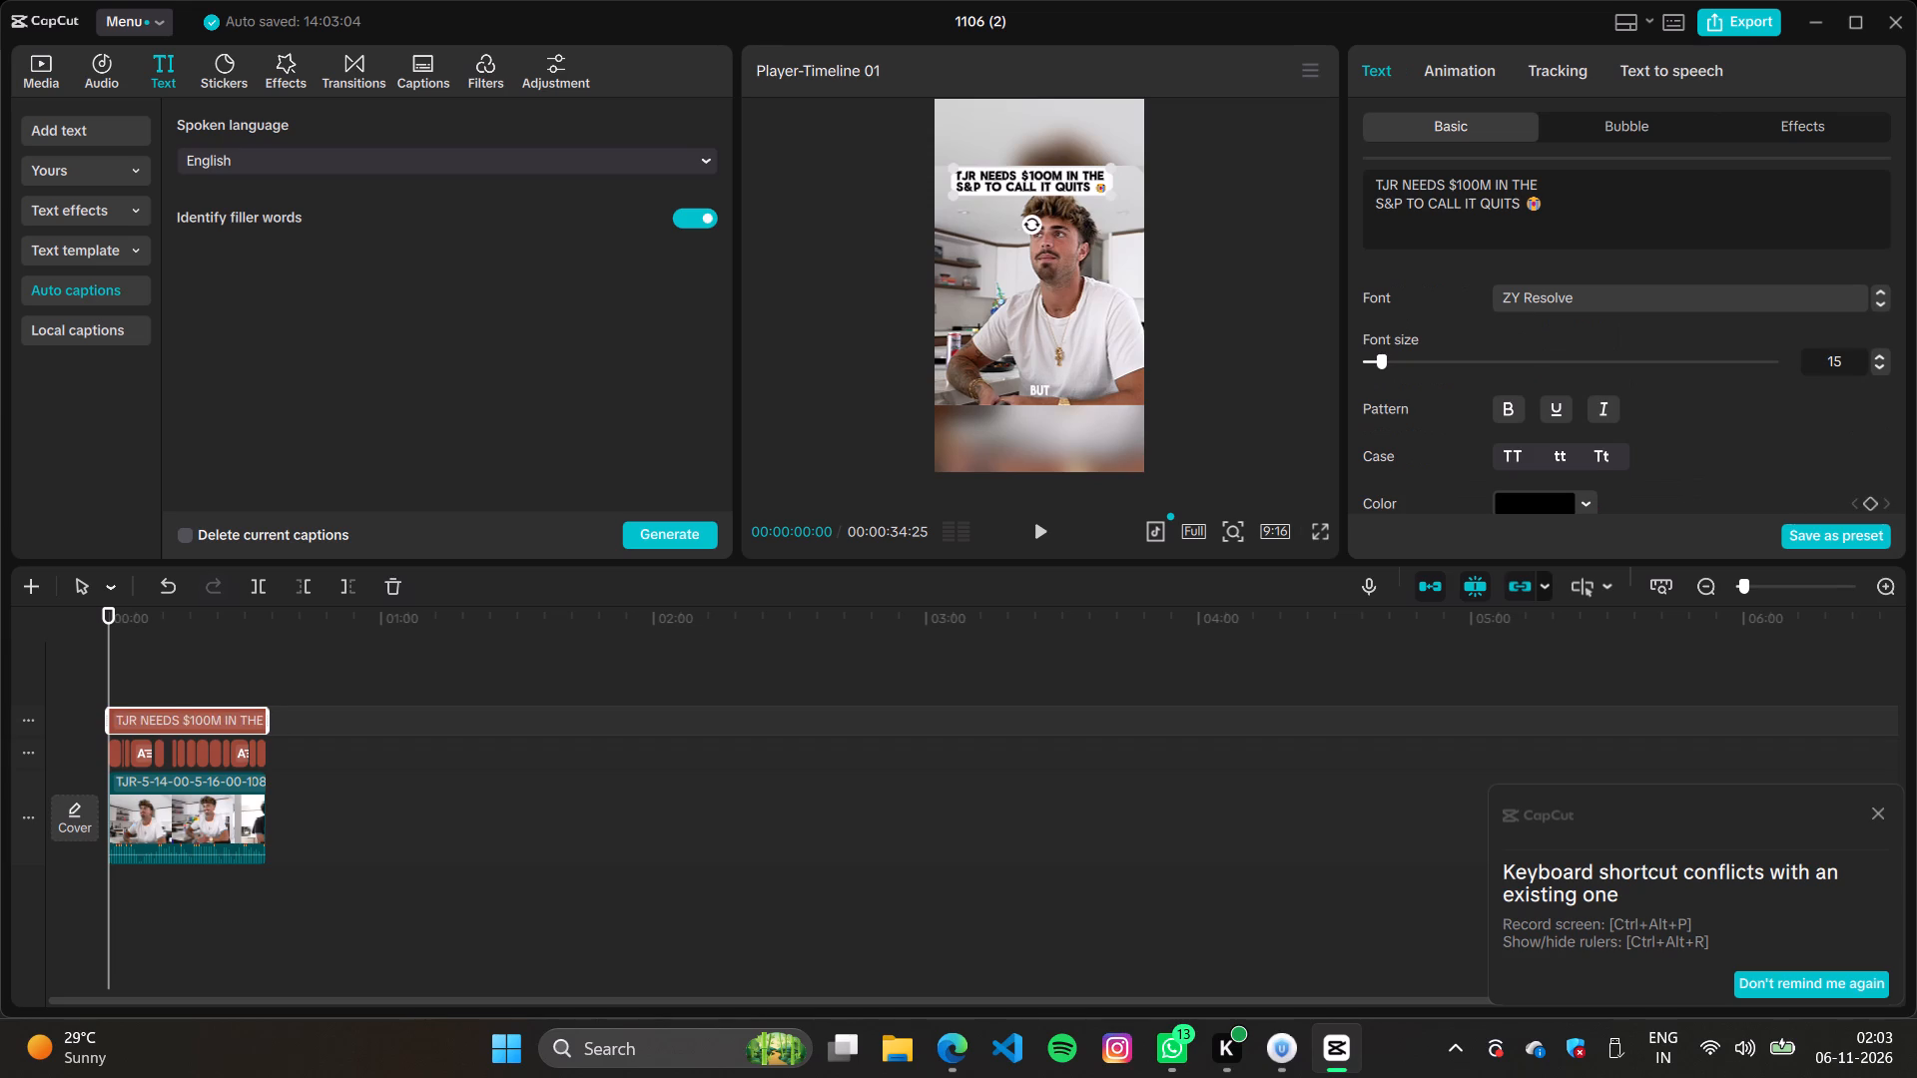
key("space")
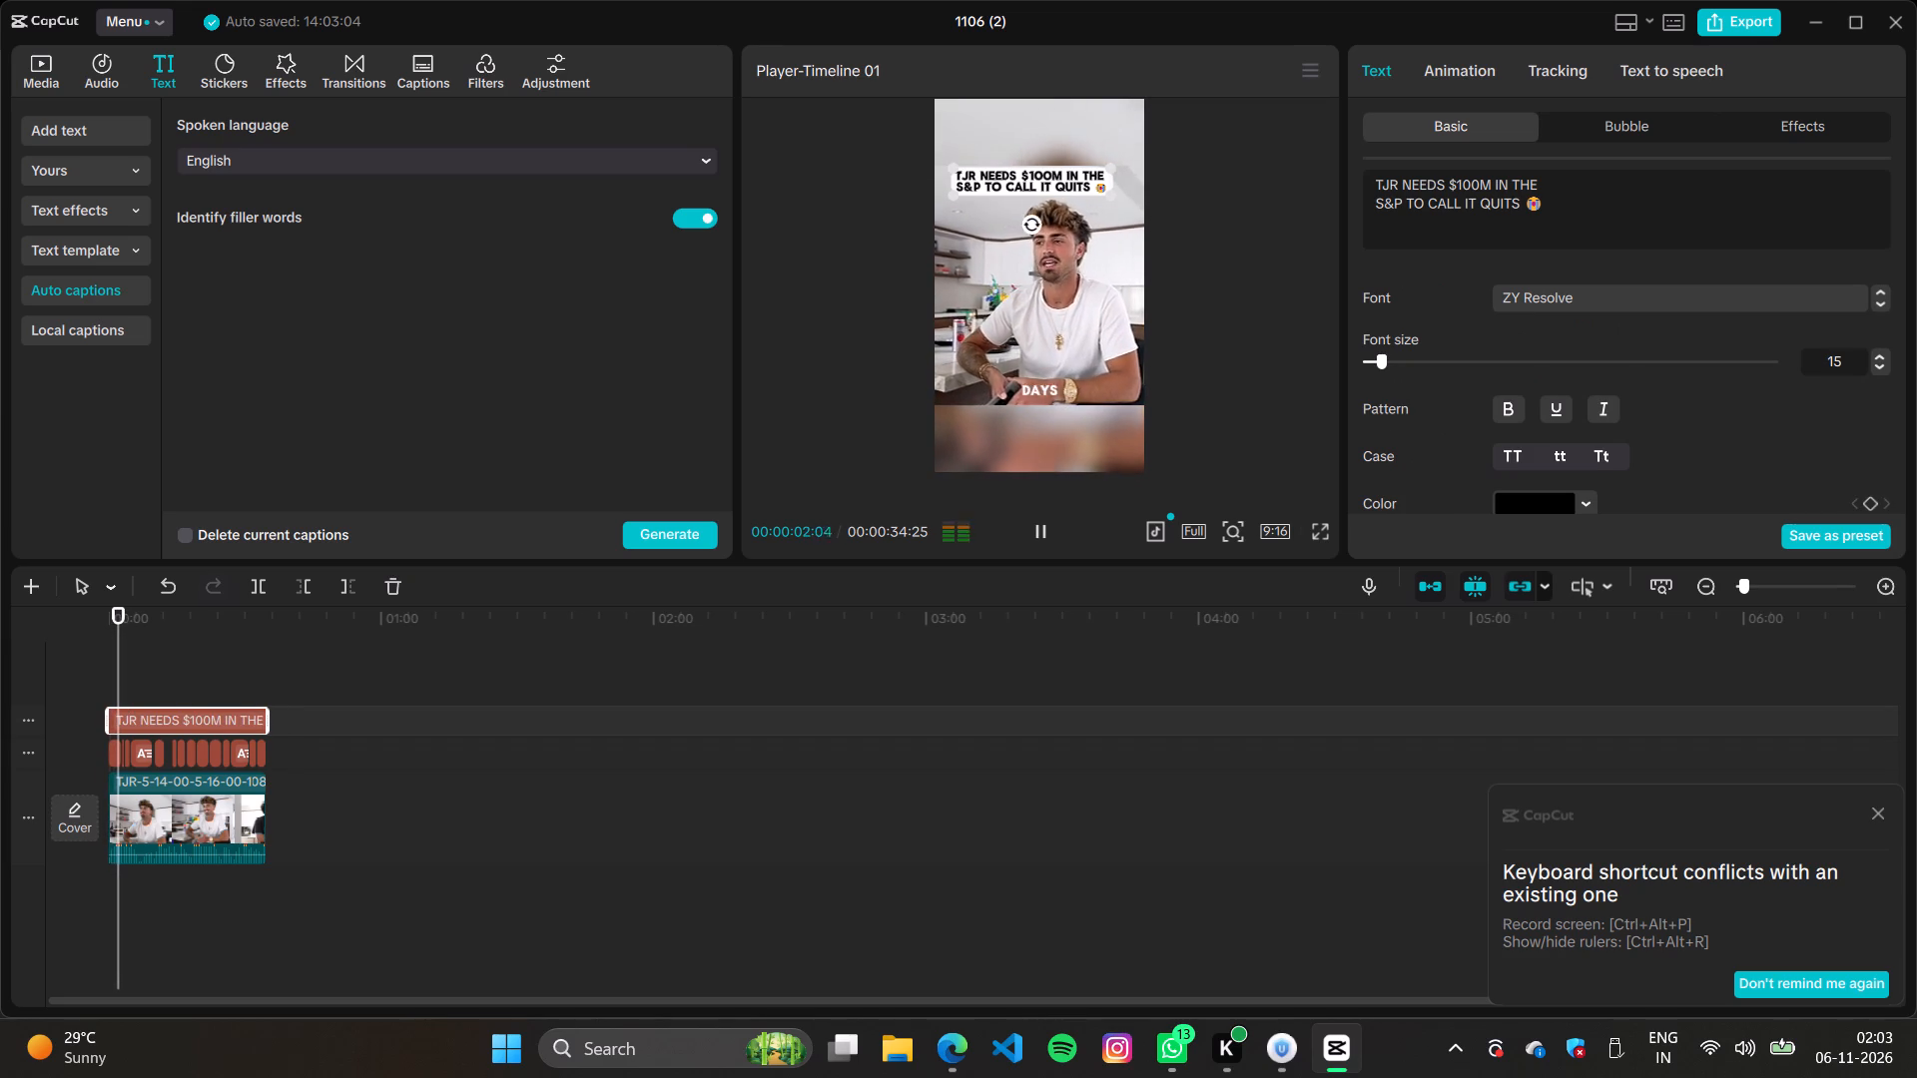
key("space")
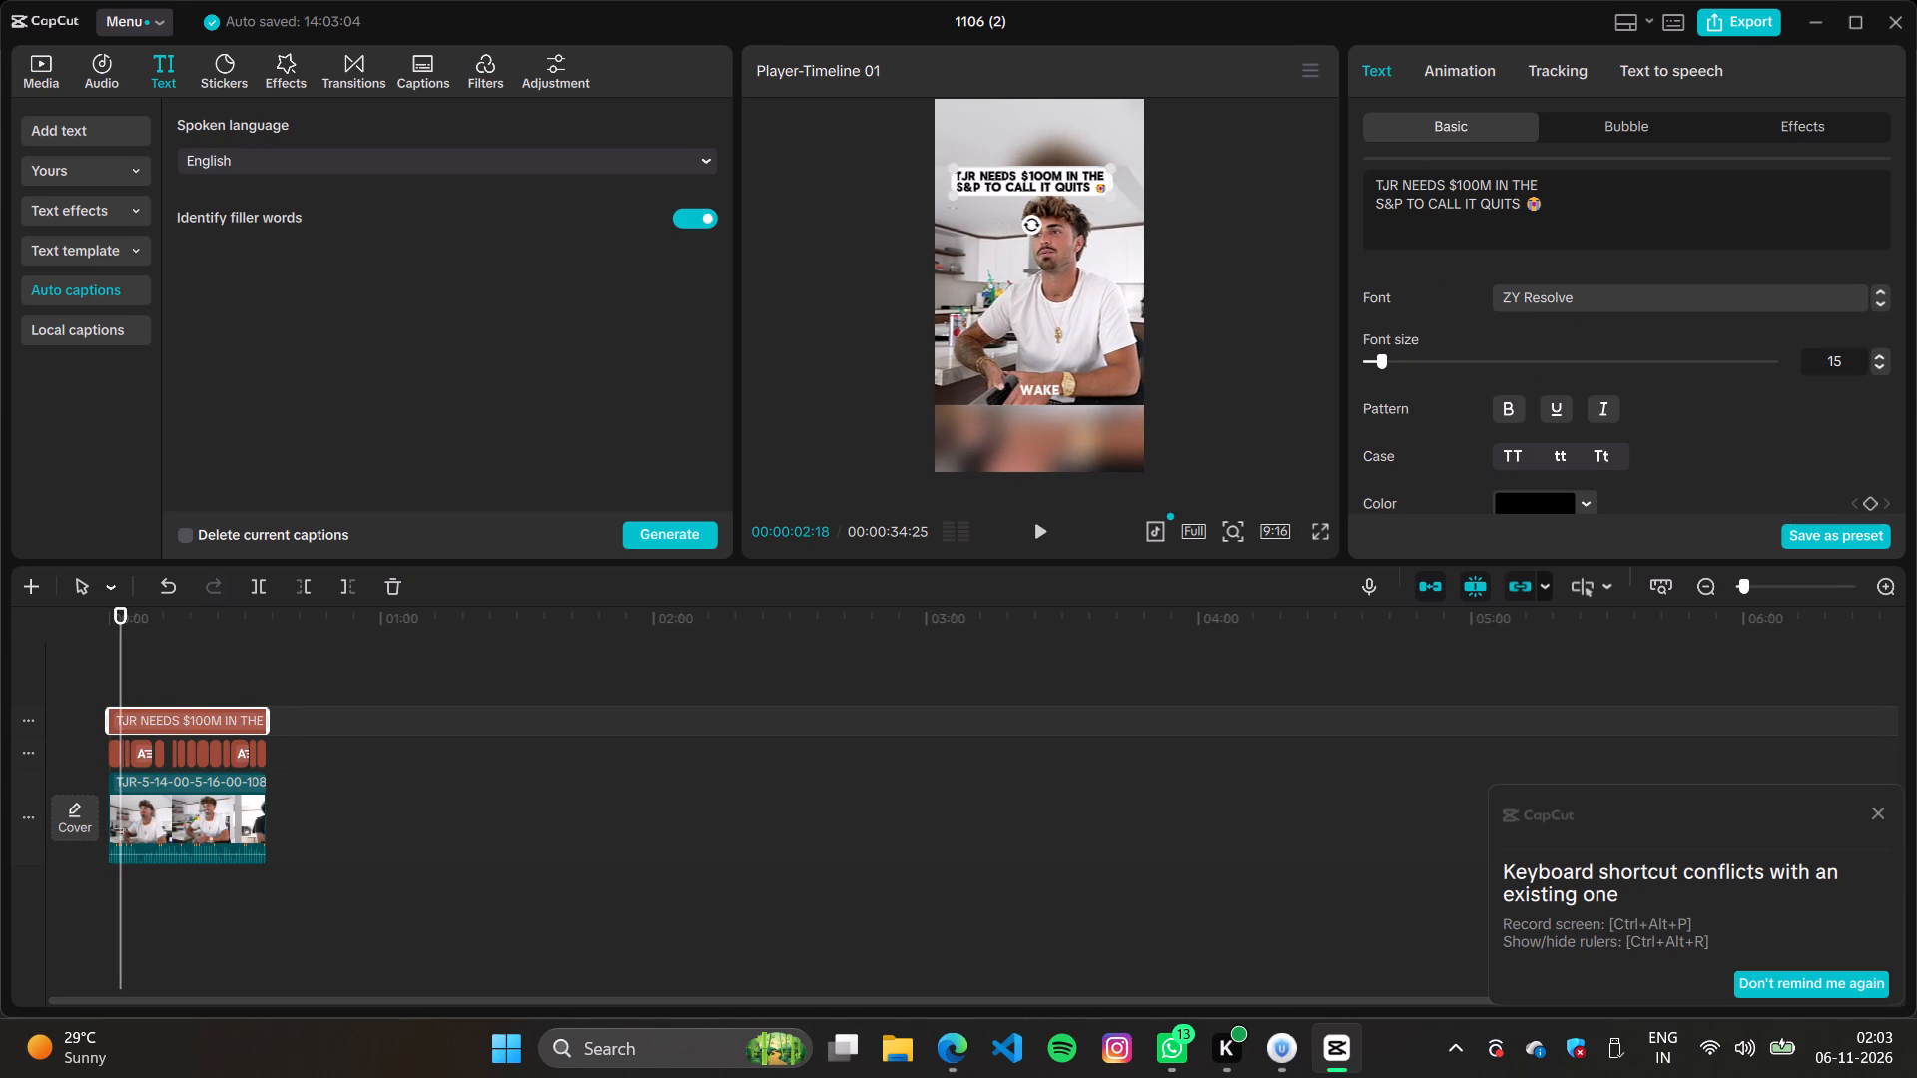
Copy caption 1, "But There'S Definitely Days Where You Wake Up", into the ChatGPT prompt of the "Rewrite caption phrases" chat in Edge.
scroll(1530, 302, "up", 6)
left_click_drag(275, 753, 71, 759)
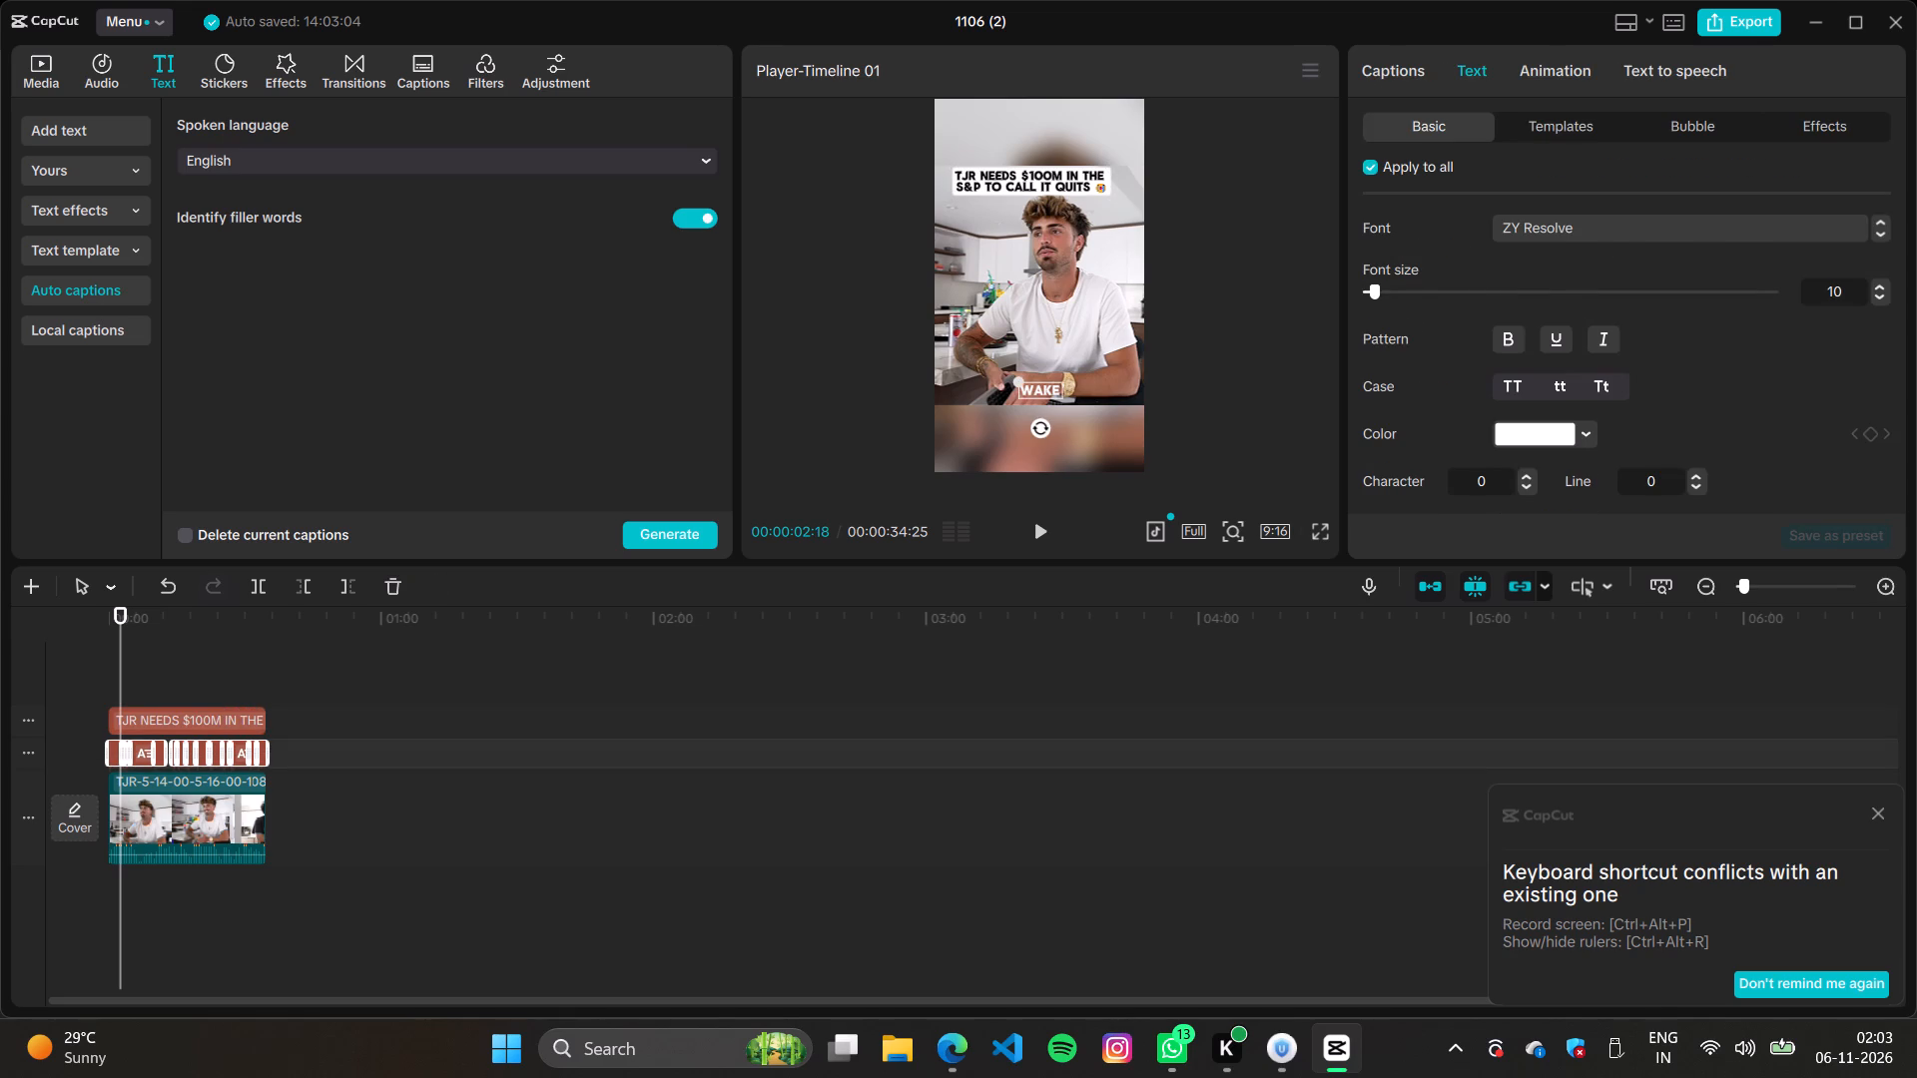
left_click(1400, 70)
scroll(1509, 308, "up", 18)
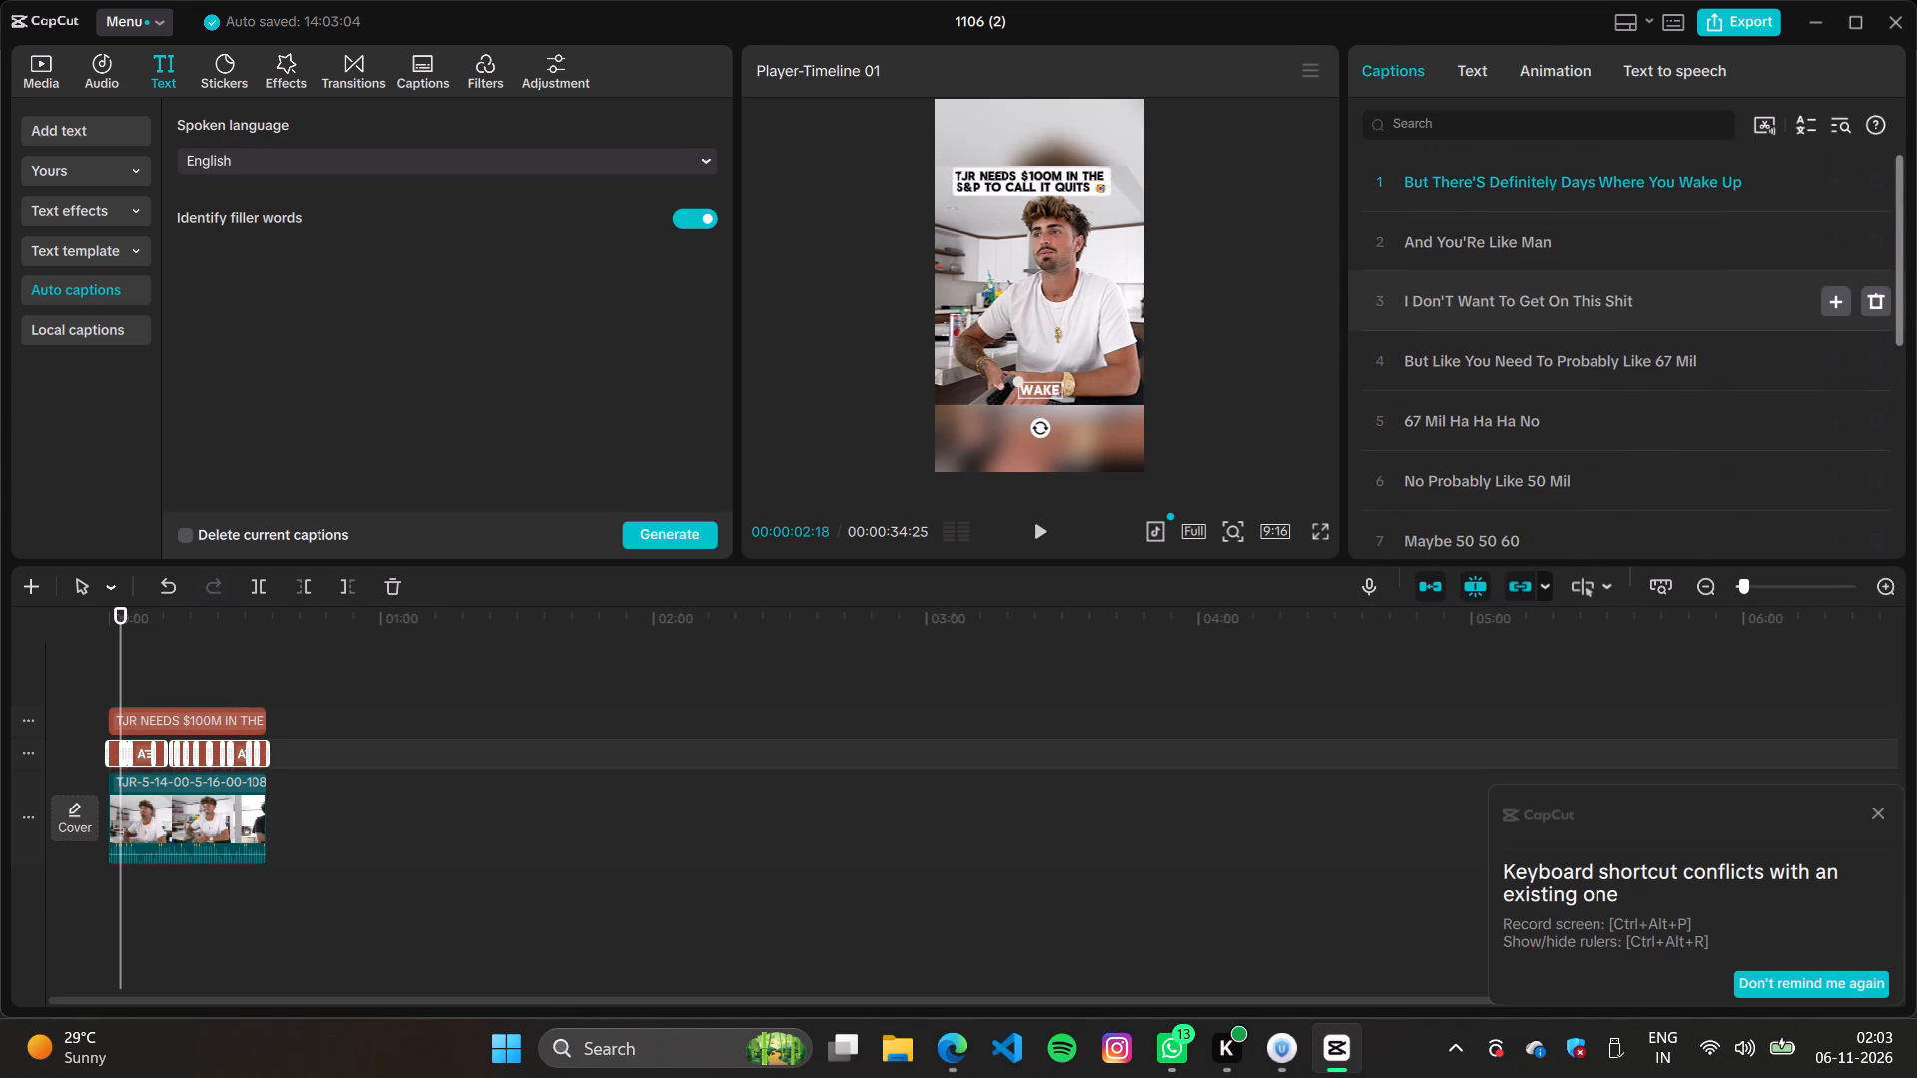
left_click_drag(1406, 180, 1771, 191)
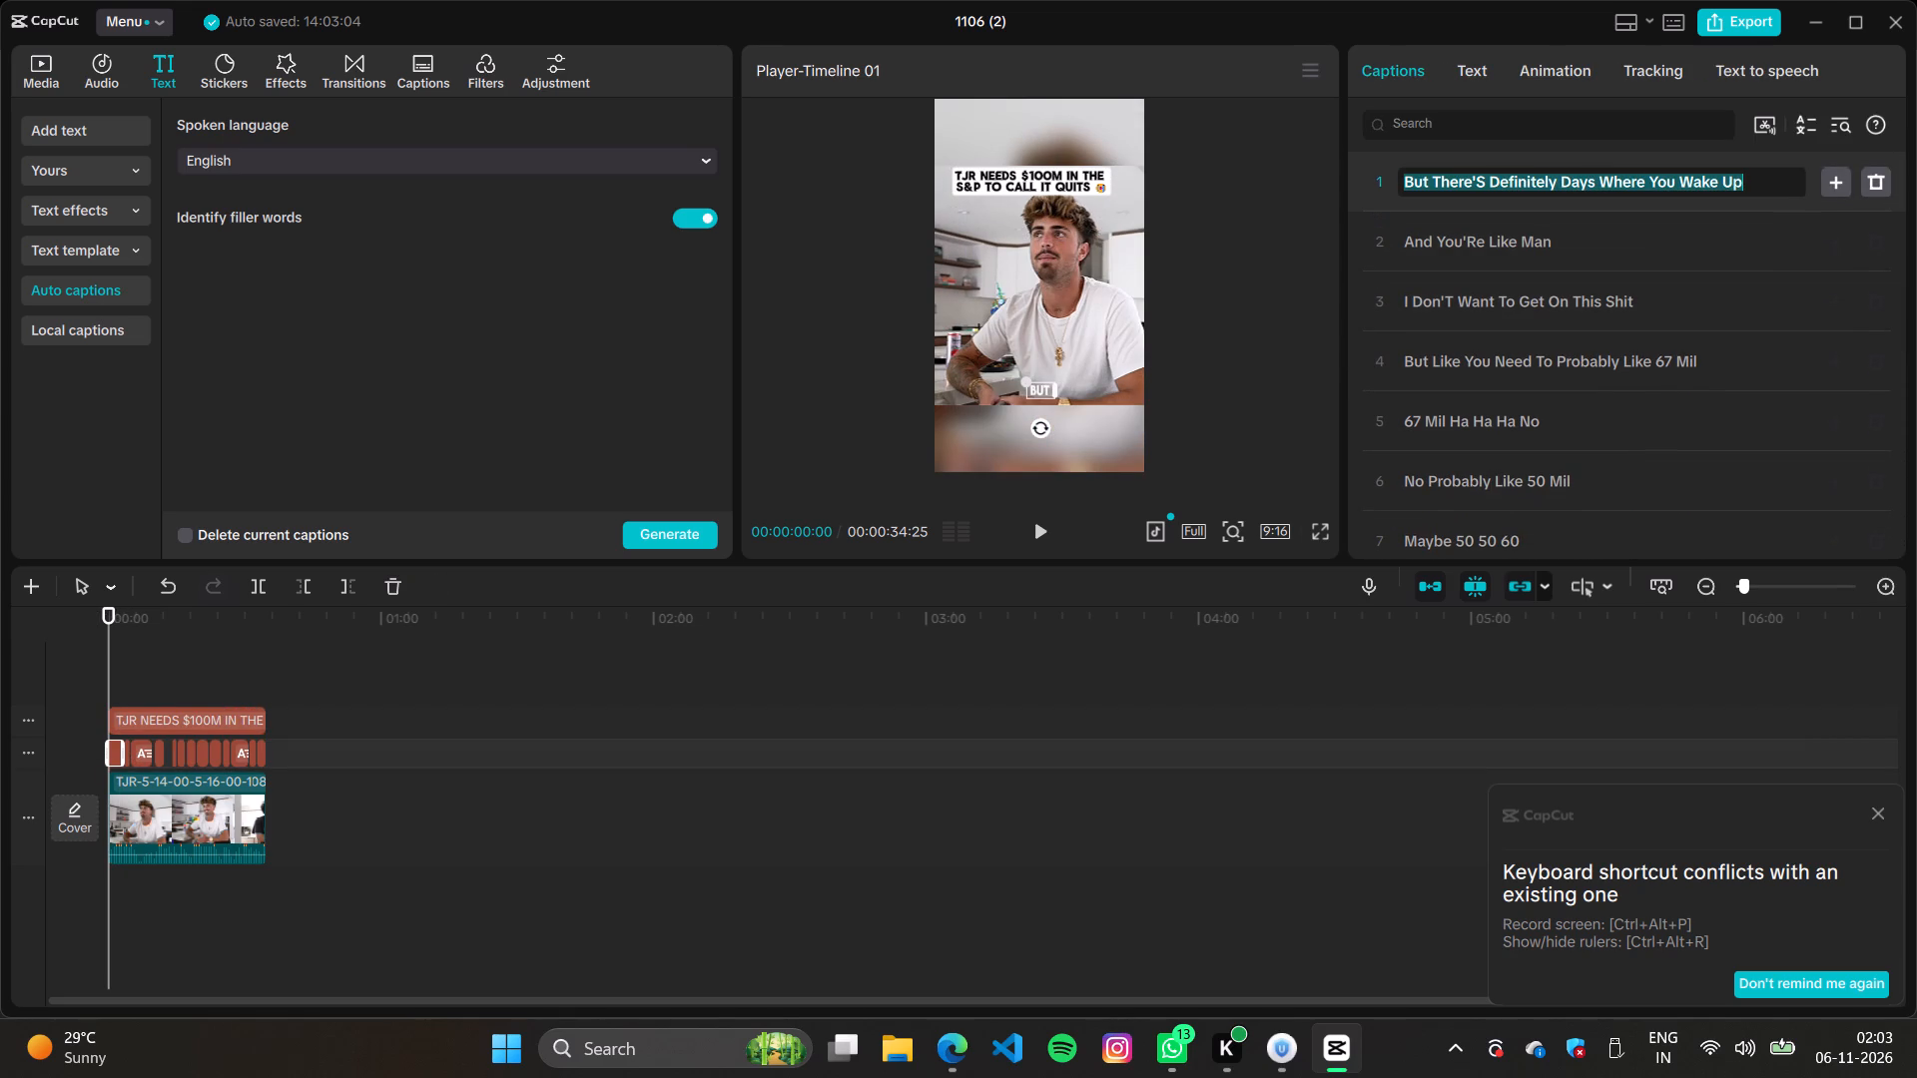
key("ctrl+c")
left_click(949, 1046)
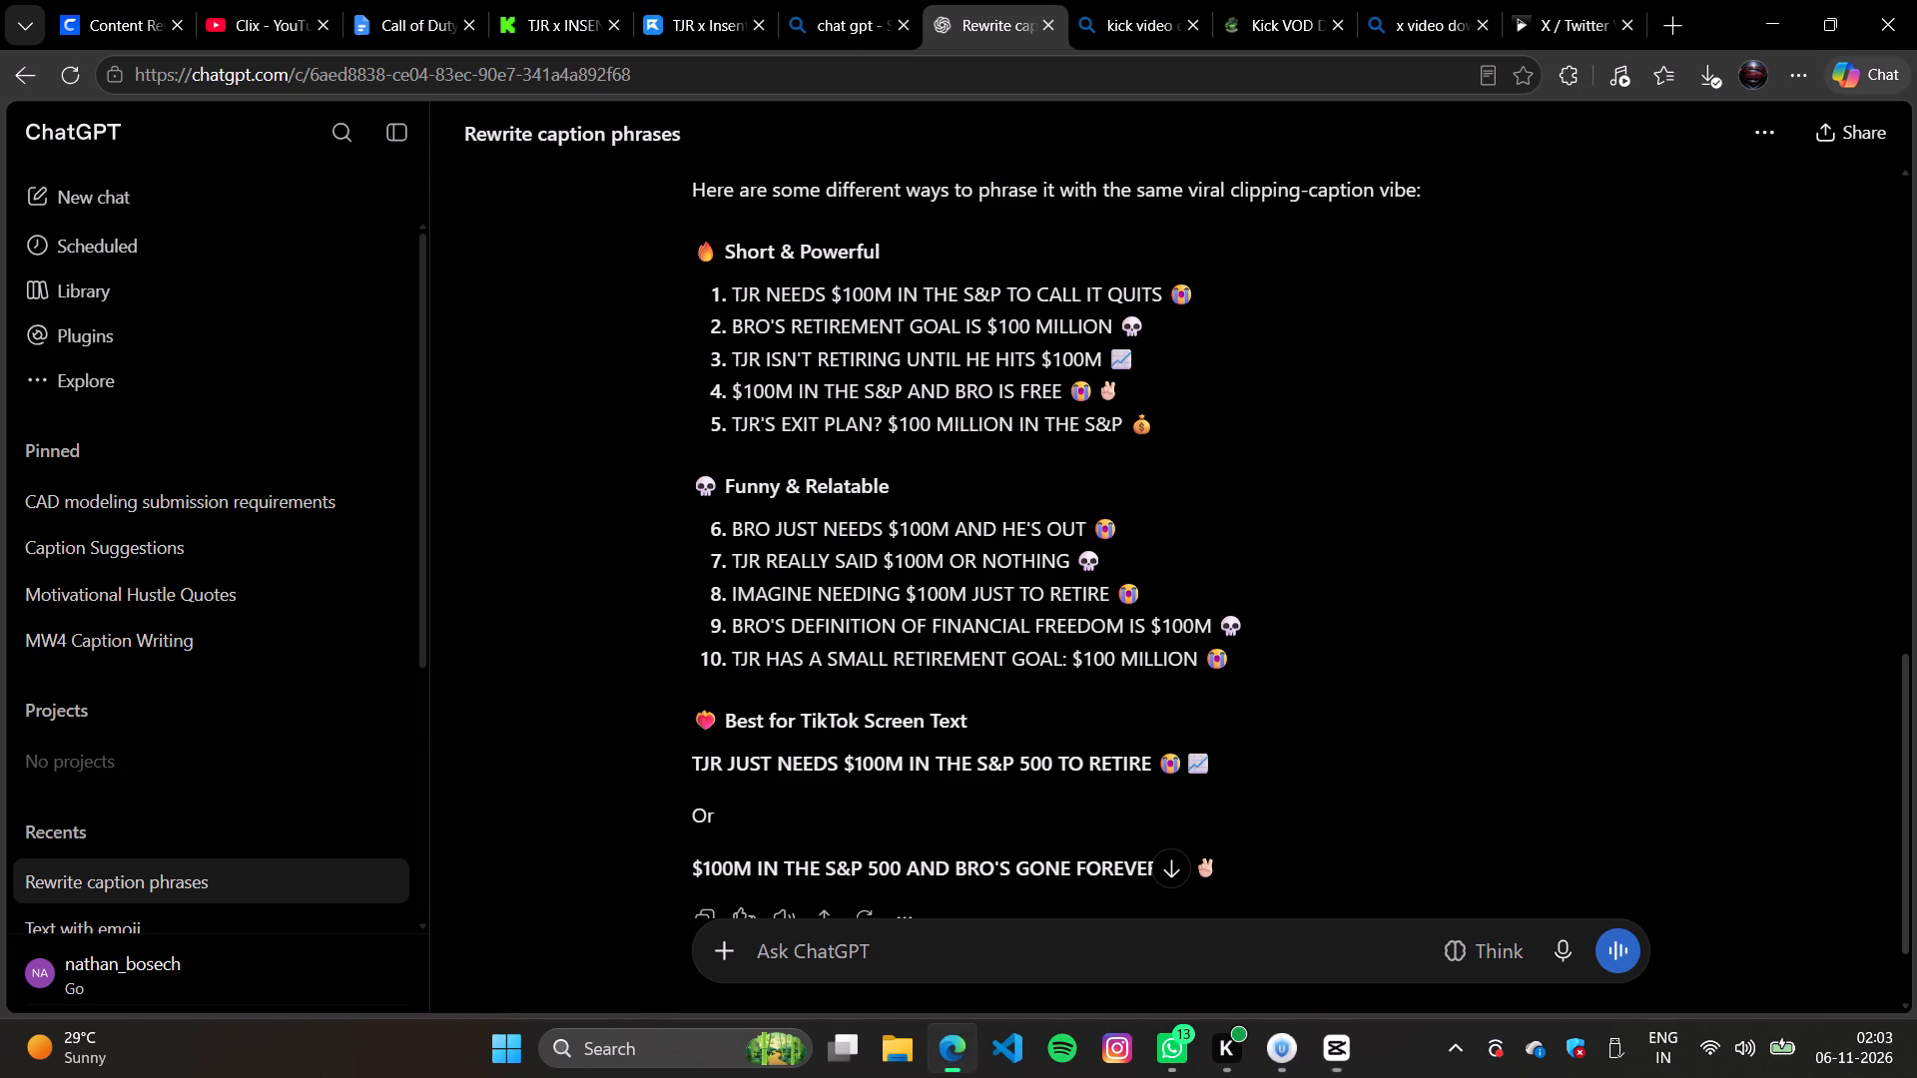
left_click(983, 936)
key("ctrl+v")
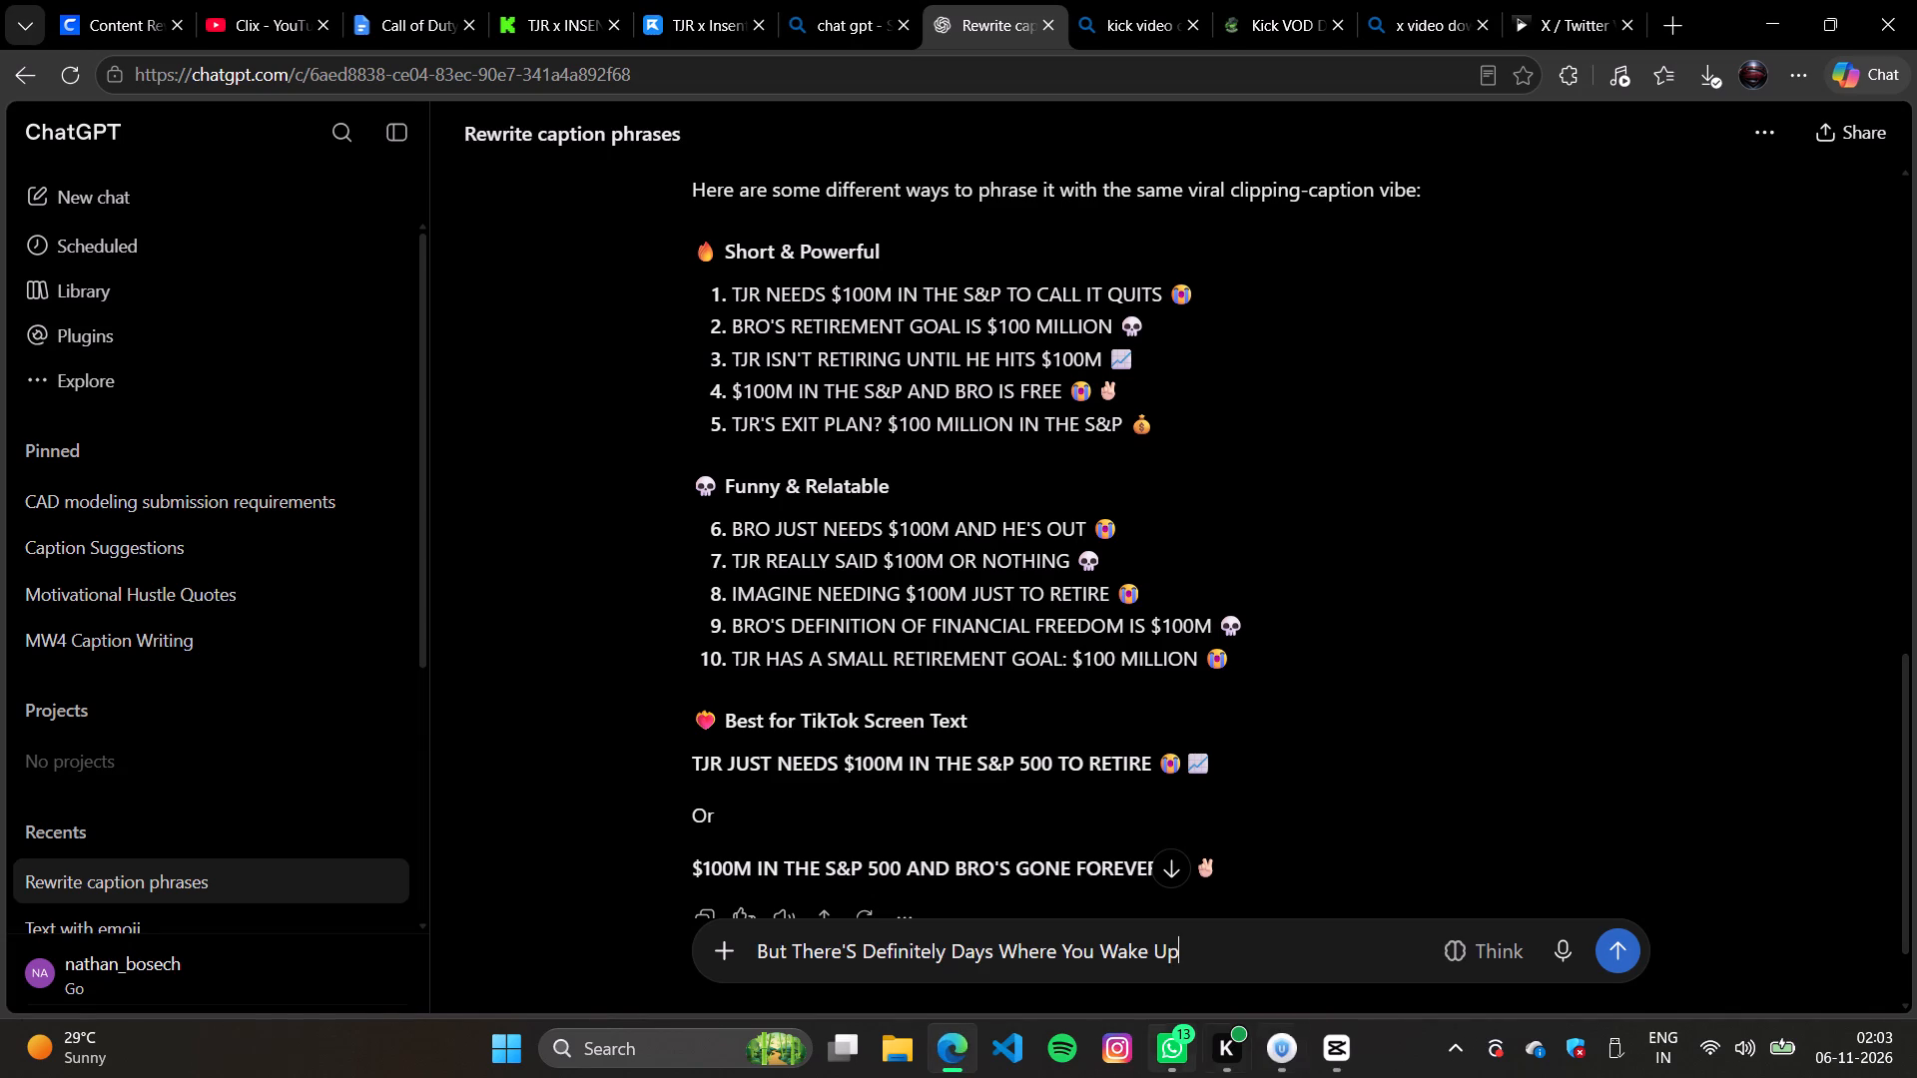
left_click(1294, 888)
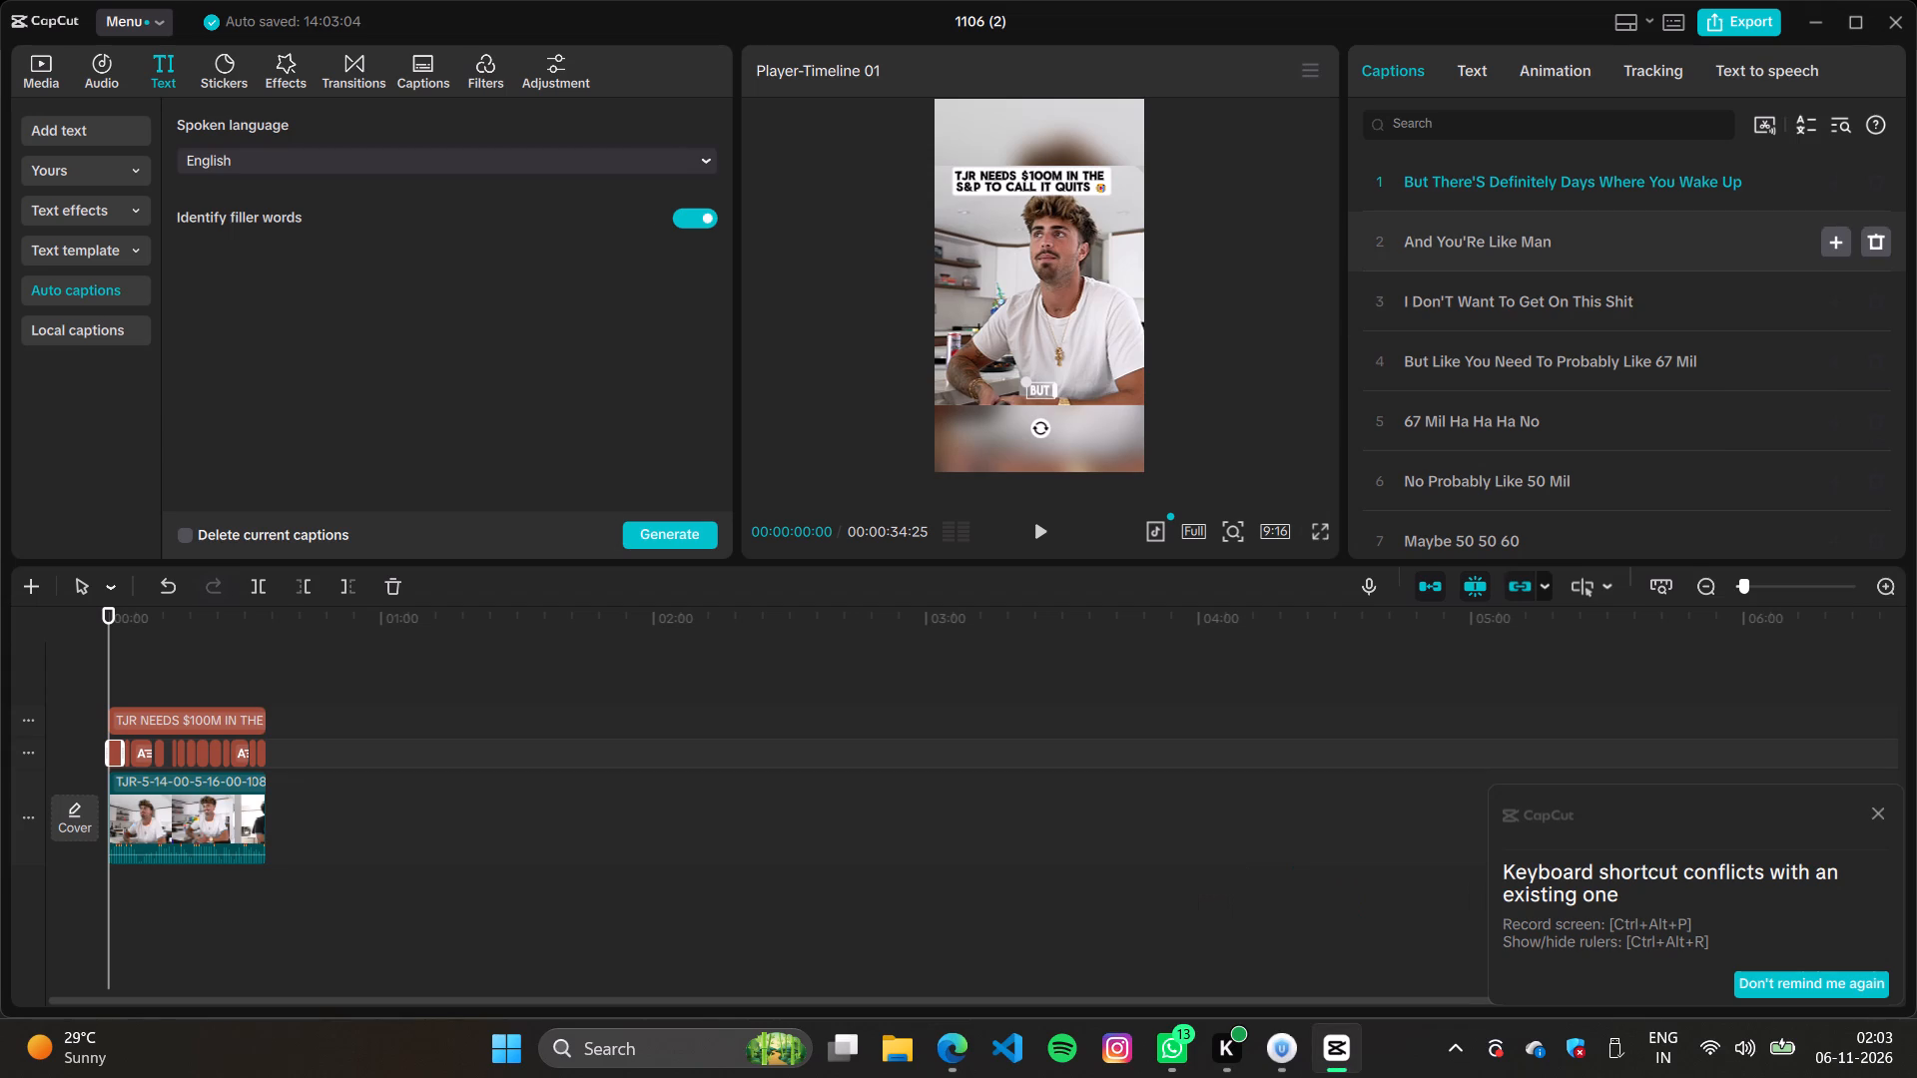
left_click(1421, 240)
left_click_drag(1406, 240, 1549, 252)
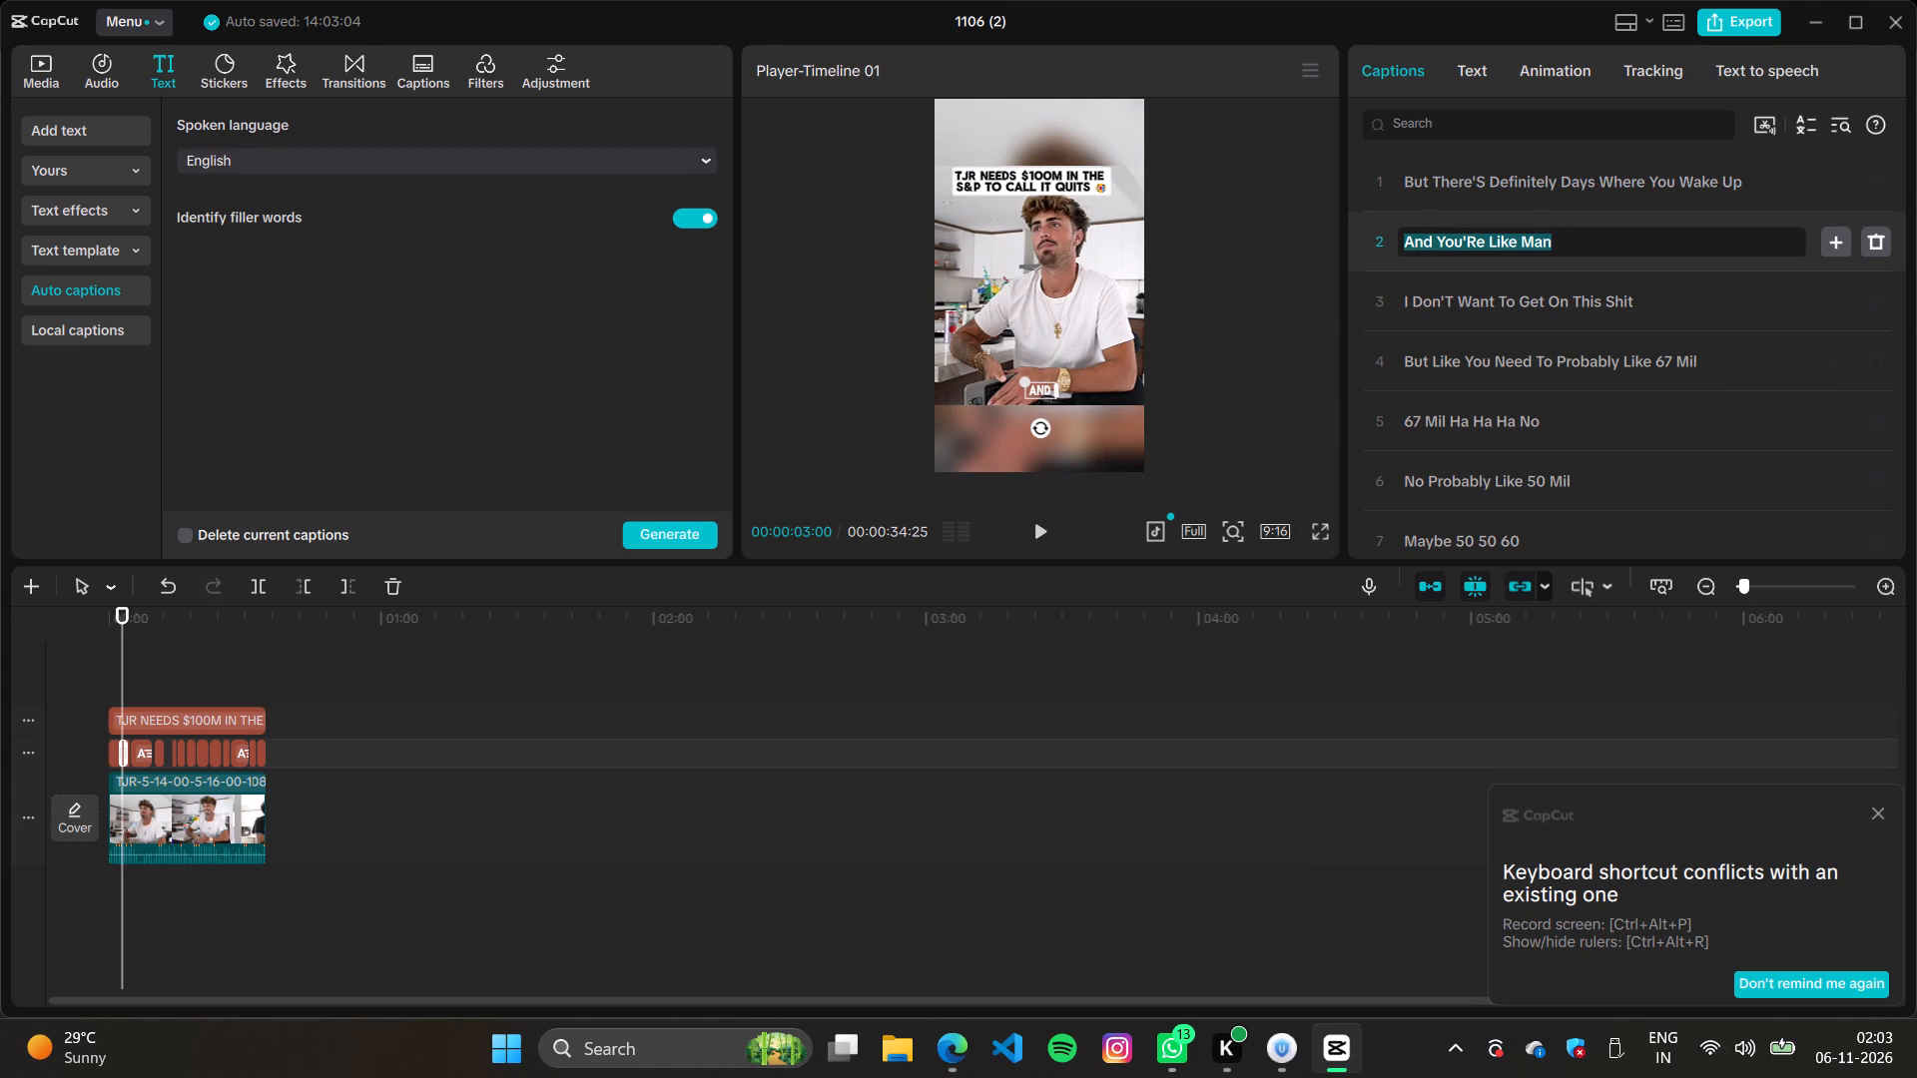
key("ctrl+c")
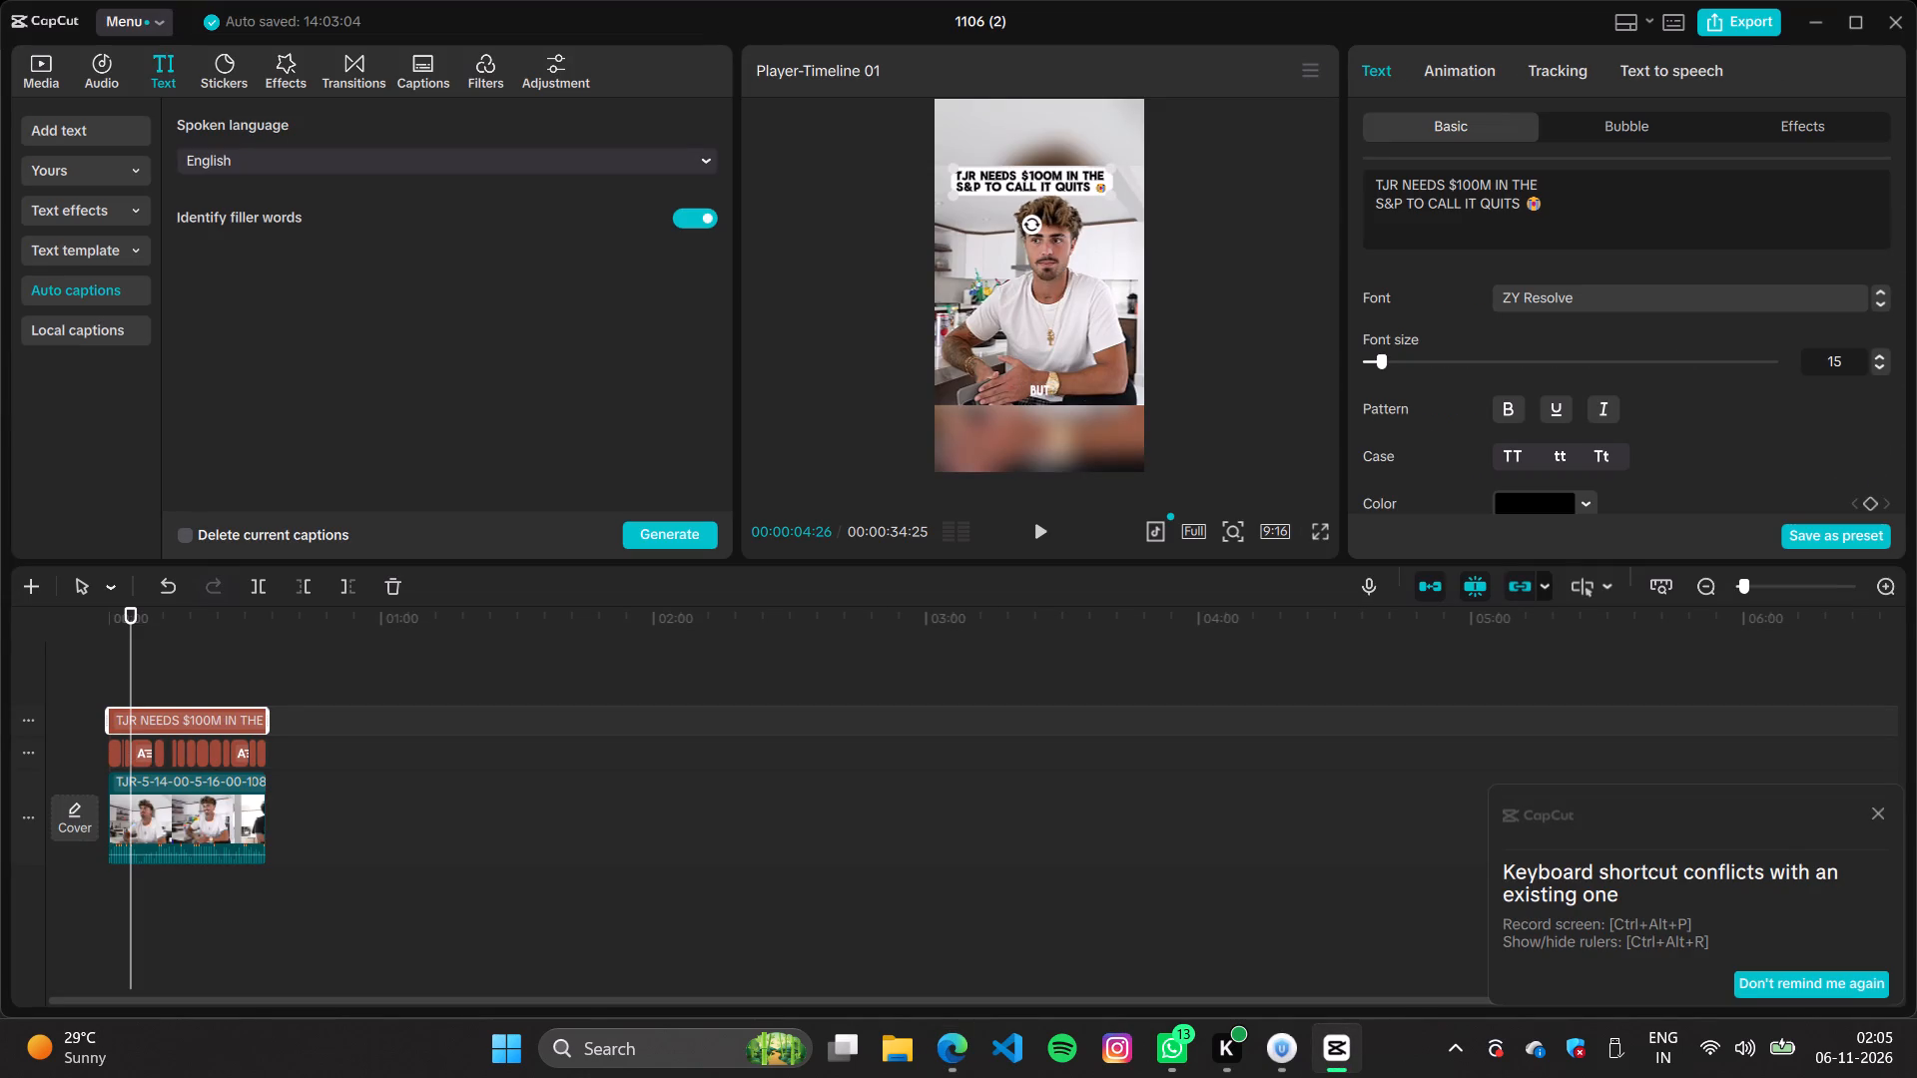
left_click_drag(1568, 206, 1323, 167)
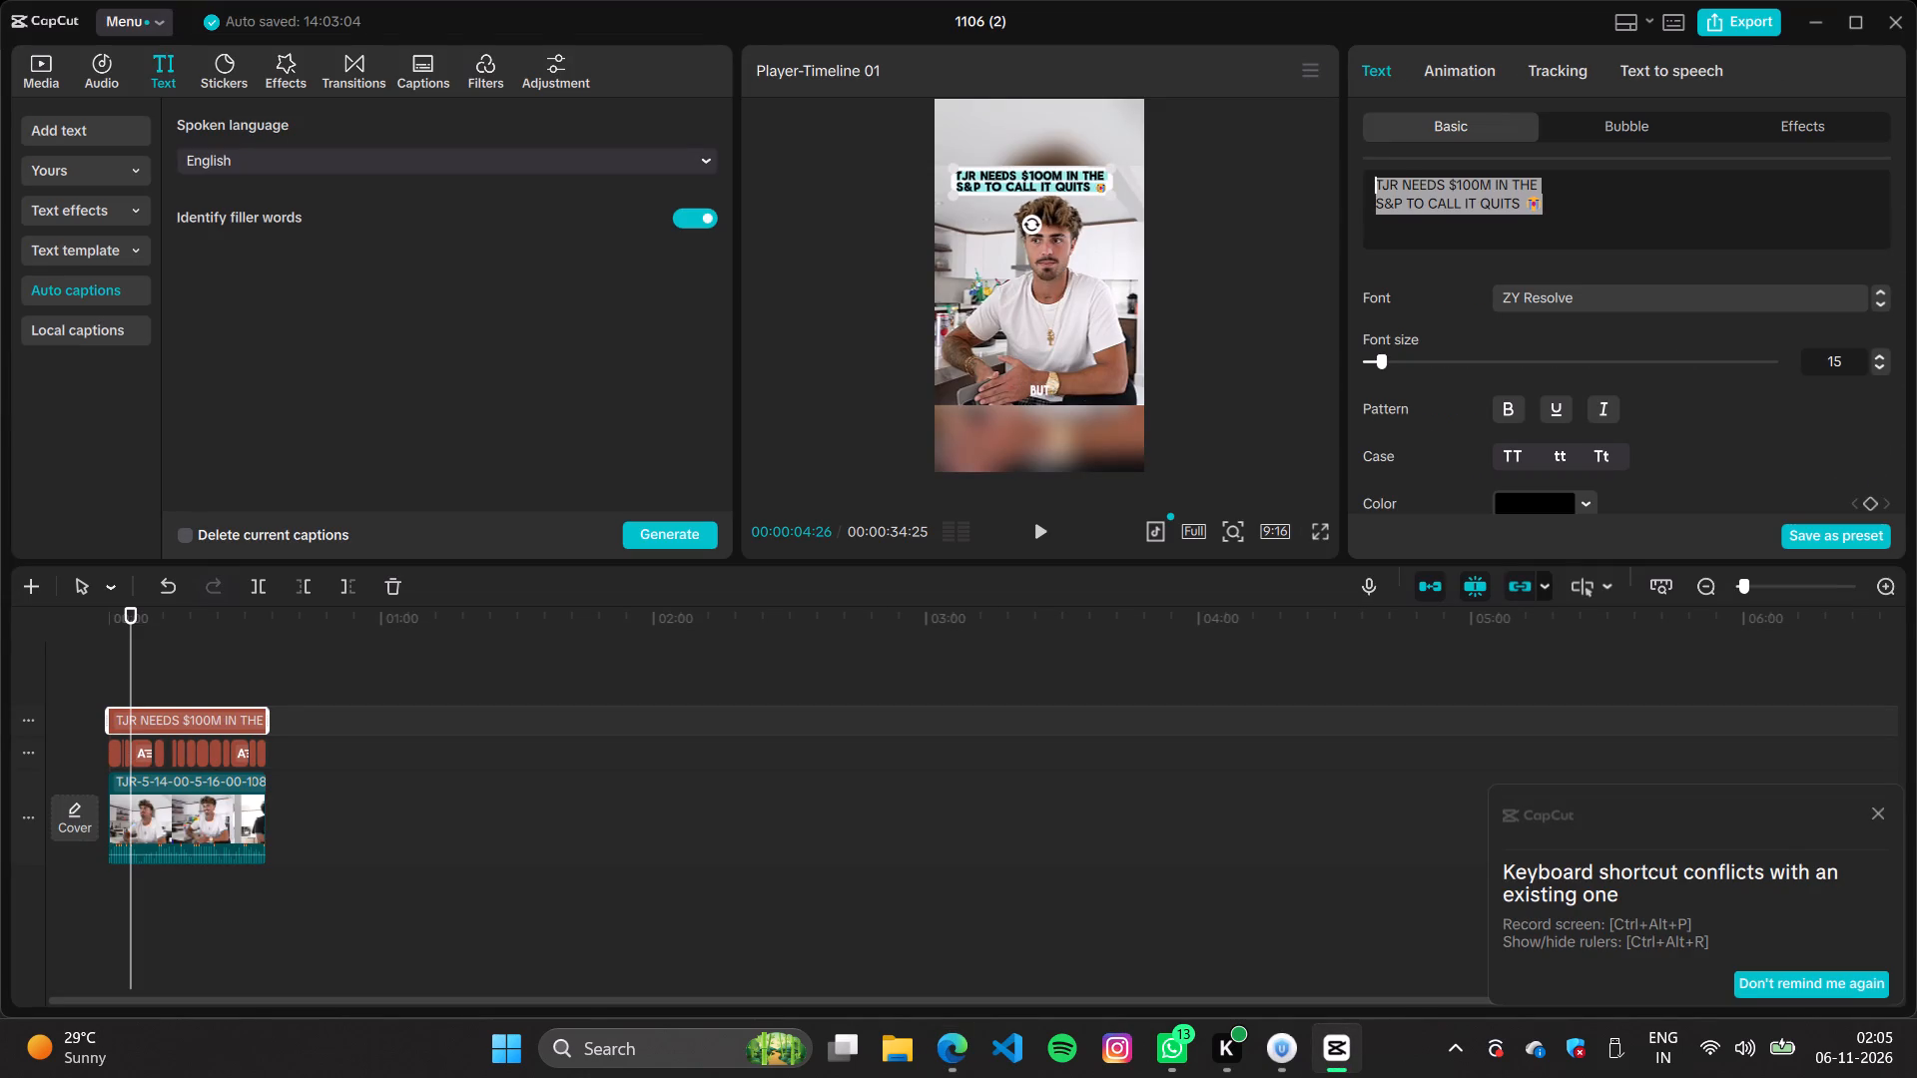
key("ctrl+v")
Split the headline into three lines, breaking after "DON'T" and after "$67M", and deselect it.
left_click(1534, 193)
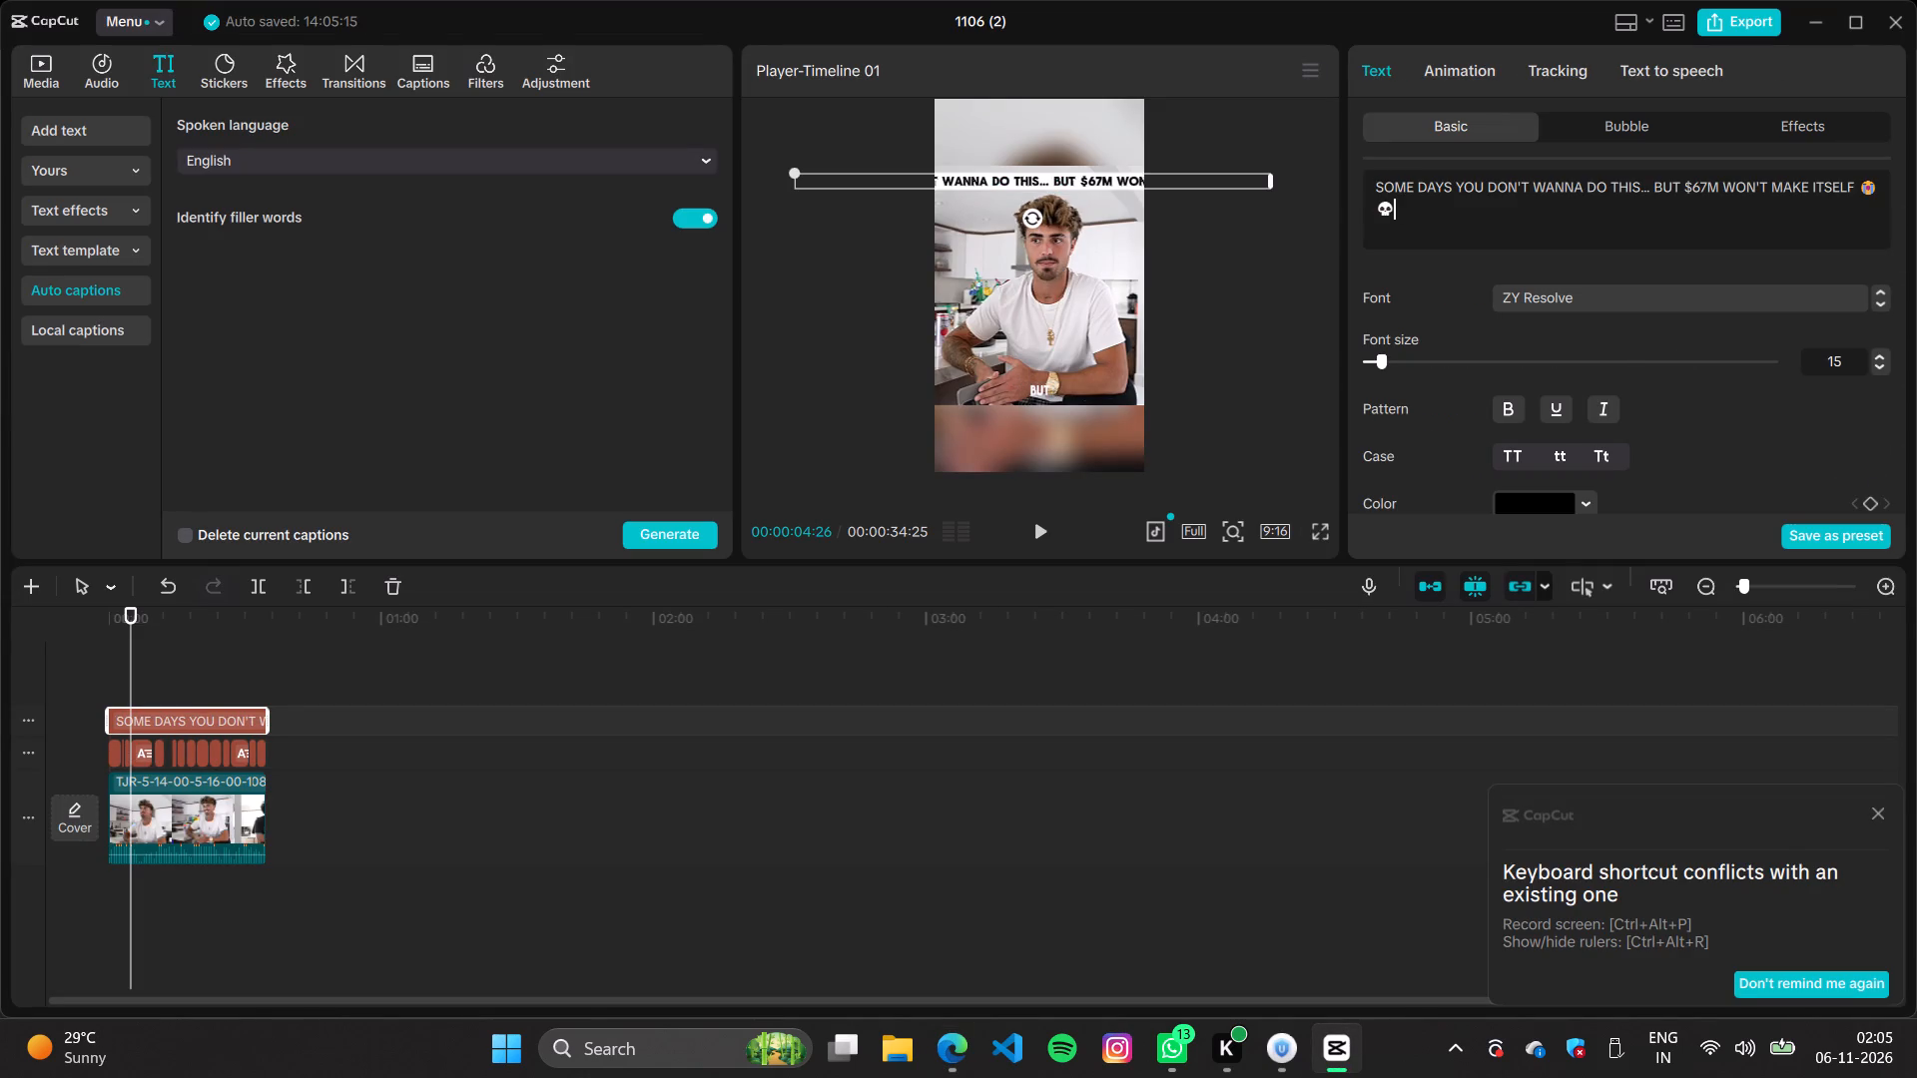
key("Return")
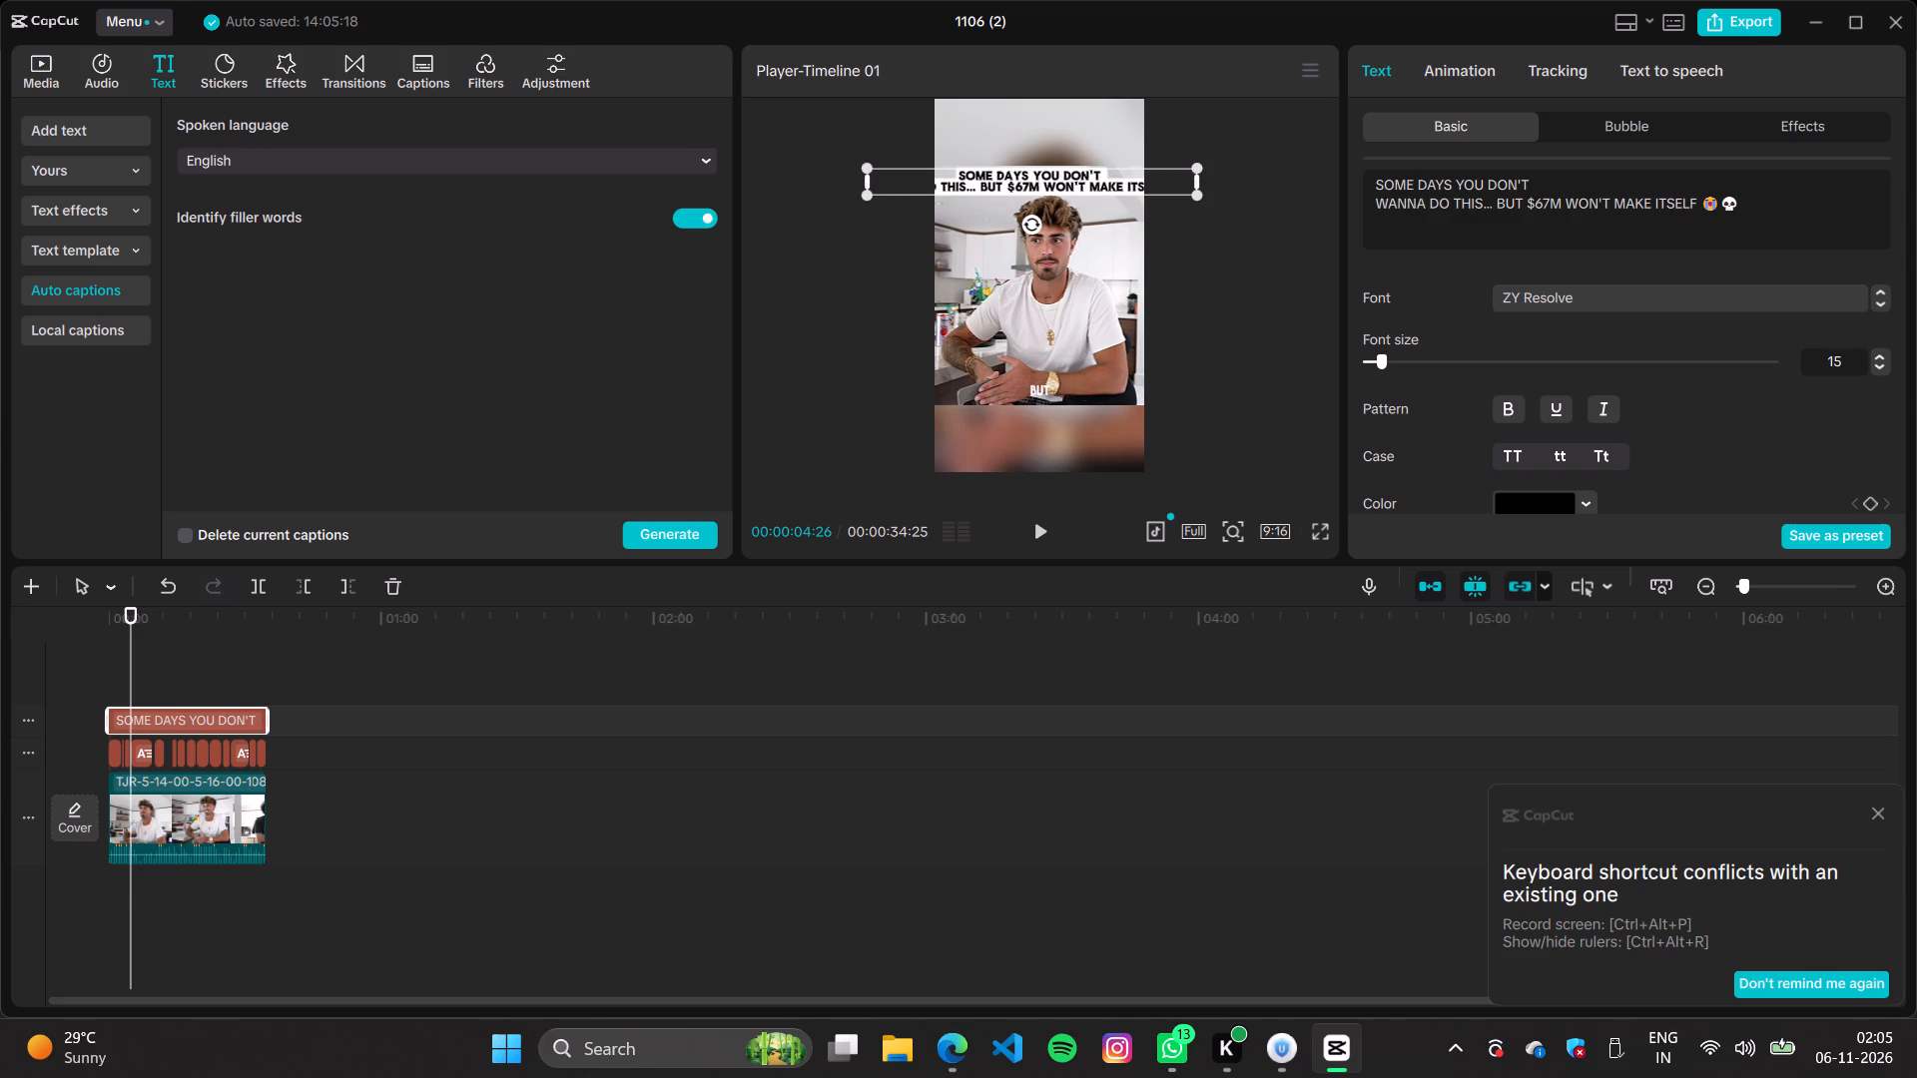
left_click(1569, 203)
key("Return")
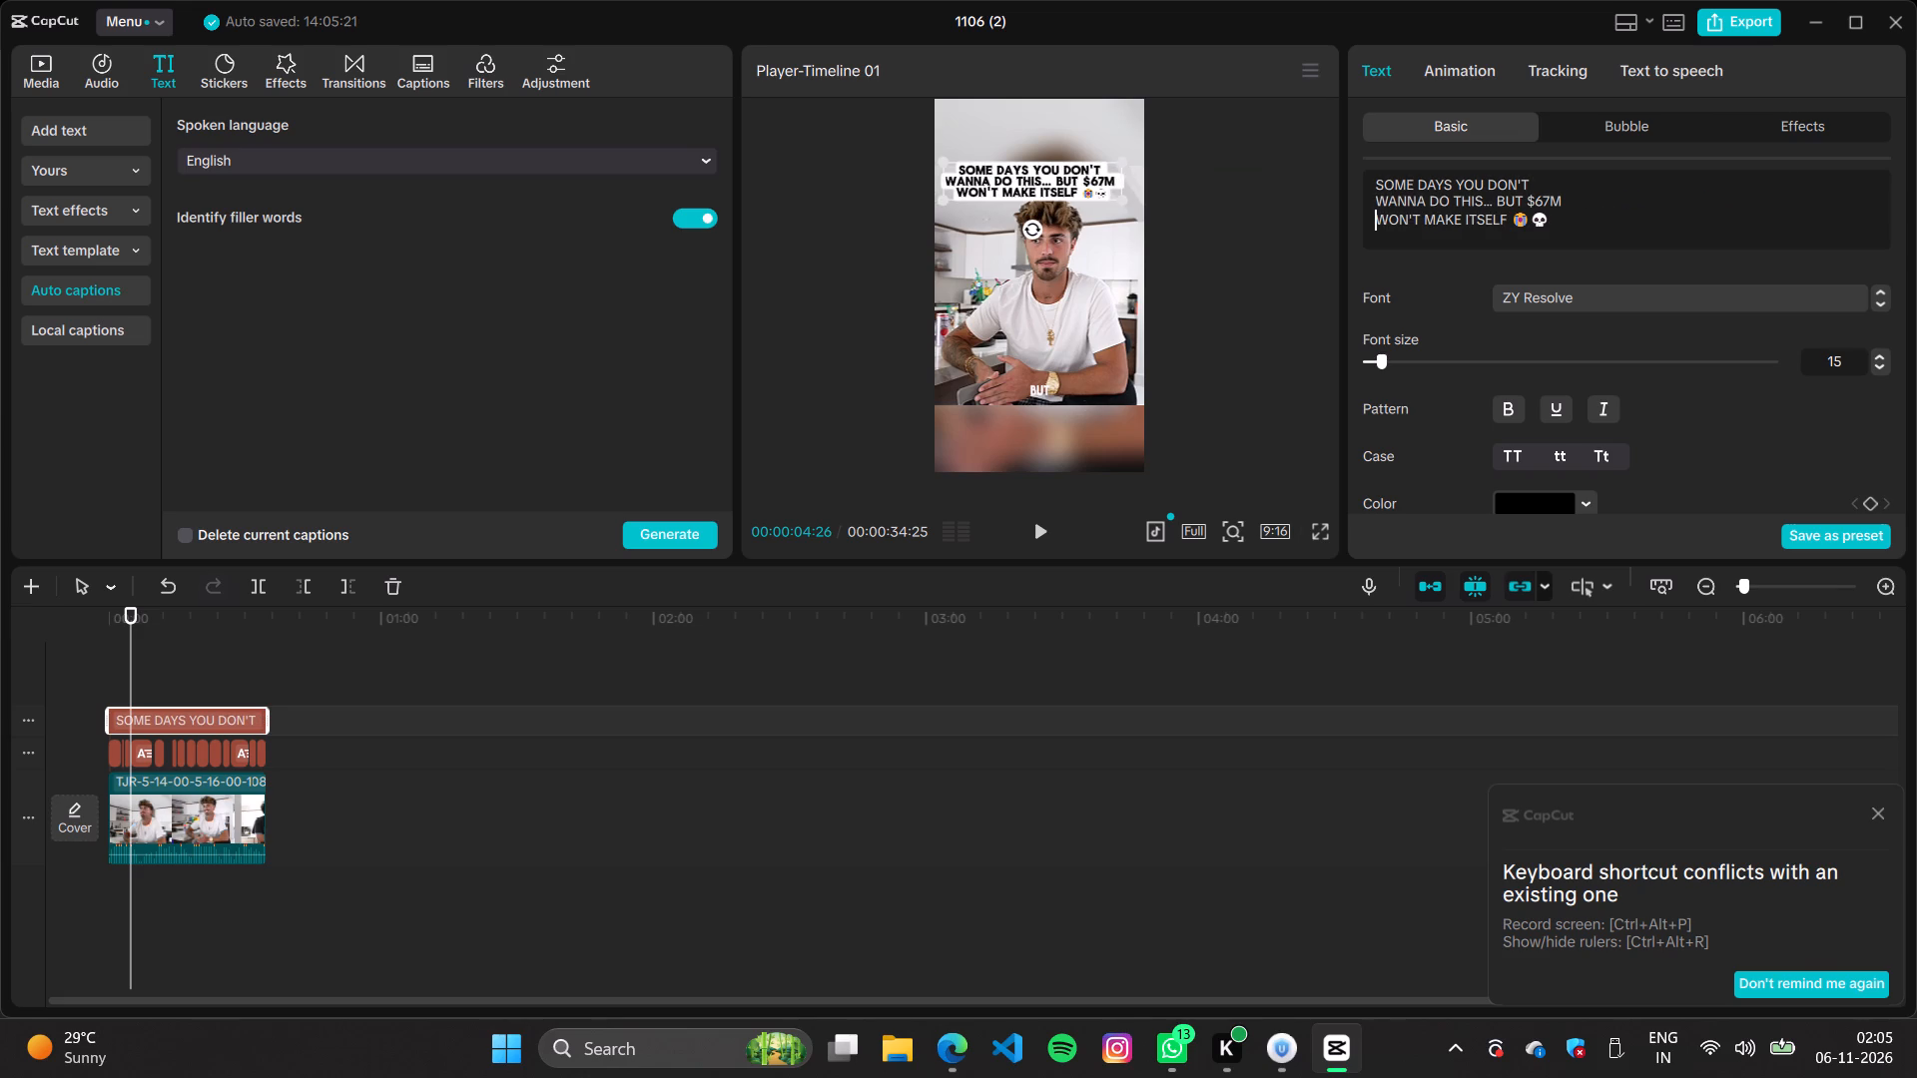
left_click(1264, 361)
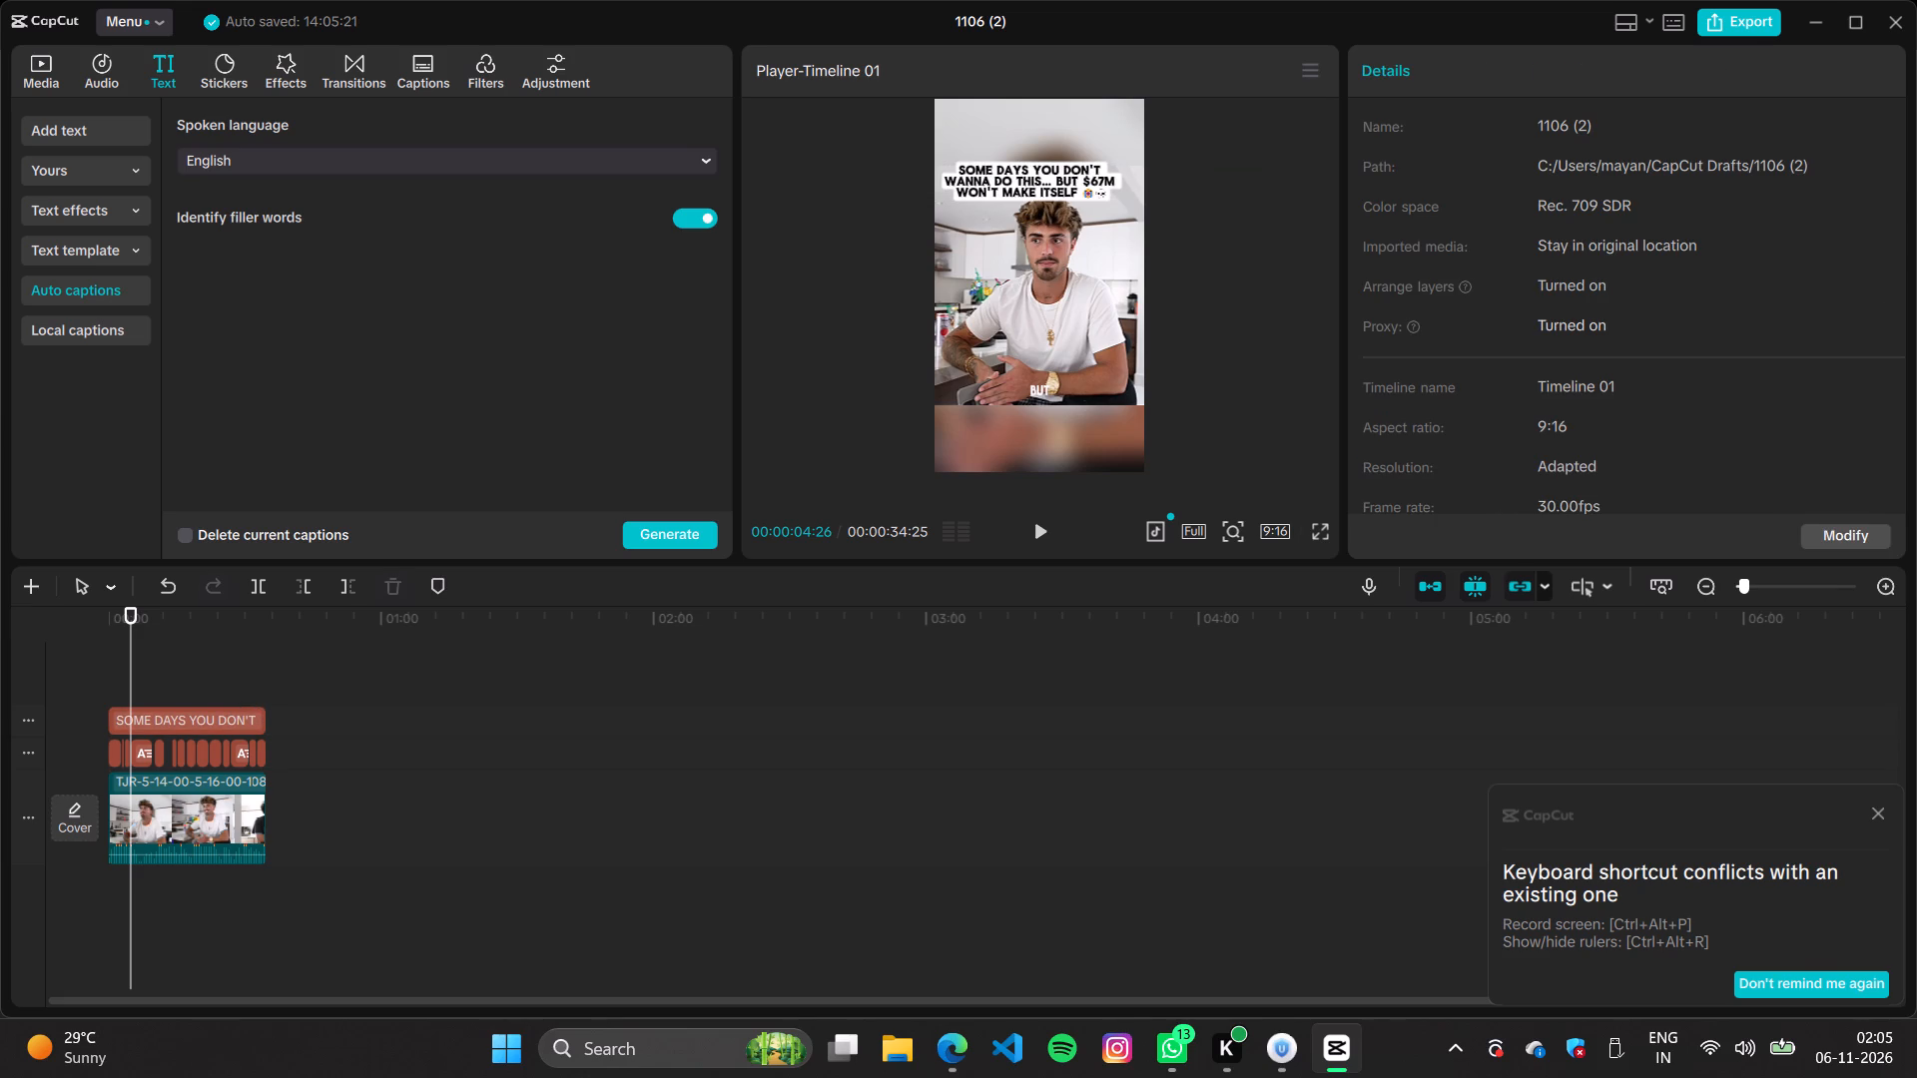
Check the clip in the full-screen preview and export it as a 4K, 30 fps H.264 mp4, skipping sharing.
left_click(1323, 529)
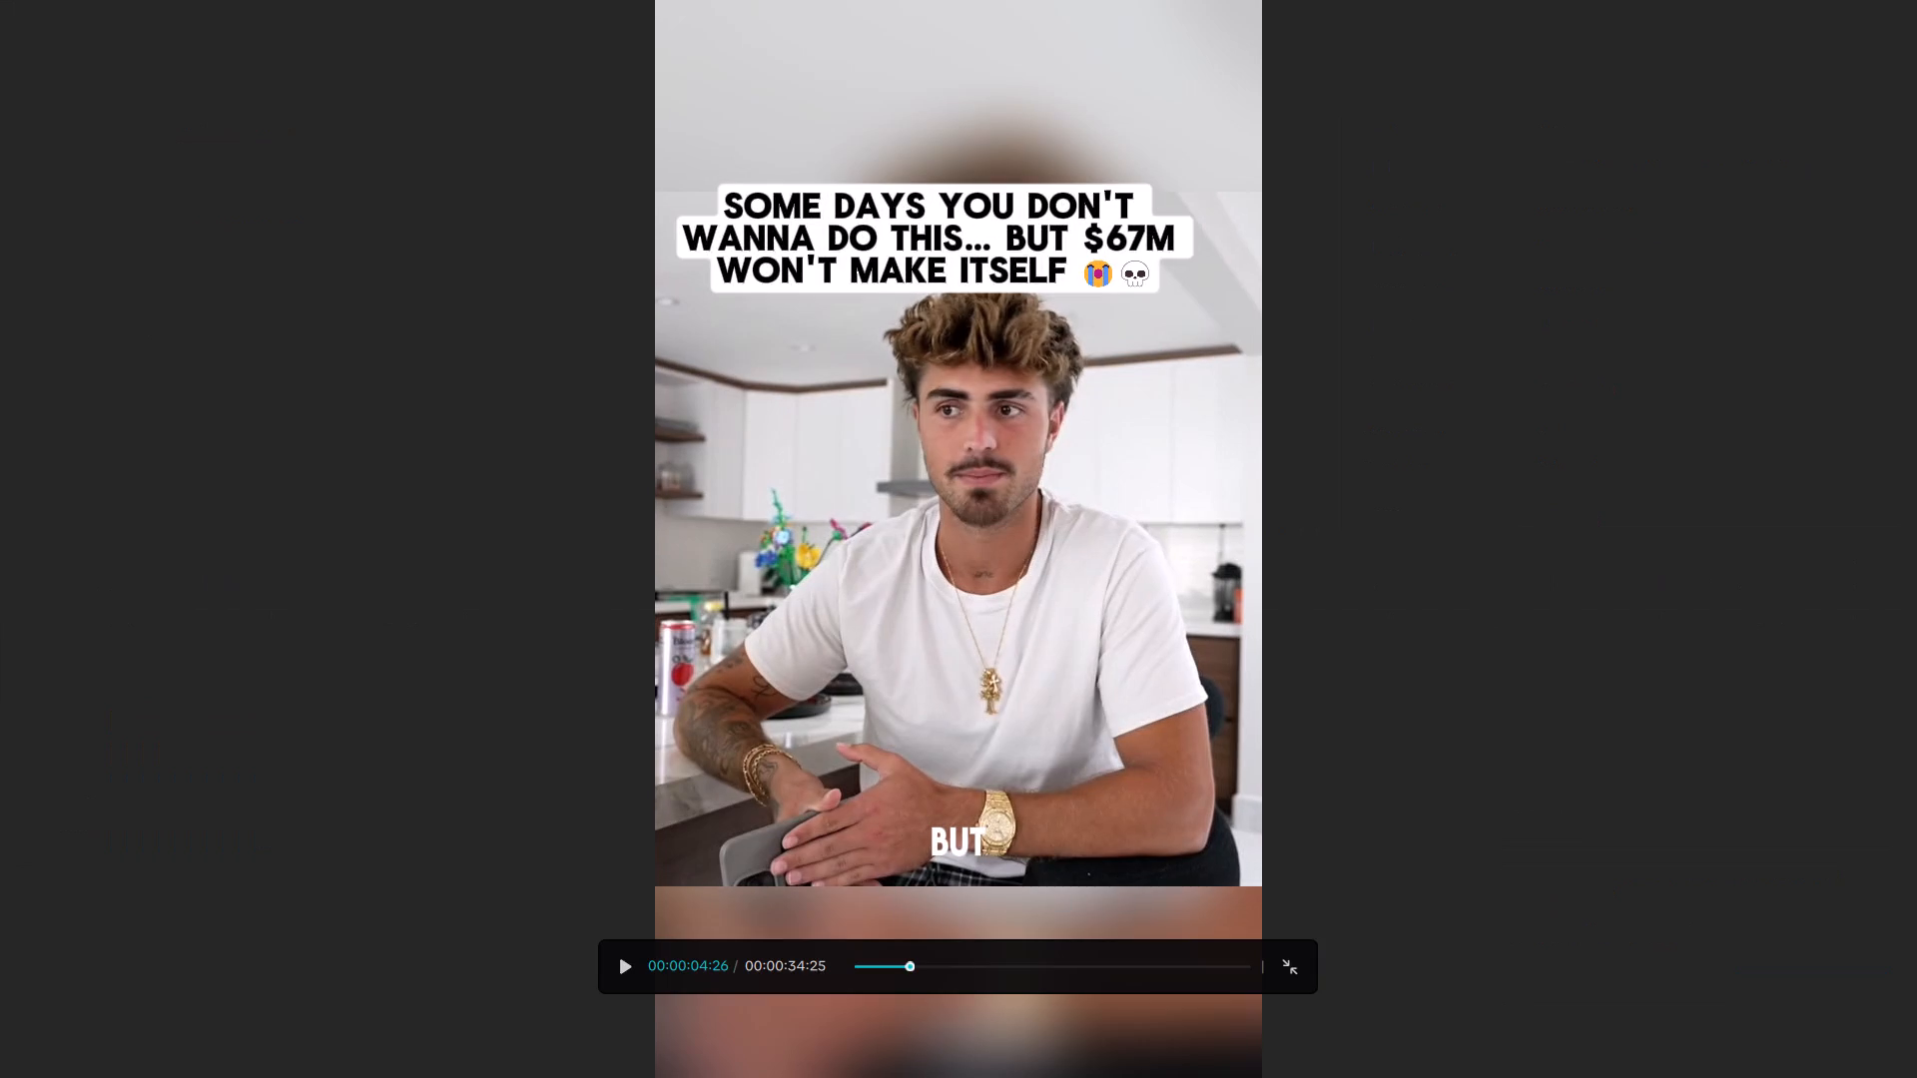
left_click(1297, 957)
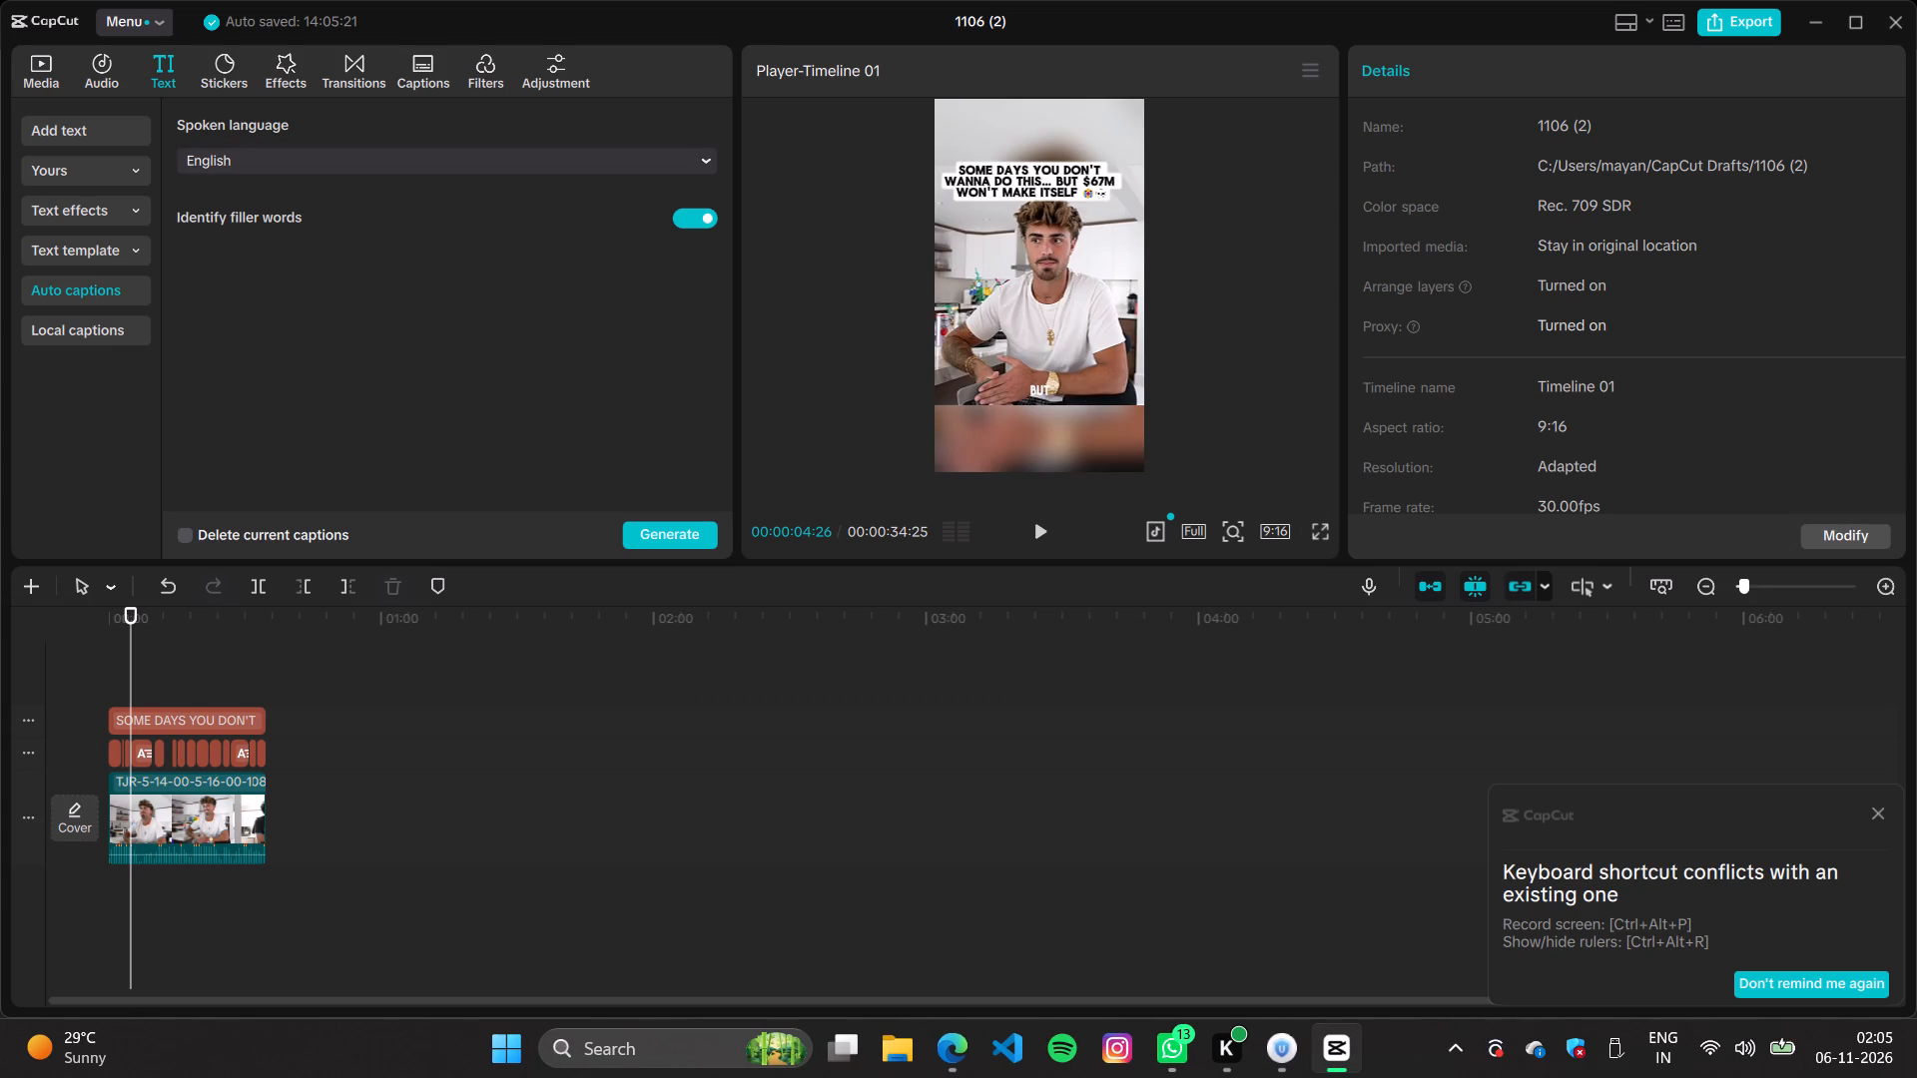
key("space")
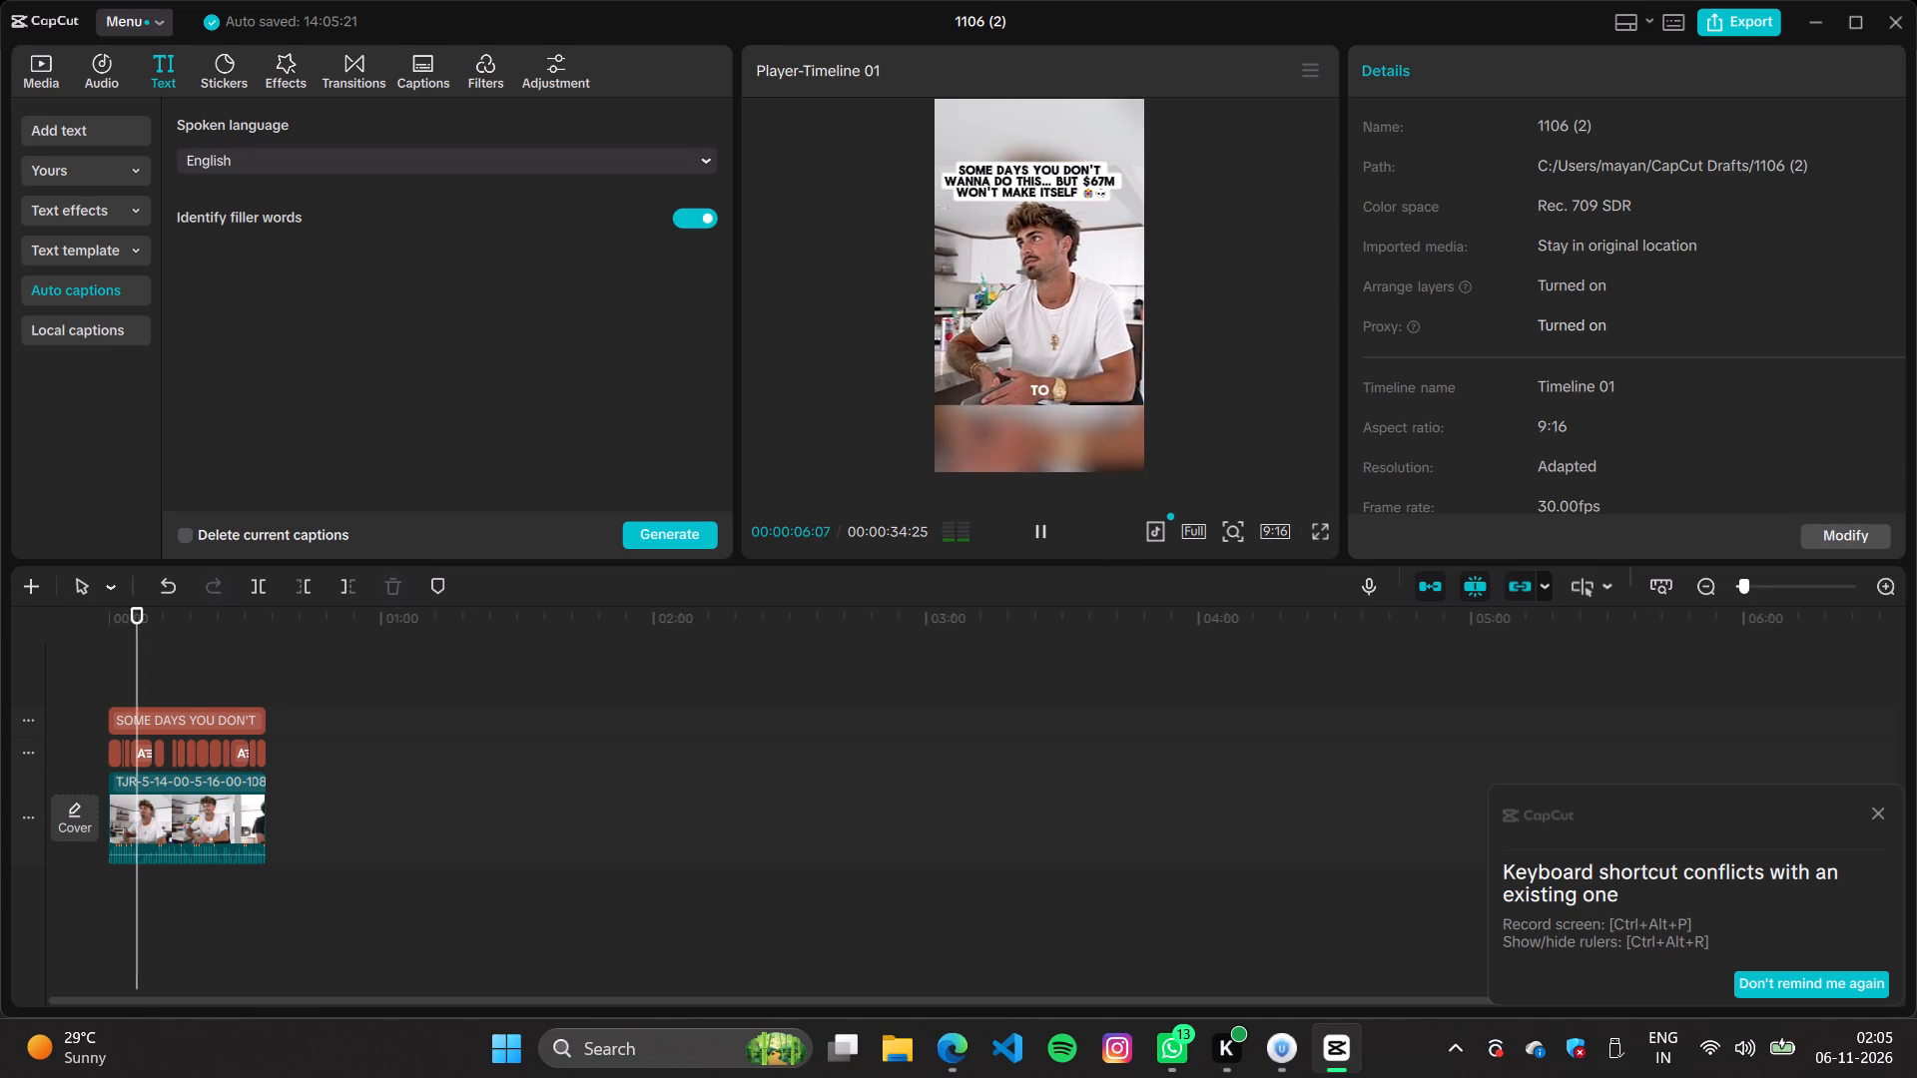
key("space")
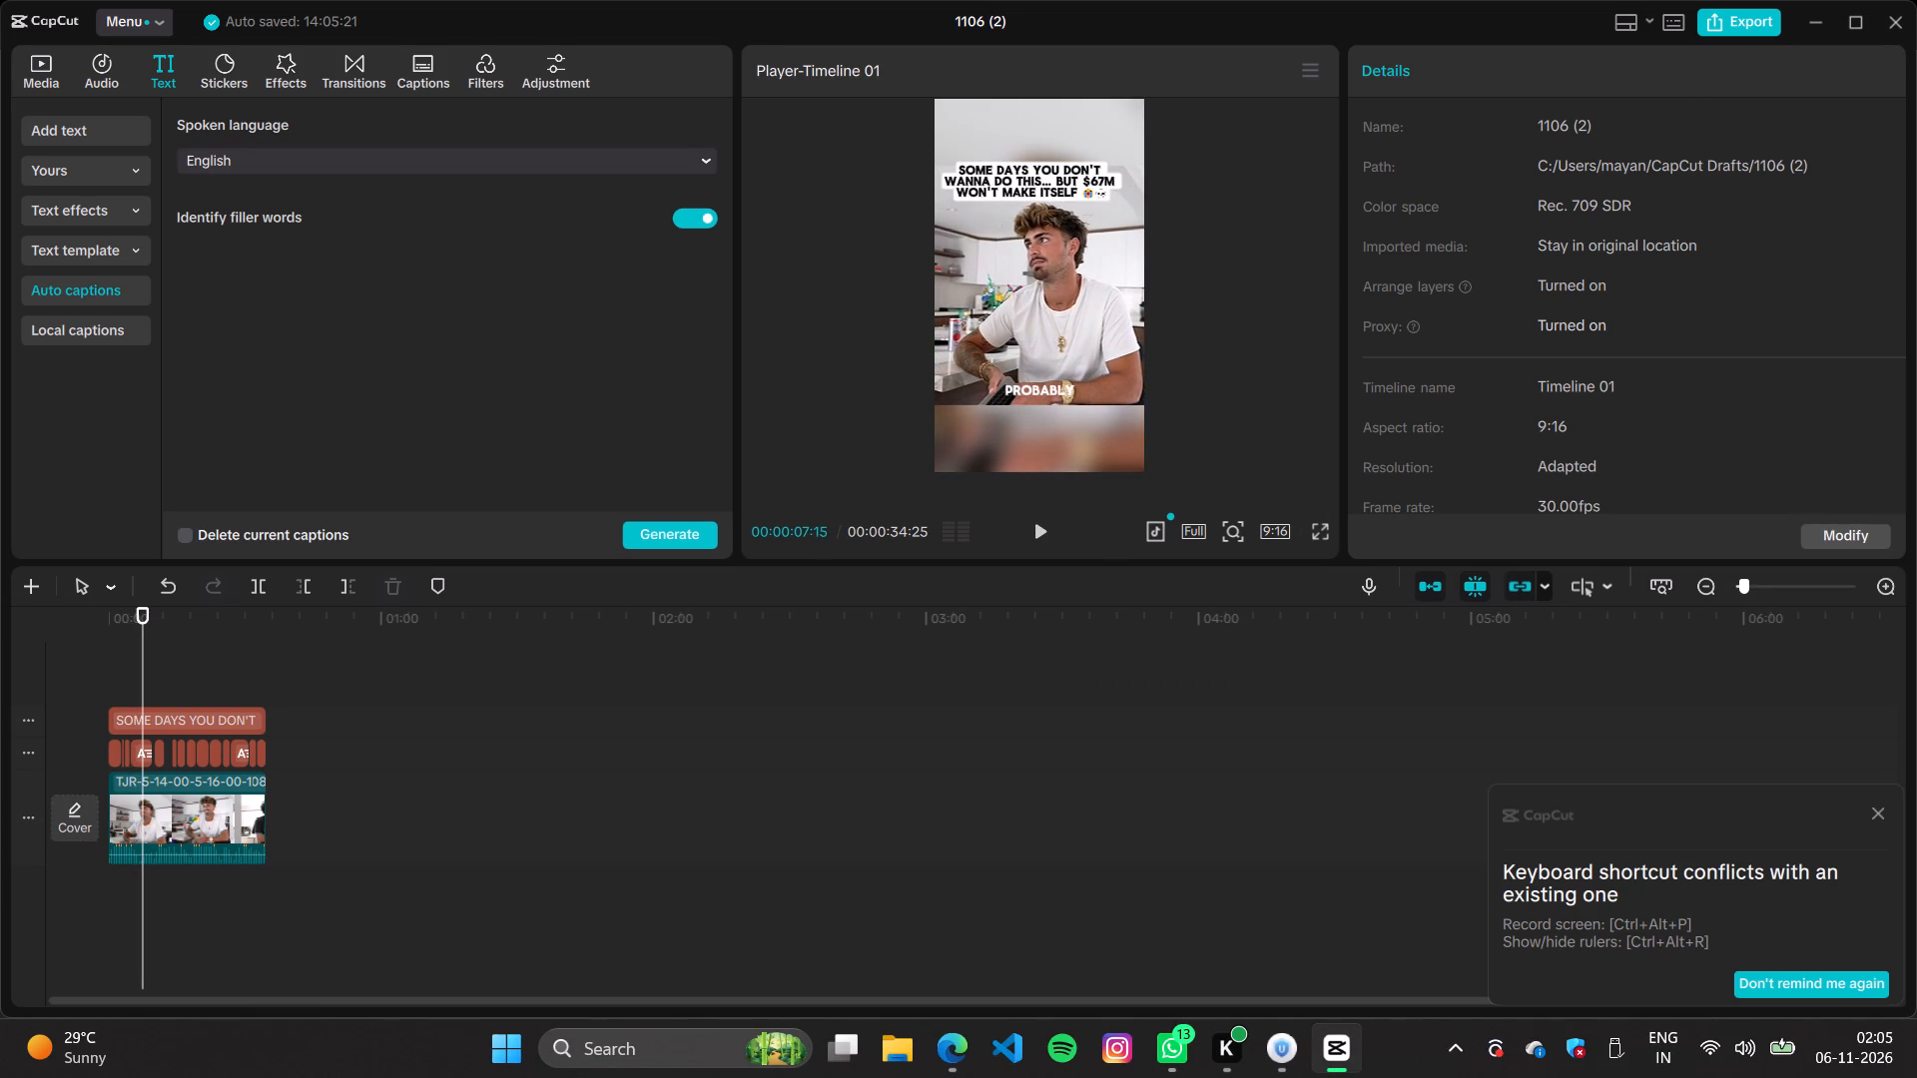
left_click(1718, 10)
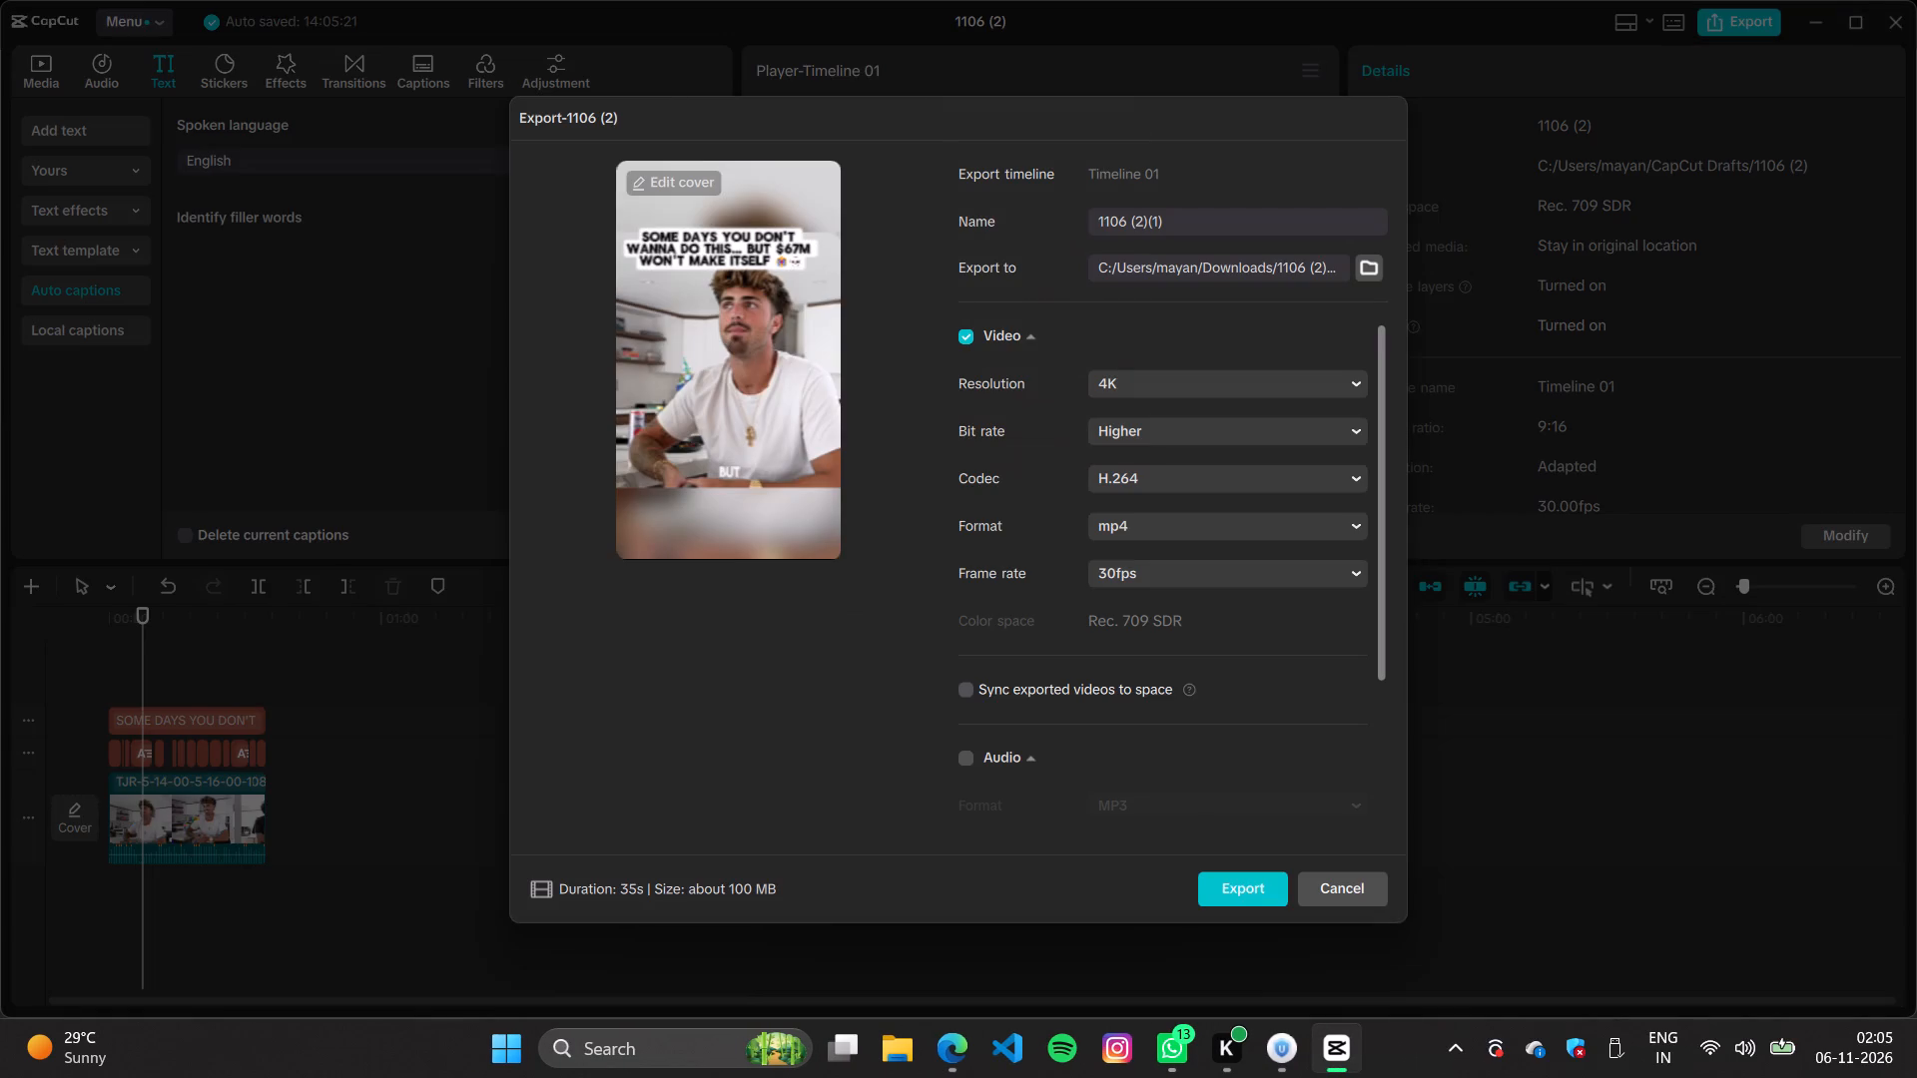
left_click(1240, 872)
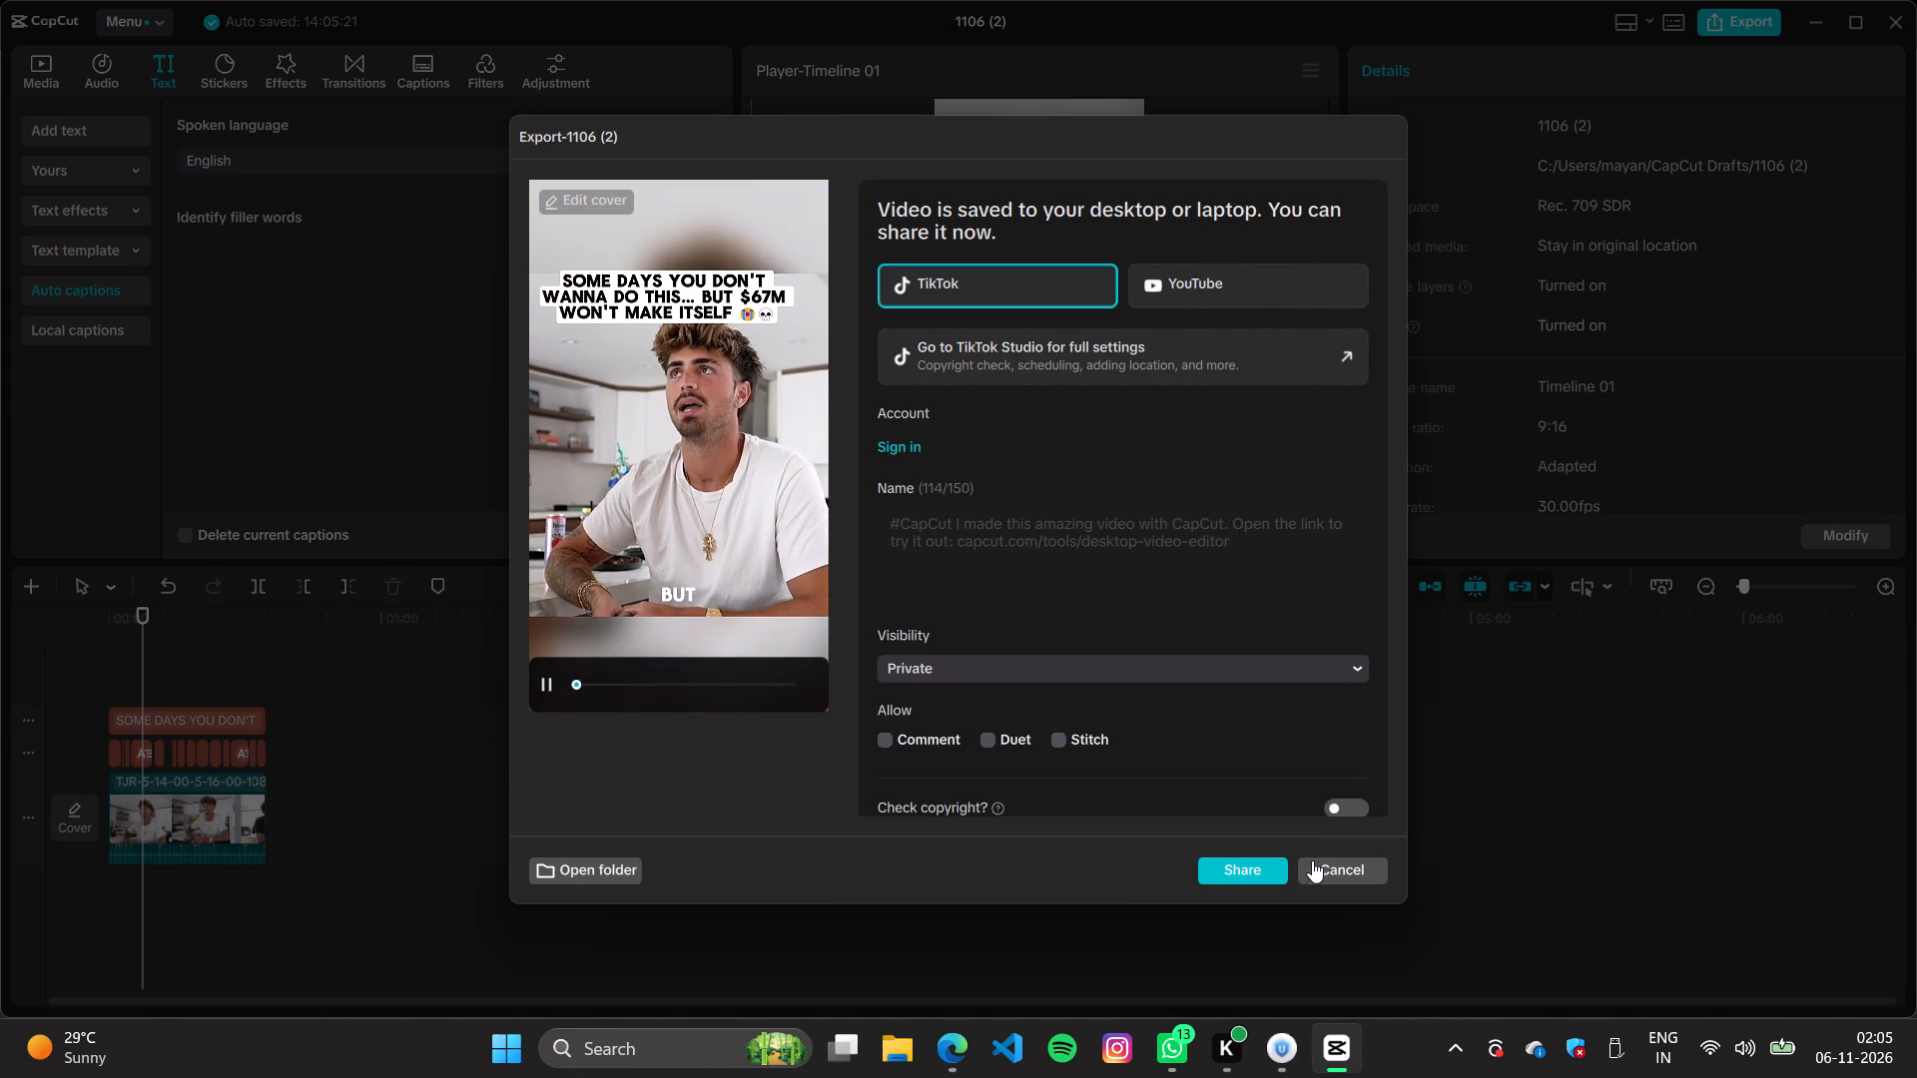
left_click(1317, 862)
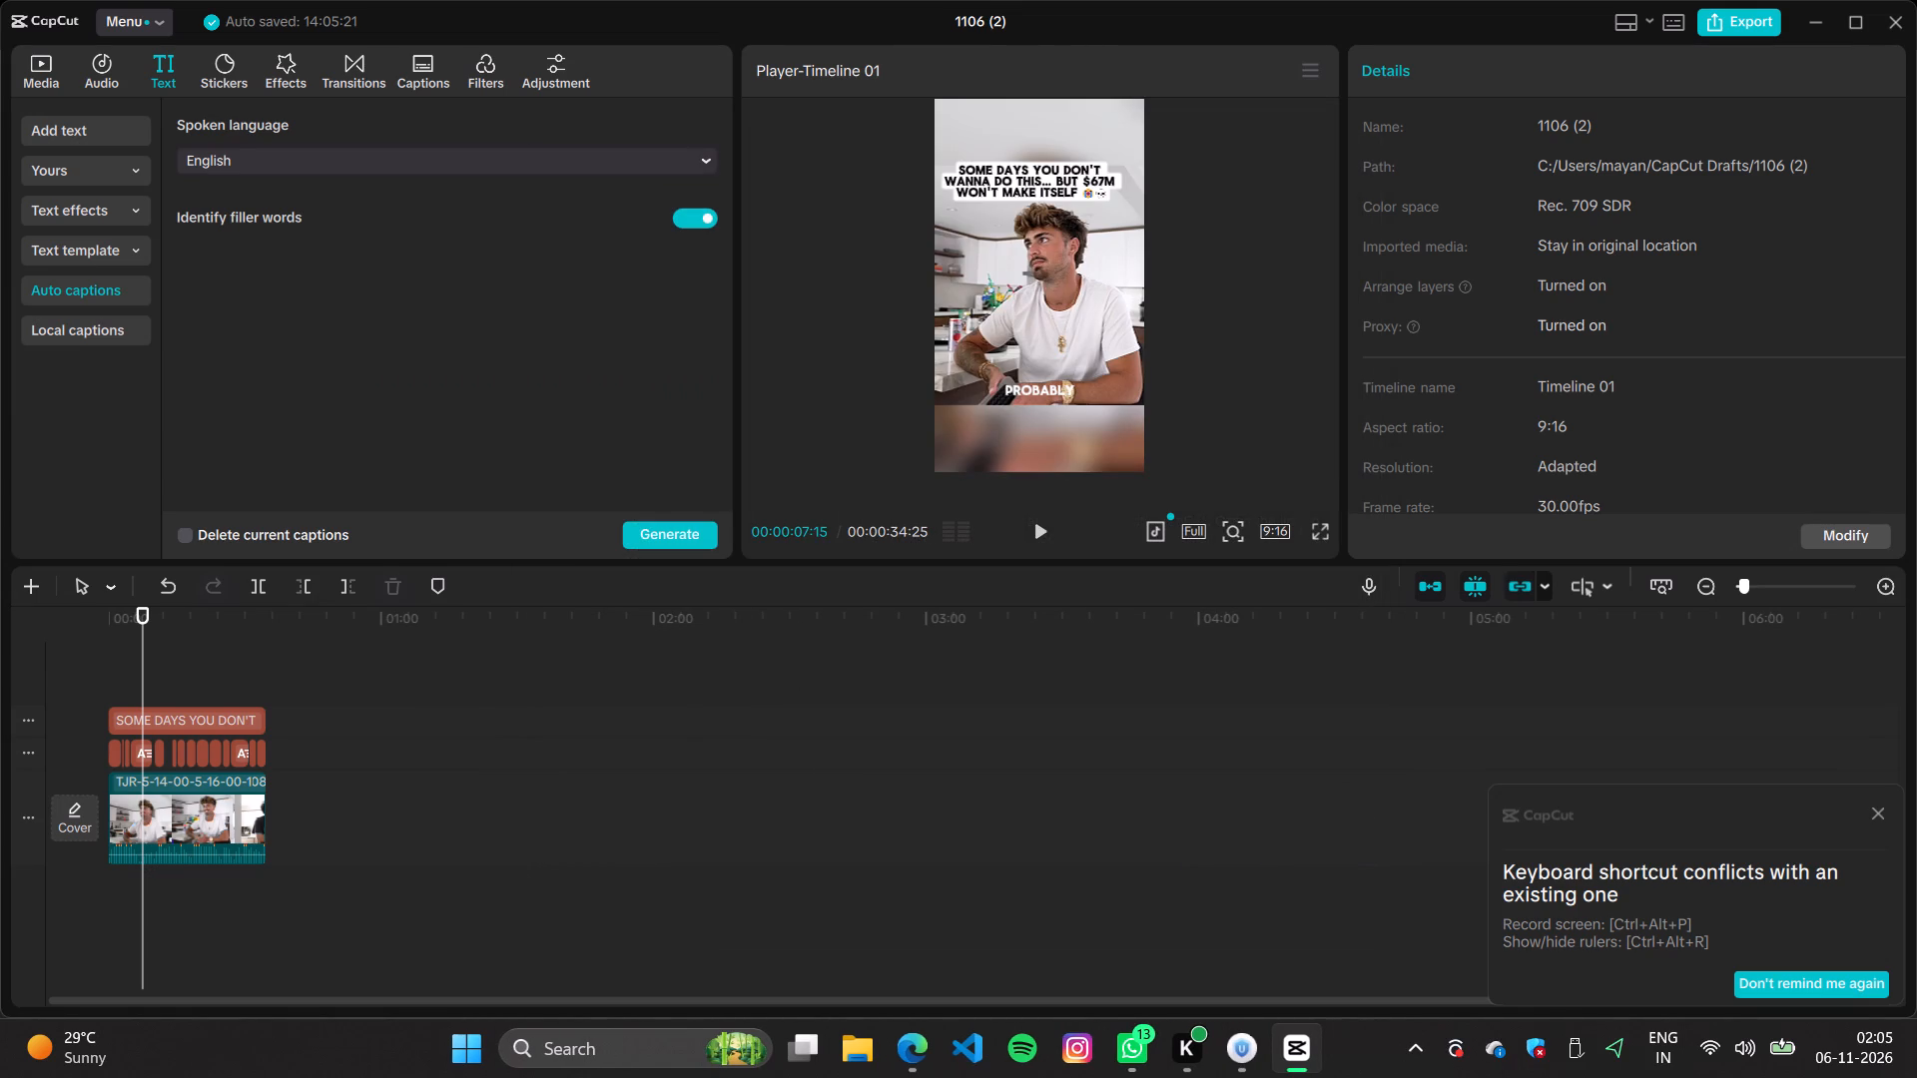
Move the headline aside on the timeline and delete the exported video clip together with all its captions.
left_click(159, 816)
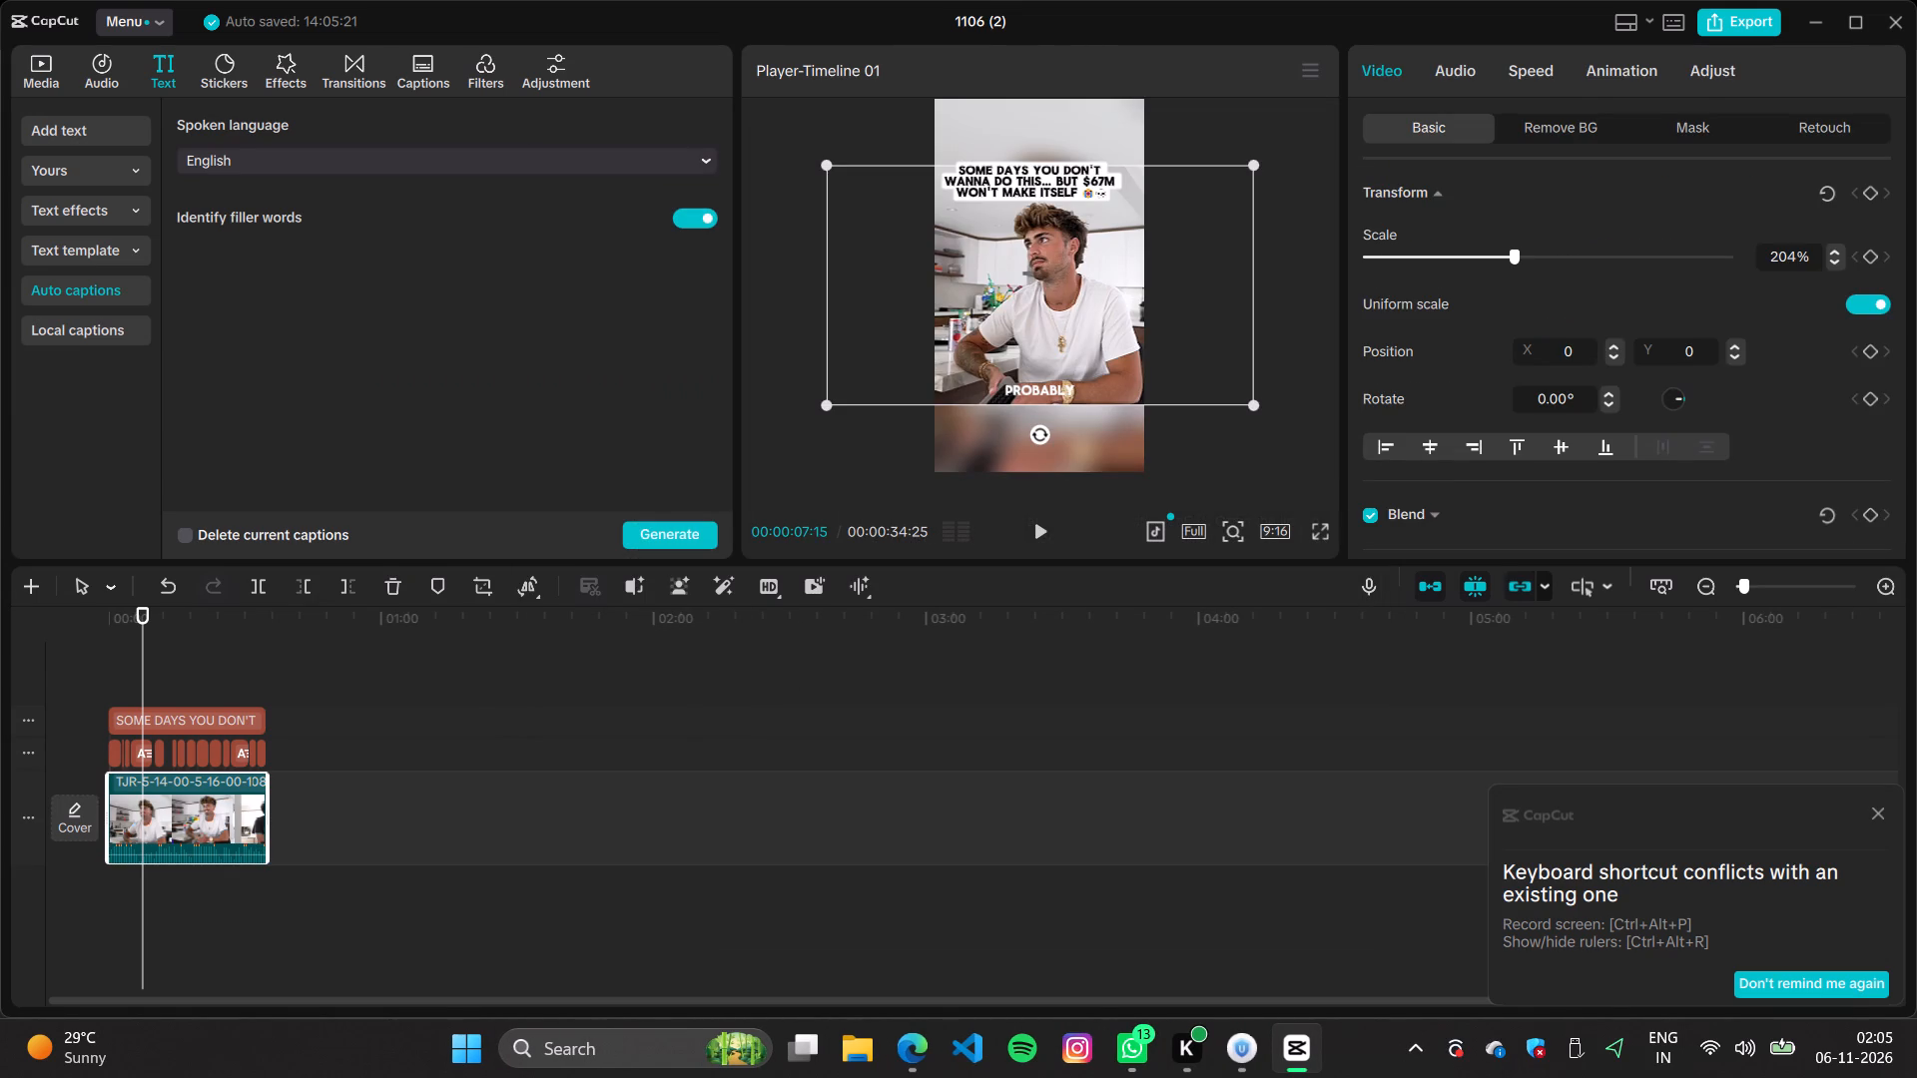
left_click_drag(318, 818, 81, 767)
left_click(243, 719)
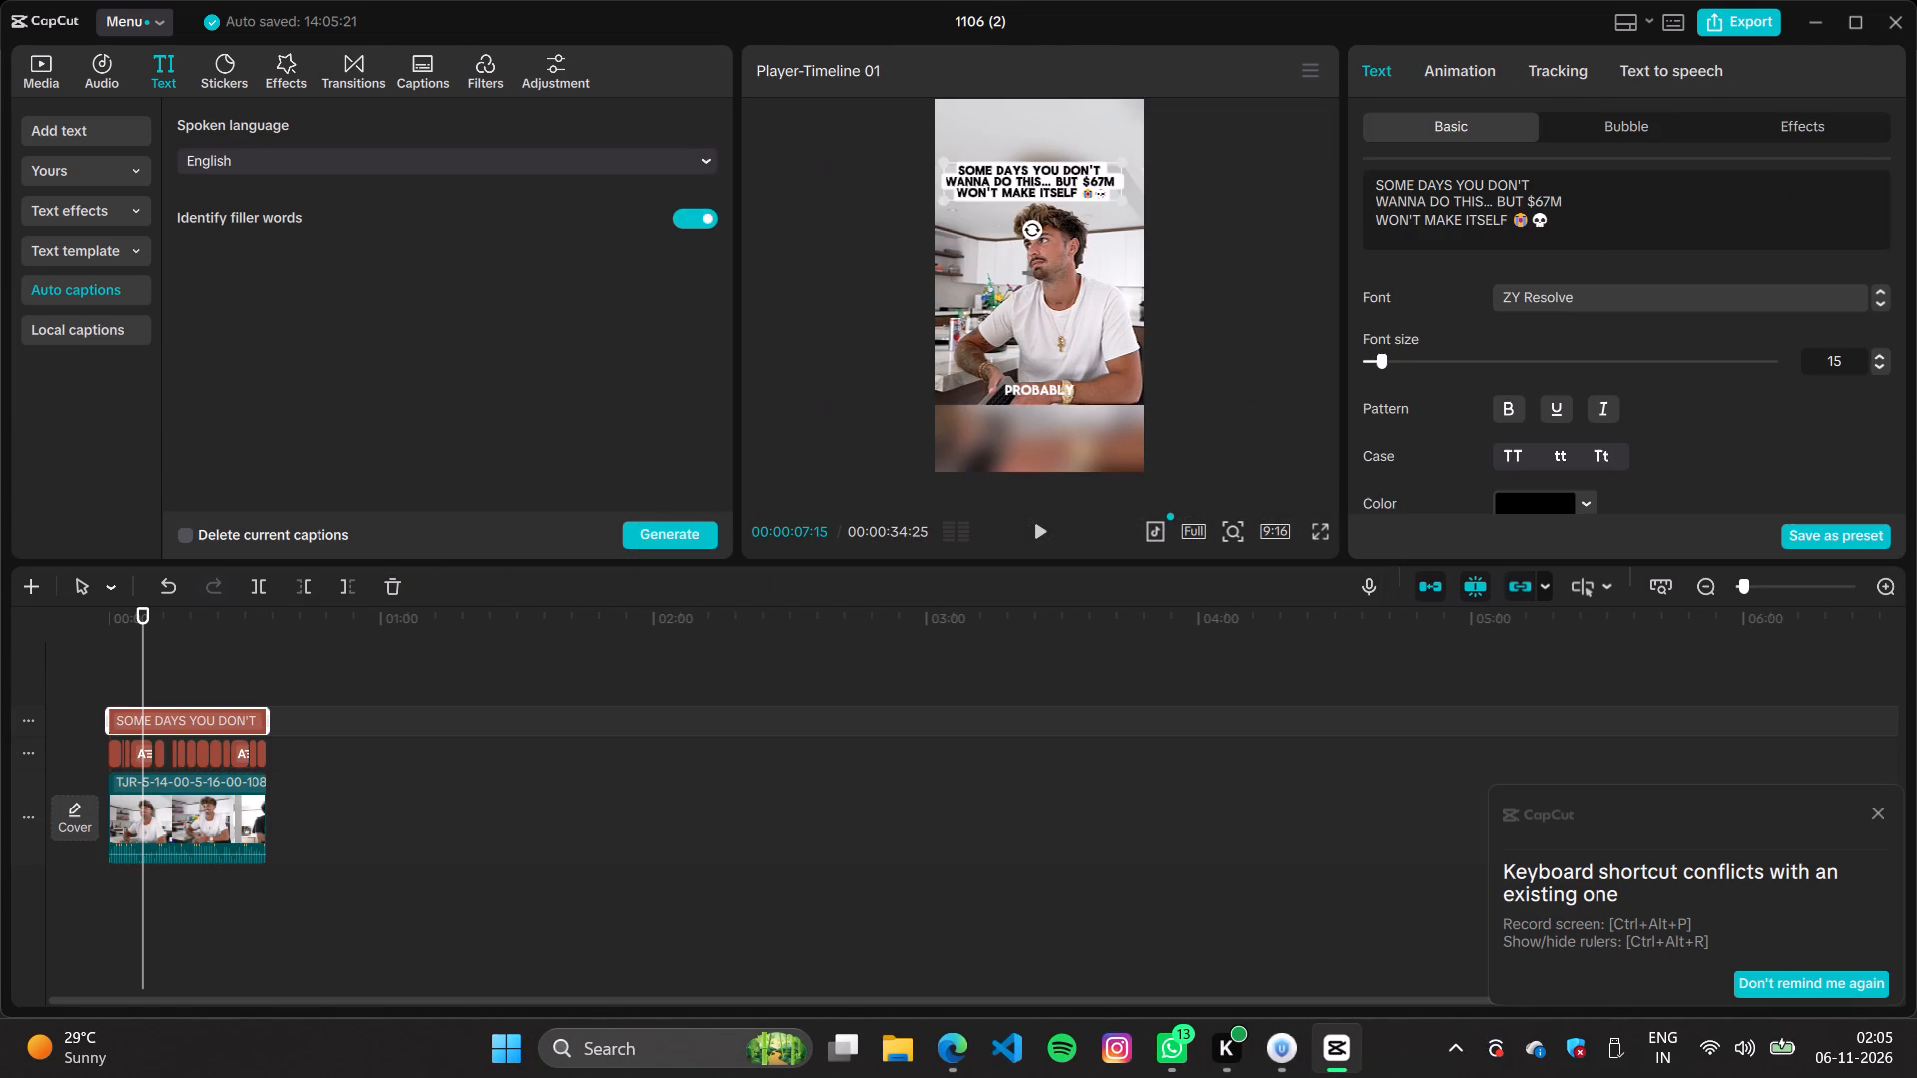
left_click_drag(240, 719, 470, 774)
left_click_drag(247, 913, 153, 705)
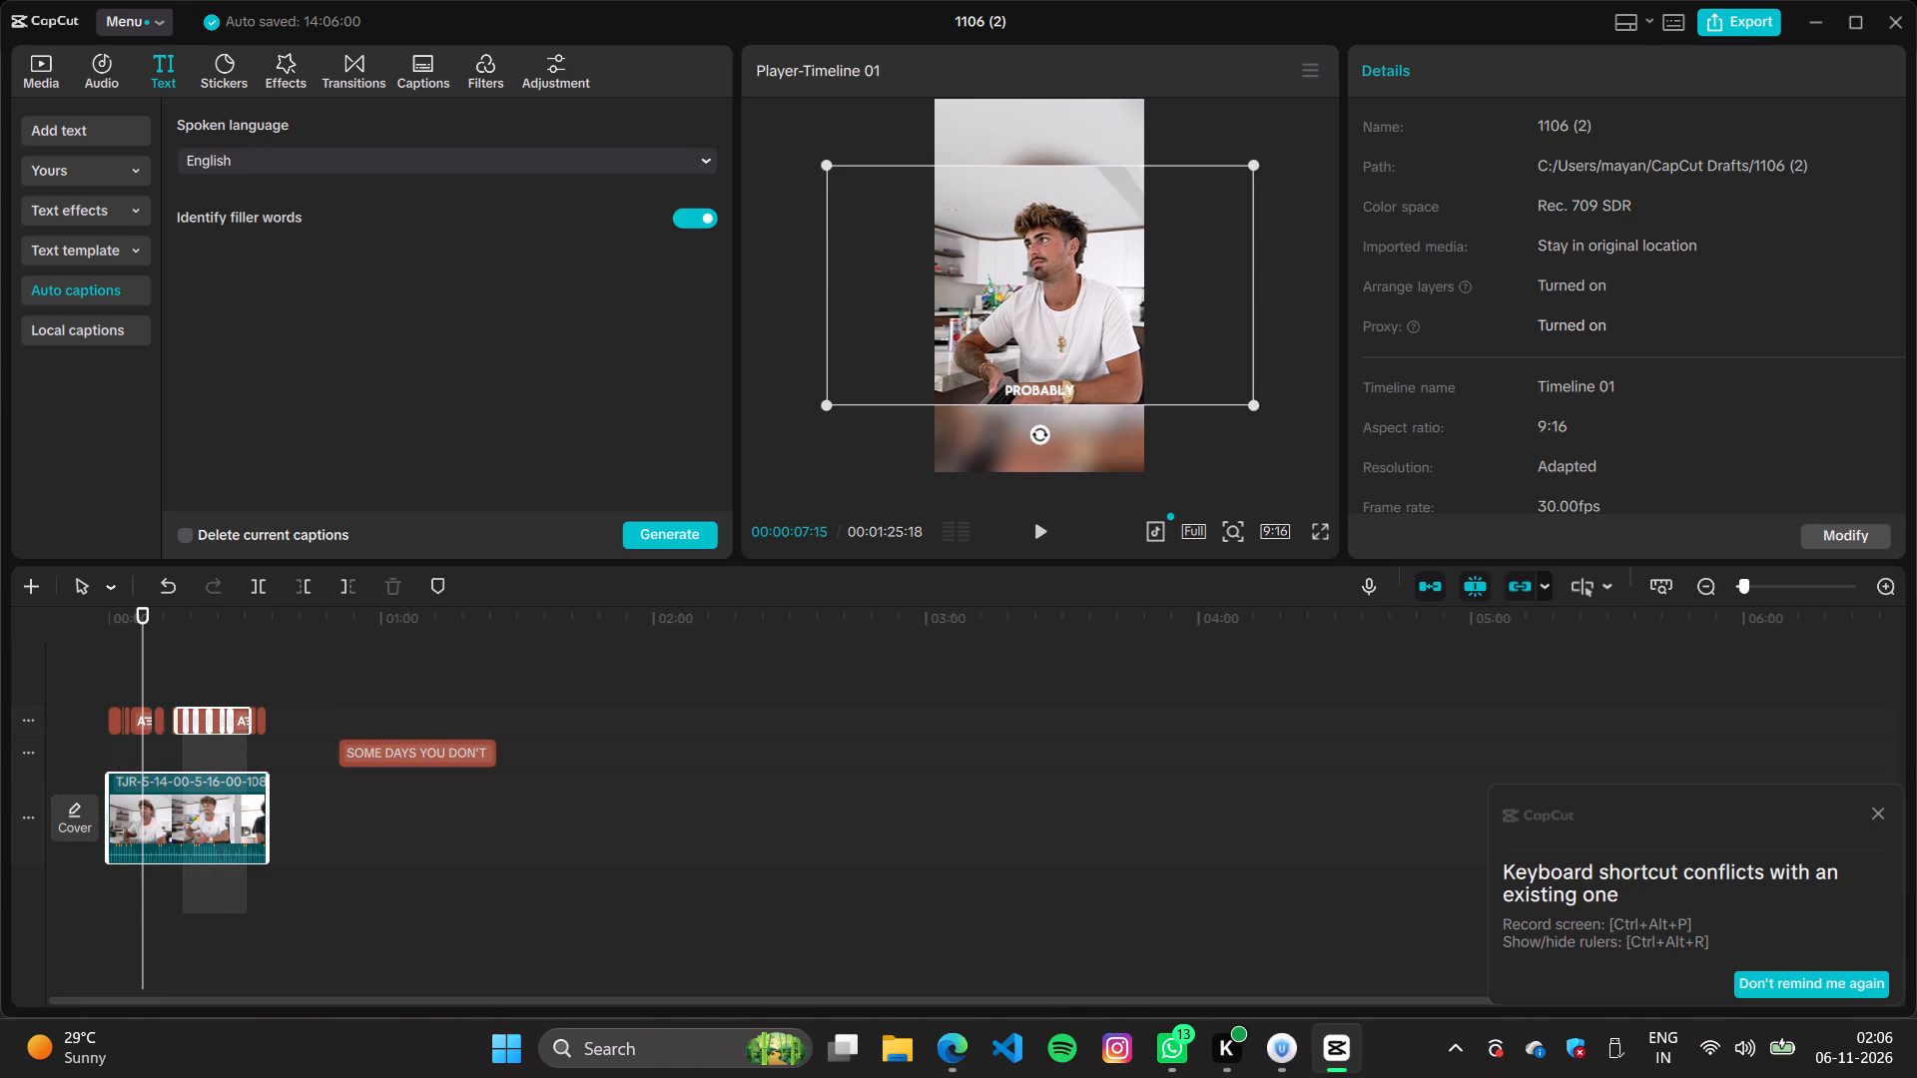
left_click_drag(153, 705, 96, 708)
key("BackSpace")
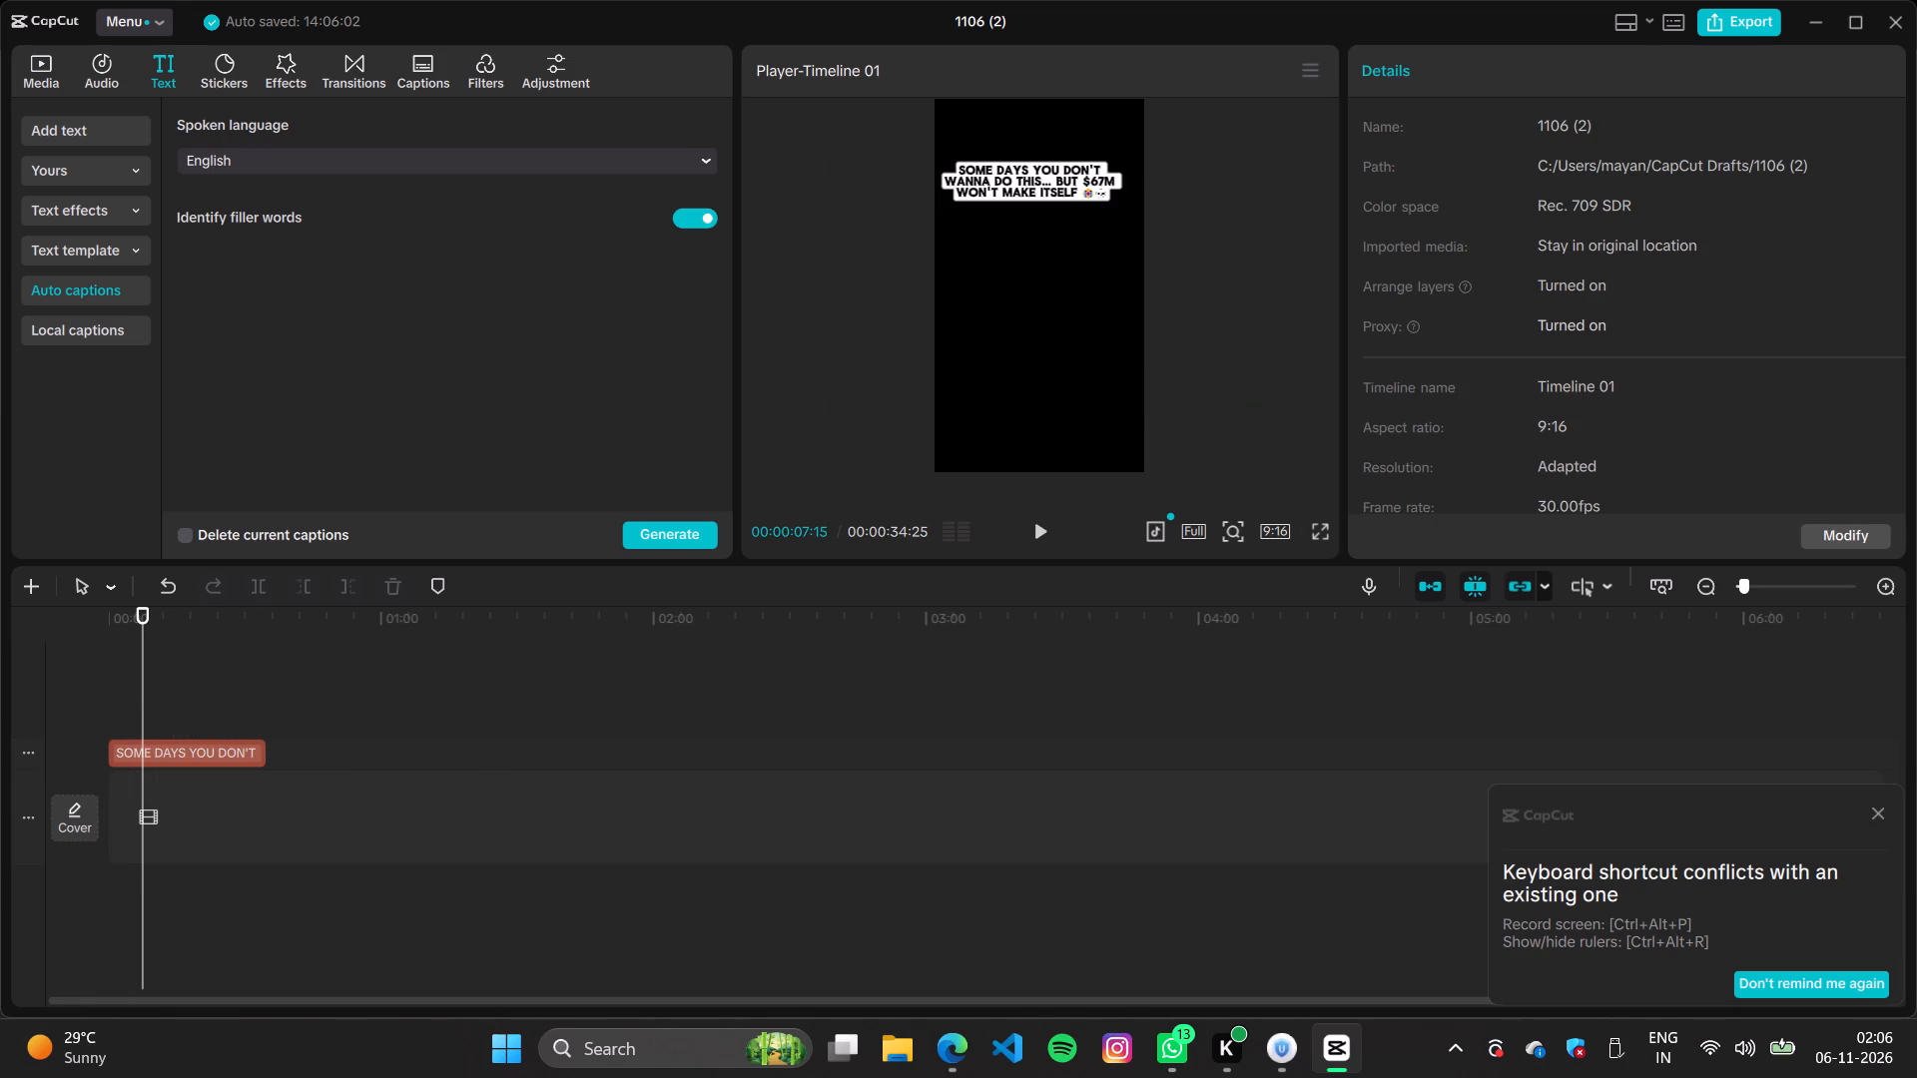
Add the full TJR source video from the media library to the empty main track.
left_click(57, 70)
left_click(312, 270)
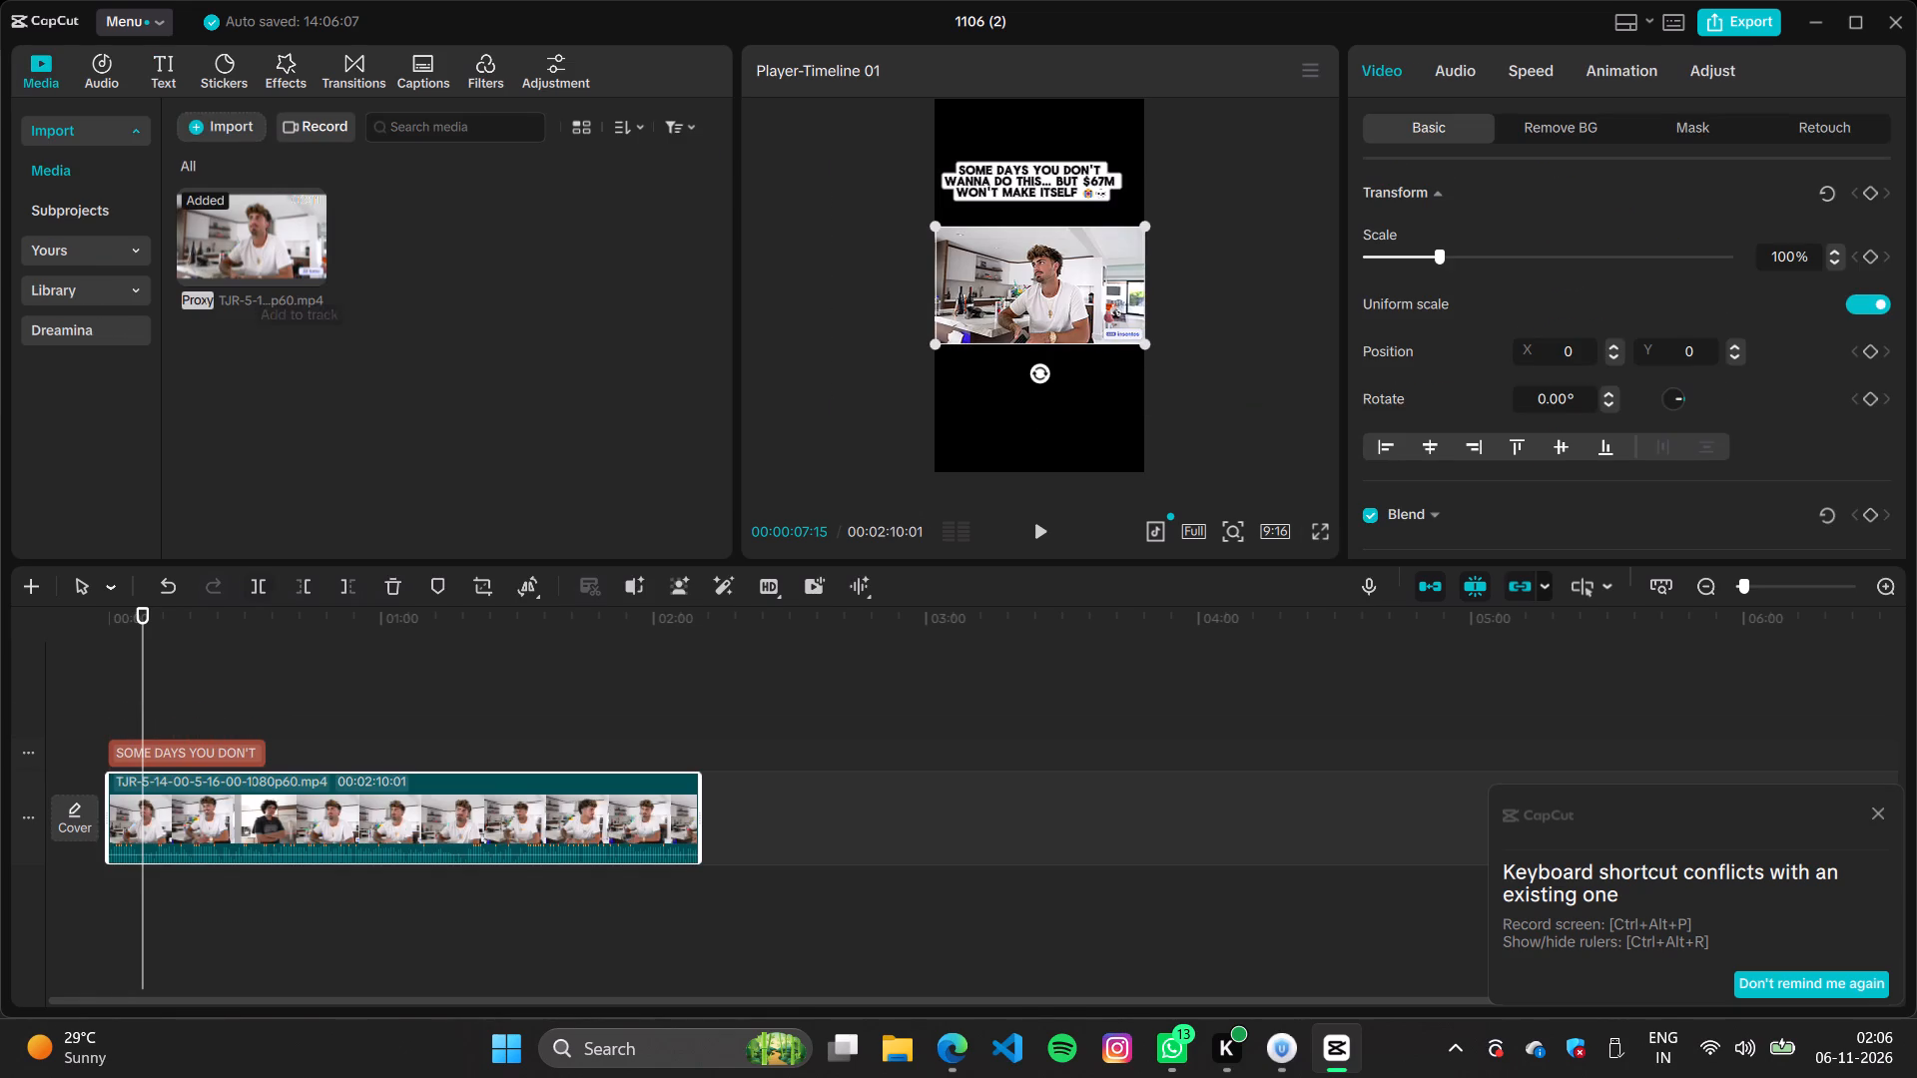
Play around the end of the exported section to find the cut point, and split the source video at 00:00:35:03.
left_click(312, 663)
key("space")
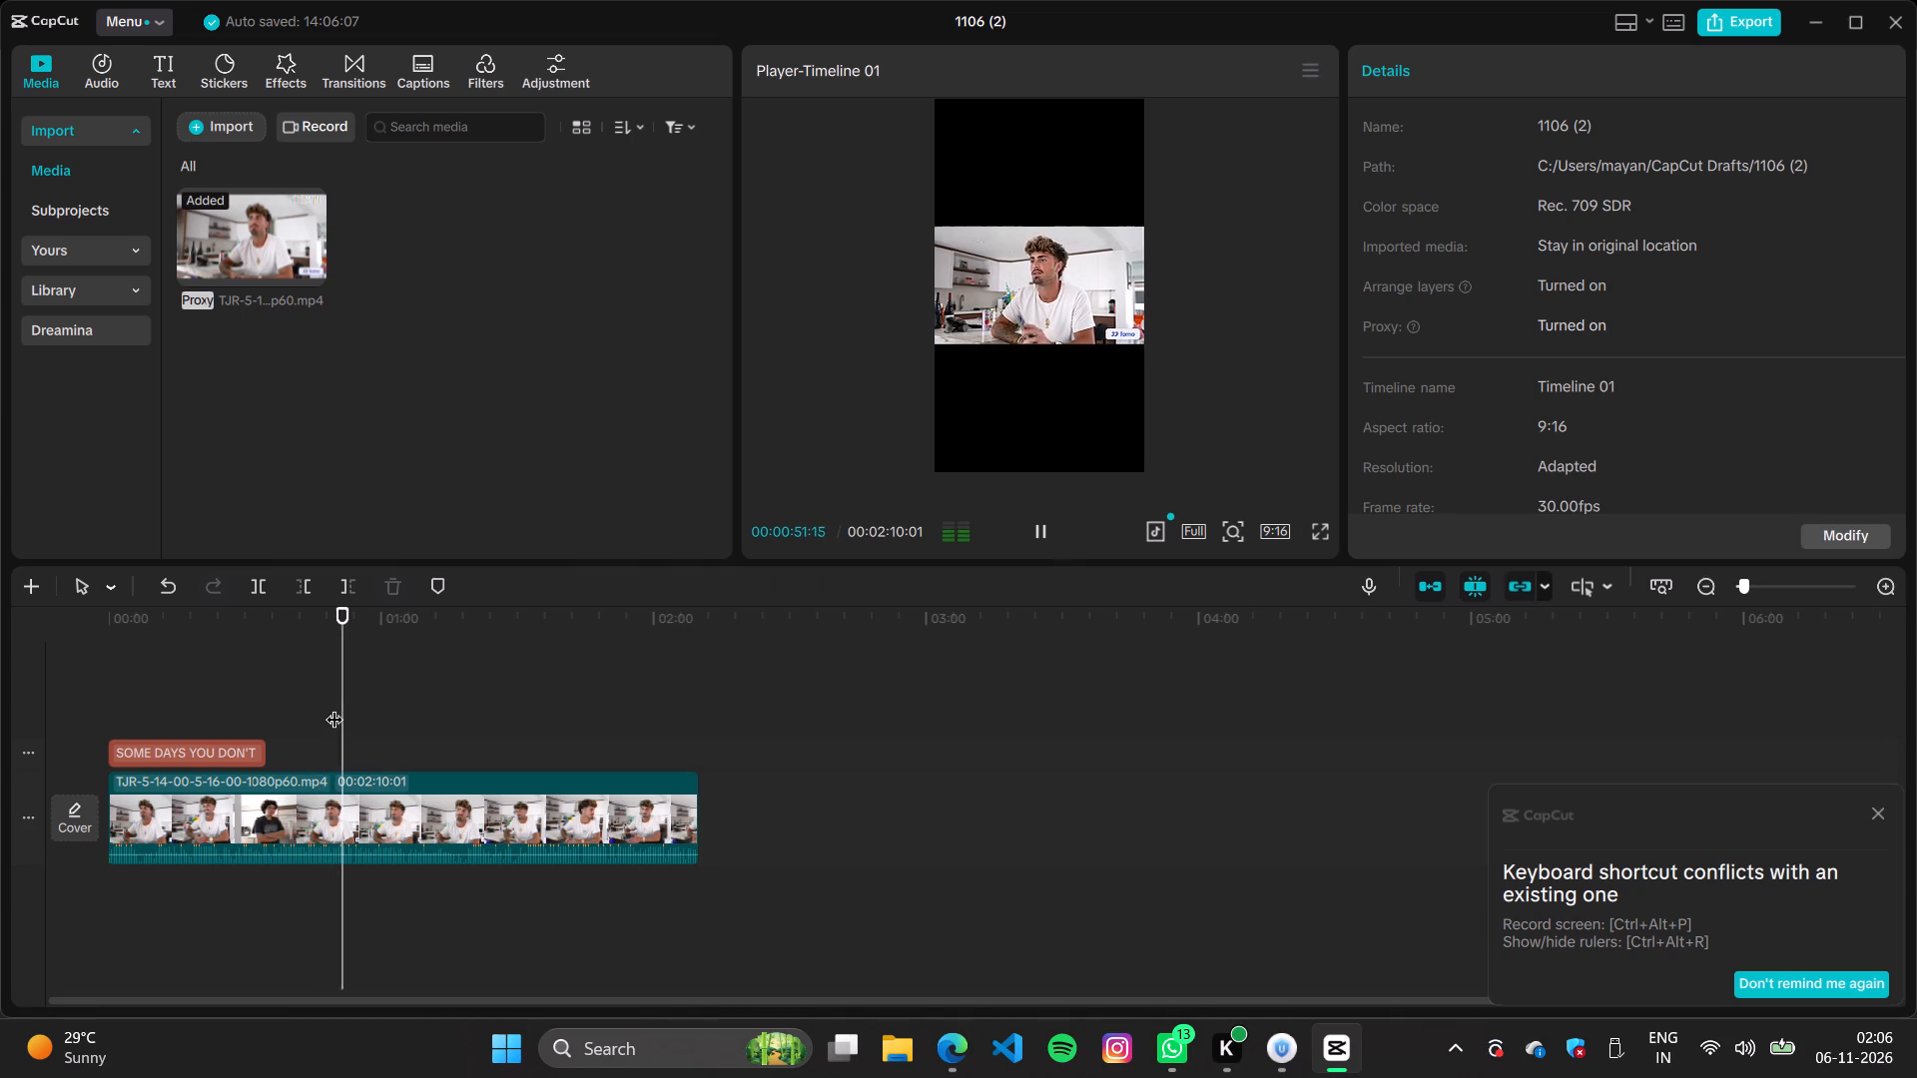
left_click(306, 707)
key("space")
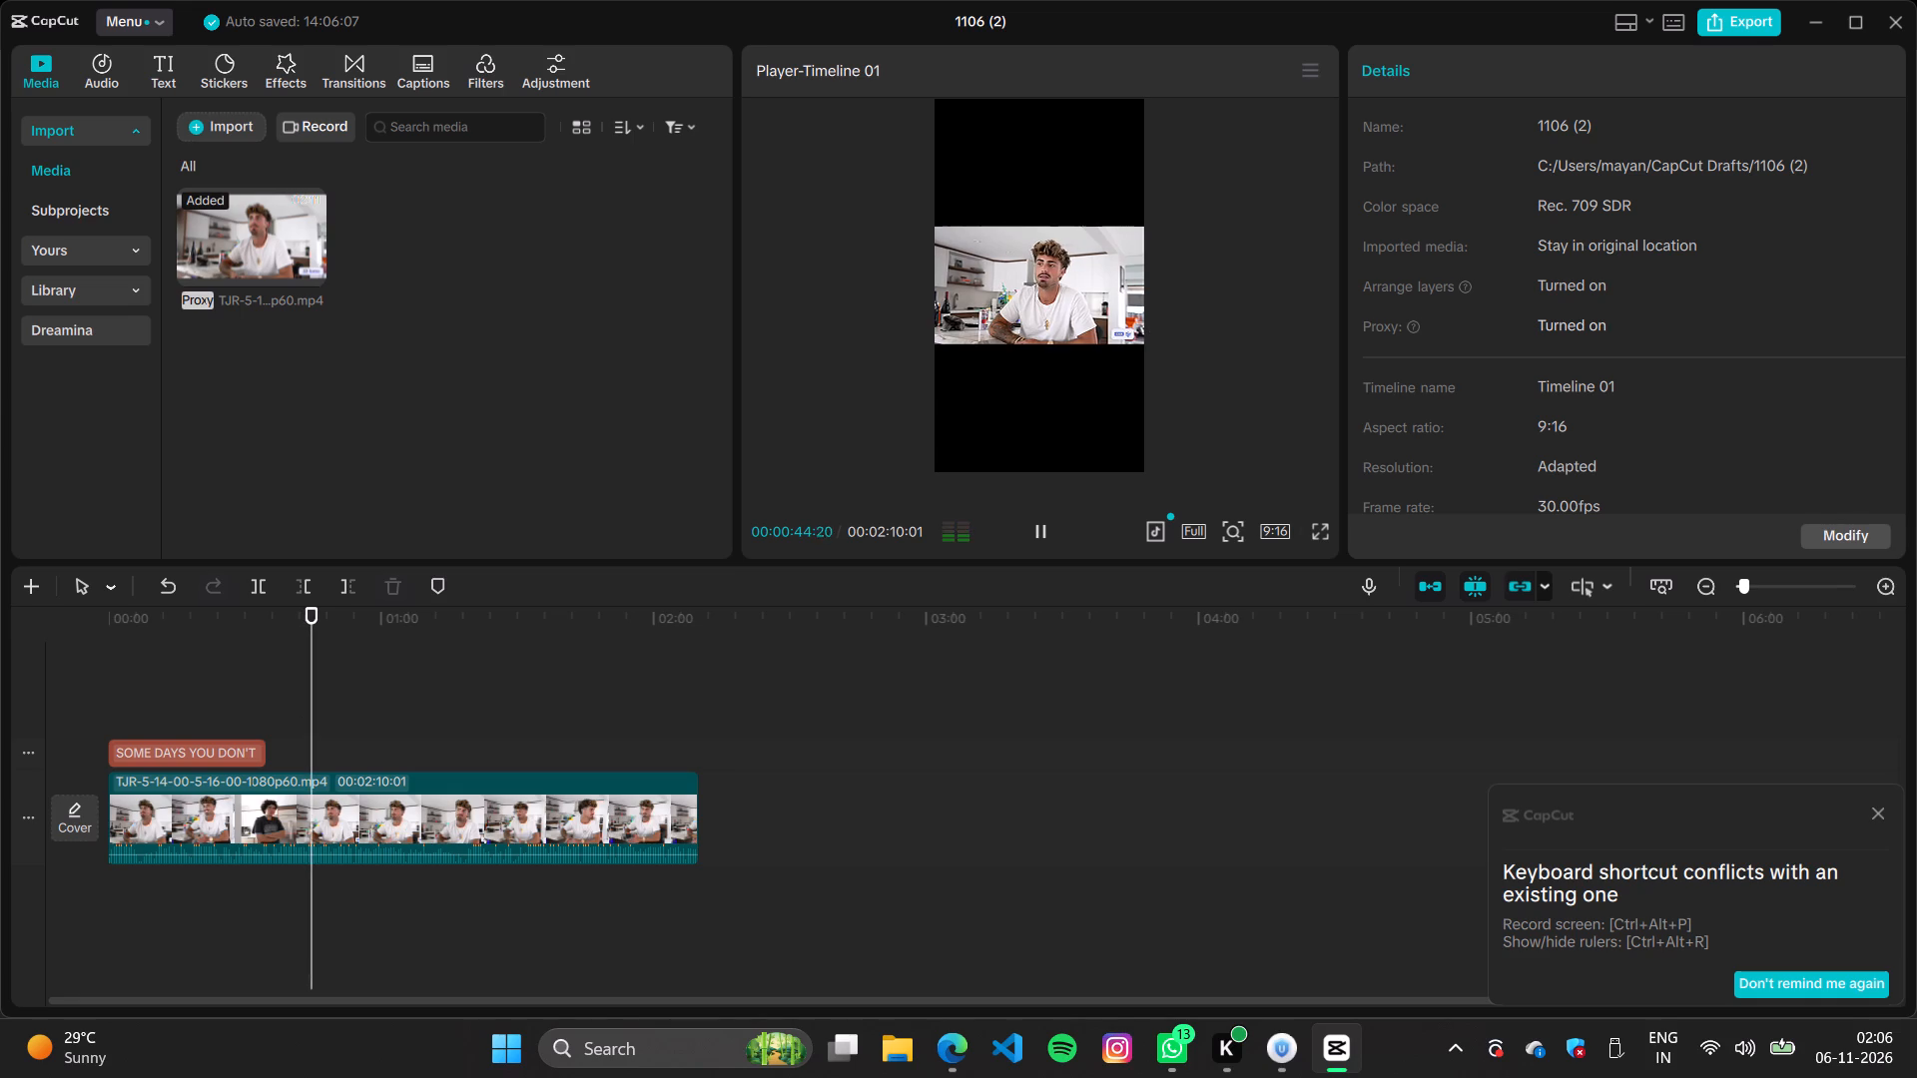
left_click(284, 707)
key("space")
left_click(263, 707)
key("space")
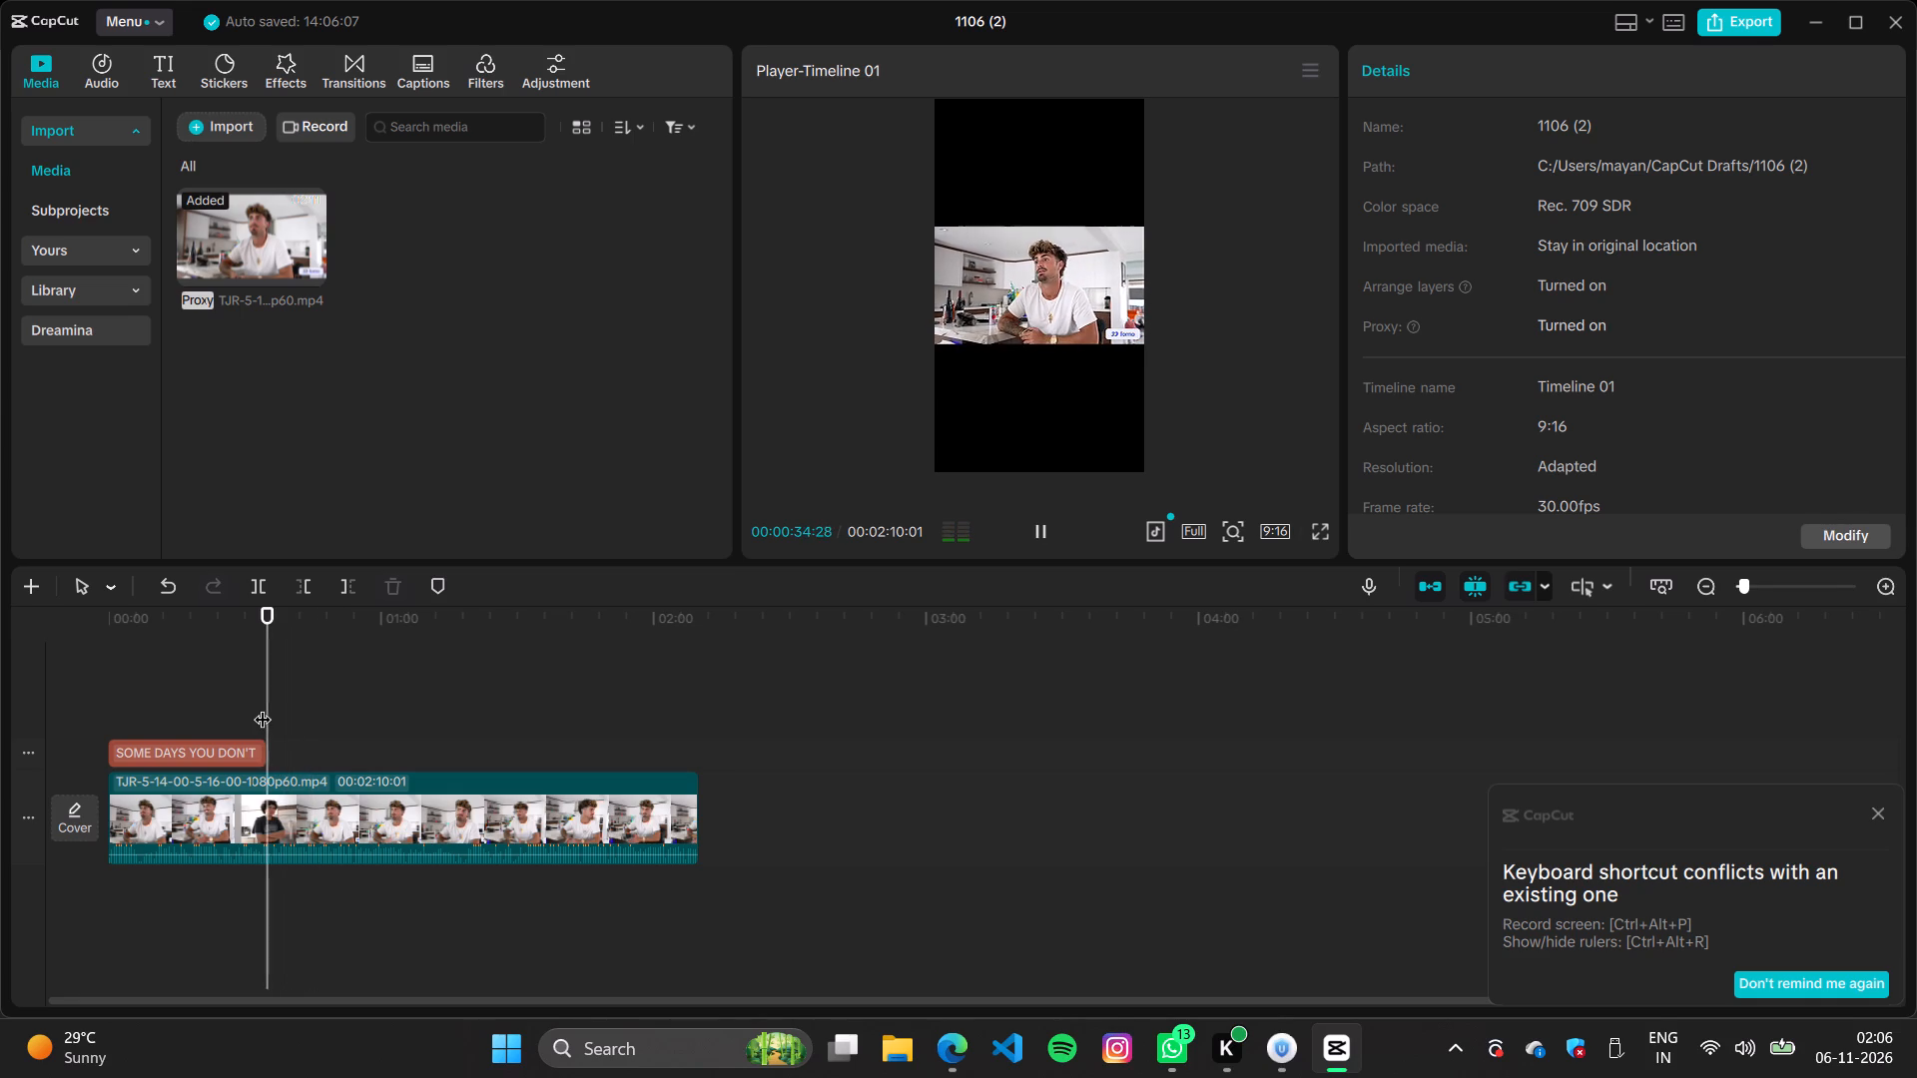
key("space")
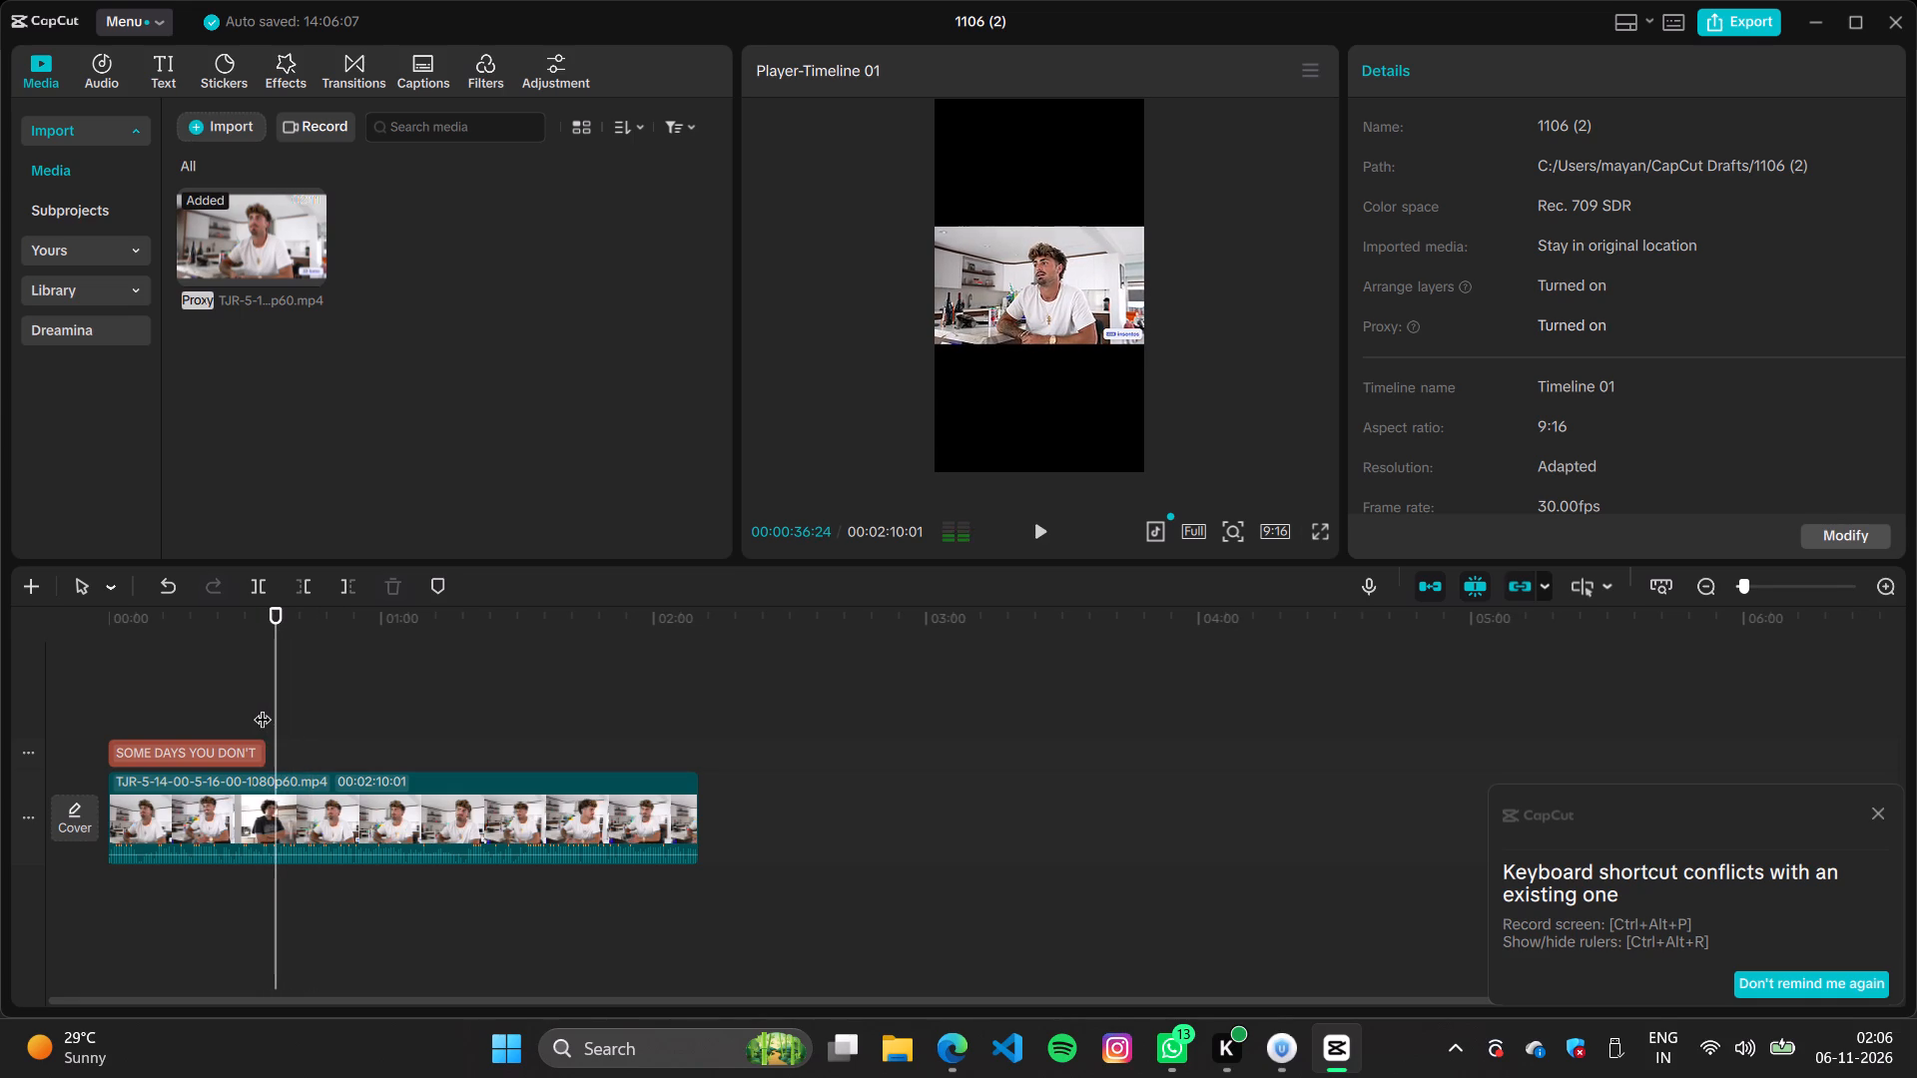
left_click(254, 703)
key("space")
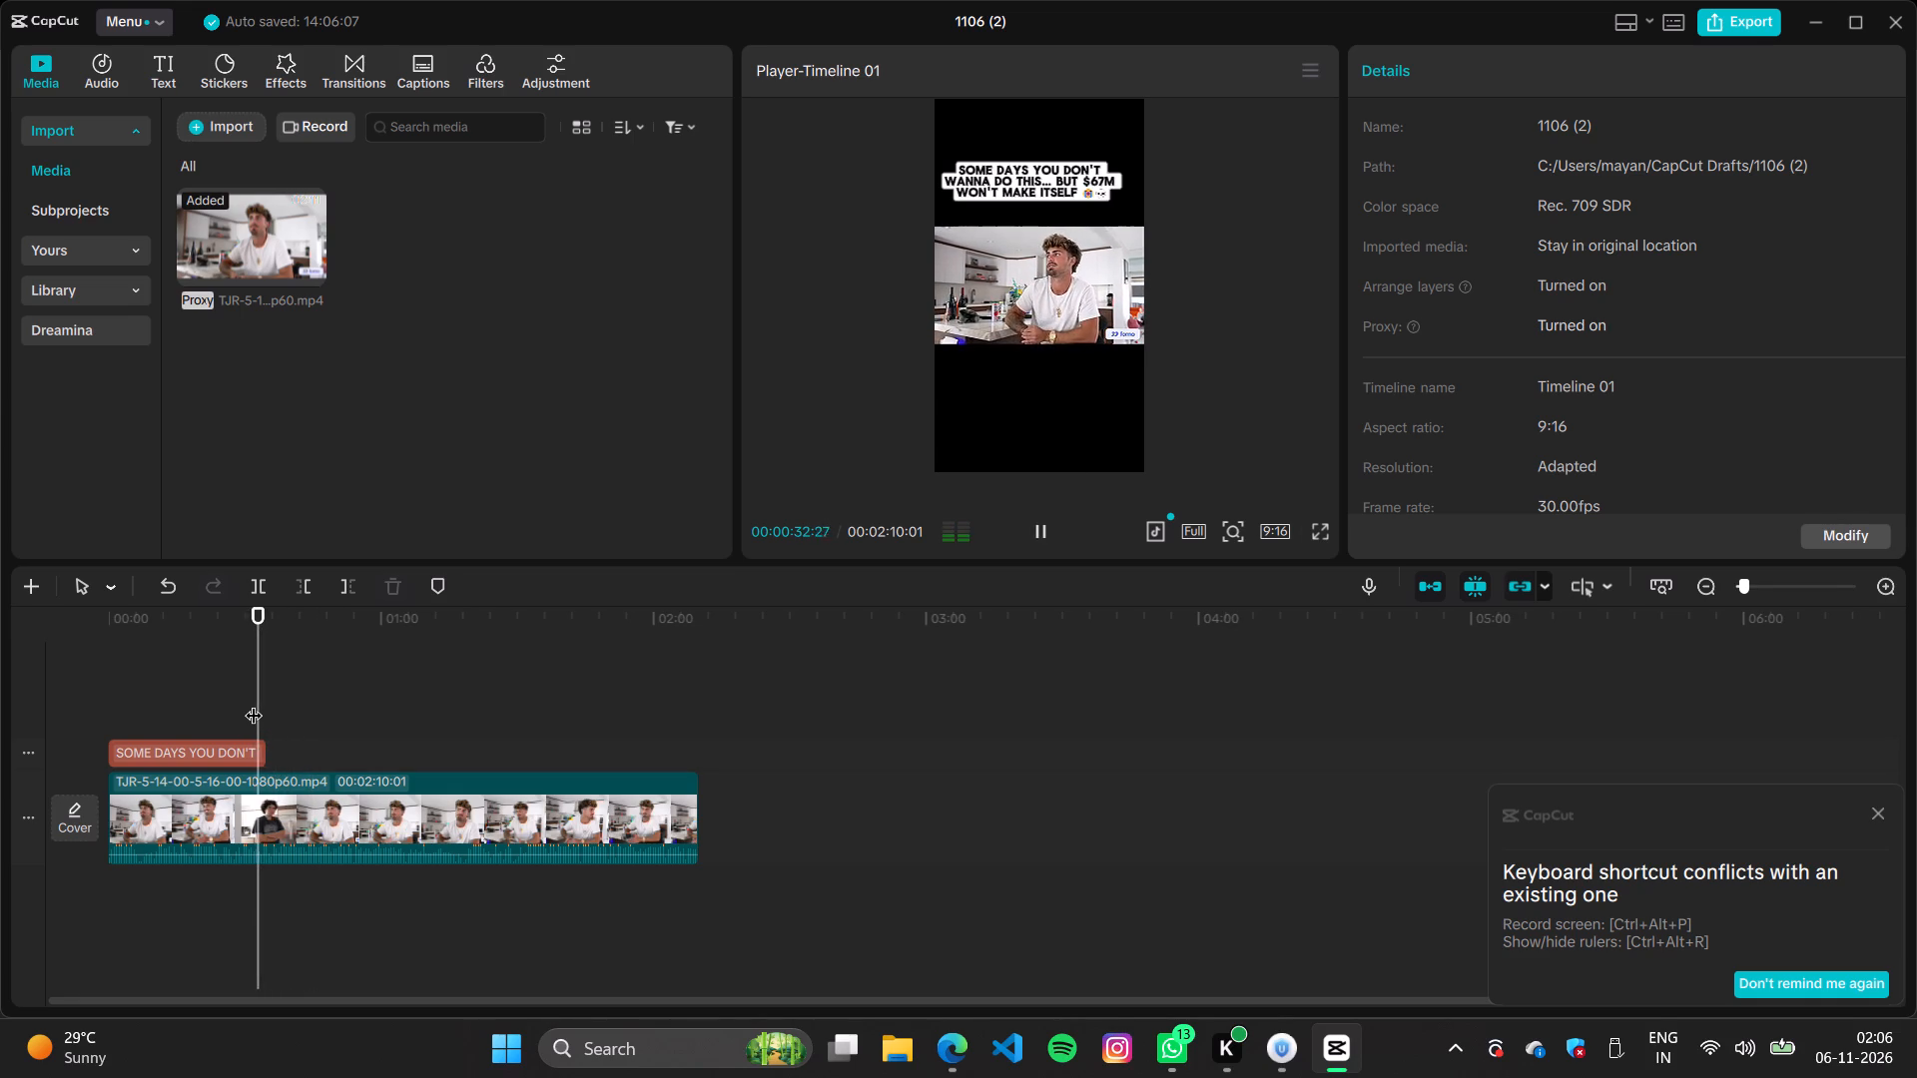
key("space")
key("space")
key("space")
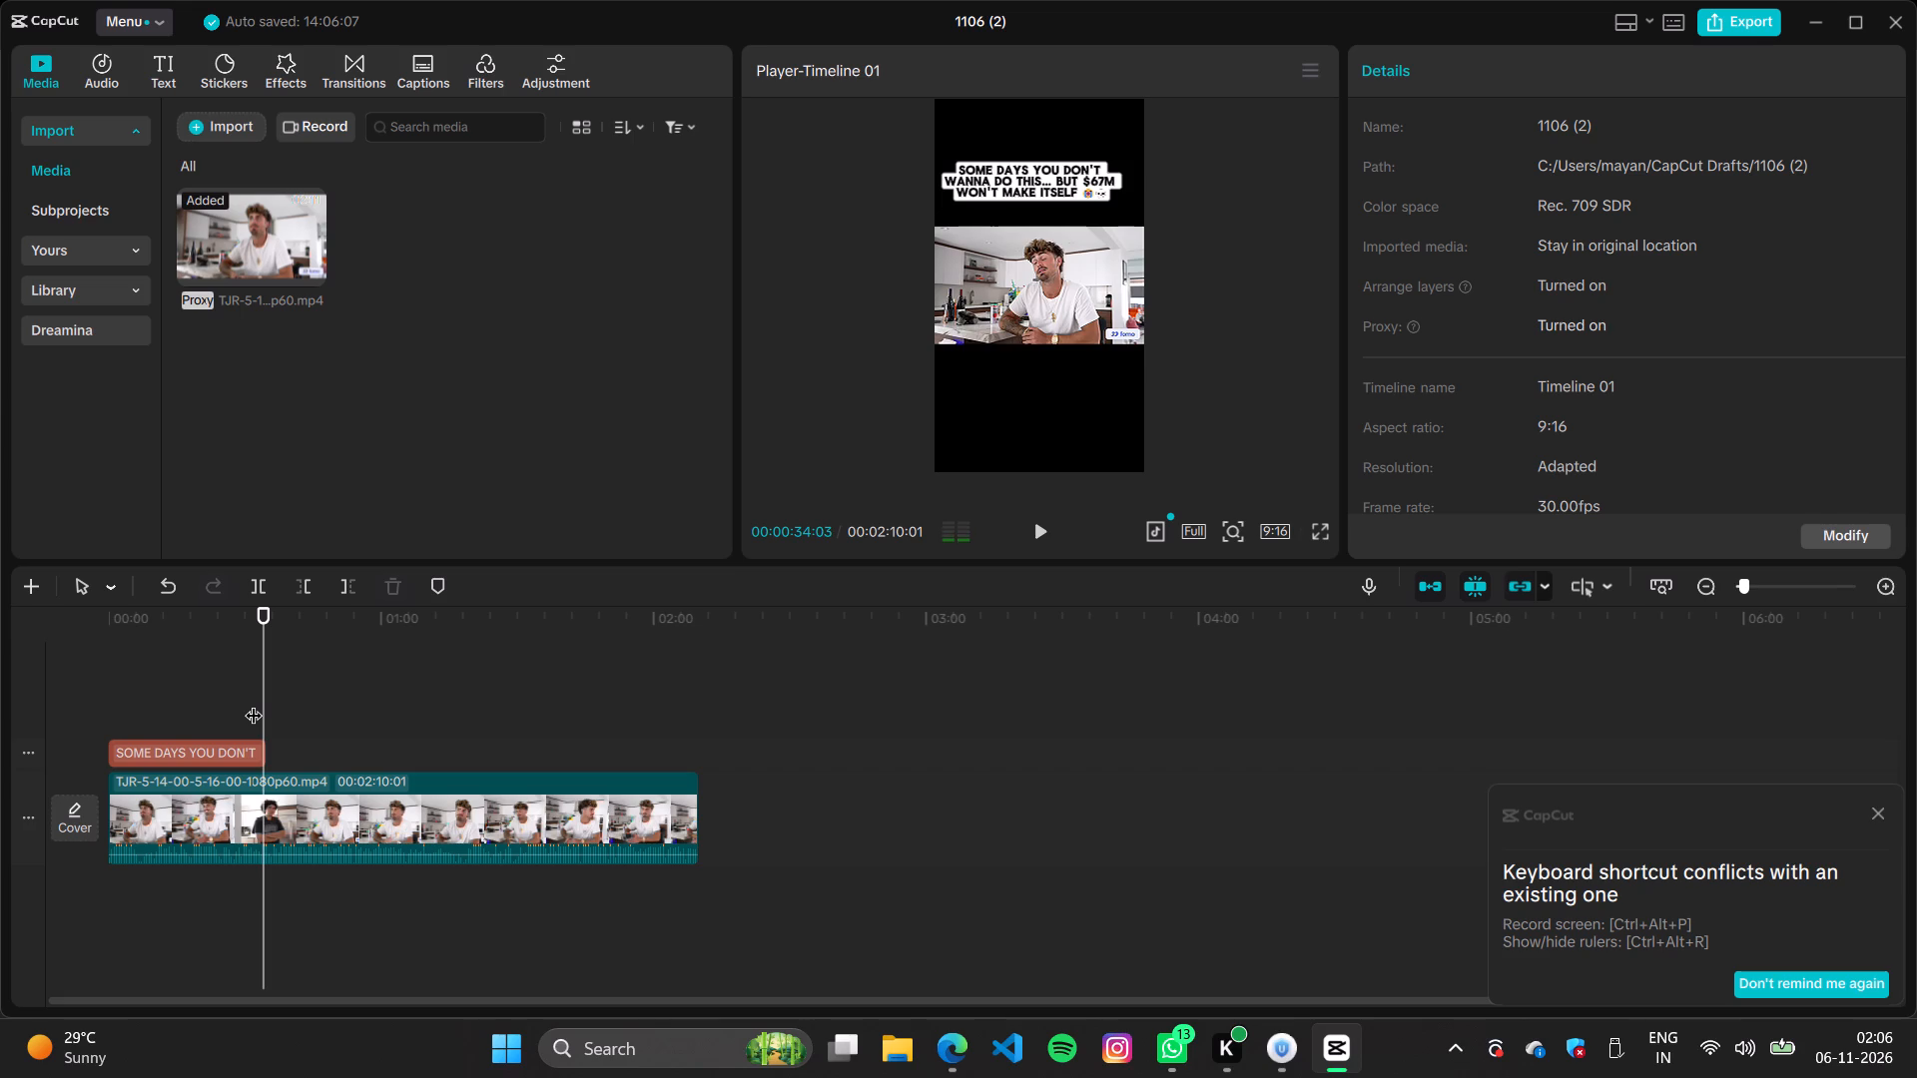
key("space")
key("space")
key("space")
key("space")
key("space")
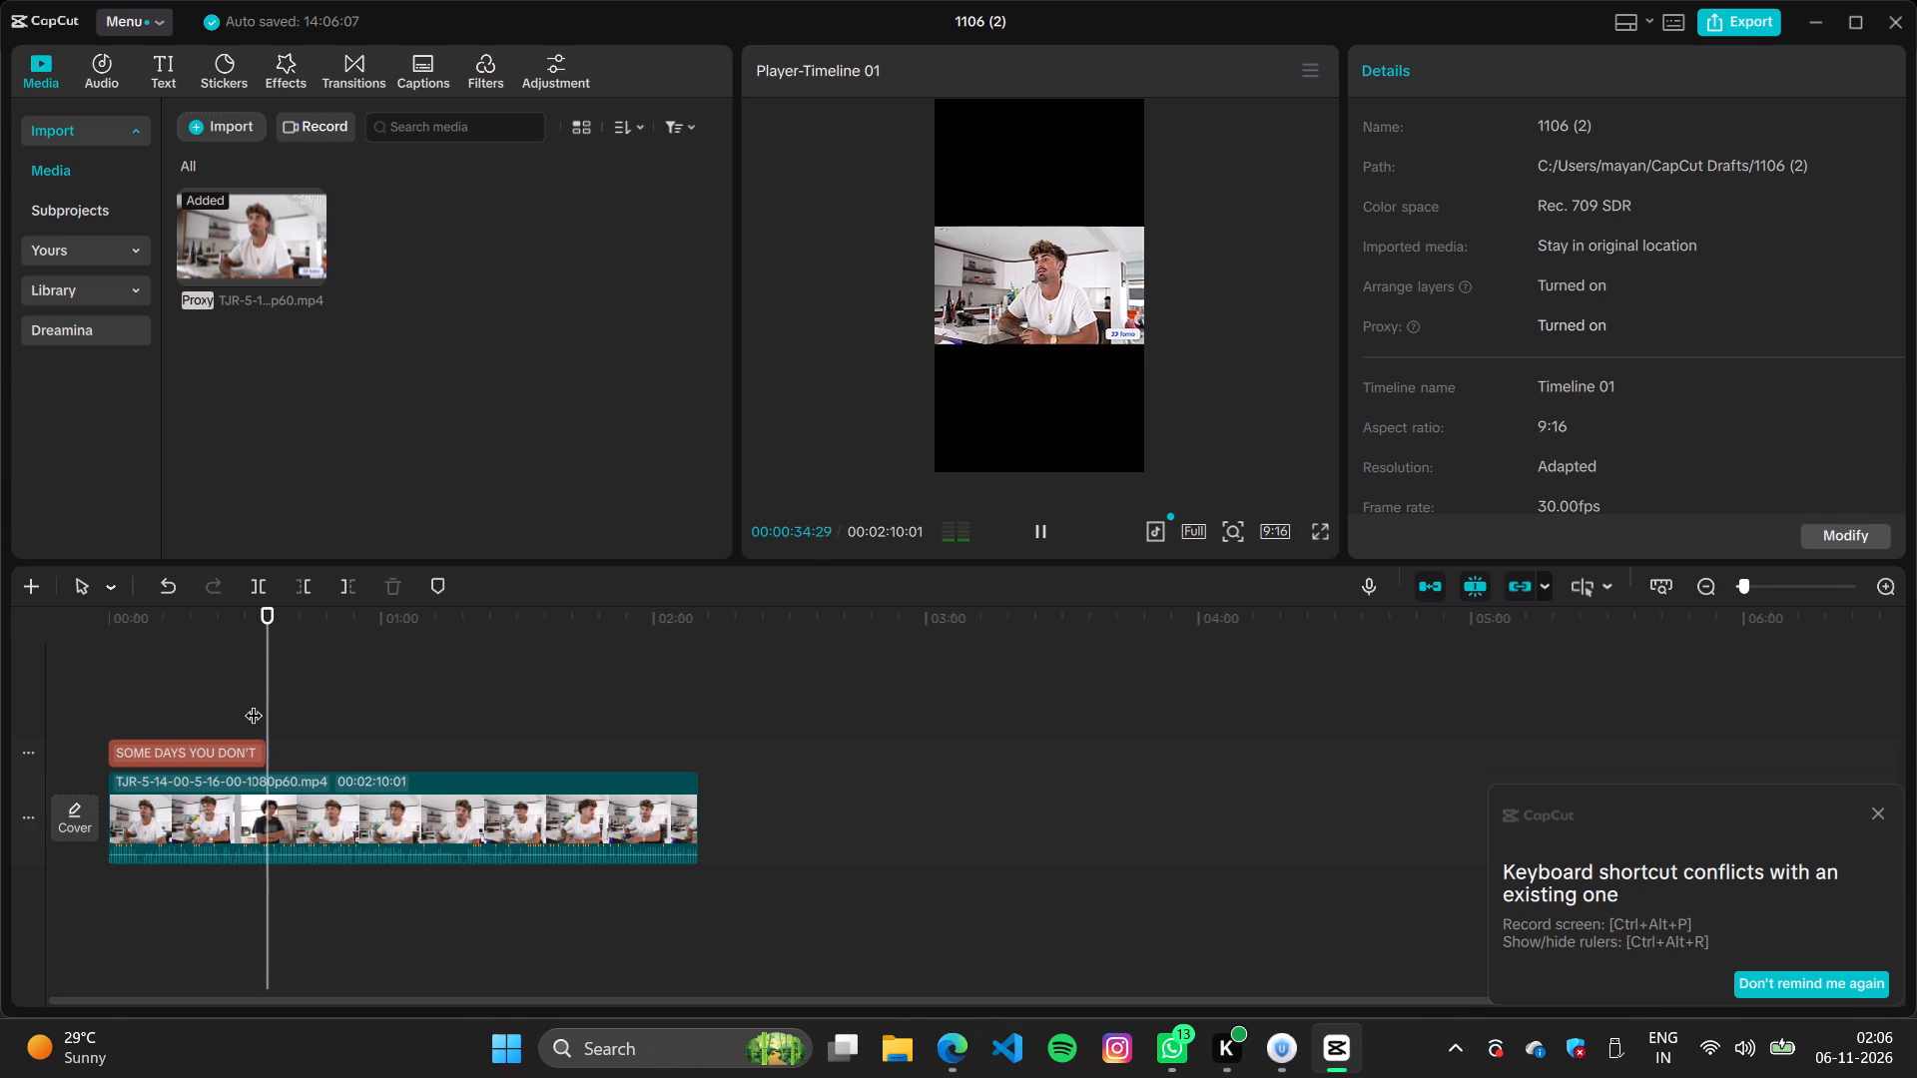
key("space")
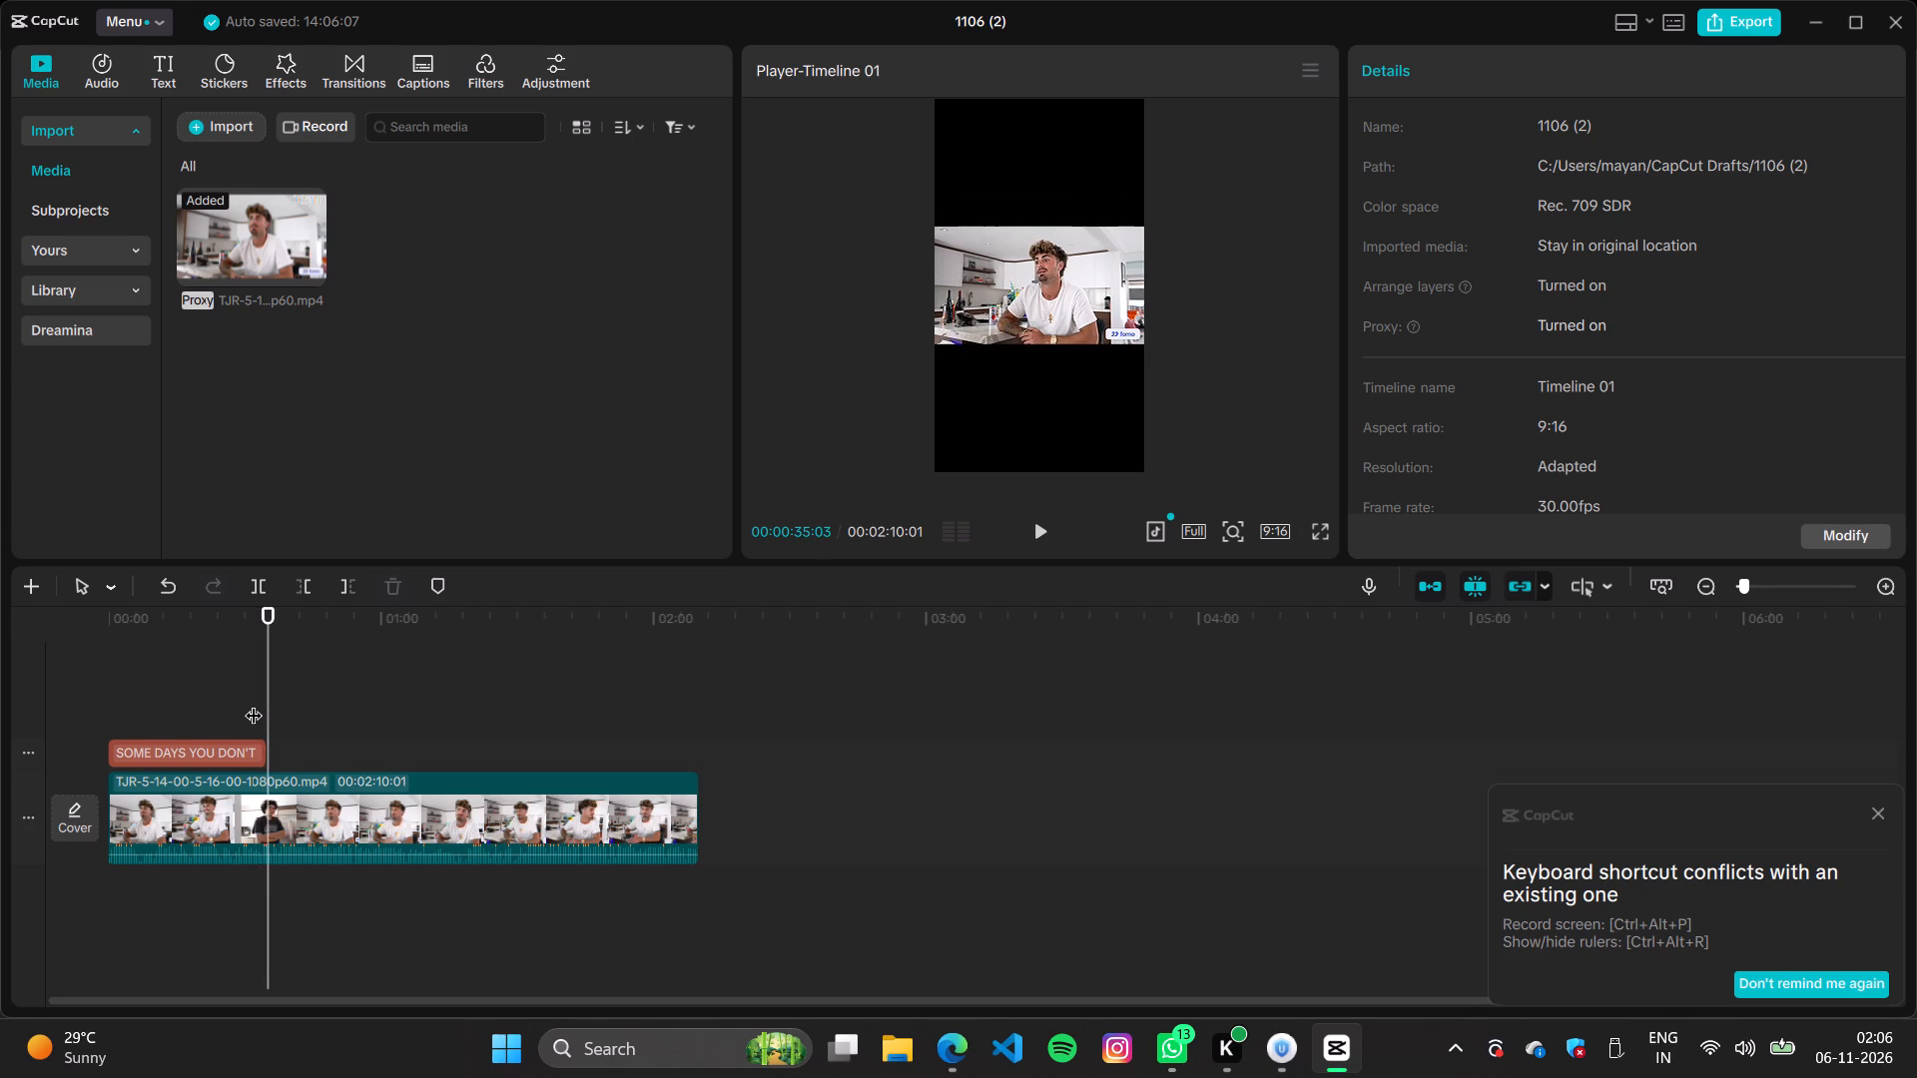
left_click(254, 811)
key("ctrl+b")
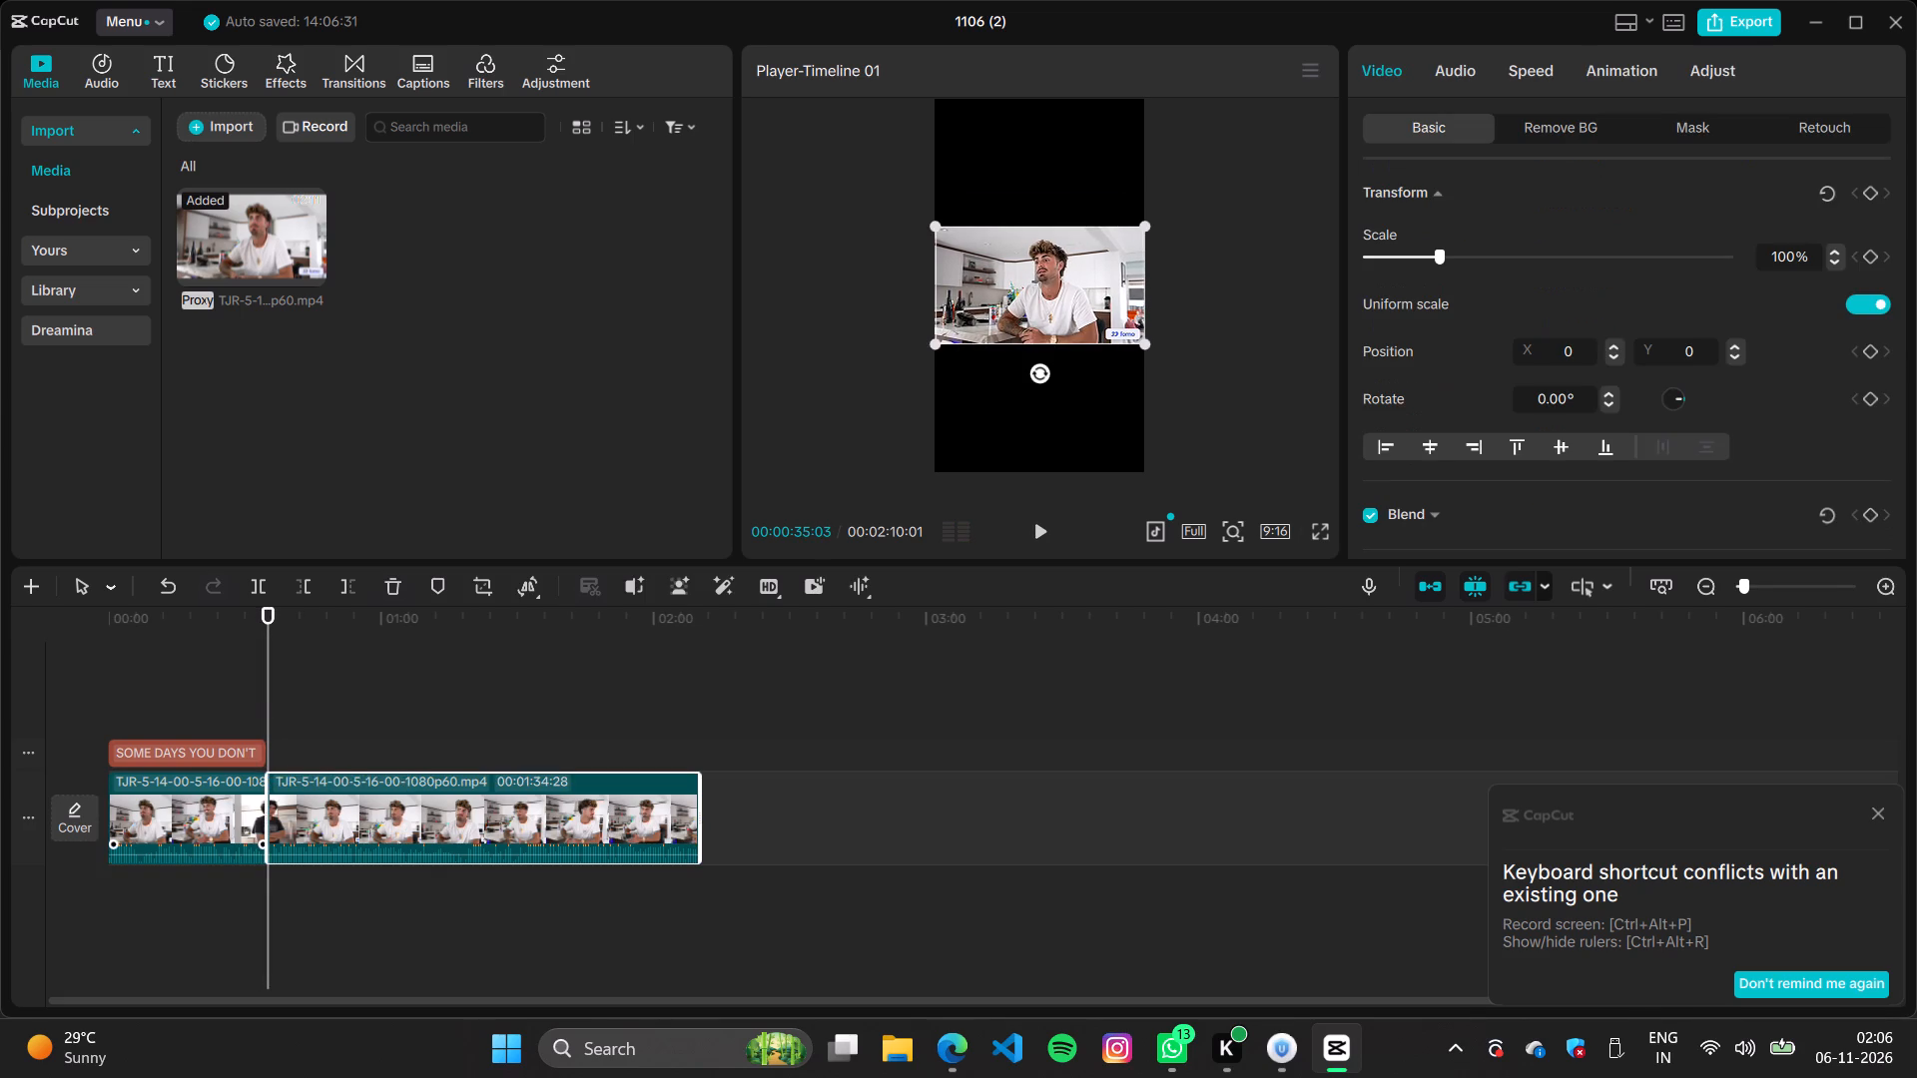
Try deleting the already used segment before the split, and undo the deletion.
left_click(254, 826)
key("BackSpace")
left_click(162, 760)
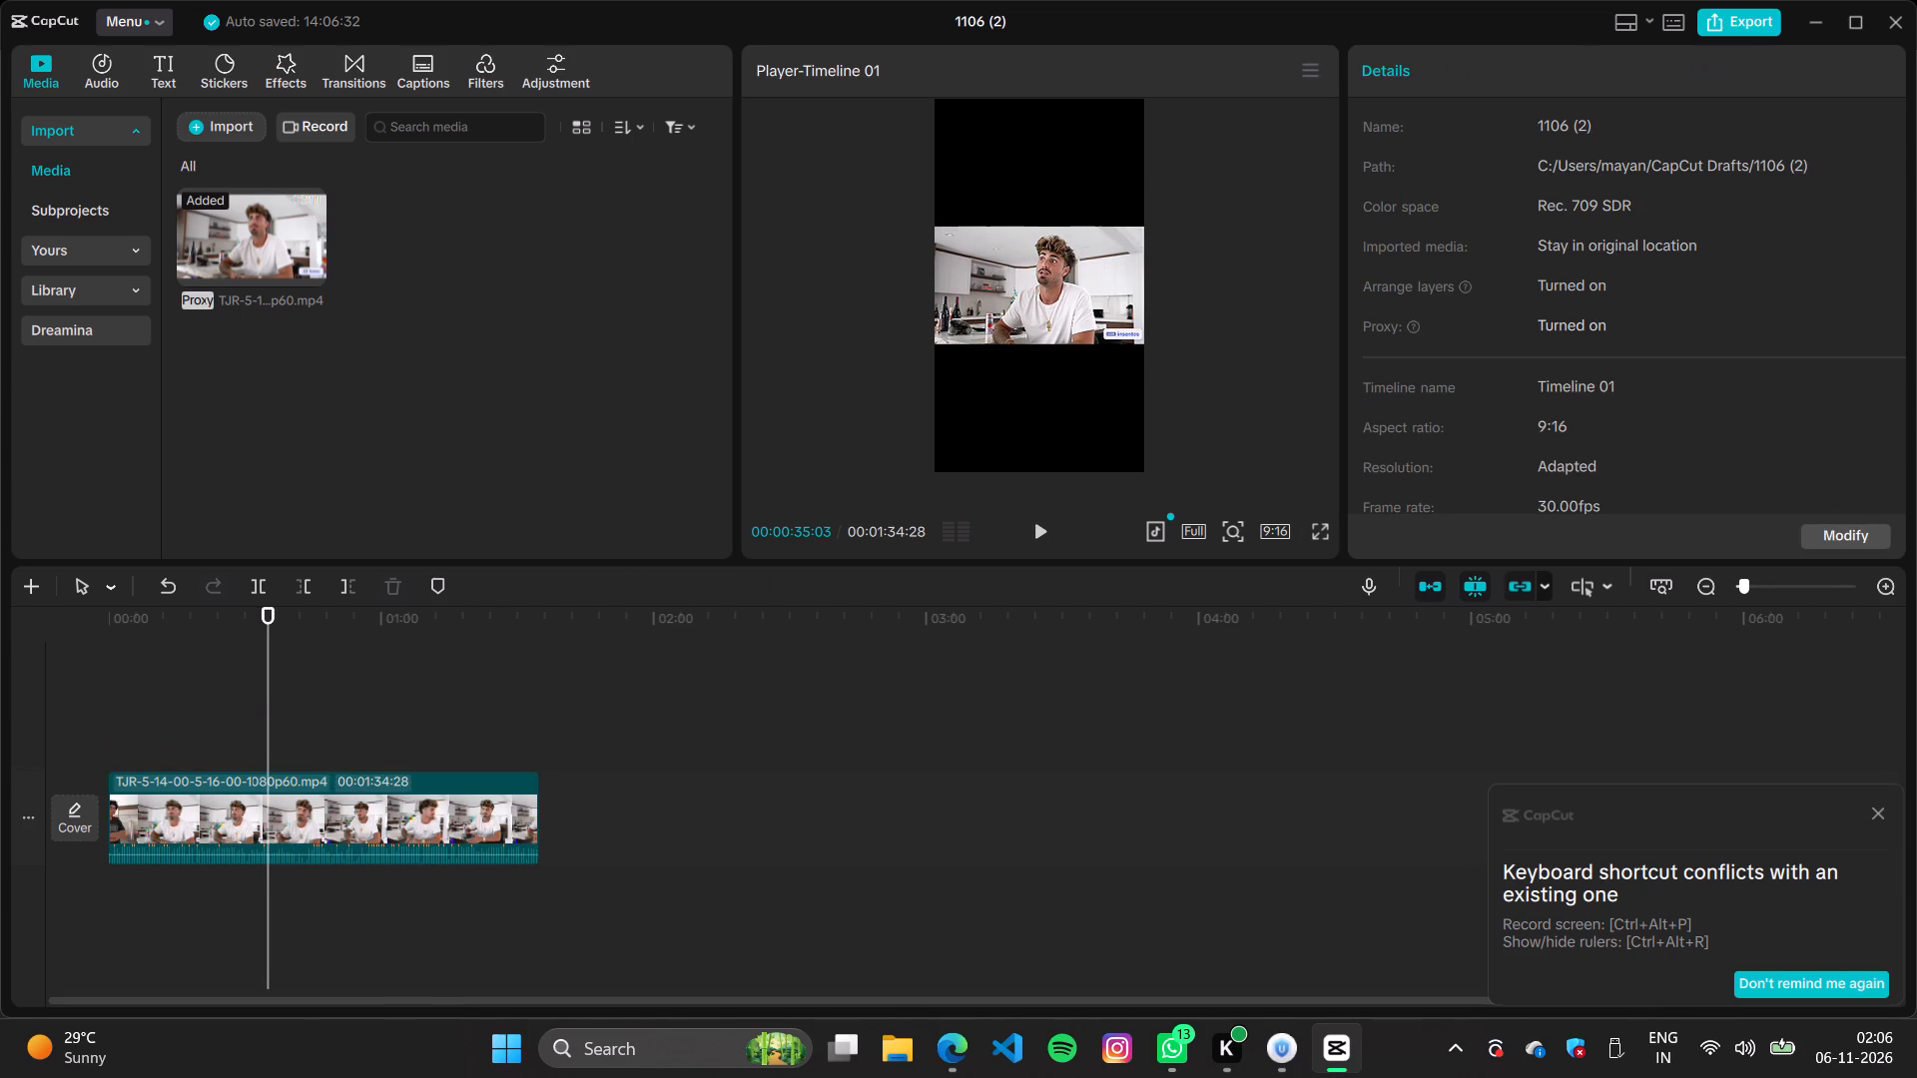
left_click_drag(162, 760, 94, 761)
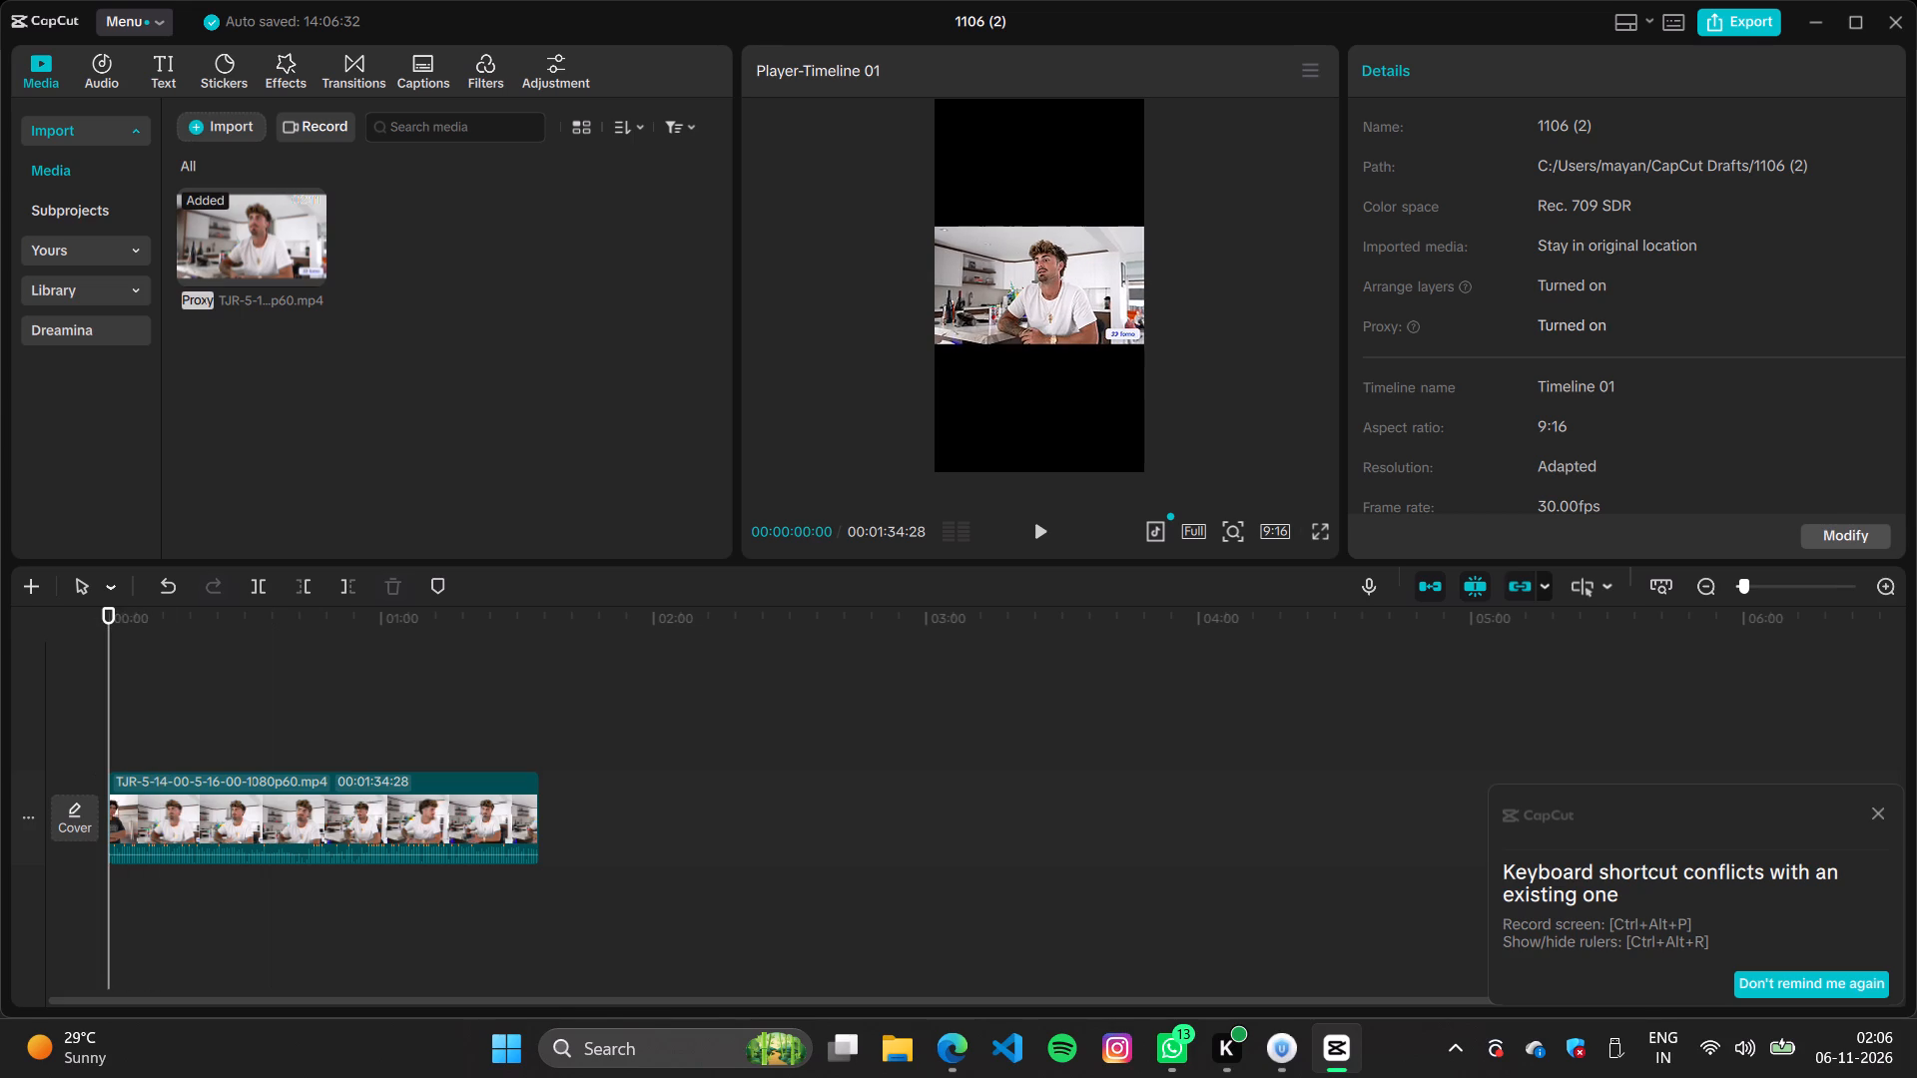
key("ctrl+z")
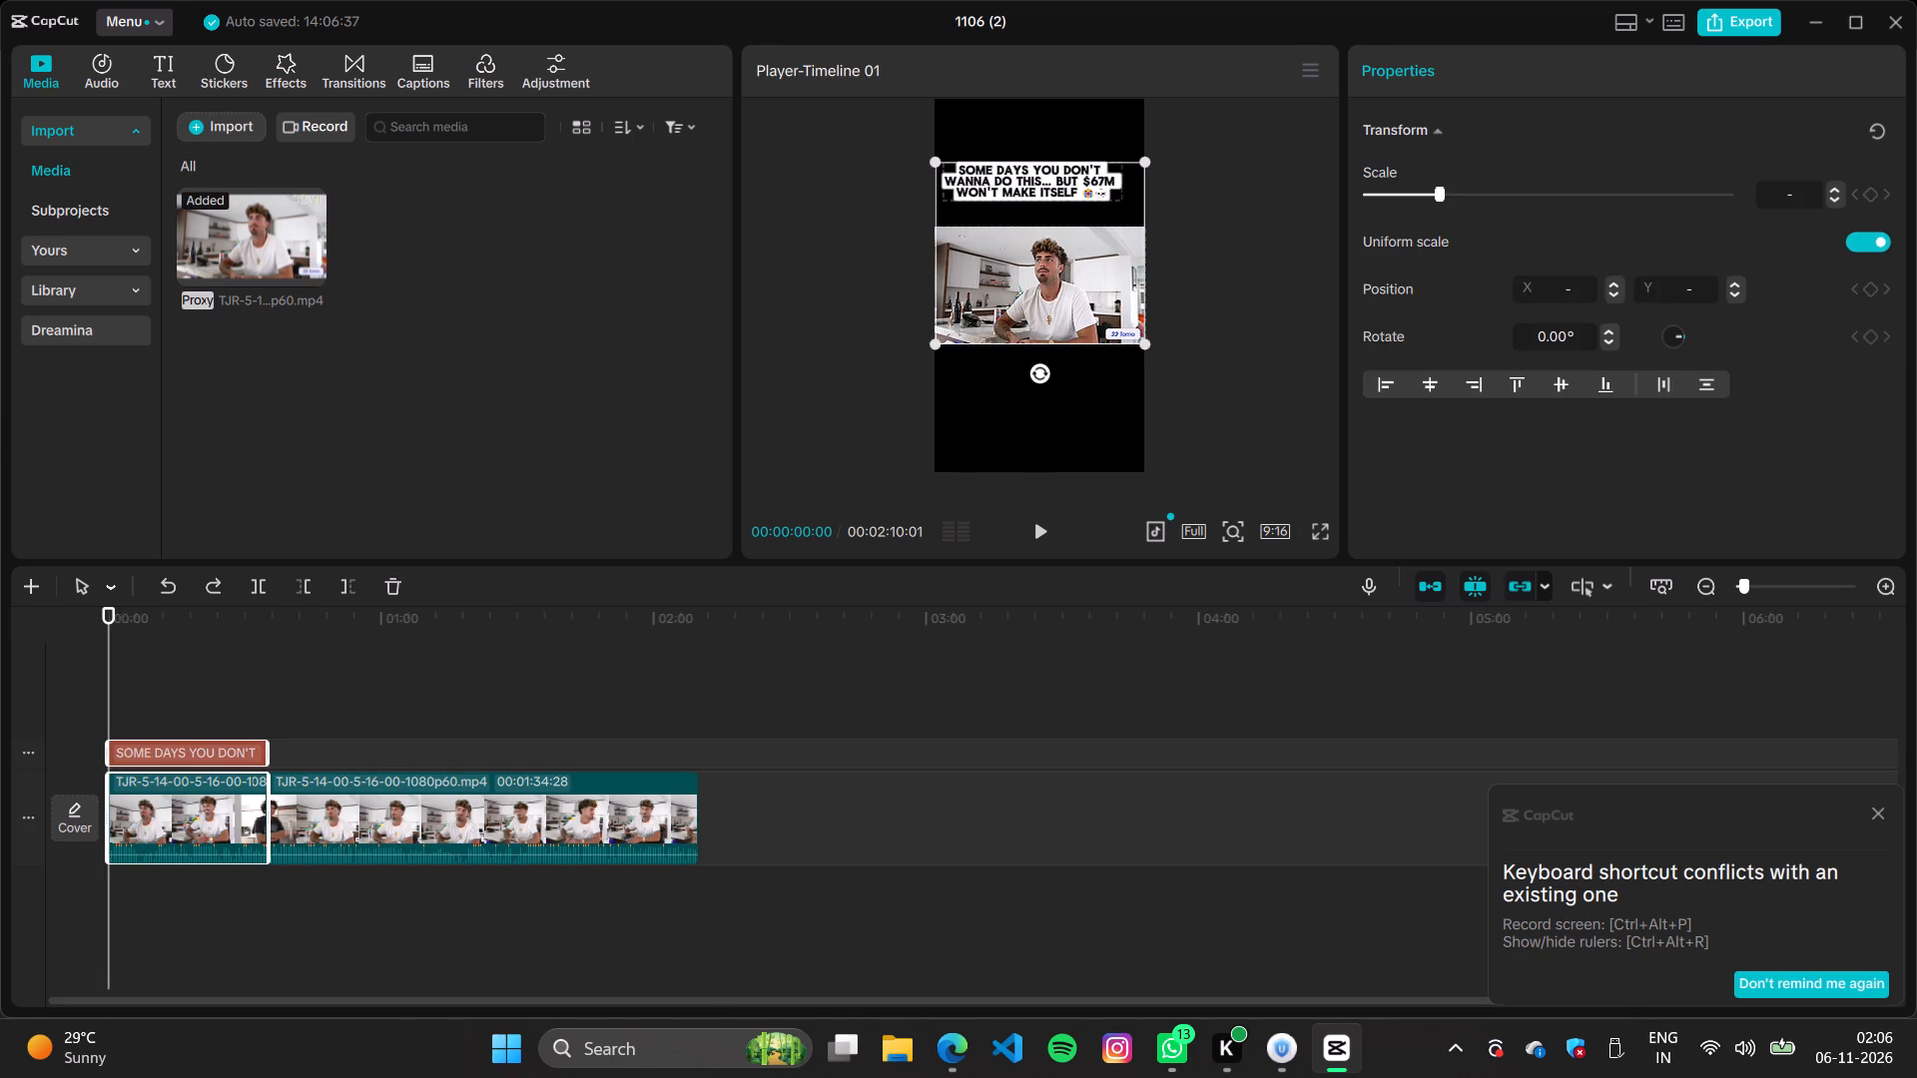
Separate the headline from the used first segment, place it at the start above the remaining footage, and delete that segment.
left_click_drag(201, 745, 676, 750)
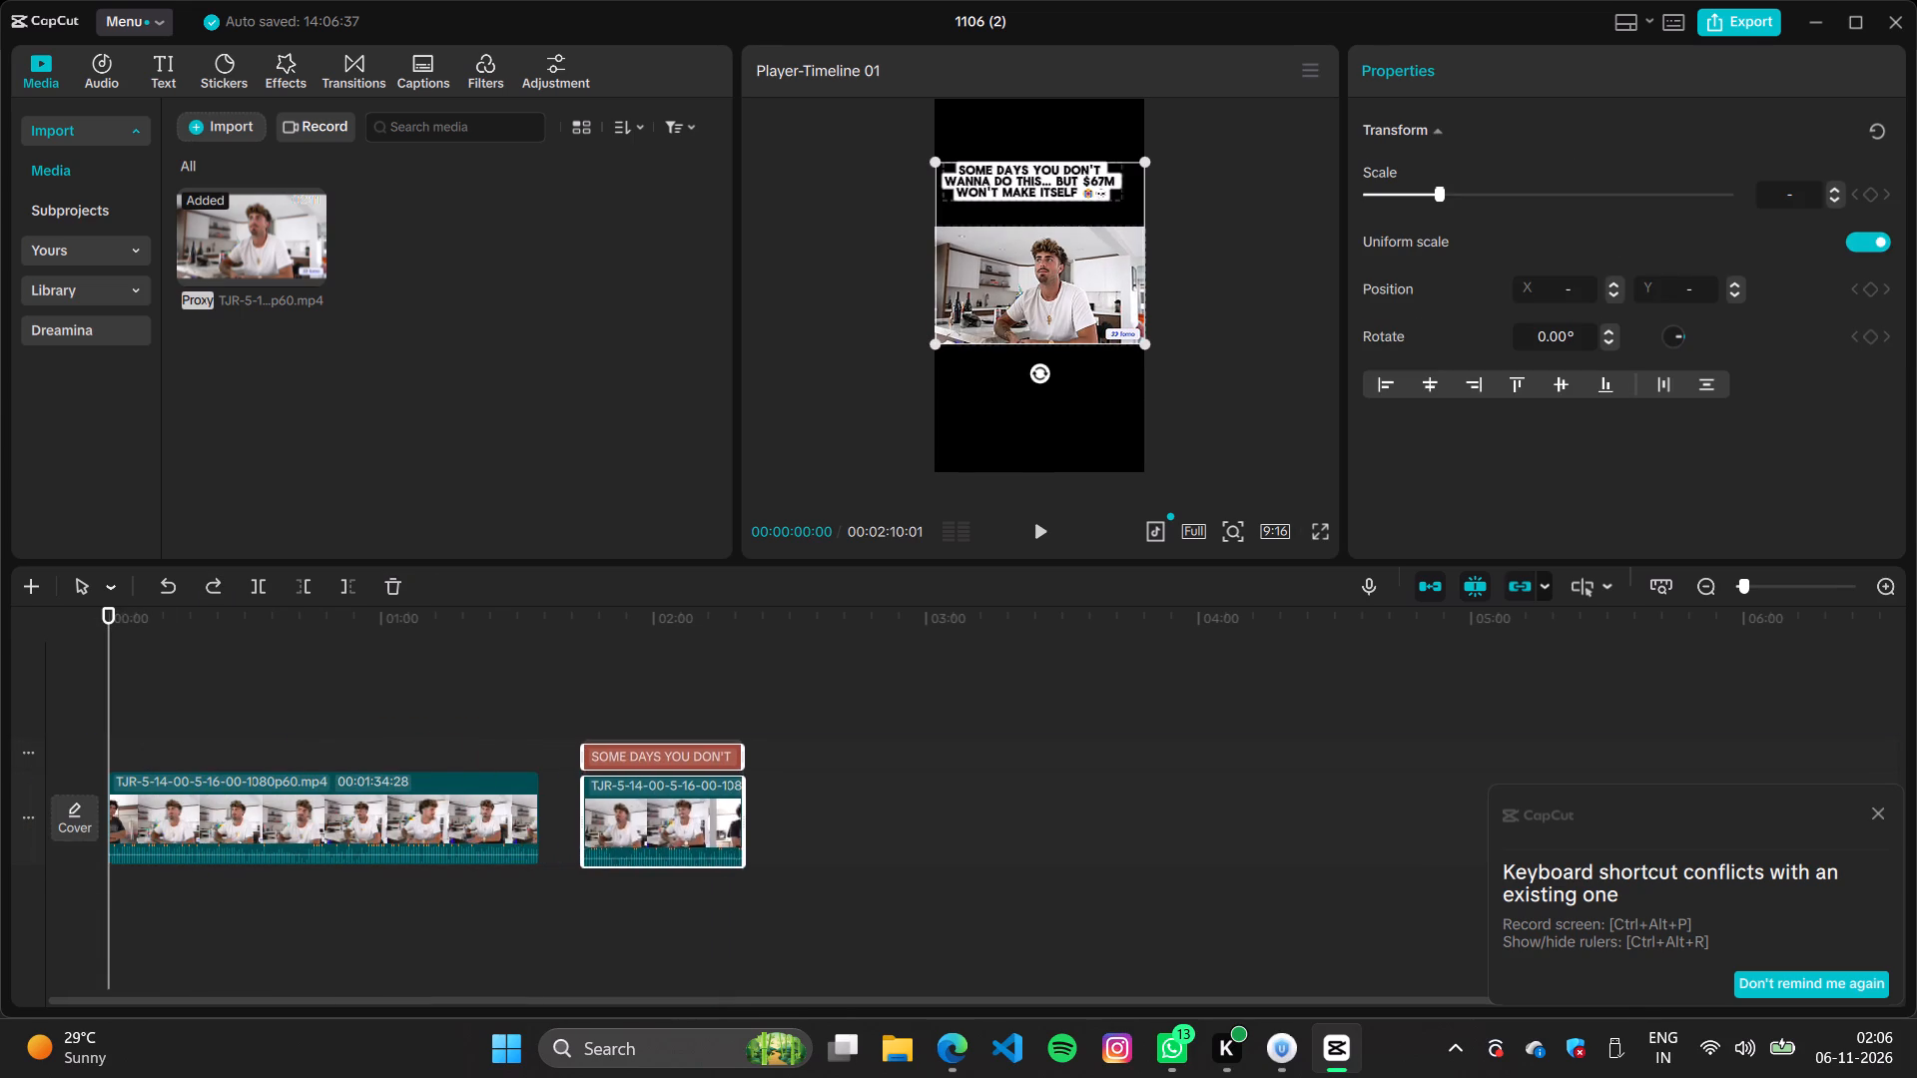
left_click_drag(676, 750, 676, 747)
left_click(438, 872)
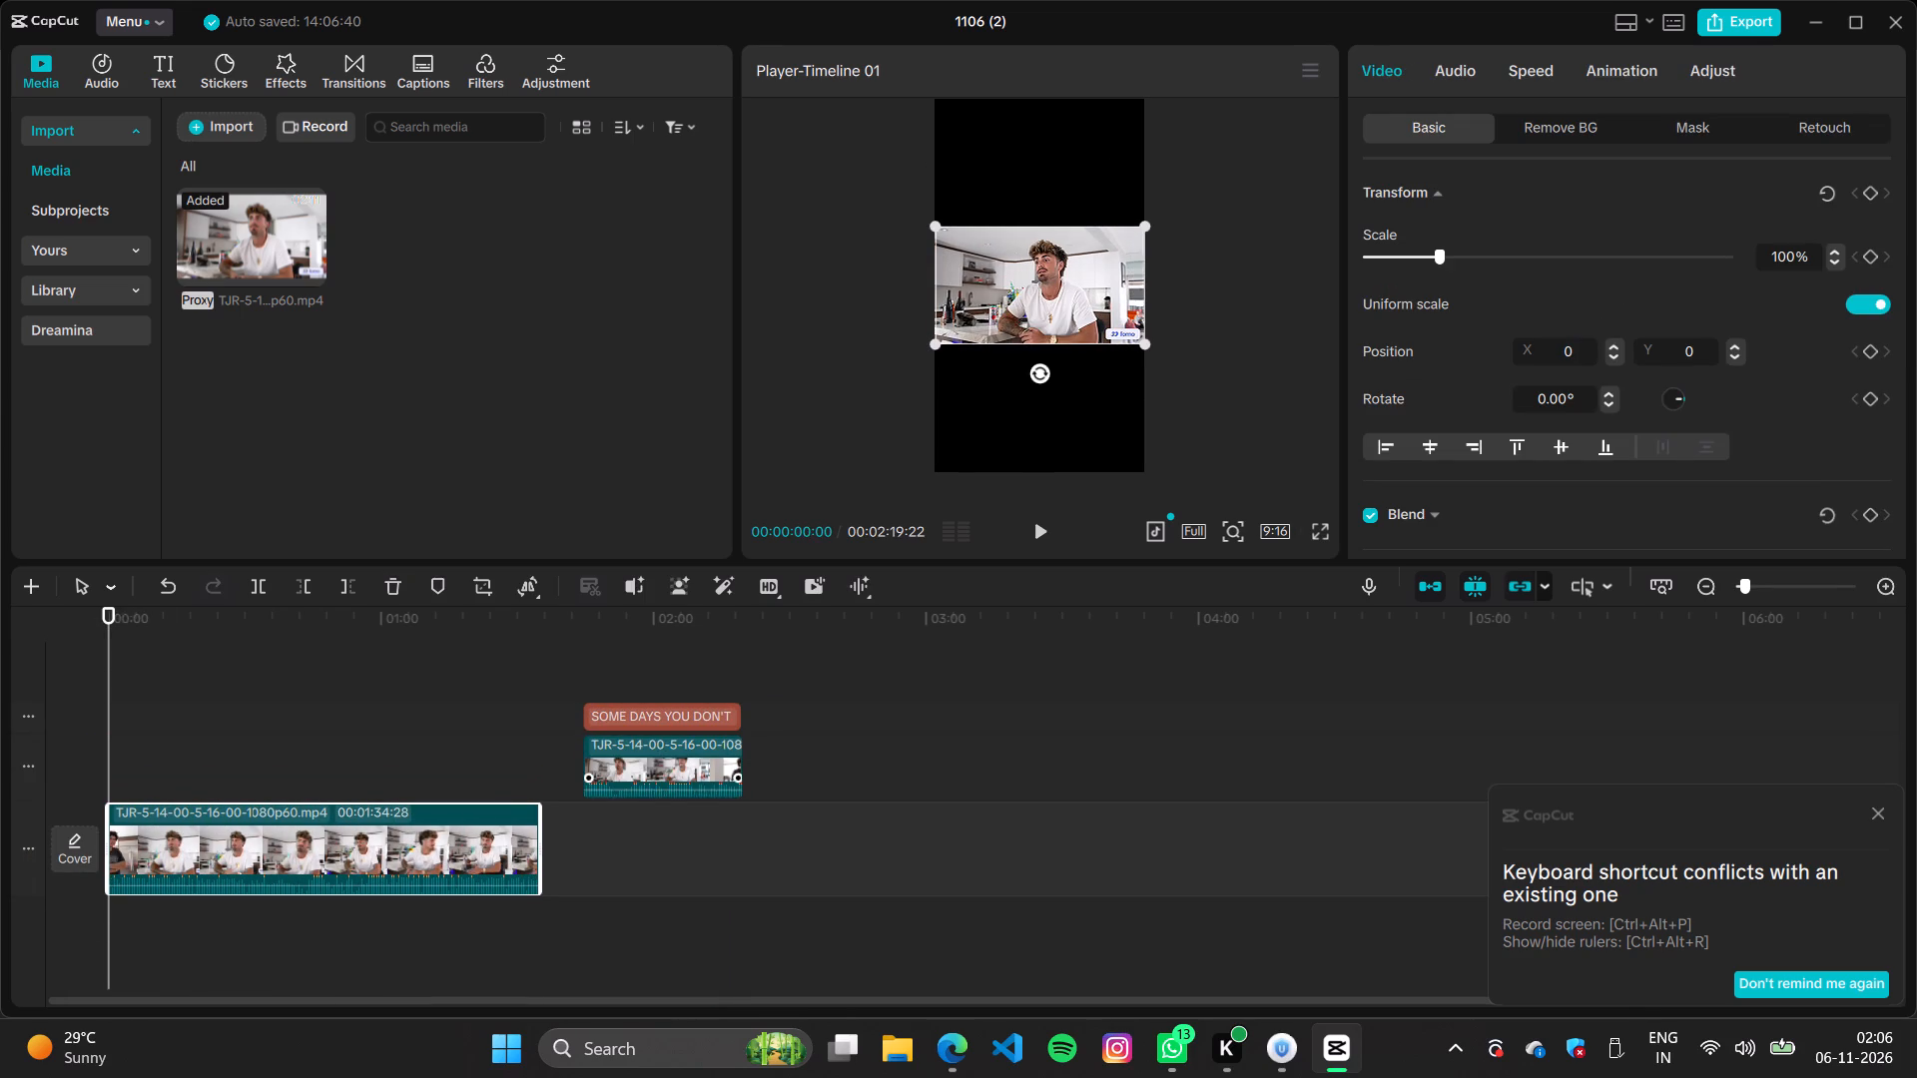
left_click(687, 765)
left_click(674, 715)
left_click_drag(674, 715, 161, 759)
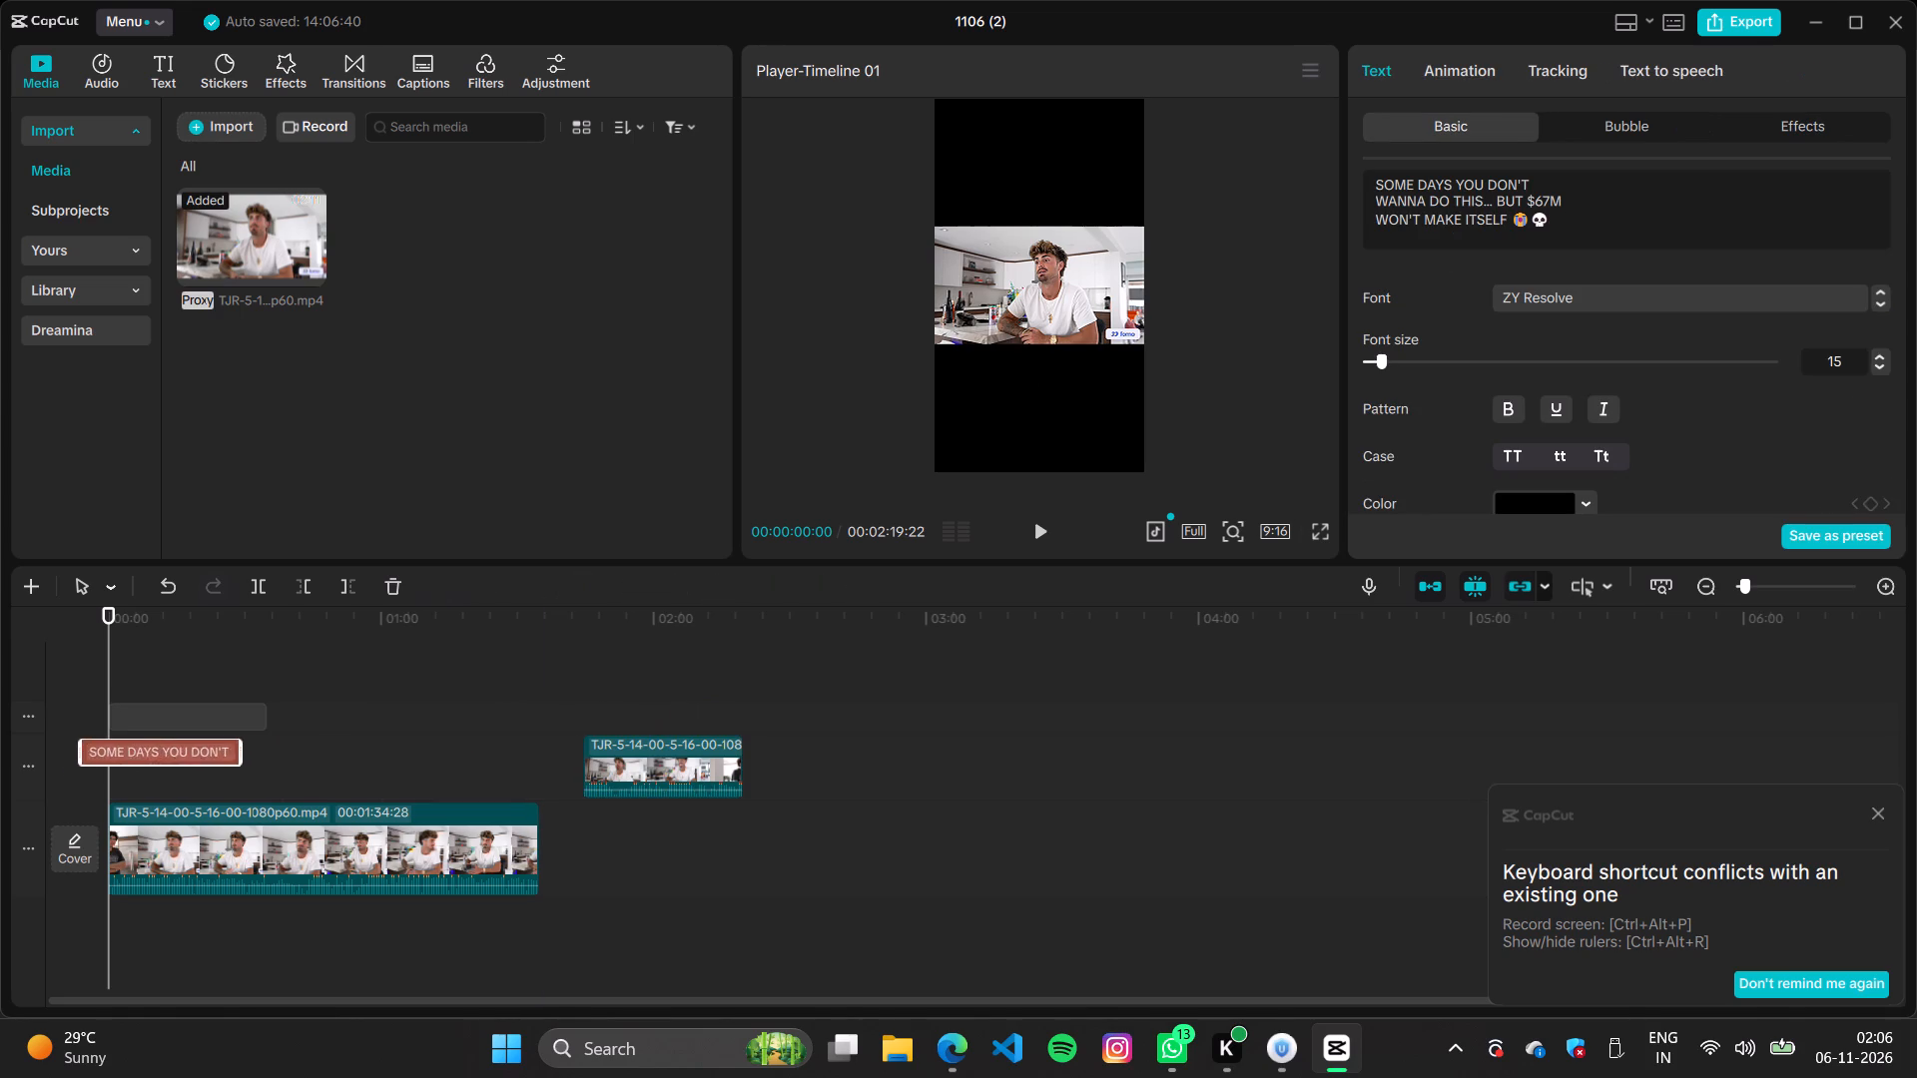
left_click_drag(161, 759, 157, 761)
left_click(687, 745)
key("BackSpace")
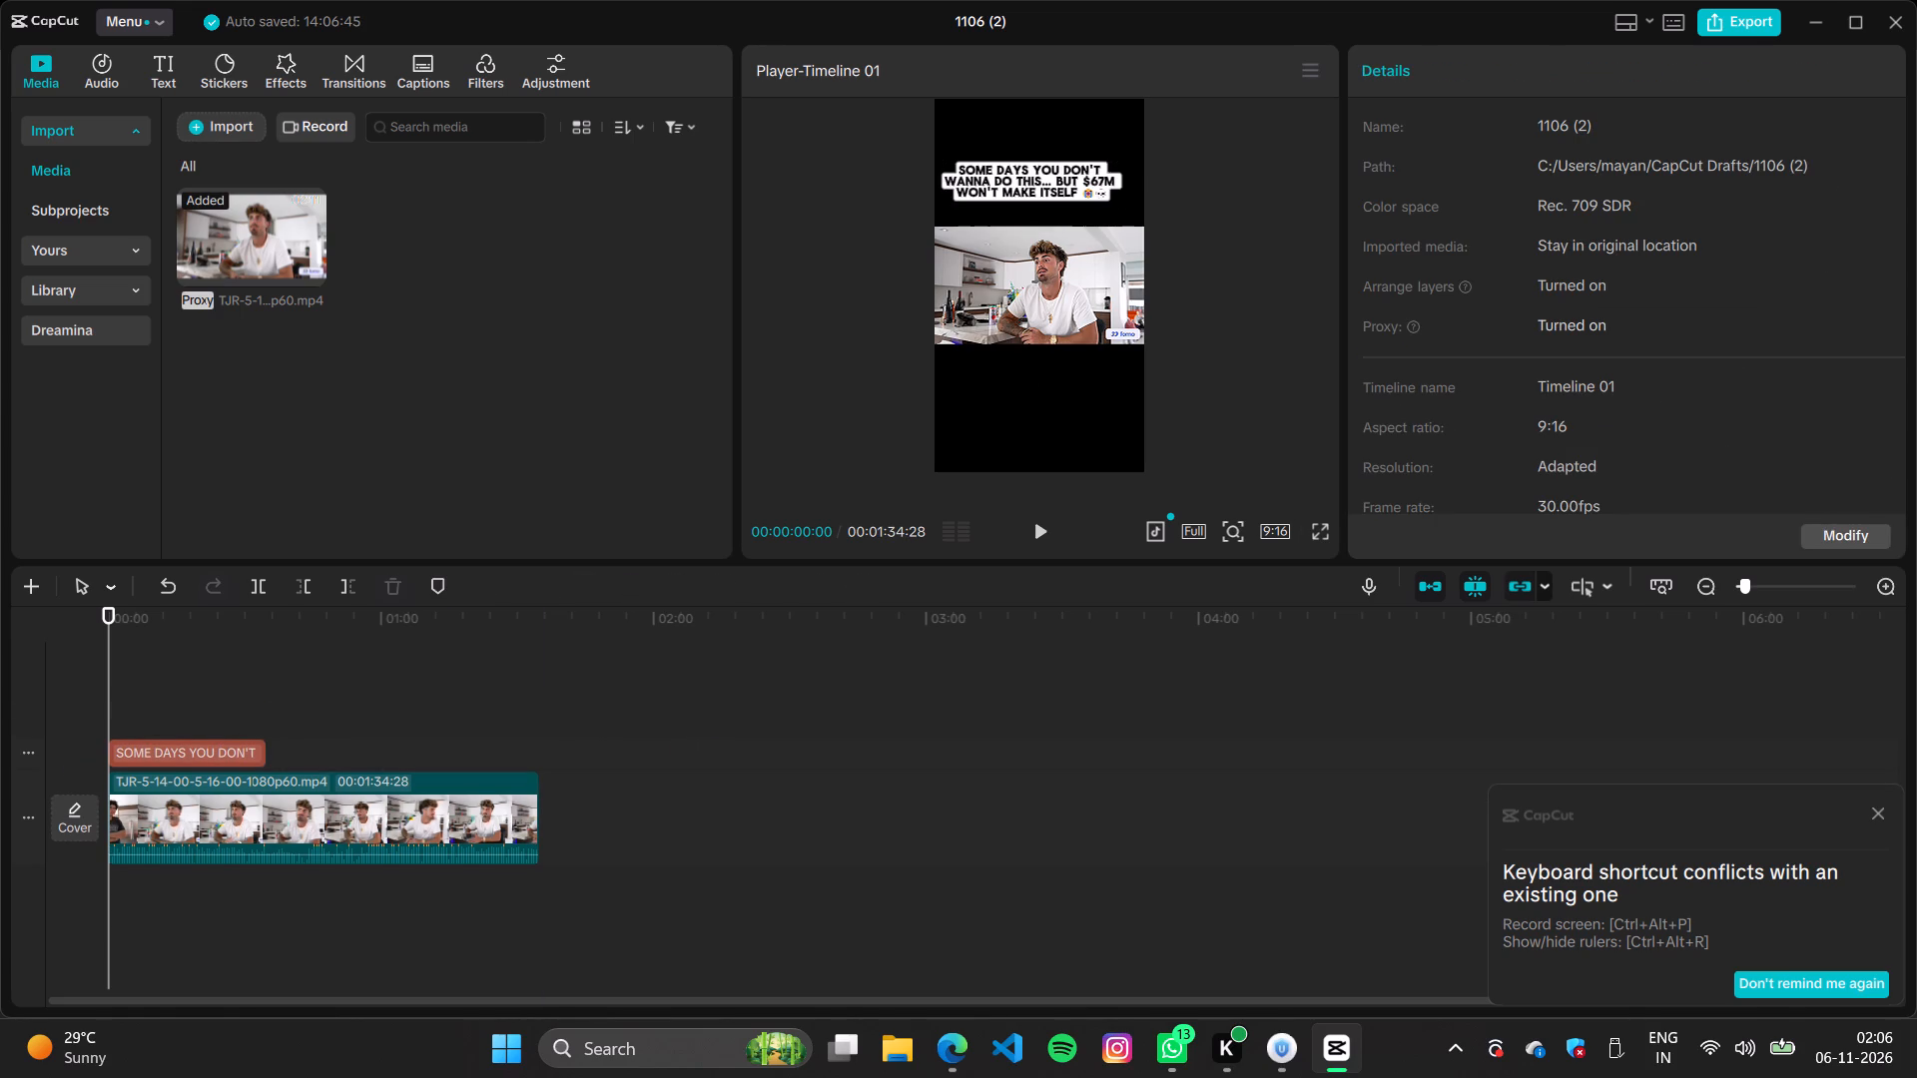
Extend the headline to the end of the remaining video.
left_click_drag(256, 752, 245, 753)
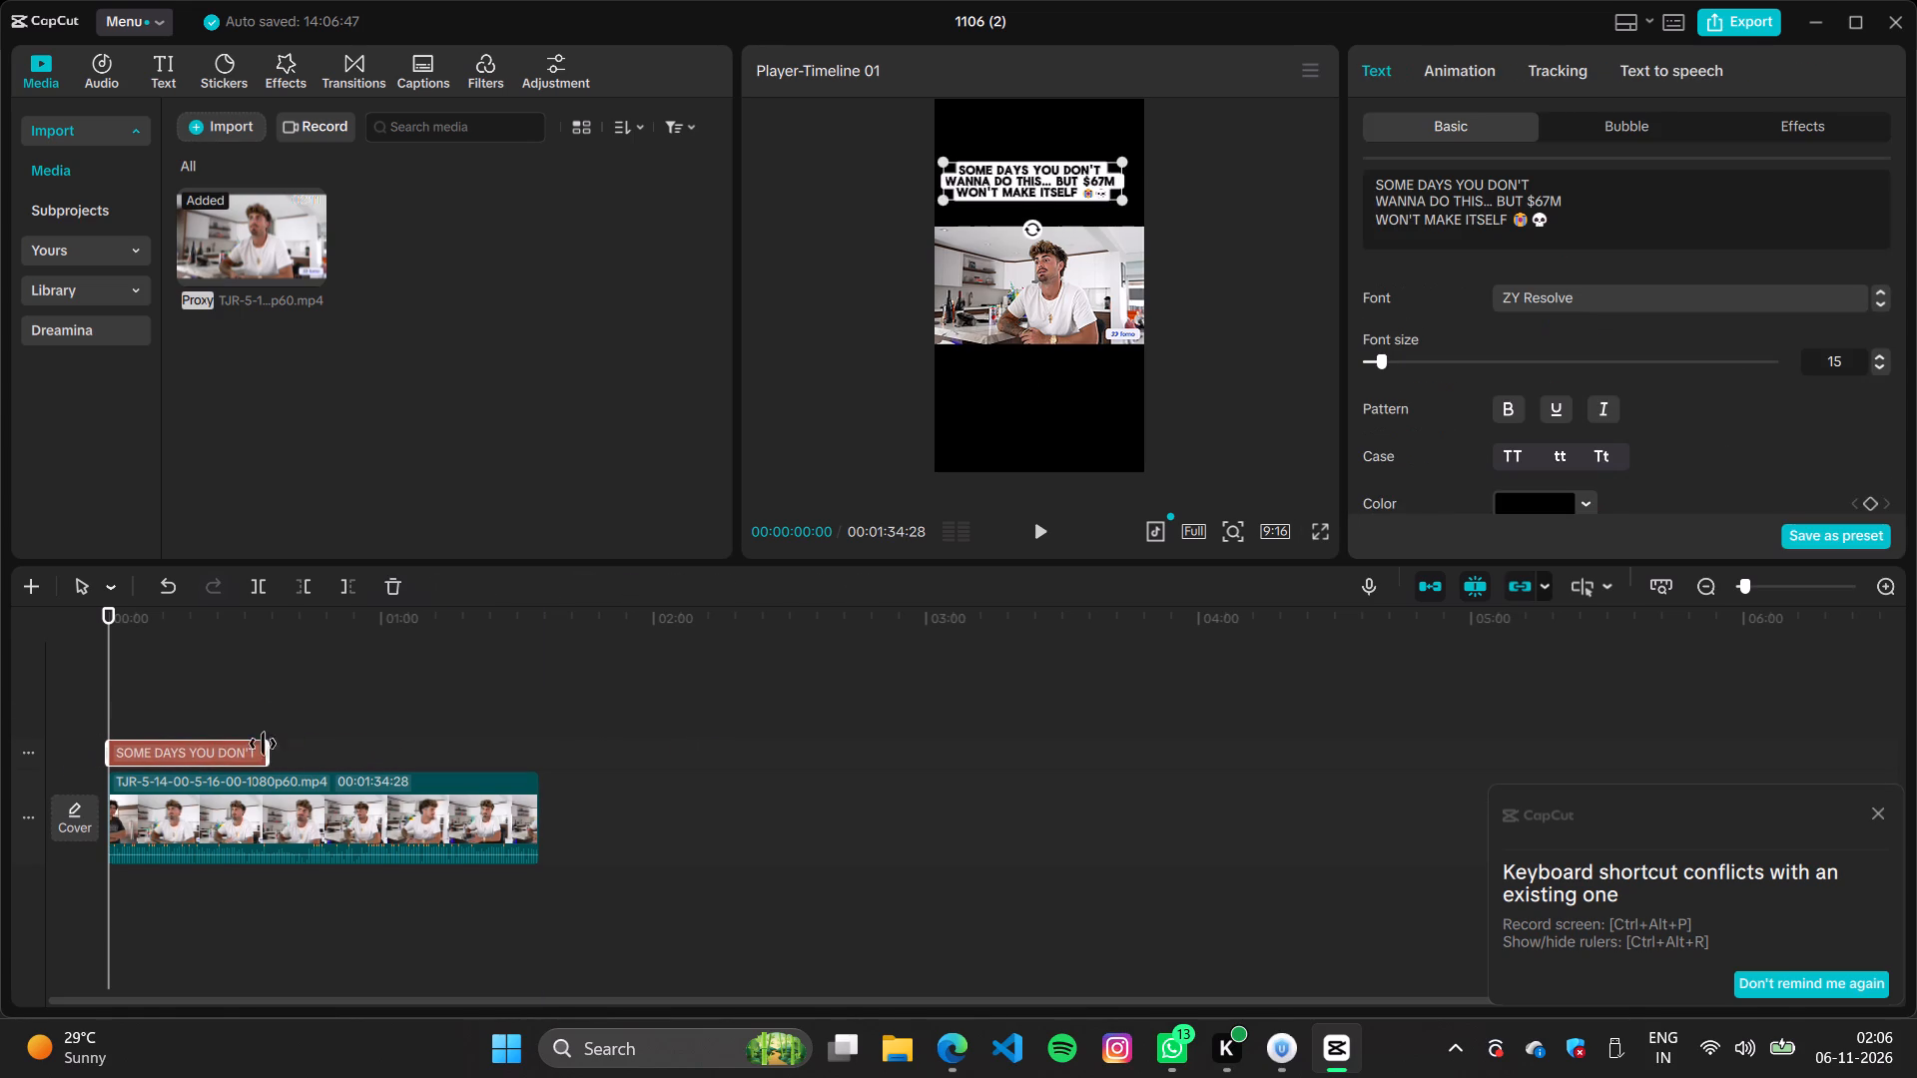
left_click_drag(269, 749, 531, 748)
Play through the remaining footage to find where the next clip should end, and split the video at 00:00:35:27.
left_click(302, 820)
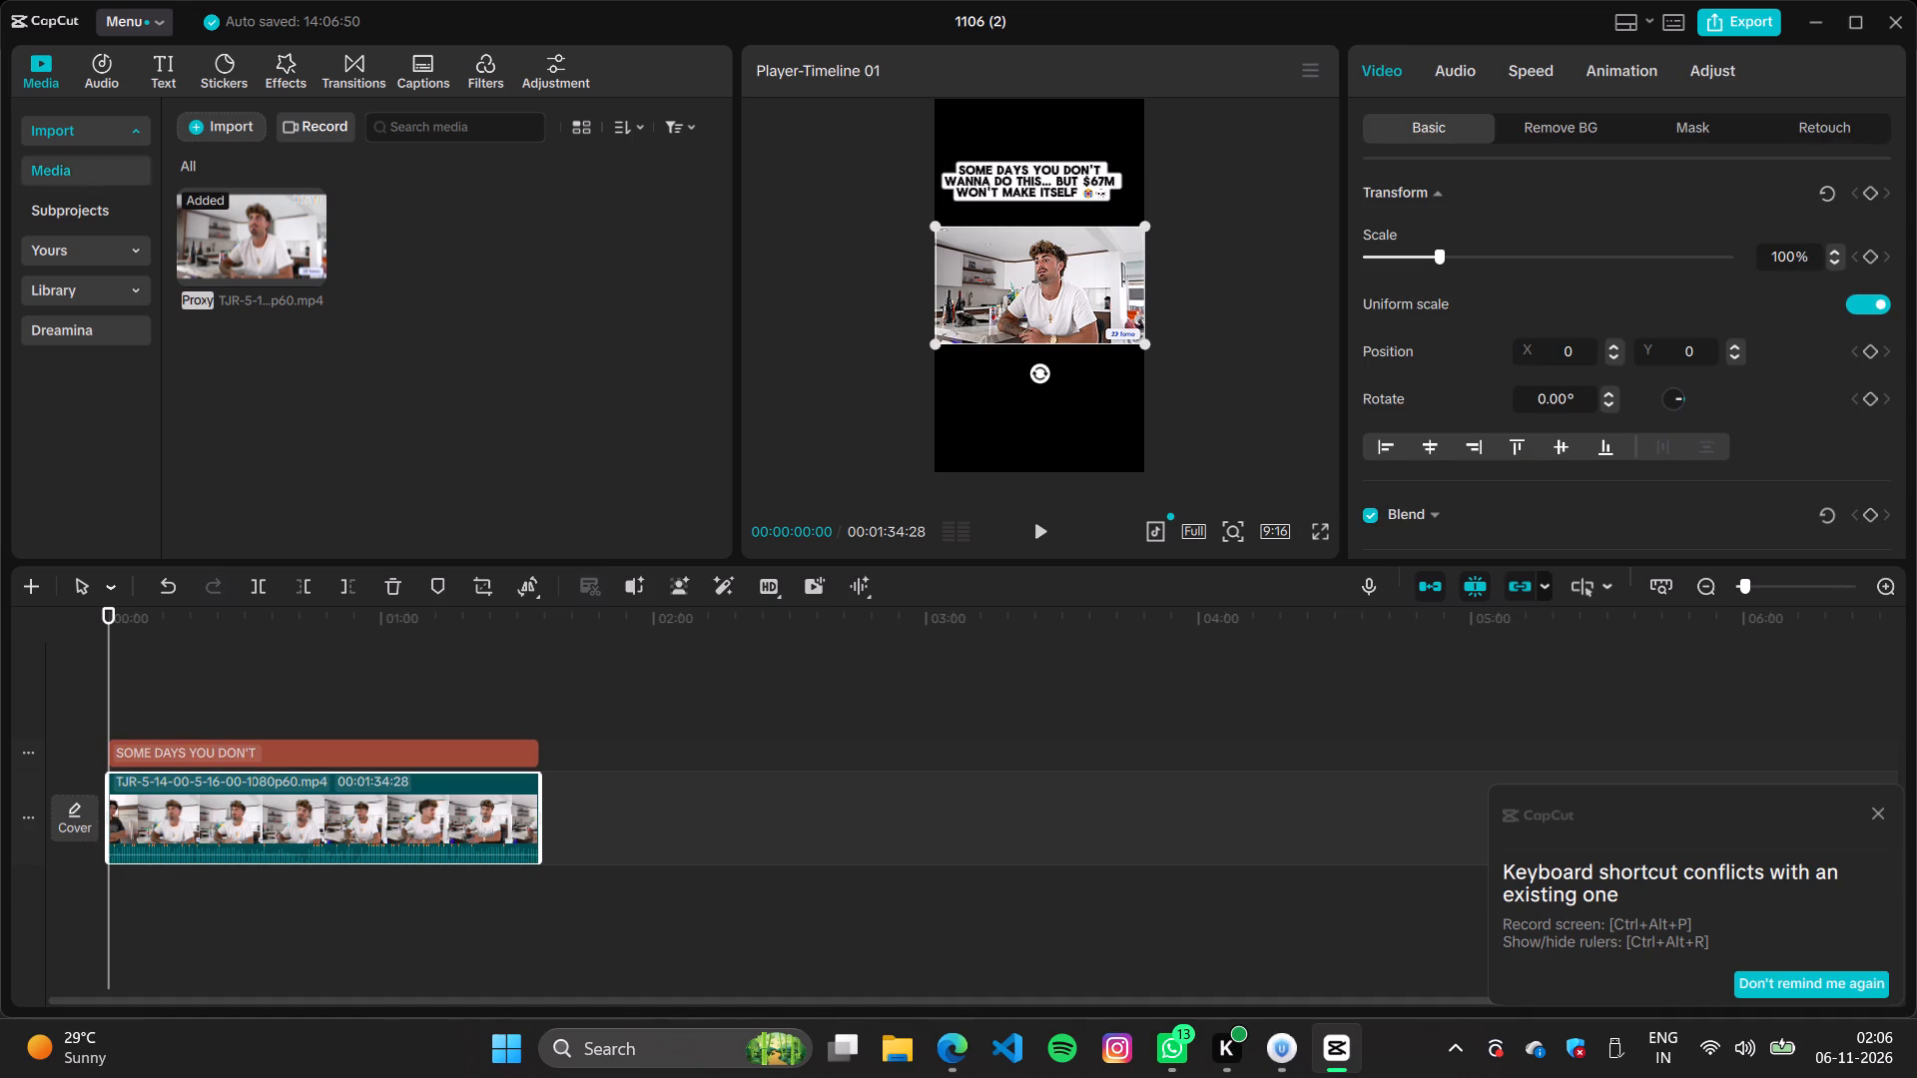
left_click(422, 839)
left_click(340, 719)
key("space")
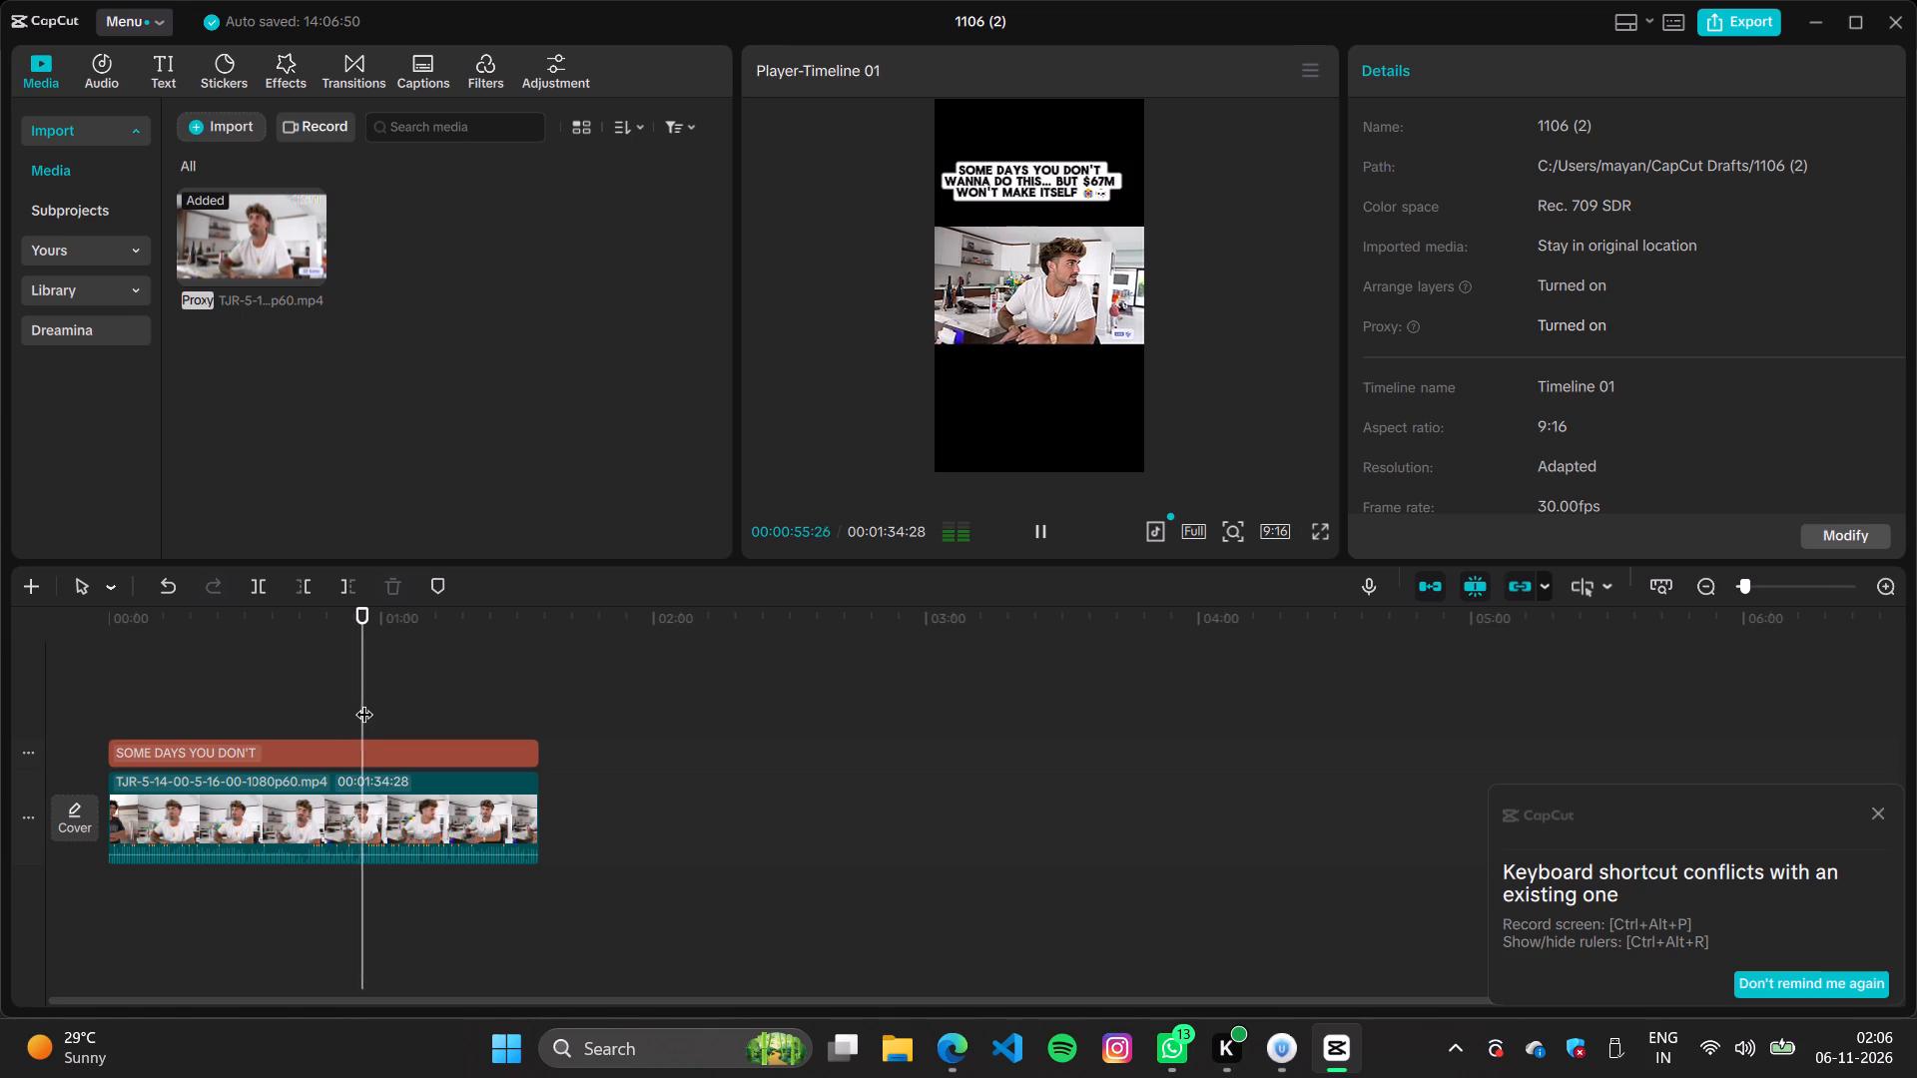
left_click_drag(364, 702, 177, 748)
key("space")
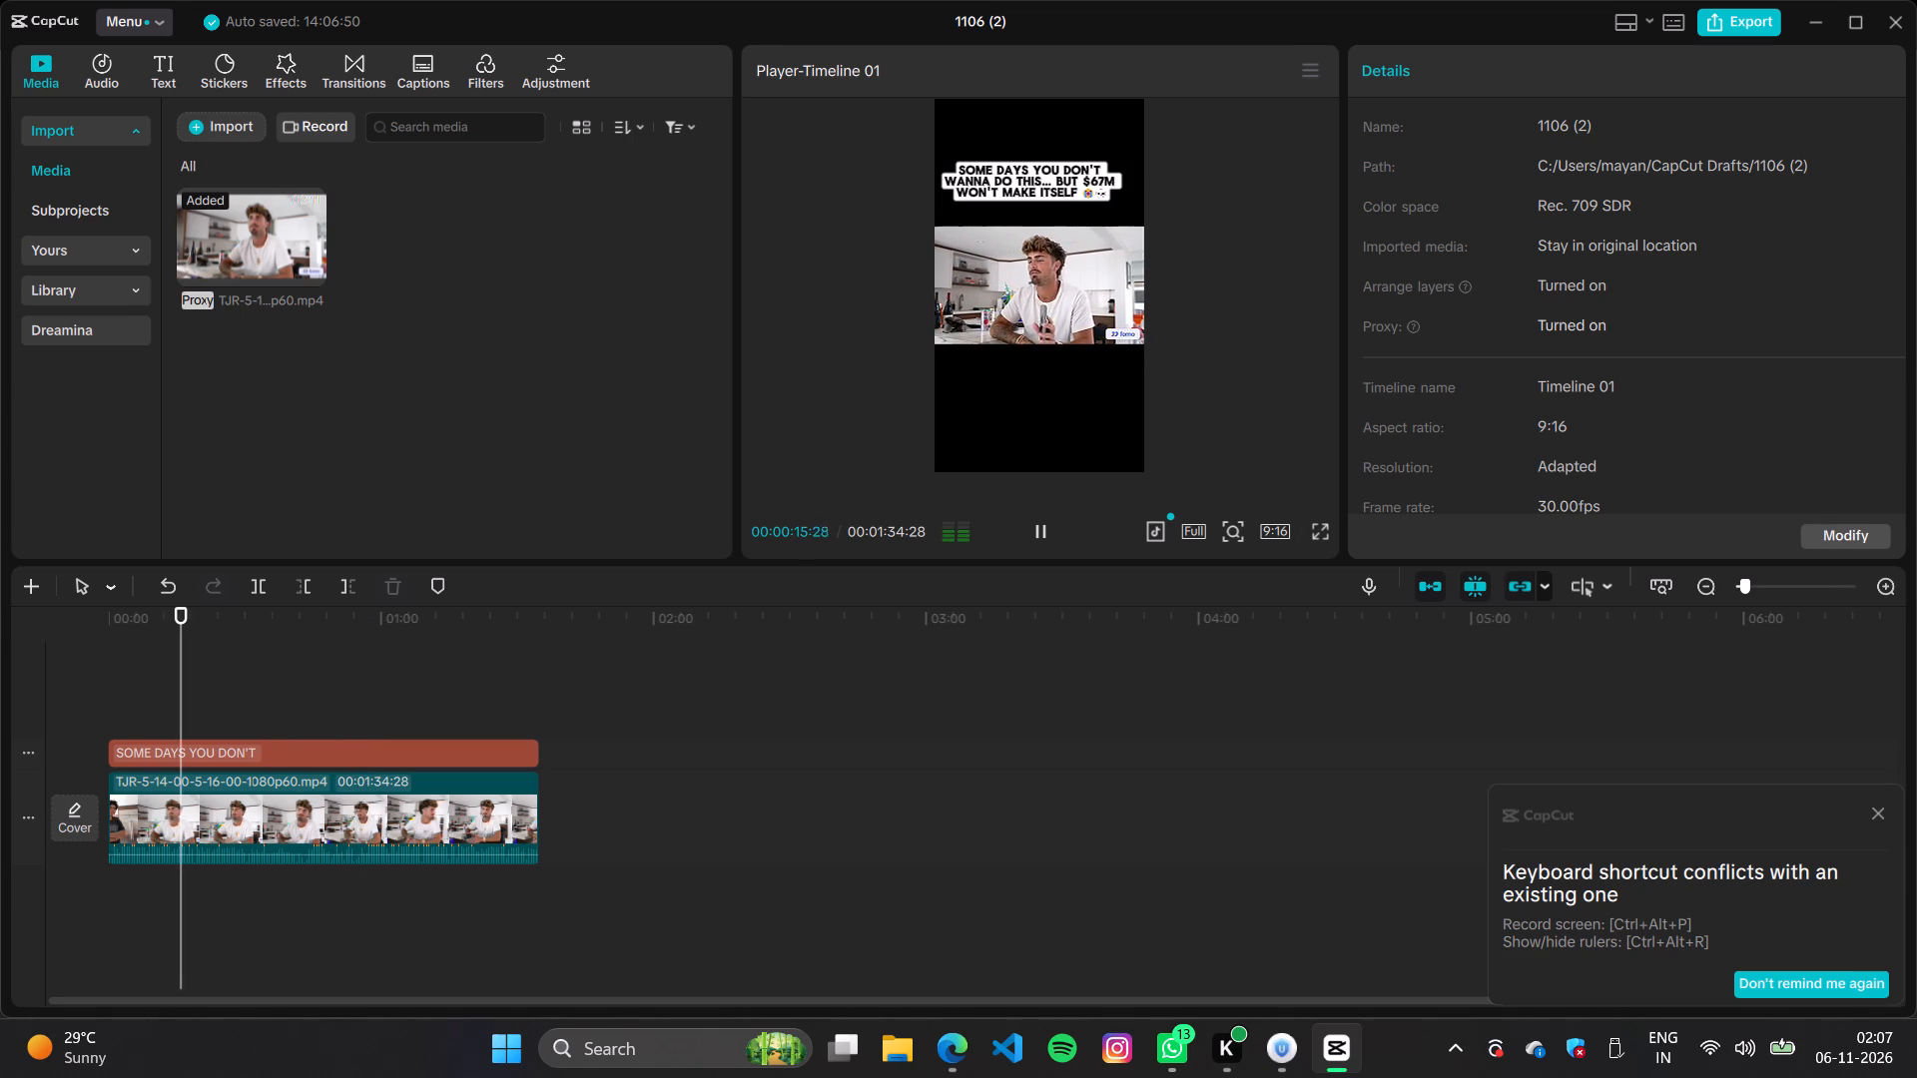
left_click(259, 702)
key("space")
key("space")
key("space")
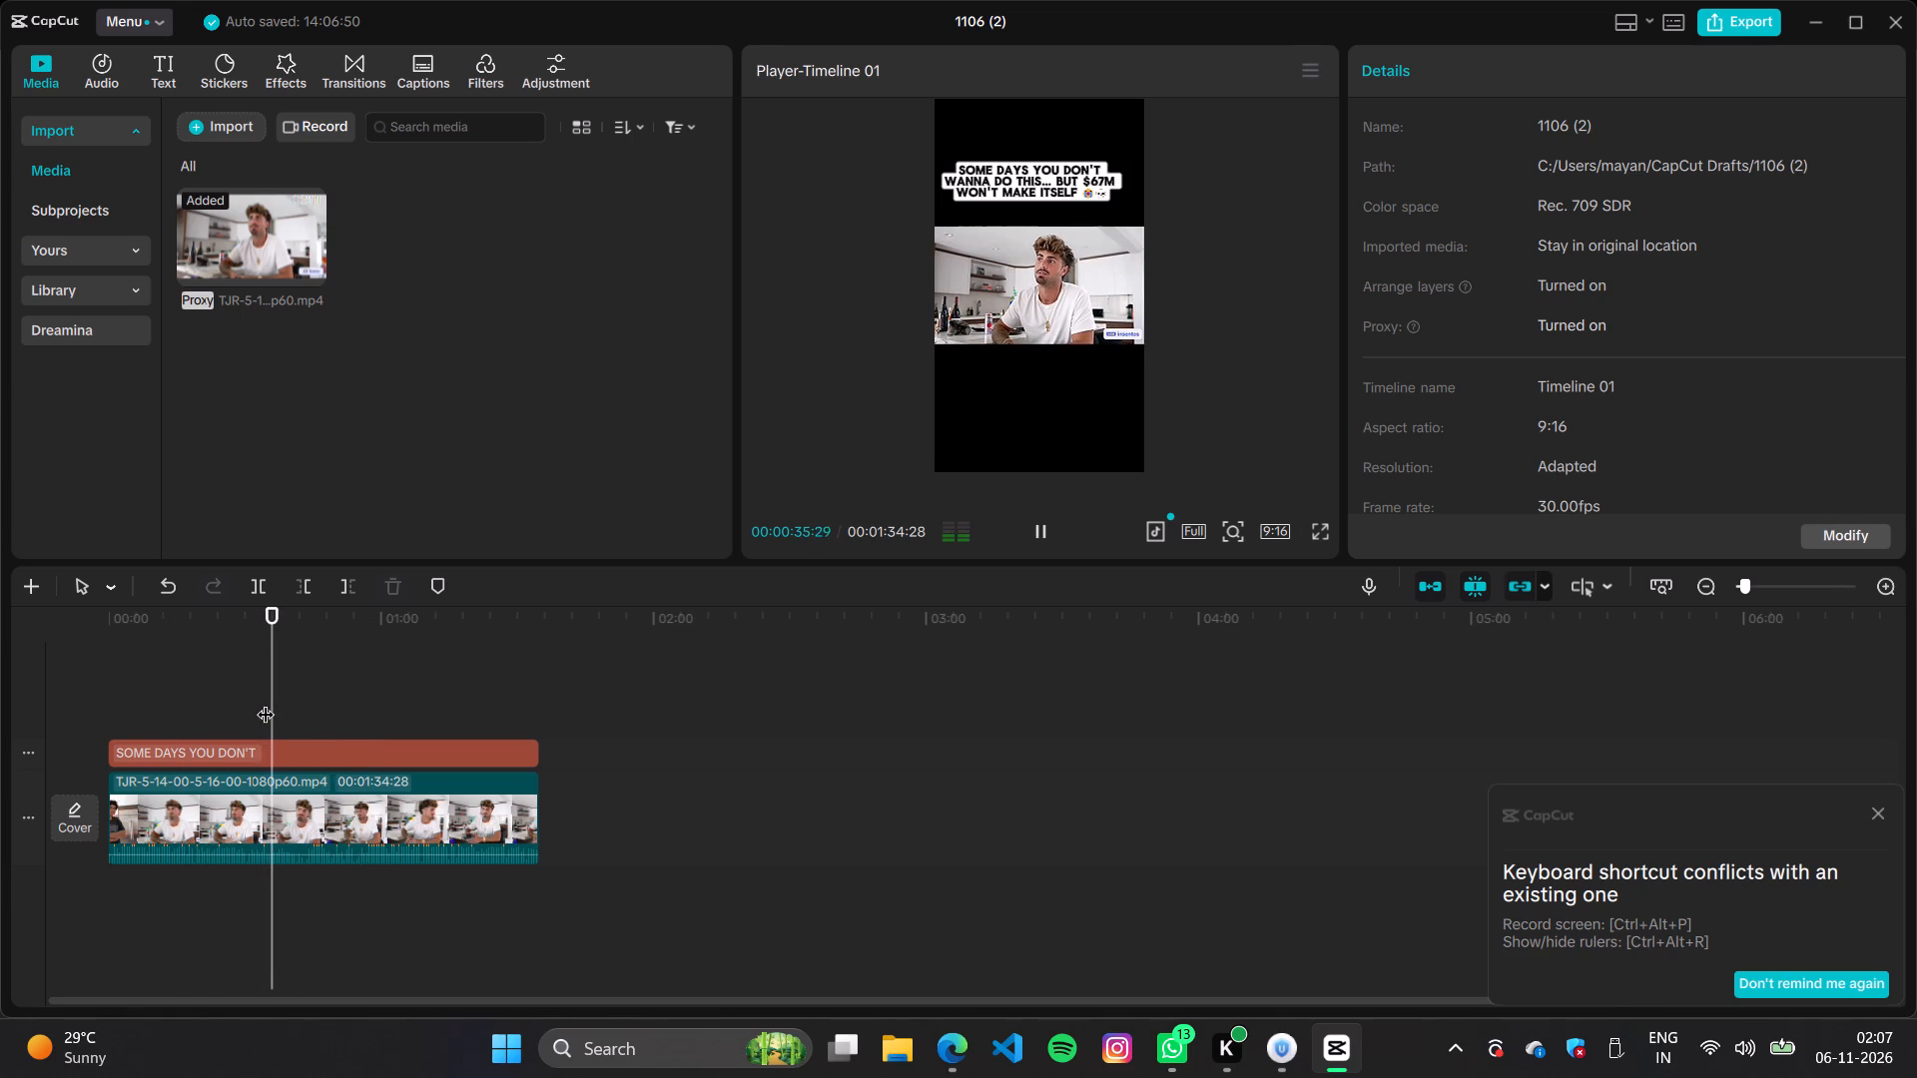
key("space")
key("space")
key("space")
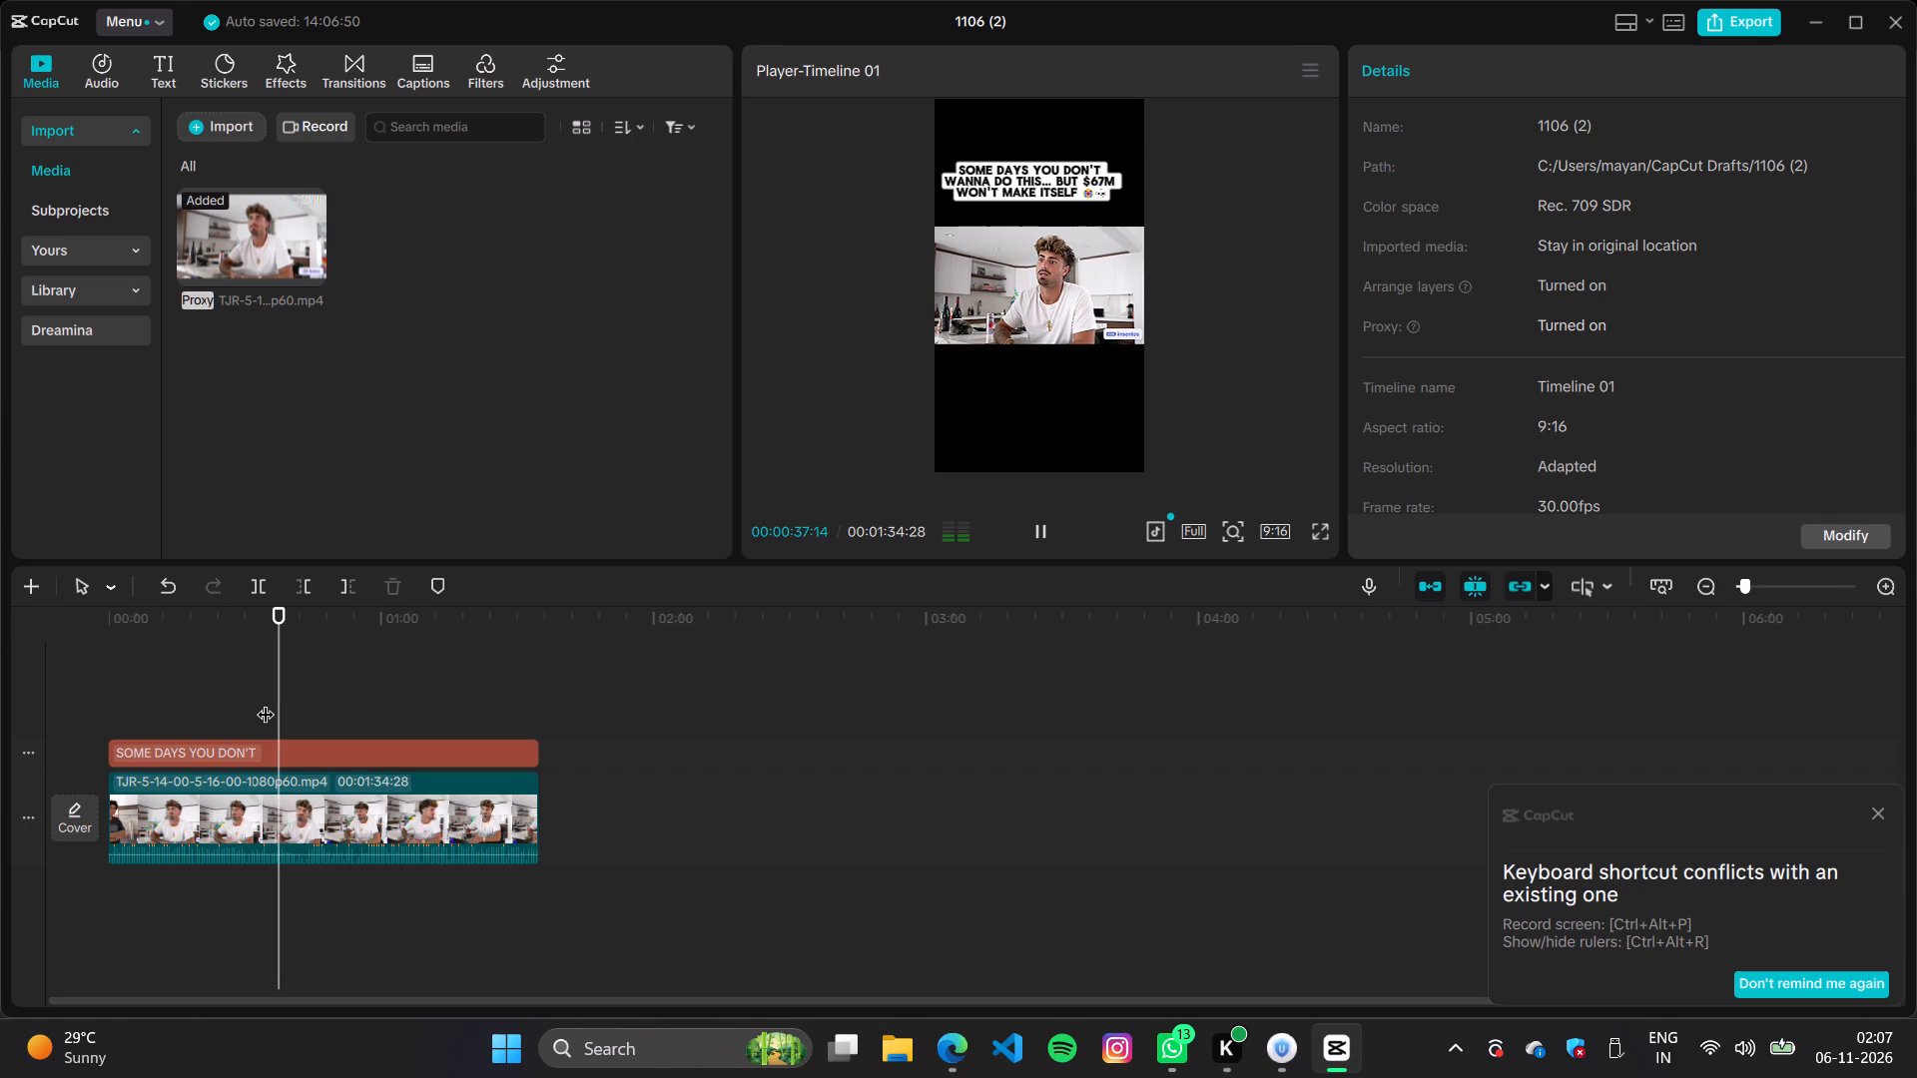
key("space")
key("space")
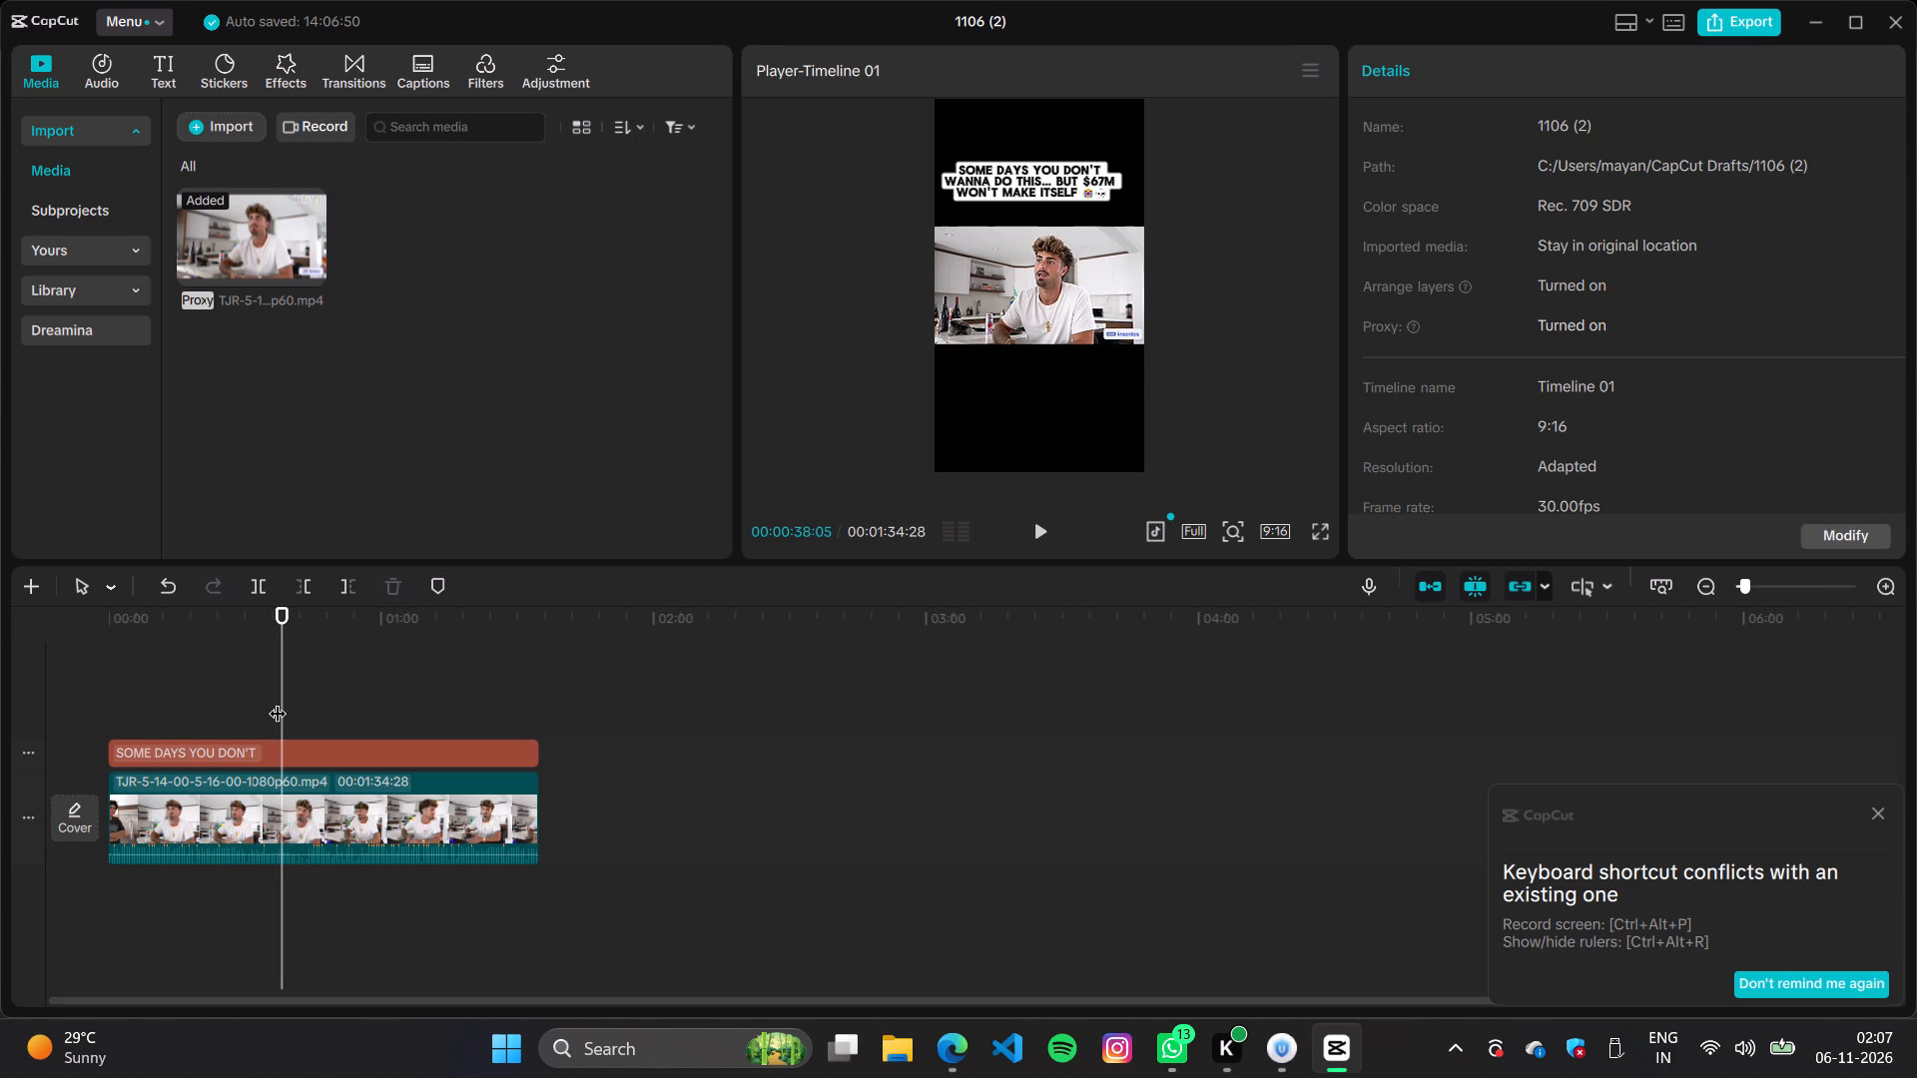
left_click_drag(281, 702, 235, 718)
key("space")
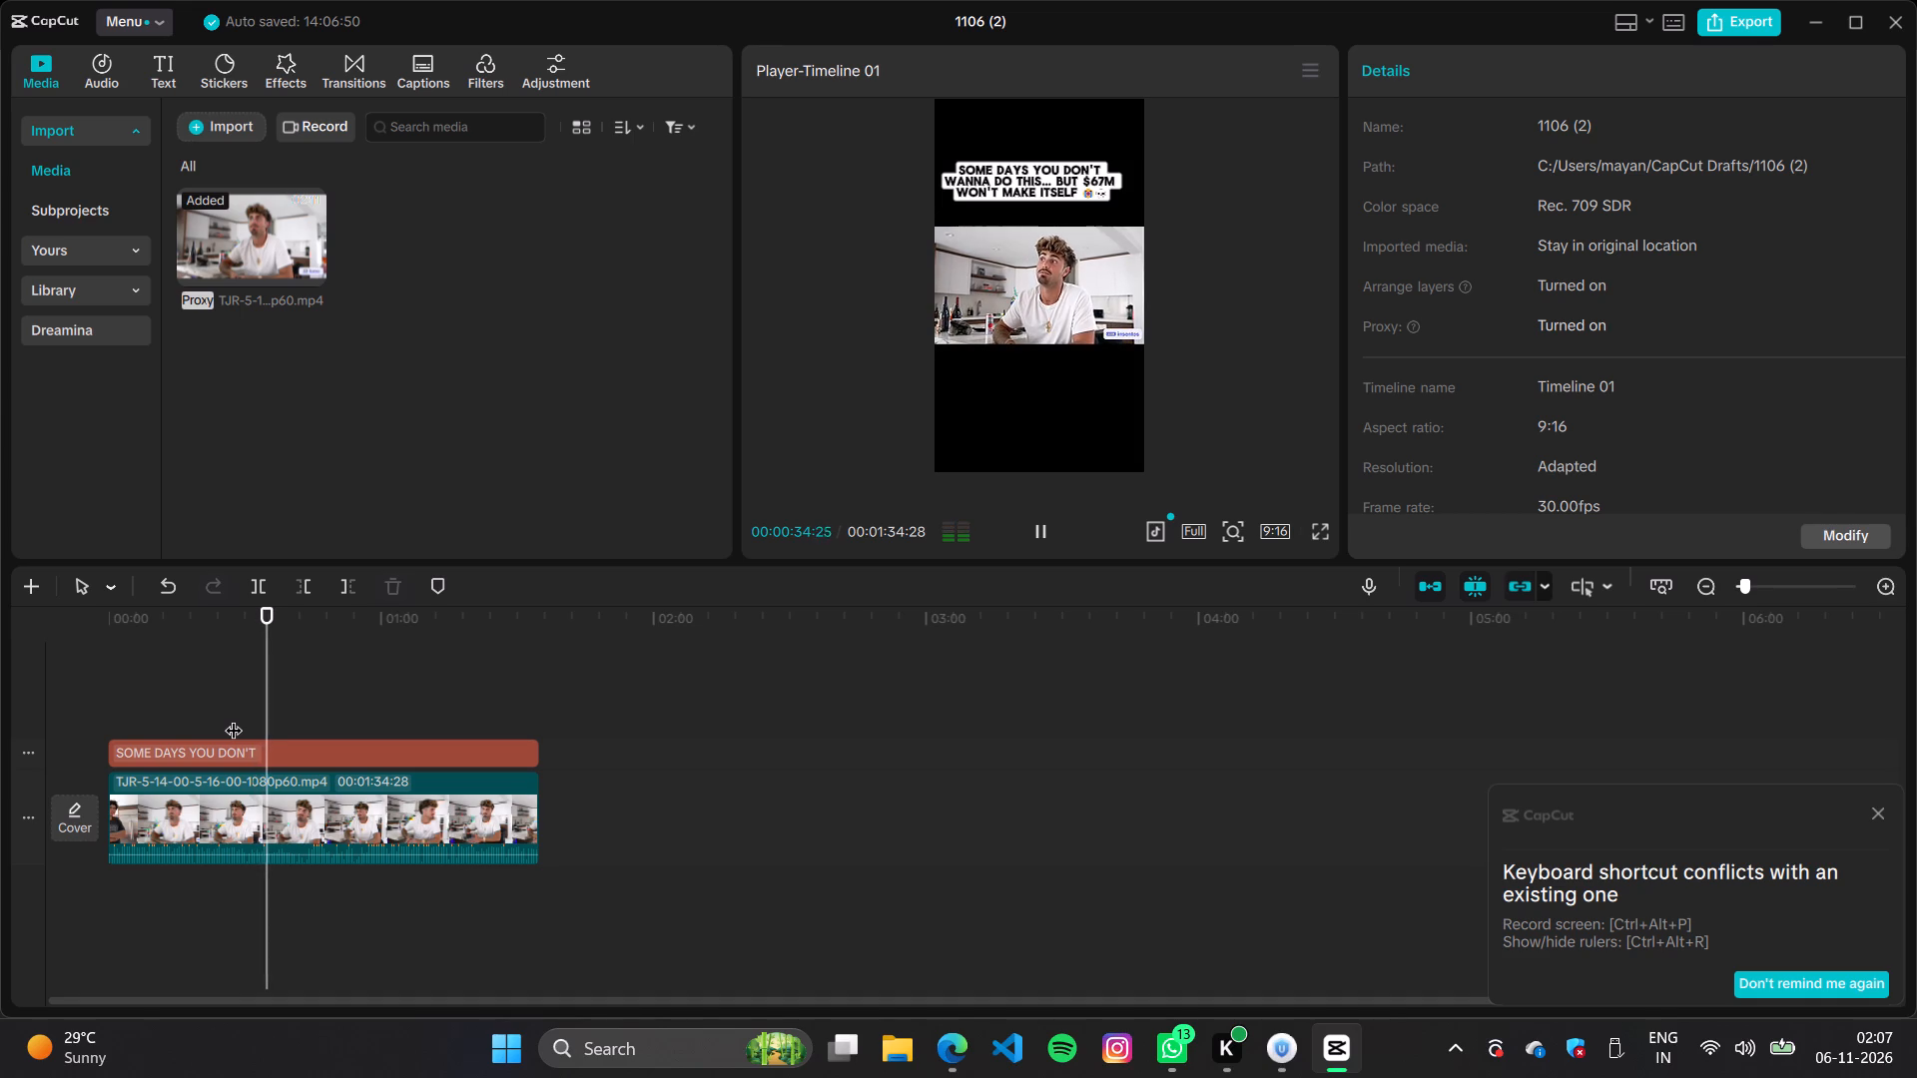
key("space")
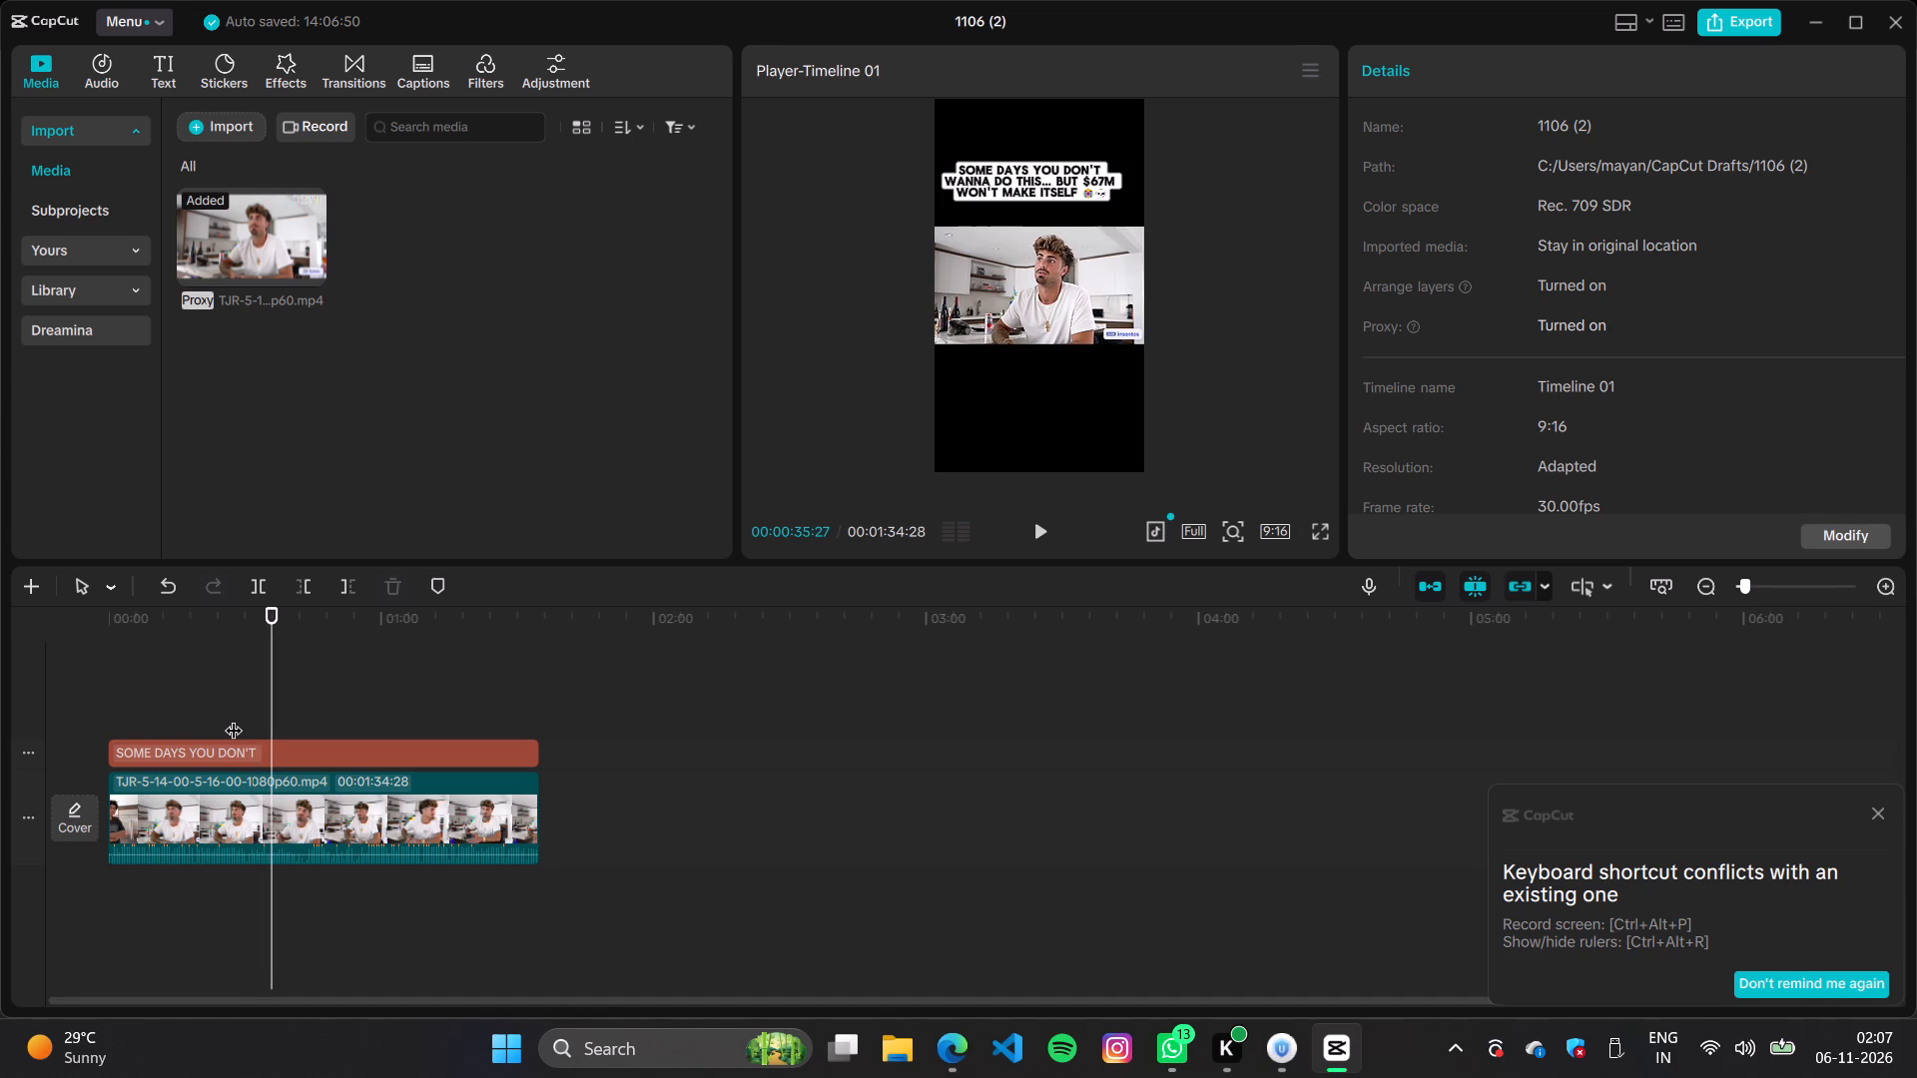
left_click(281, 797)
key("ctrl+b")
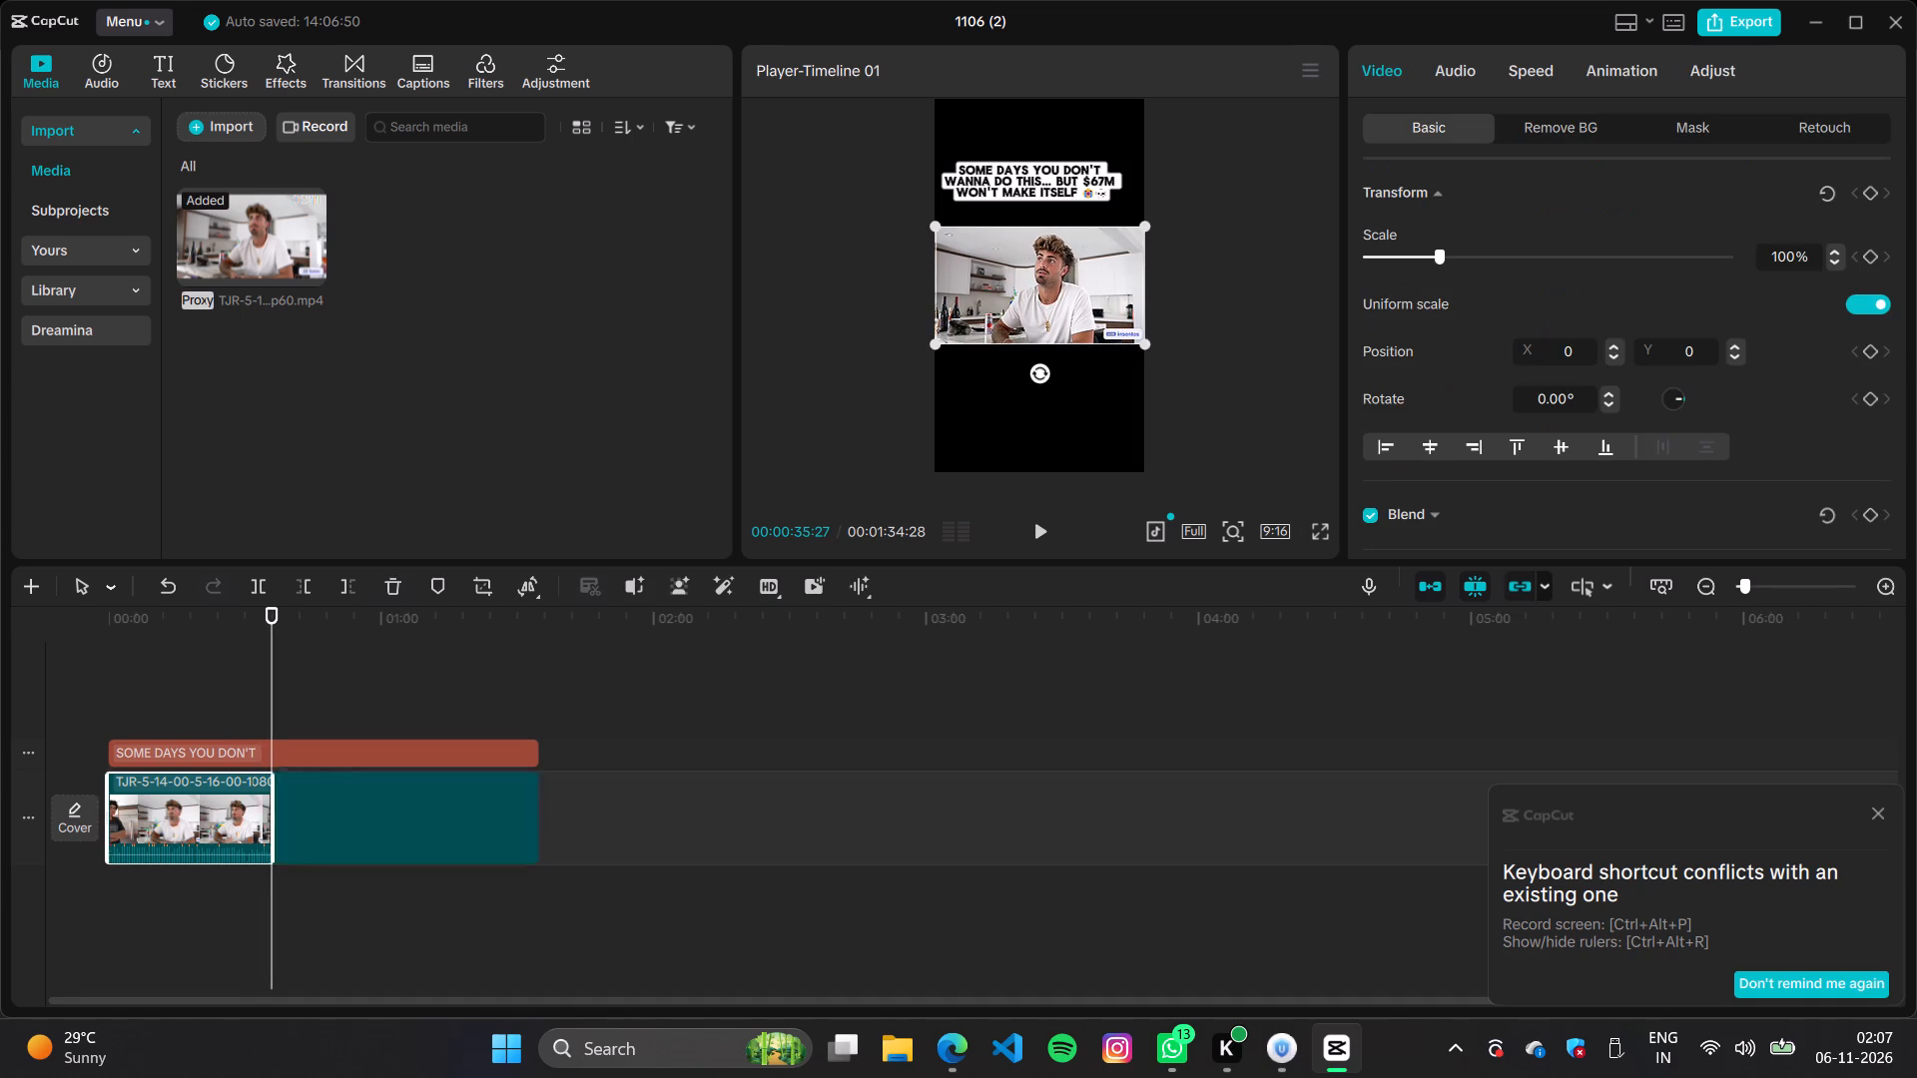
Shorten the headline to end at the split, and delete the video segment after it.
left_click(322, 817)
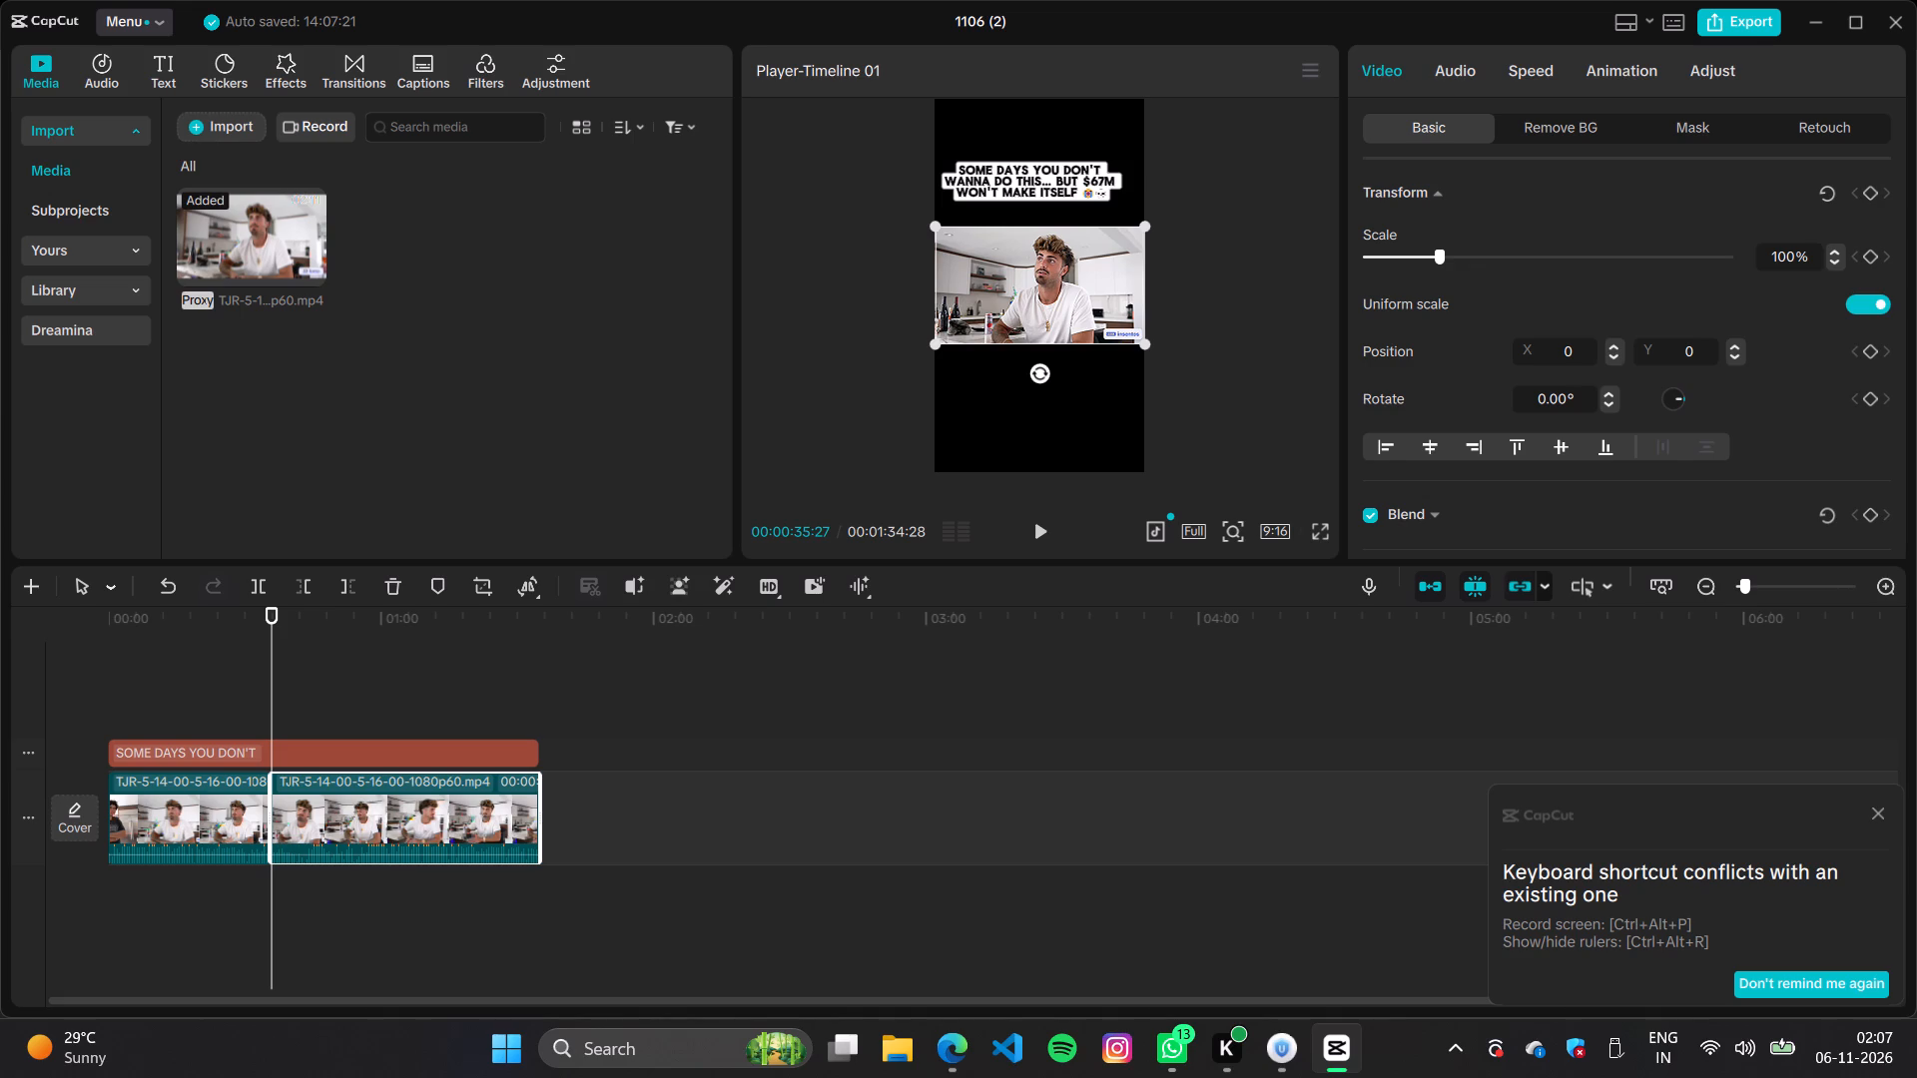
left_click(496, 756)
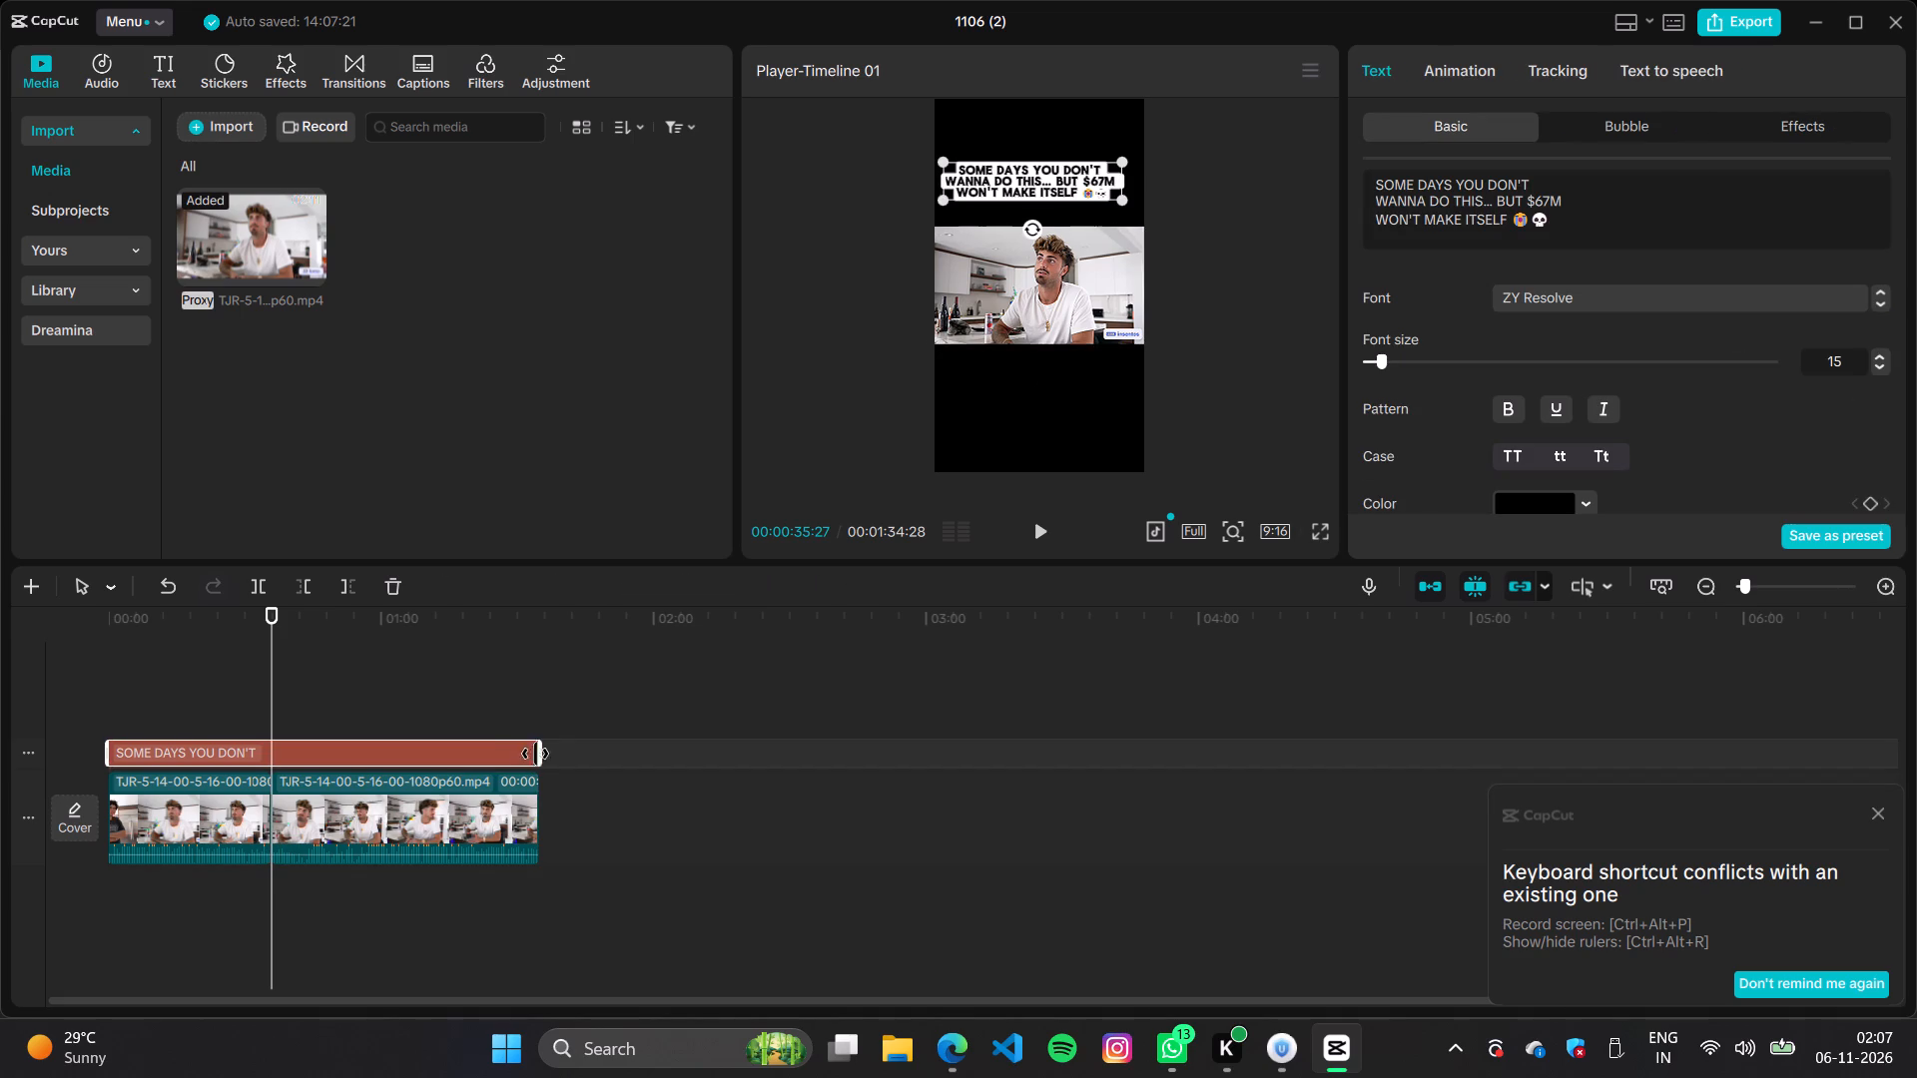
left_click_drag(540, 753, 272, 772)
left_click(304, 814)
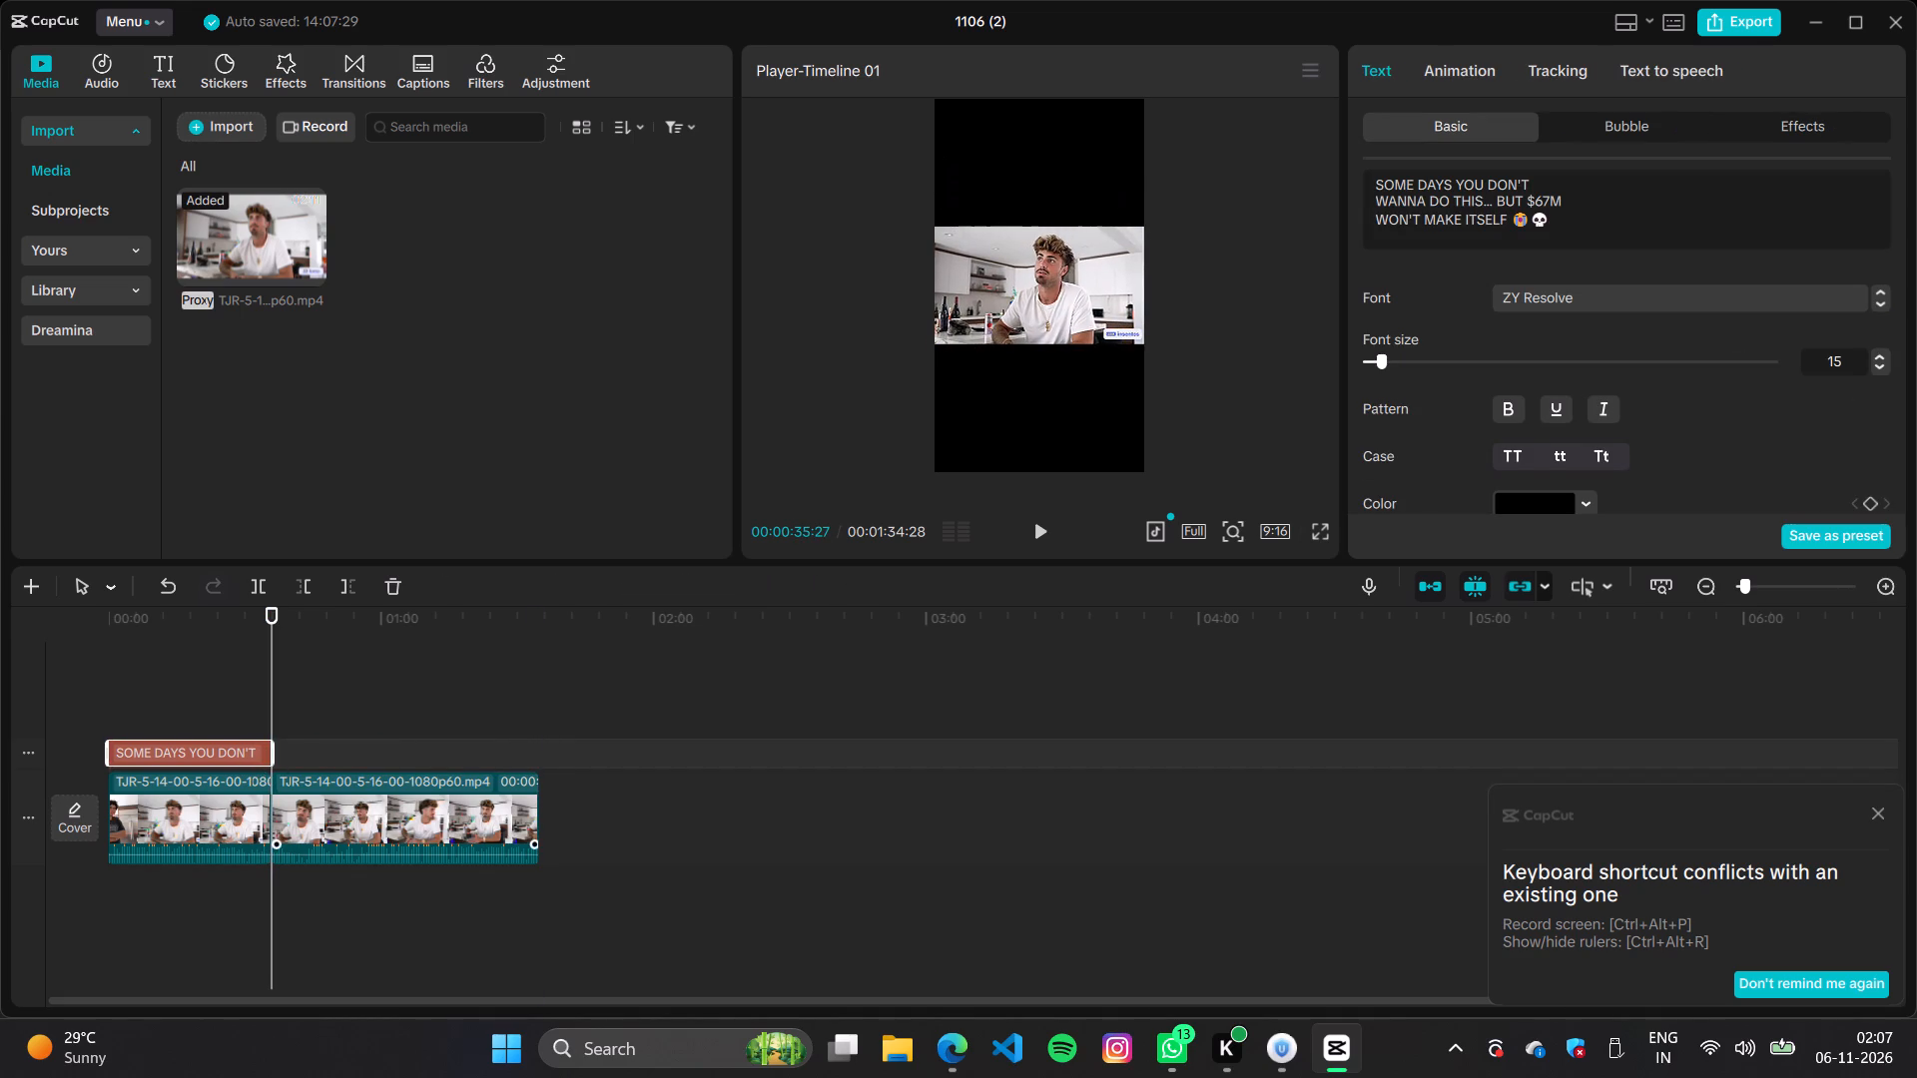
key("BackSpace")
Generate English auto captions for the trimmed clip, and dismiss the shortcut conflict notice.
left_click(241, 803)
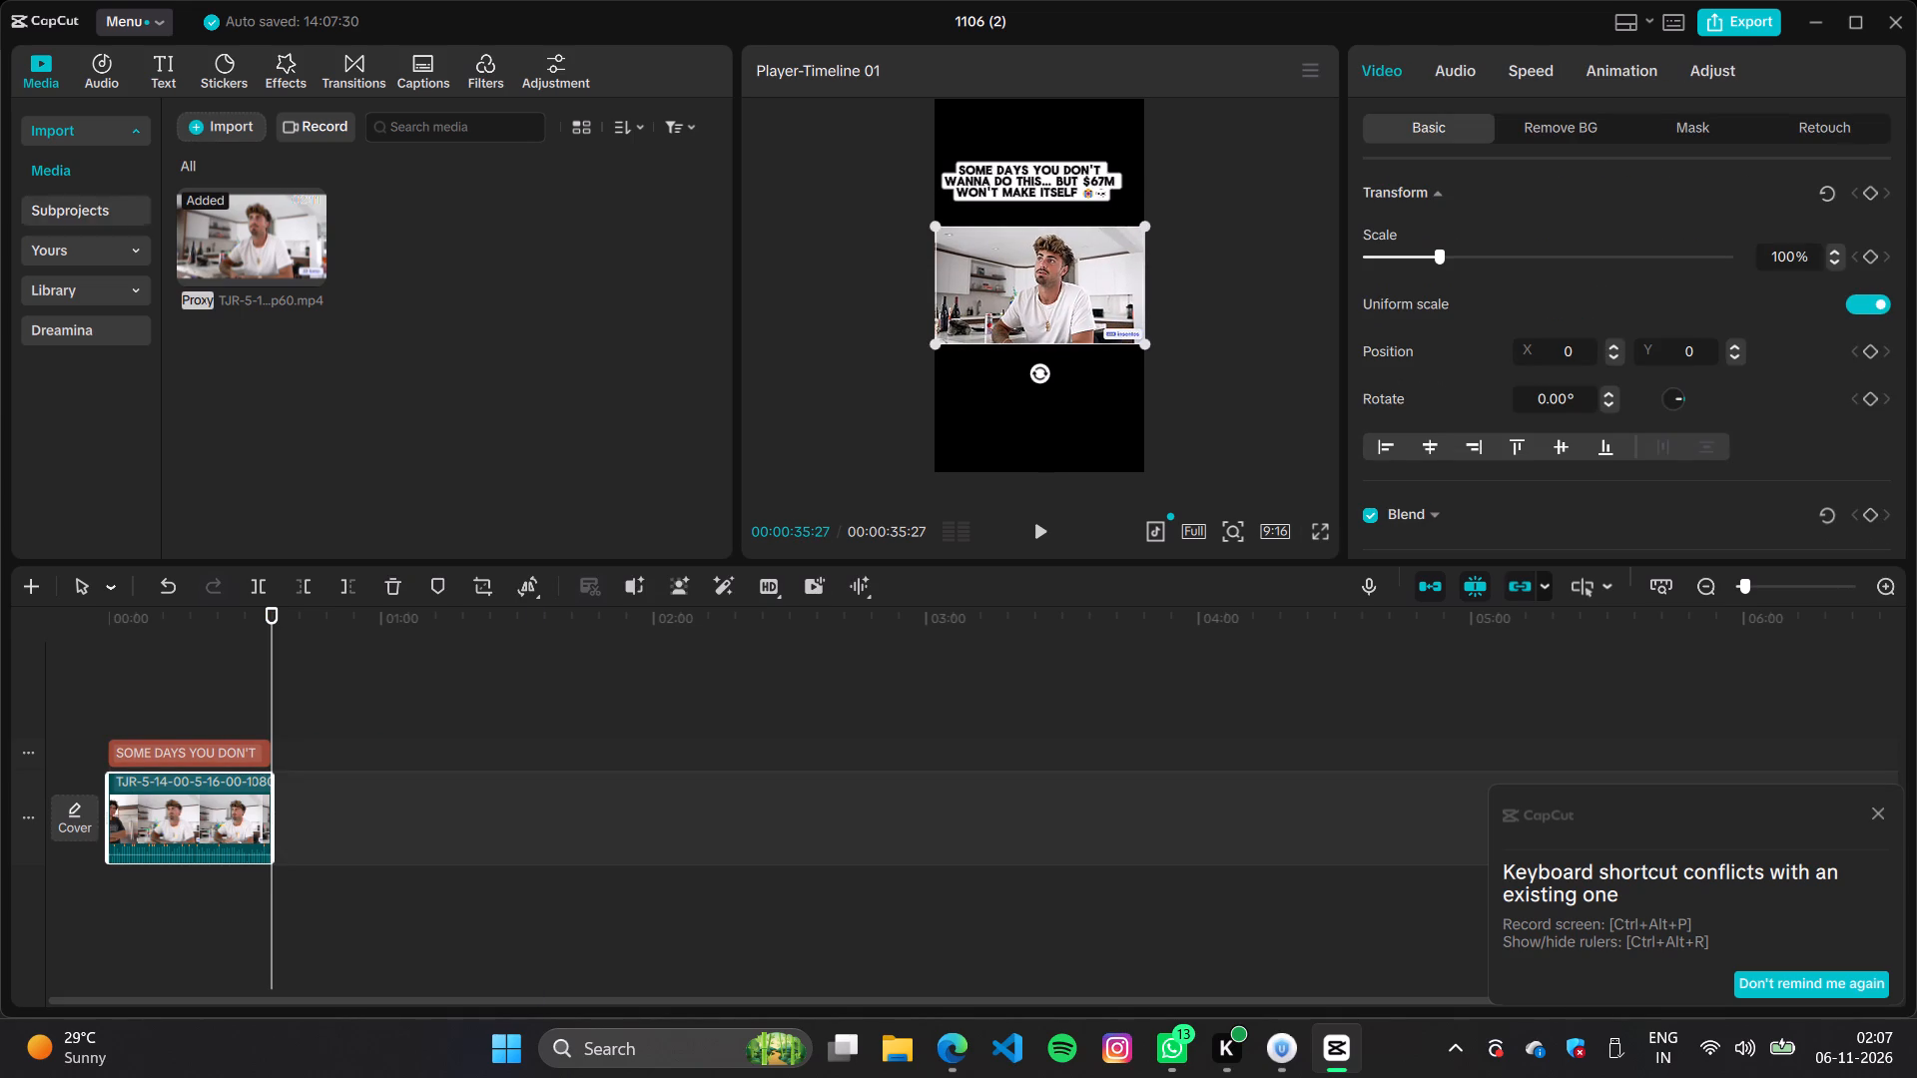
left_click(151, 67)
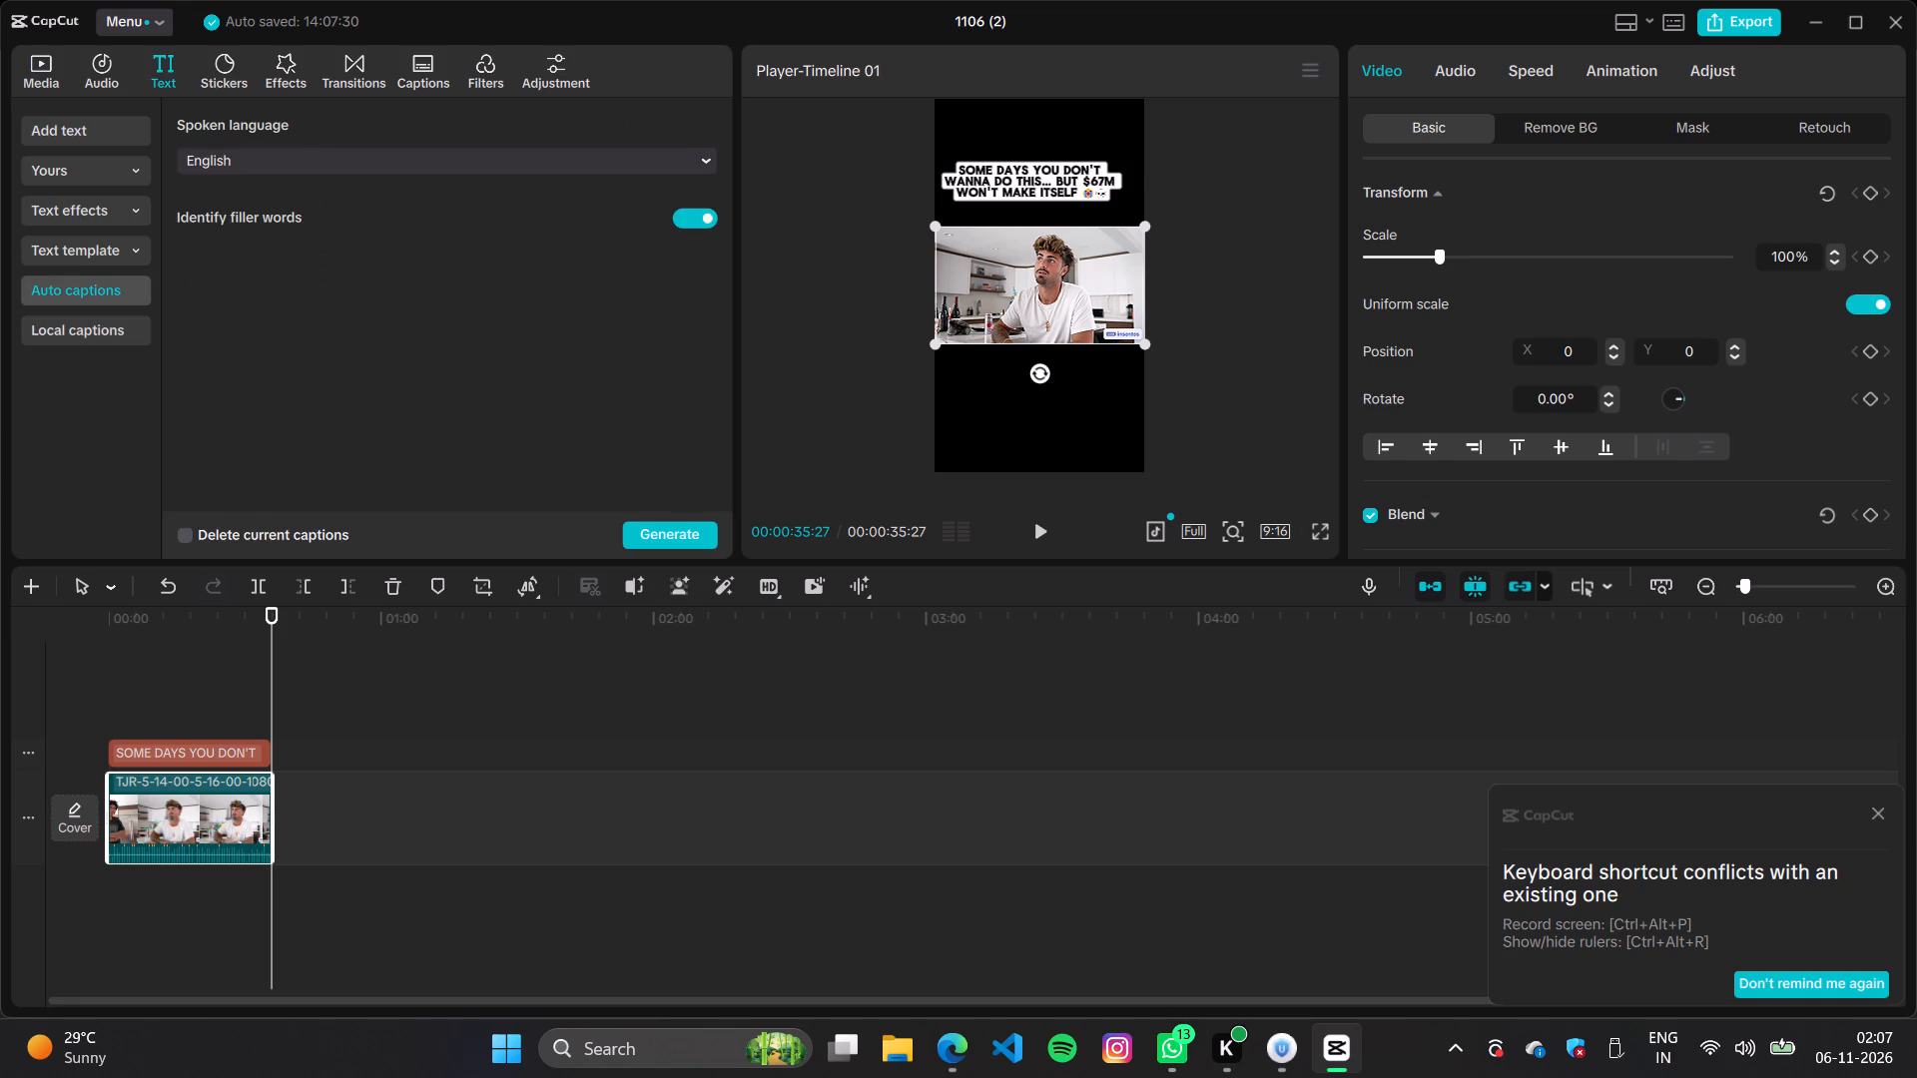
left_click(651, 536)
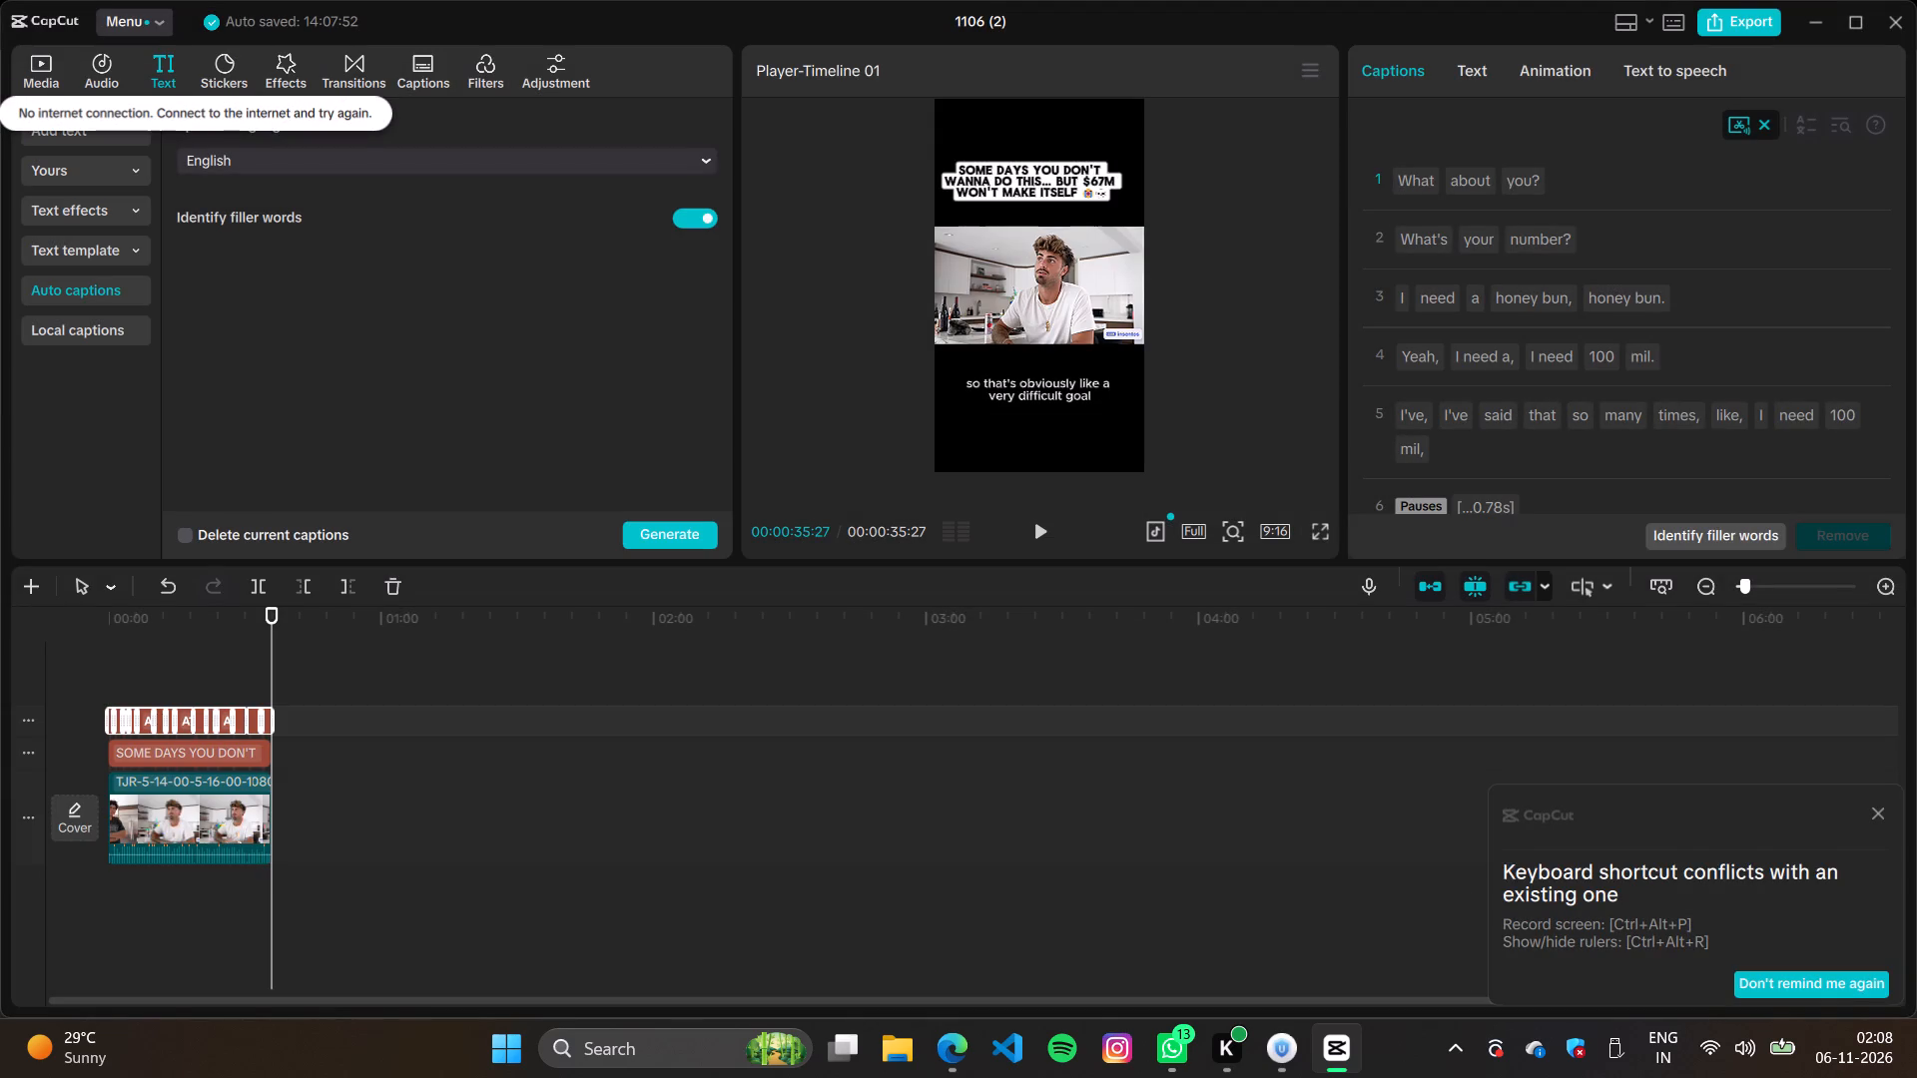
left_click(1881, 811)
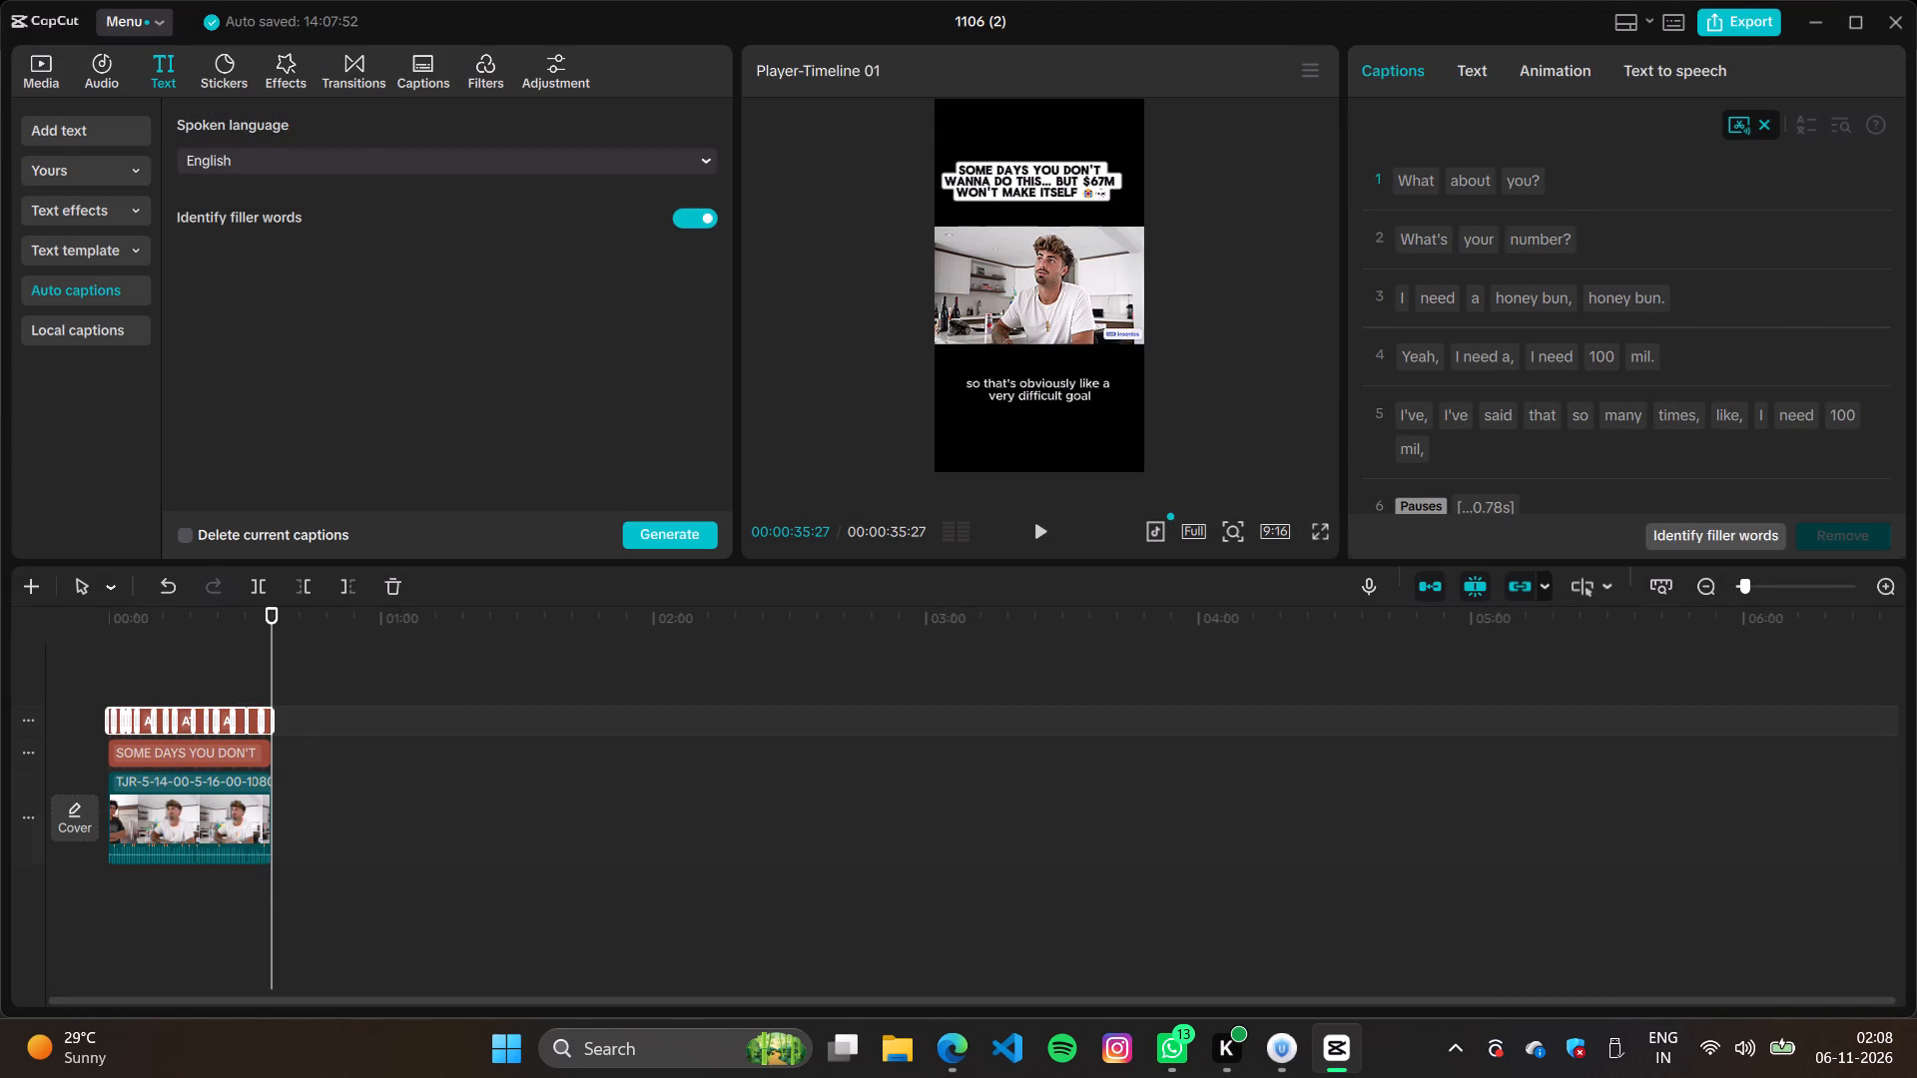
Apply the Slight Stretch caption animation to all the generated captions.
left_click_drag(305, 731, 95, 722)
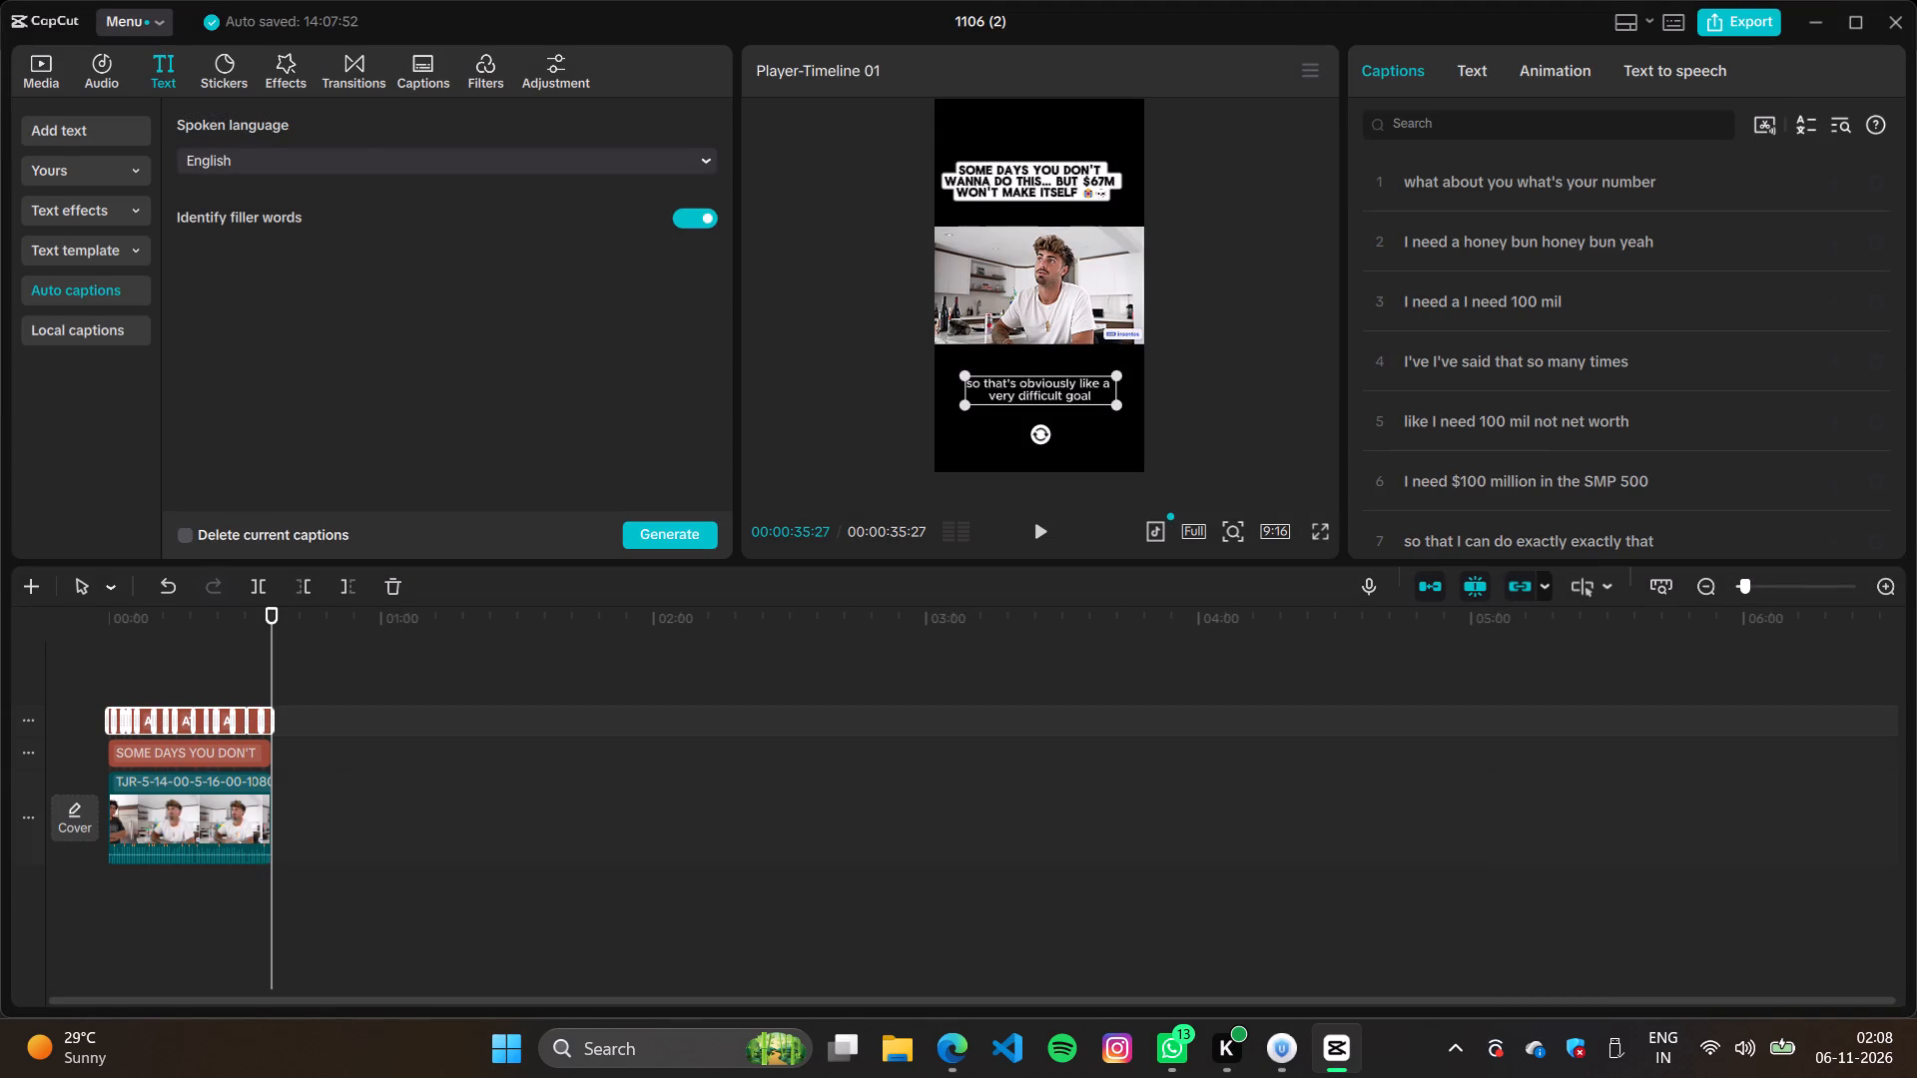
left_click(1470, 71)
left_click(1531, 75)
left_click(1511, 252)
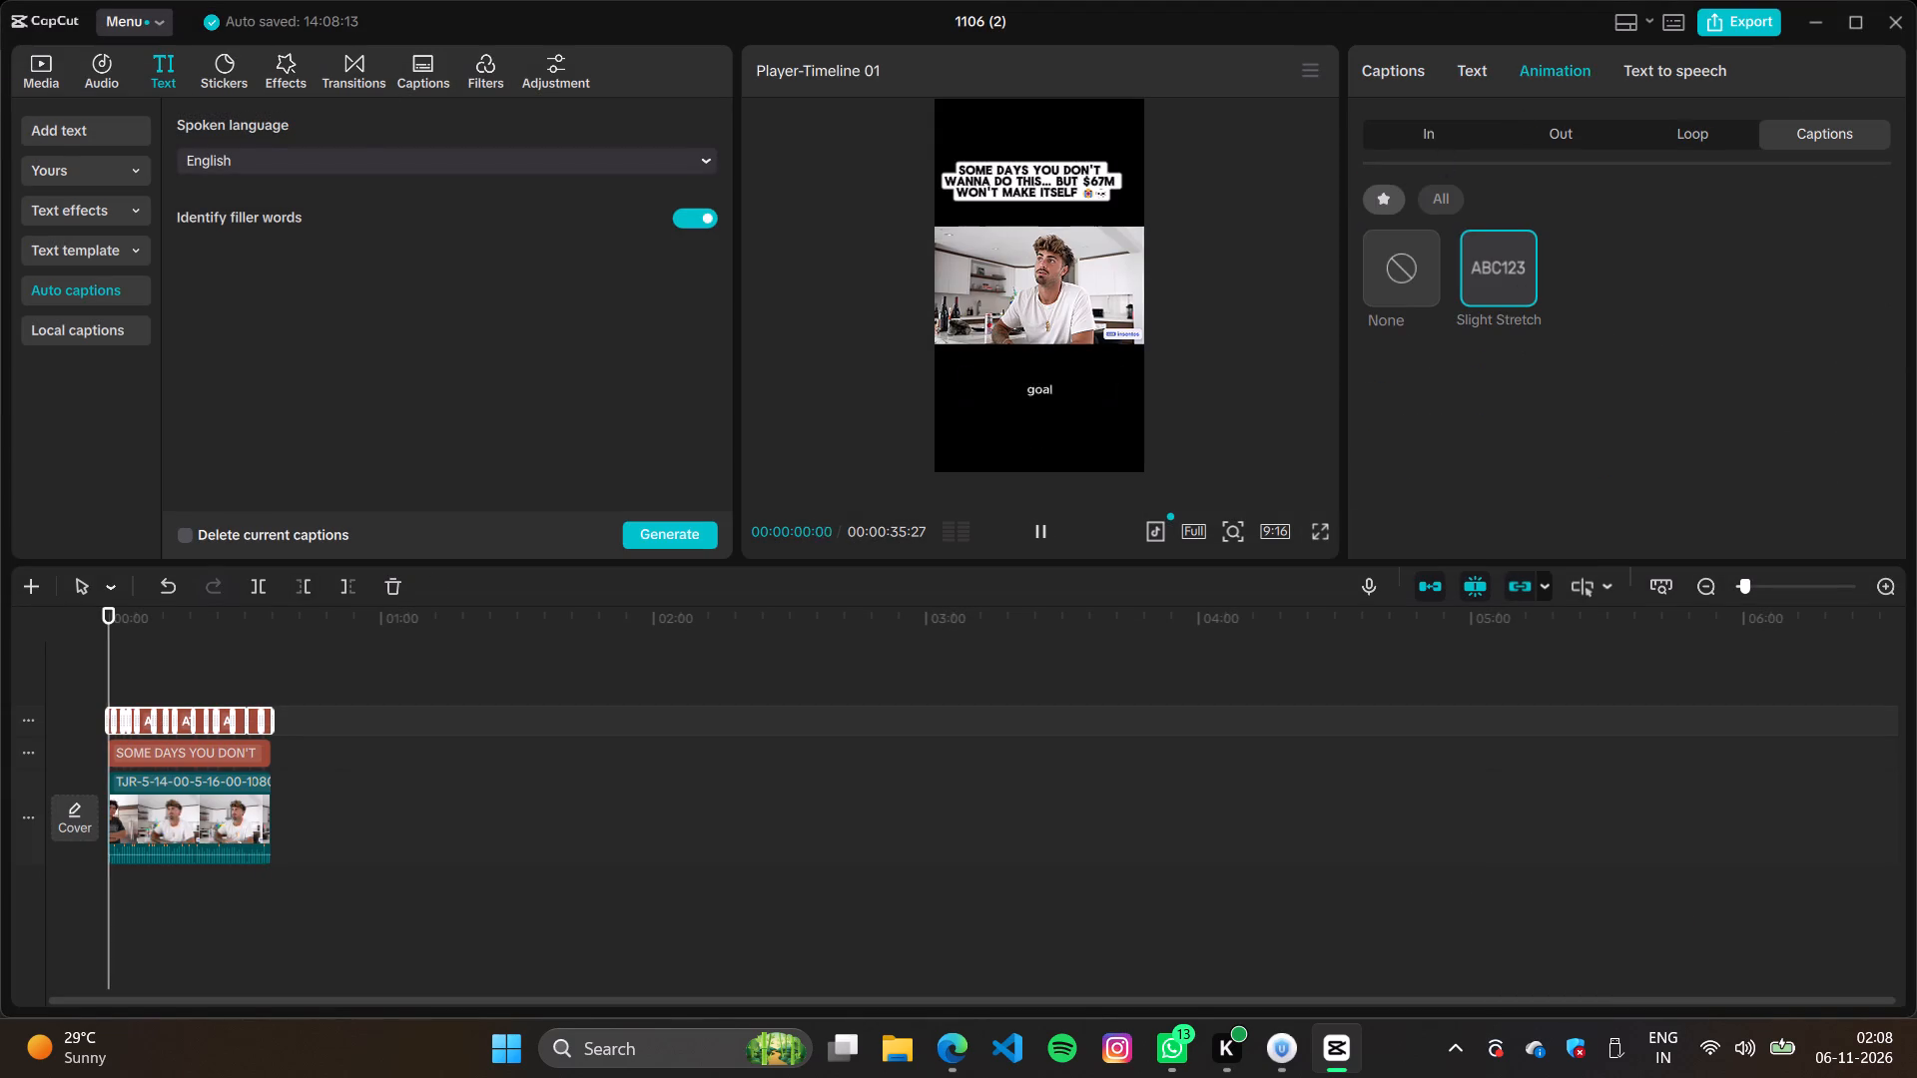
Set the font of all captions to ZY Resolve and preview the captions at the start of the clip.
left_click(1455, 69)
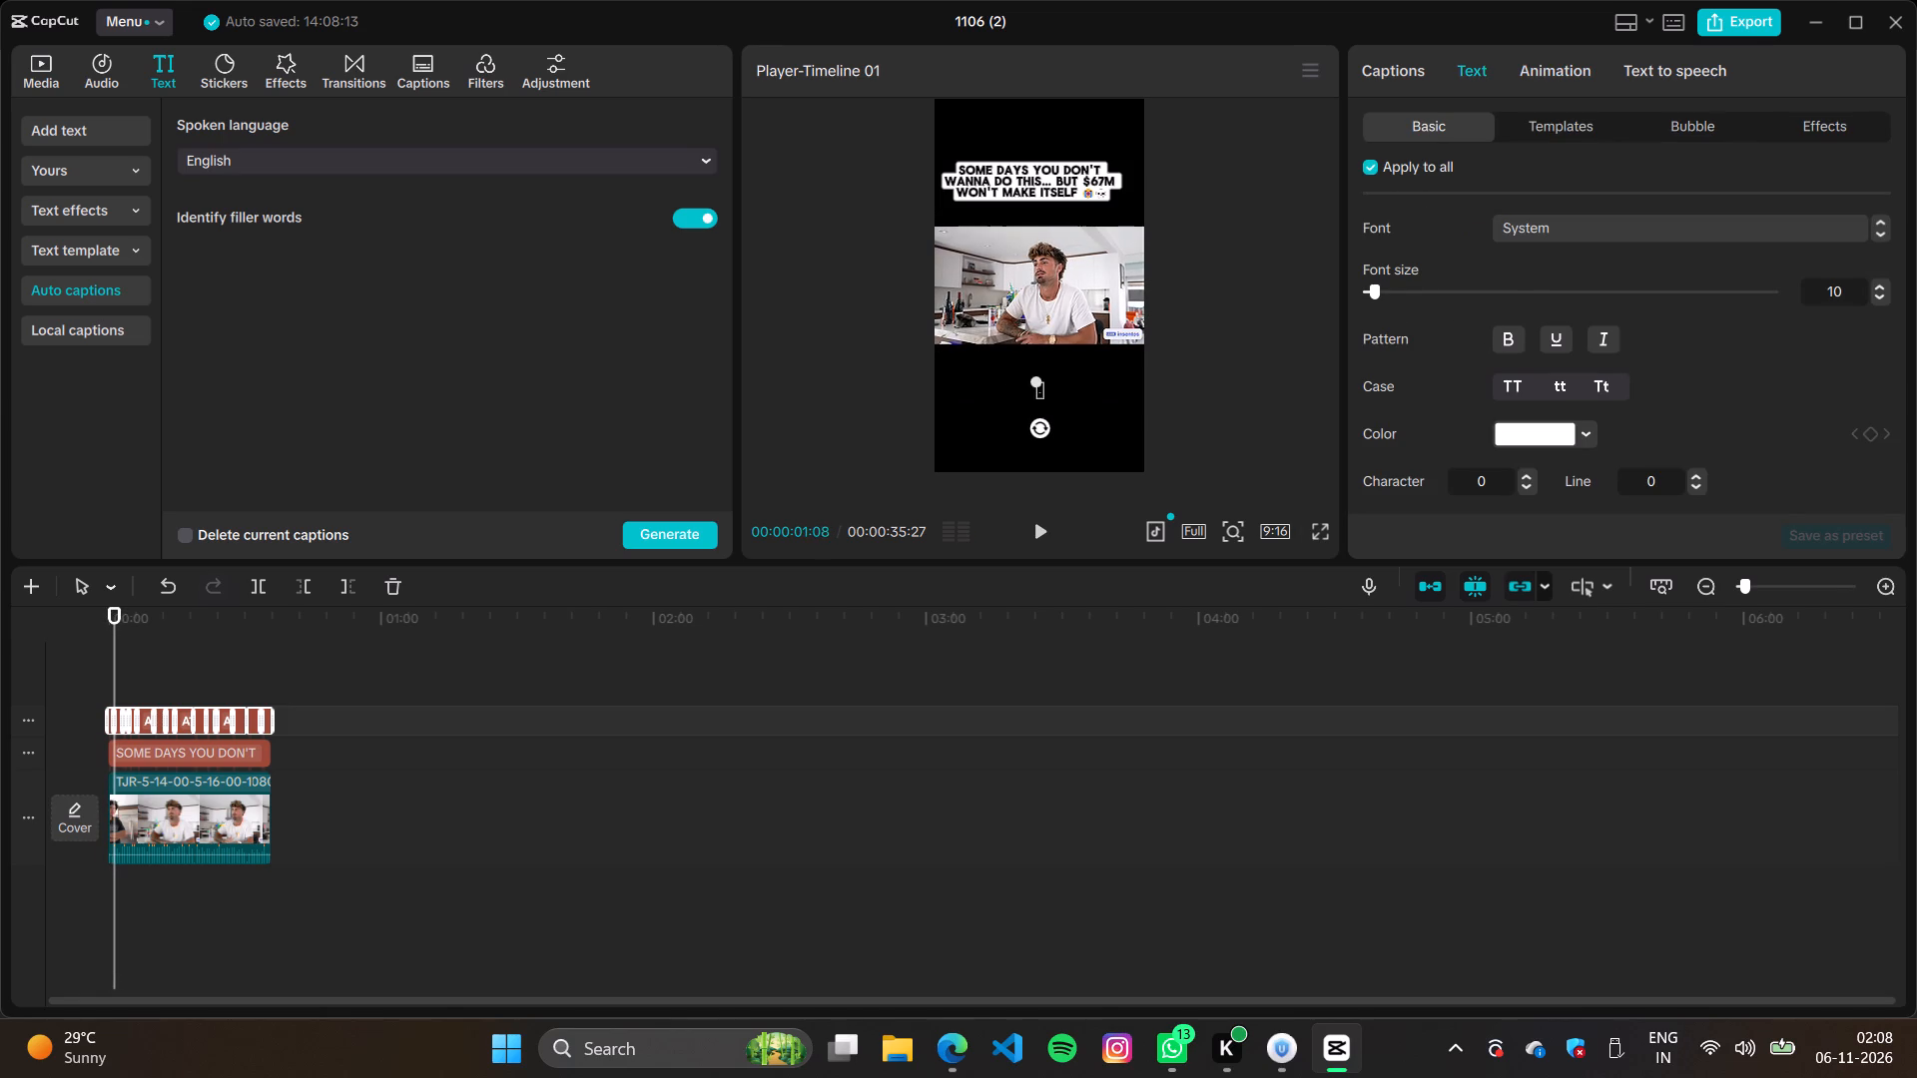
left_click(1584, 232)
left_click(1578, 323)
scroll(1526, 384, "down", 3)
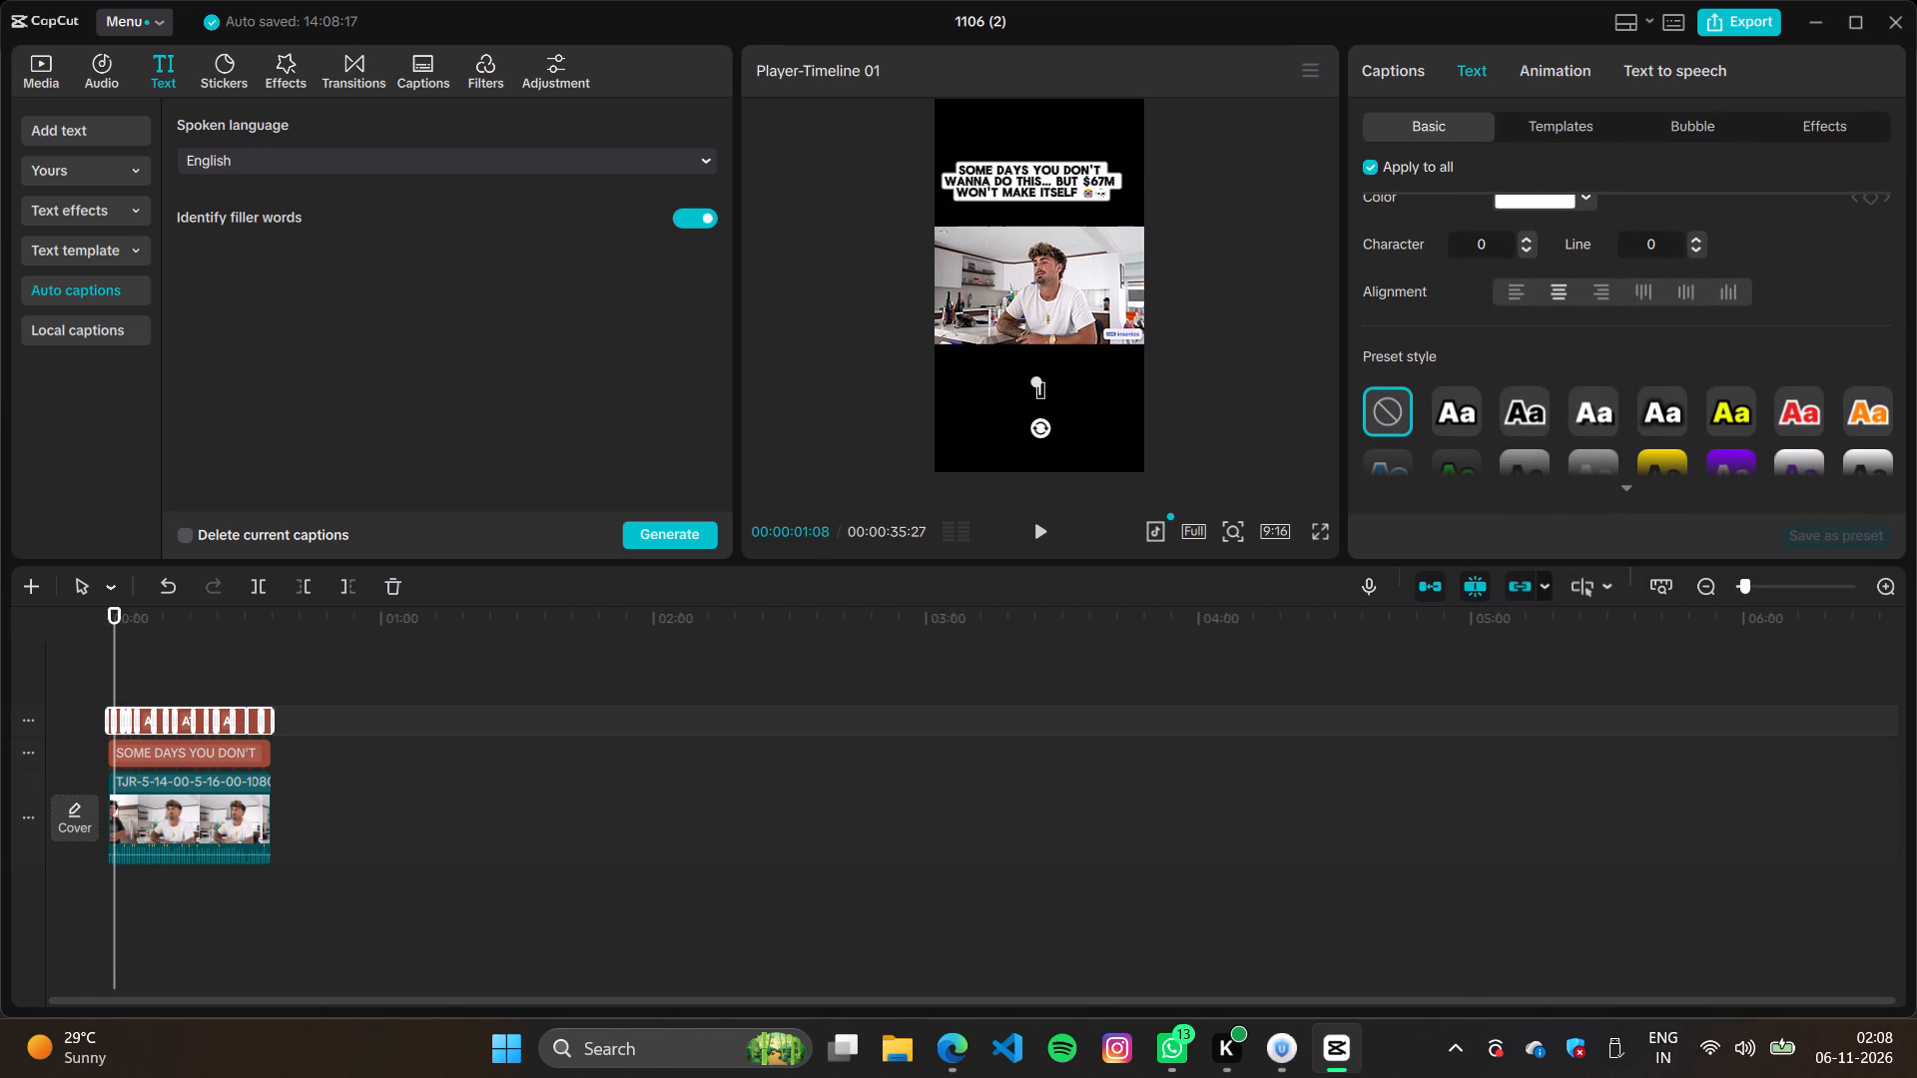
scroll(1516, 378, "up", 12)
scroll(1622, 312, "up", 3)
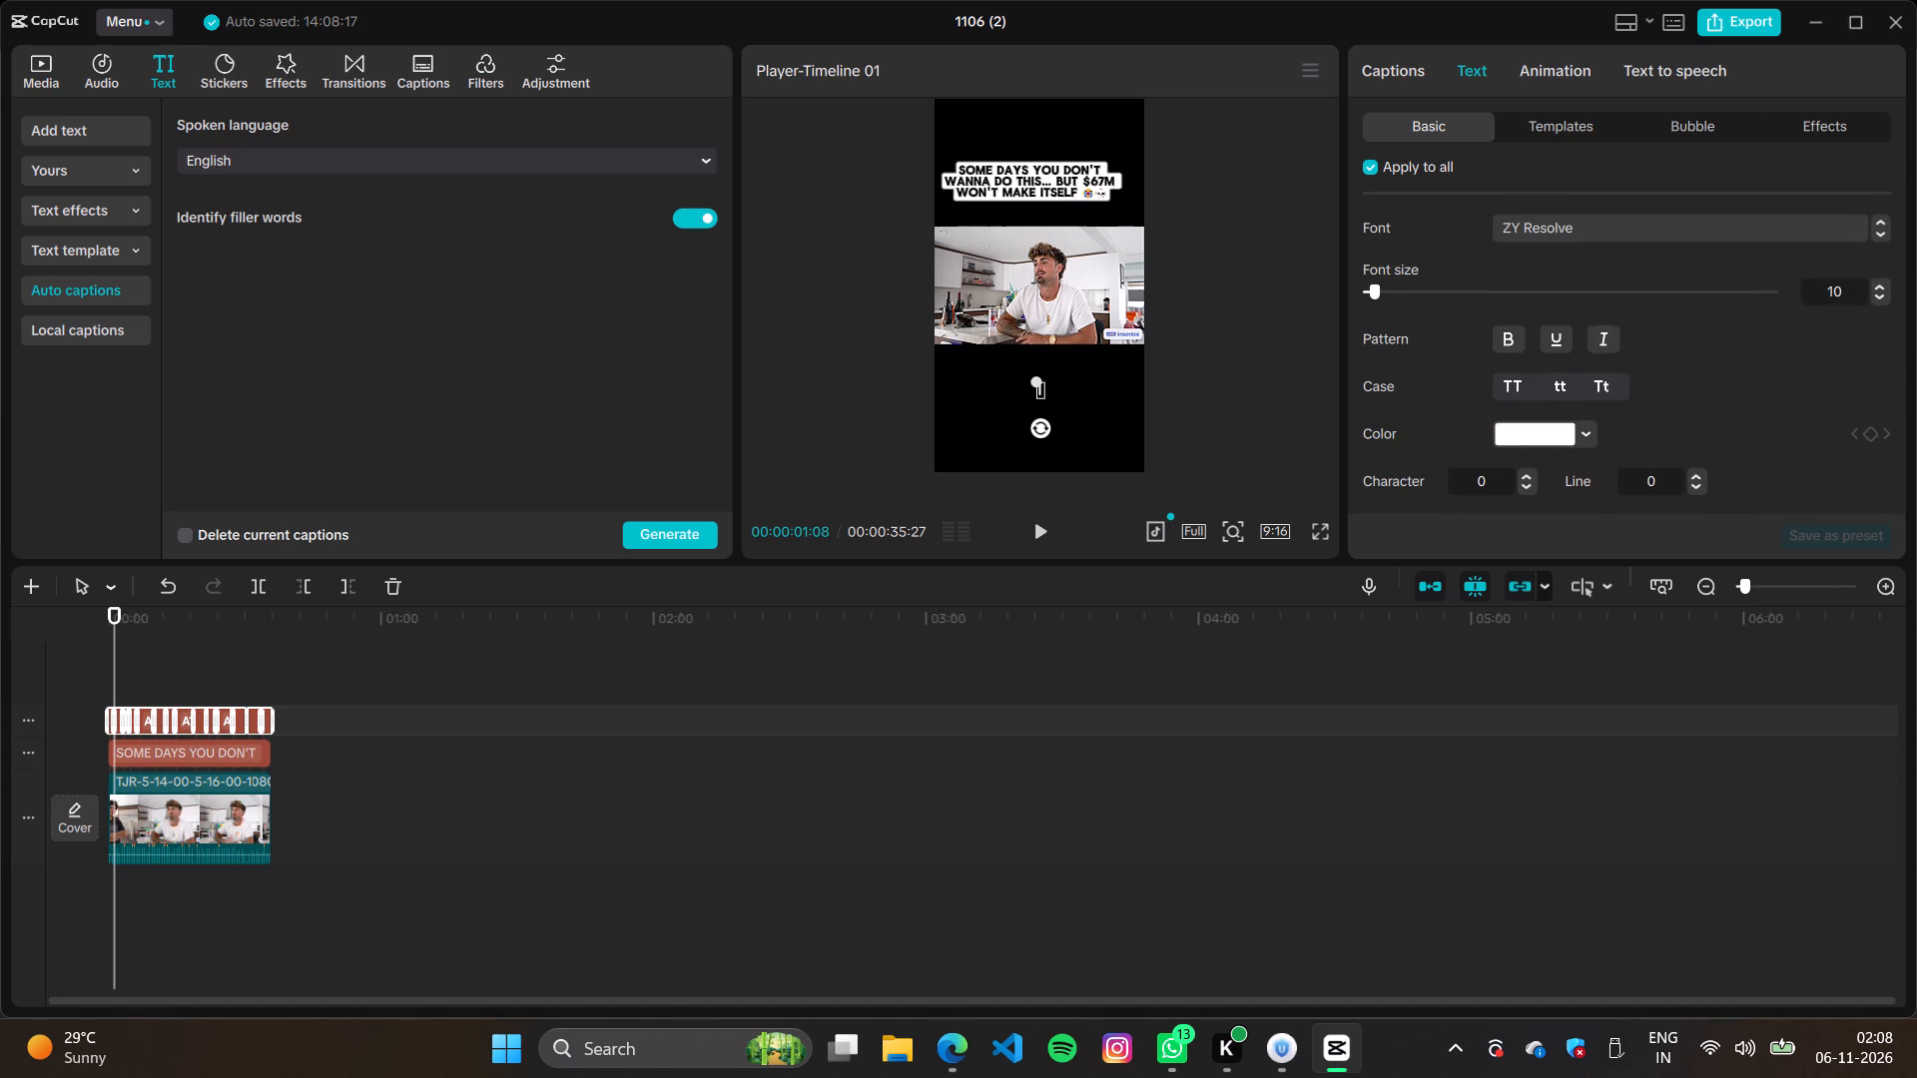
scroll(1622, 312, "up", 2)
left_click(121, 667)
key("space")
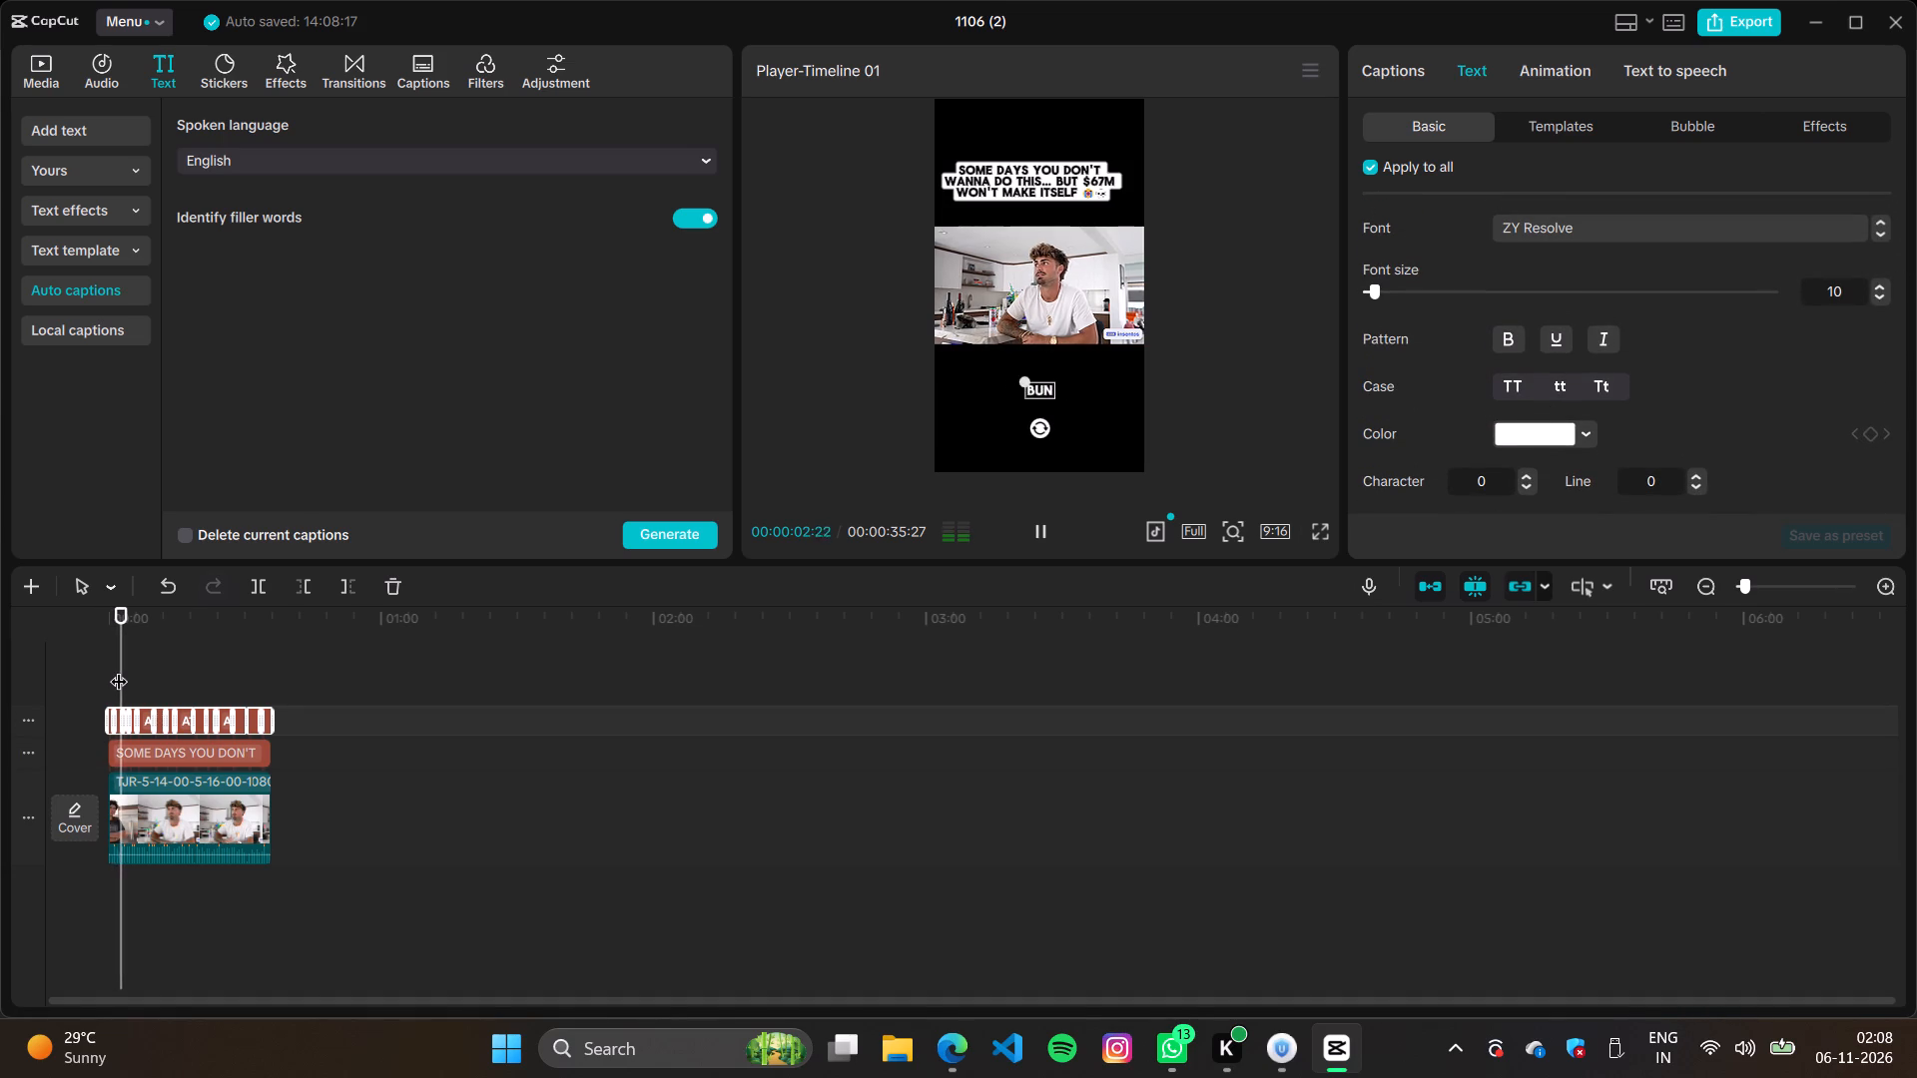
key("space")
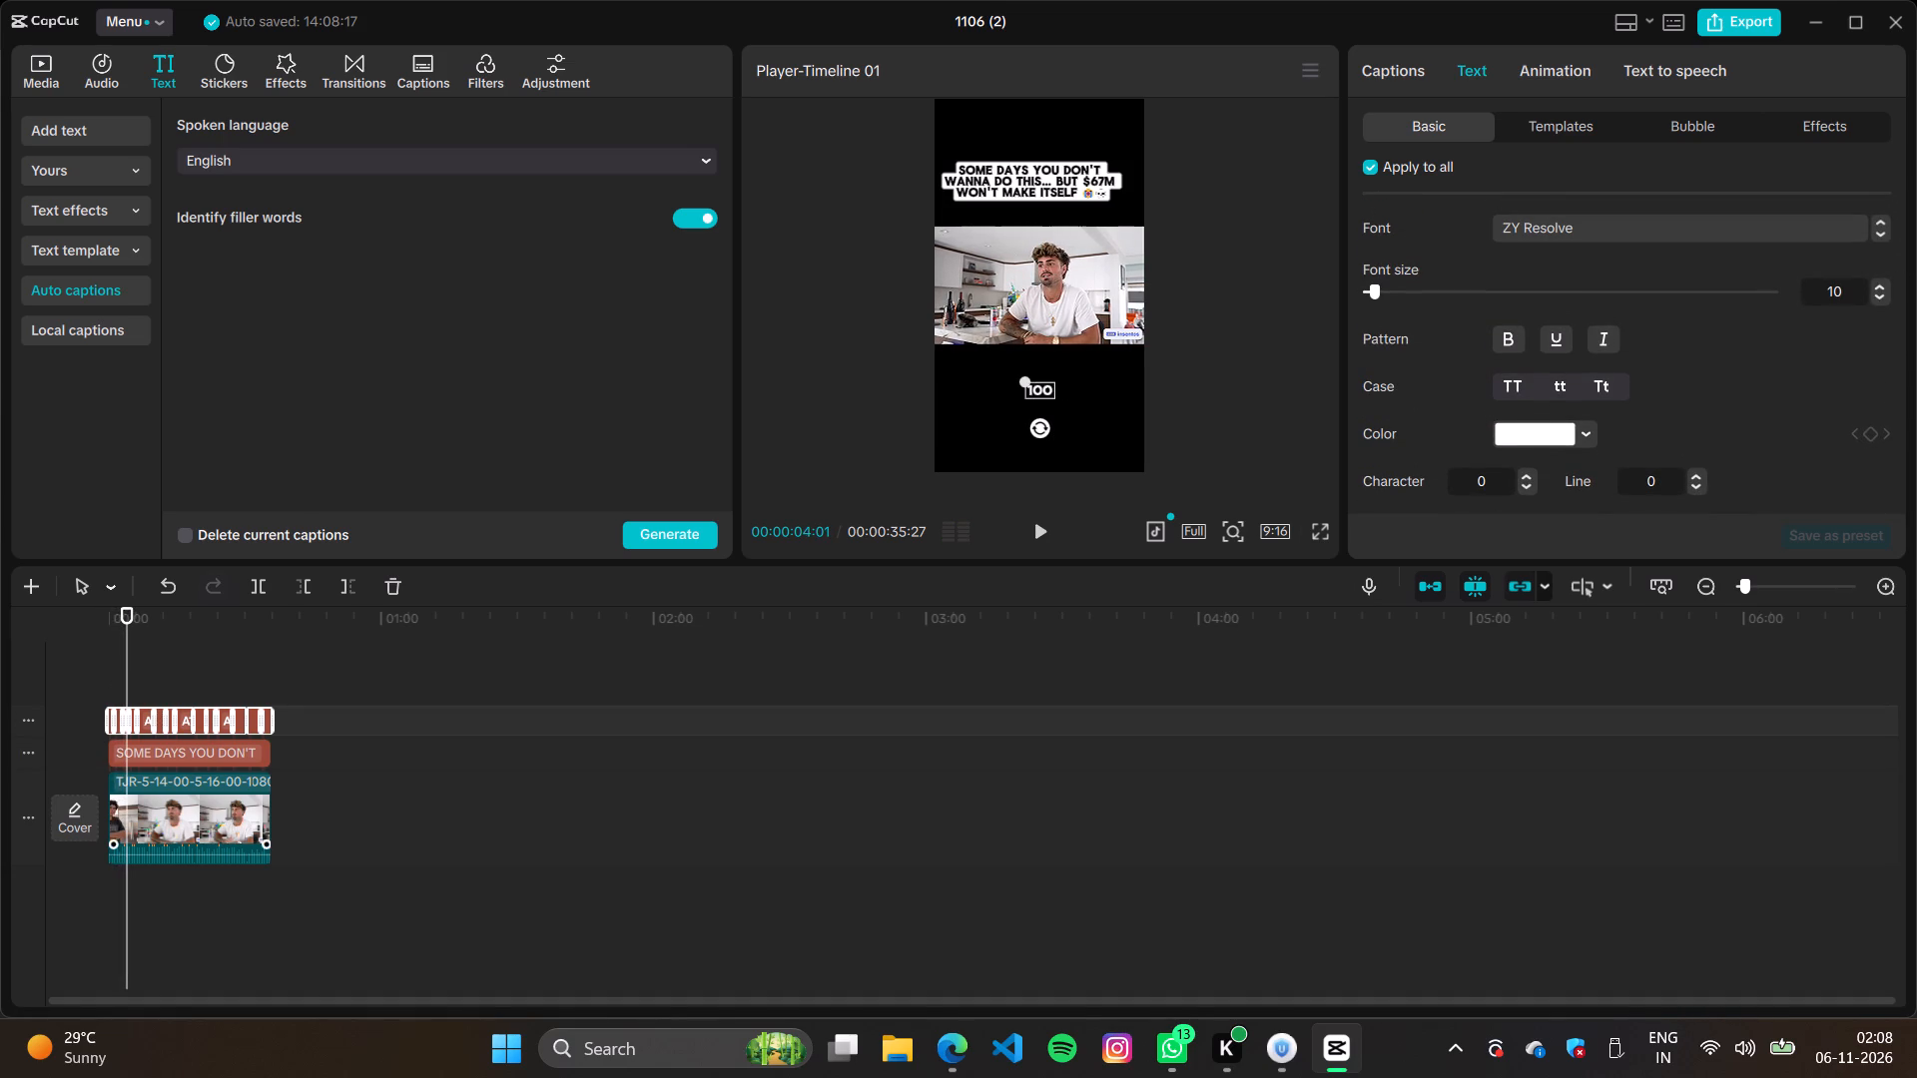
Give the video clip a blurred canvas background using the second blur strength.
left_click(208, 820)
left_click_drag(336, 823, 169, 819)
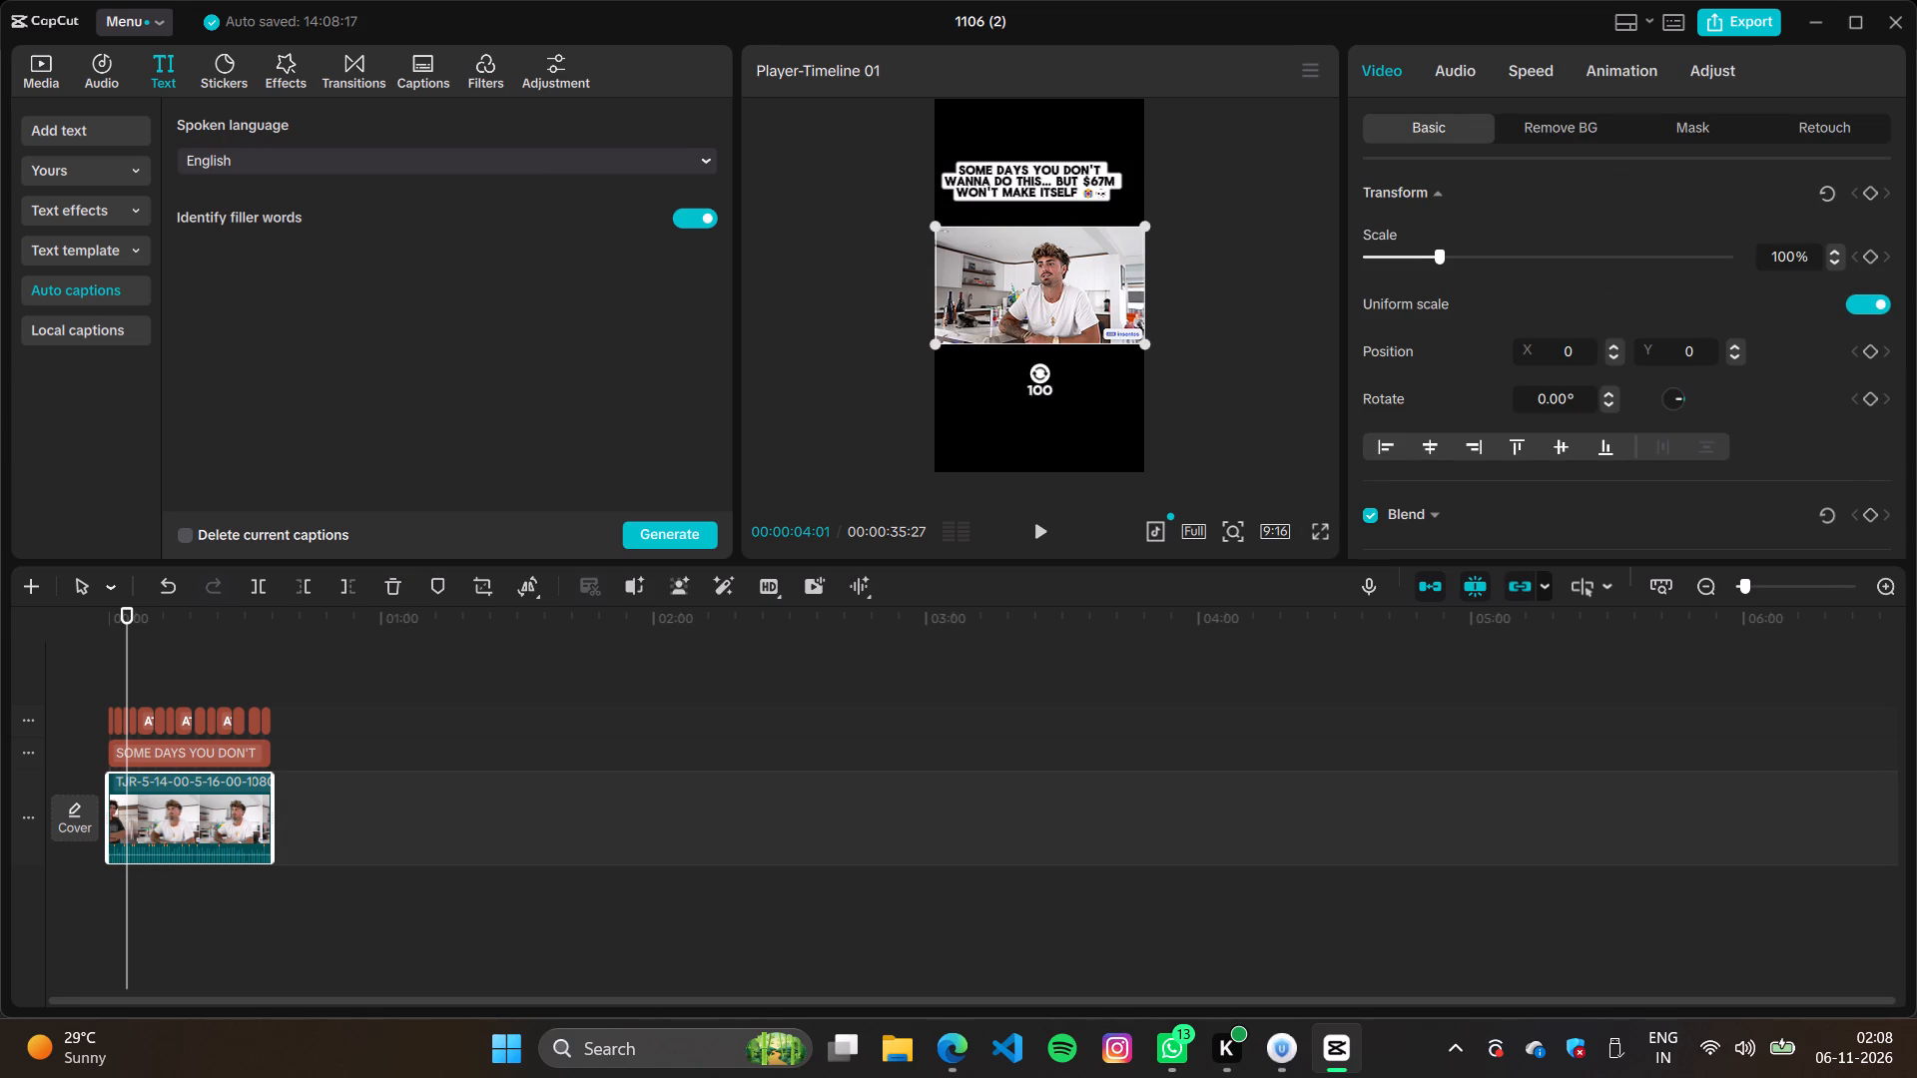
left_click_drag(1898, 266, 1916, 623)
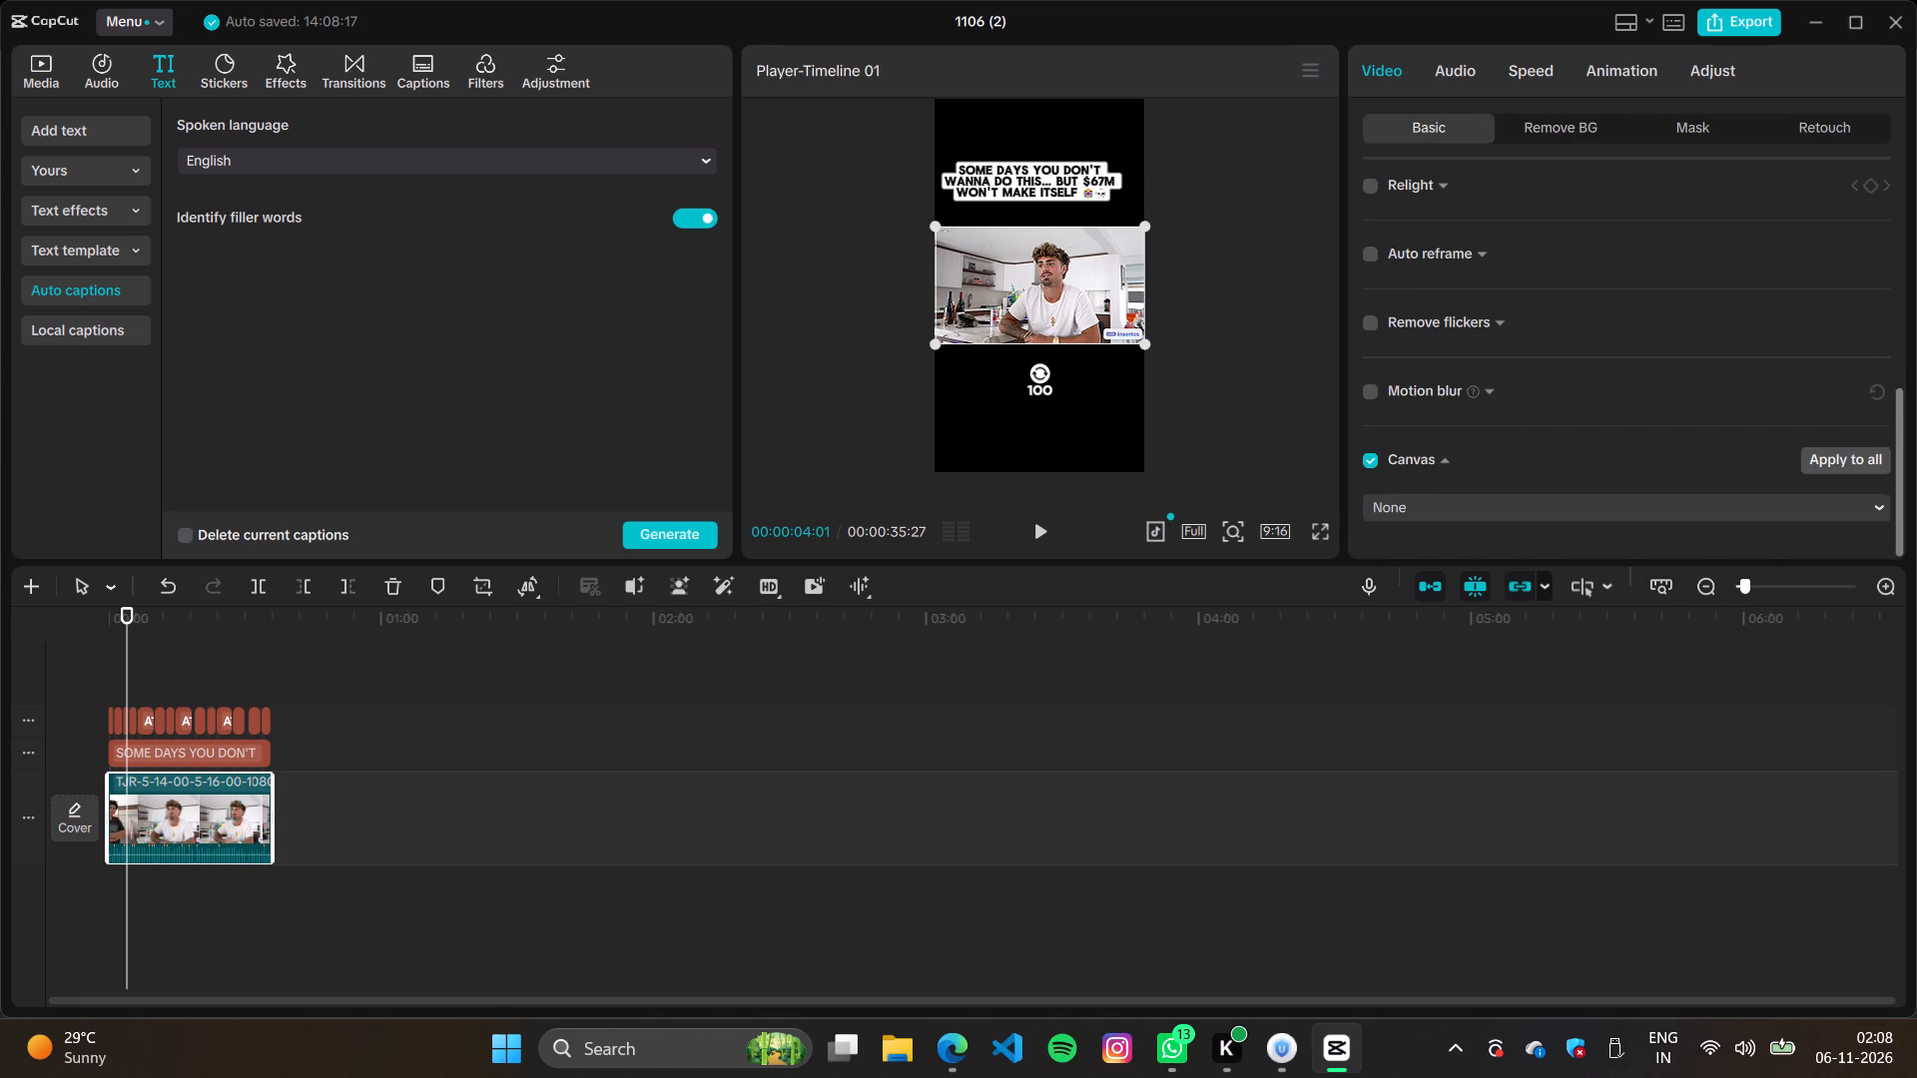
left_click(1462, 509)
left_click(1469, 589)
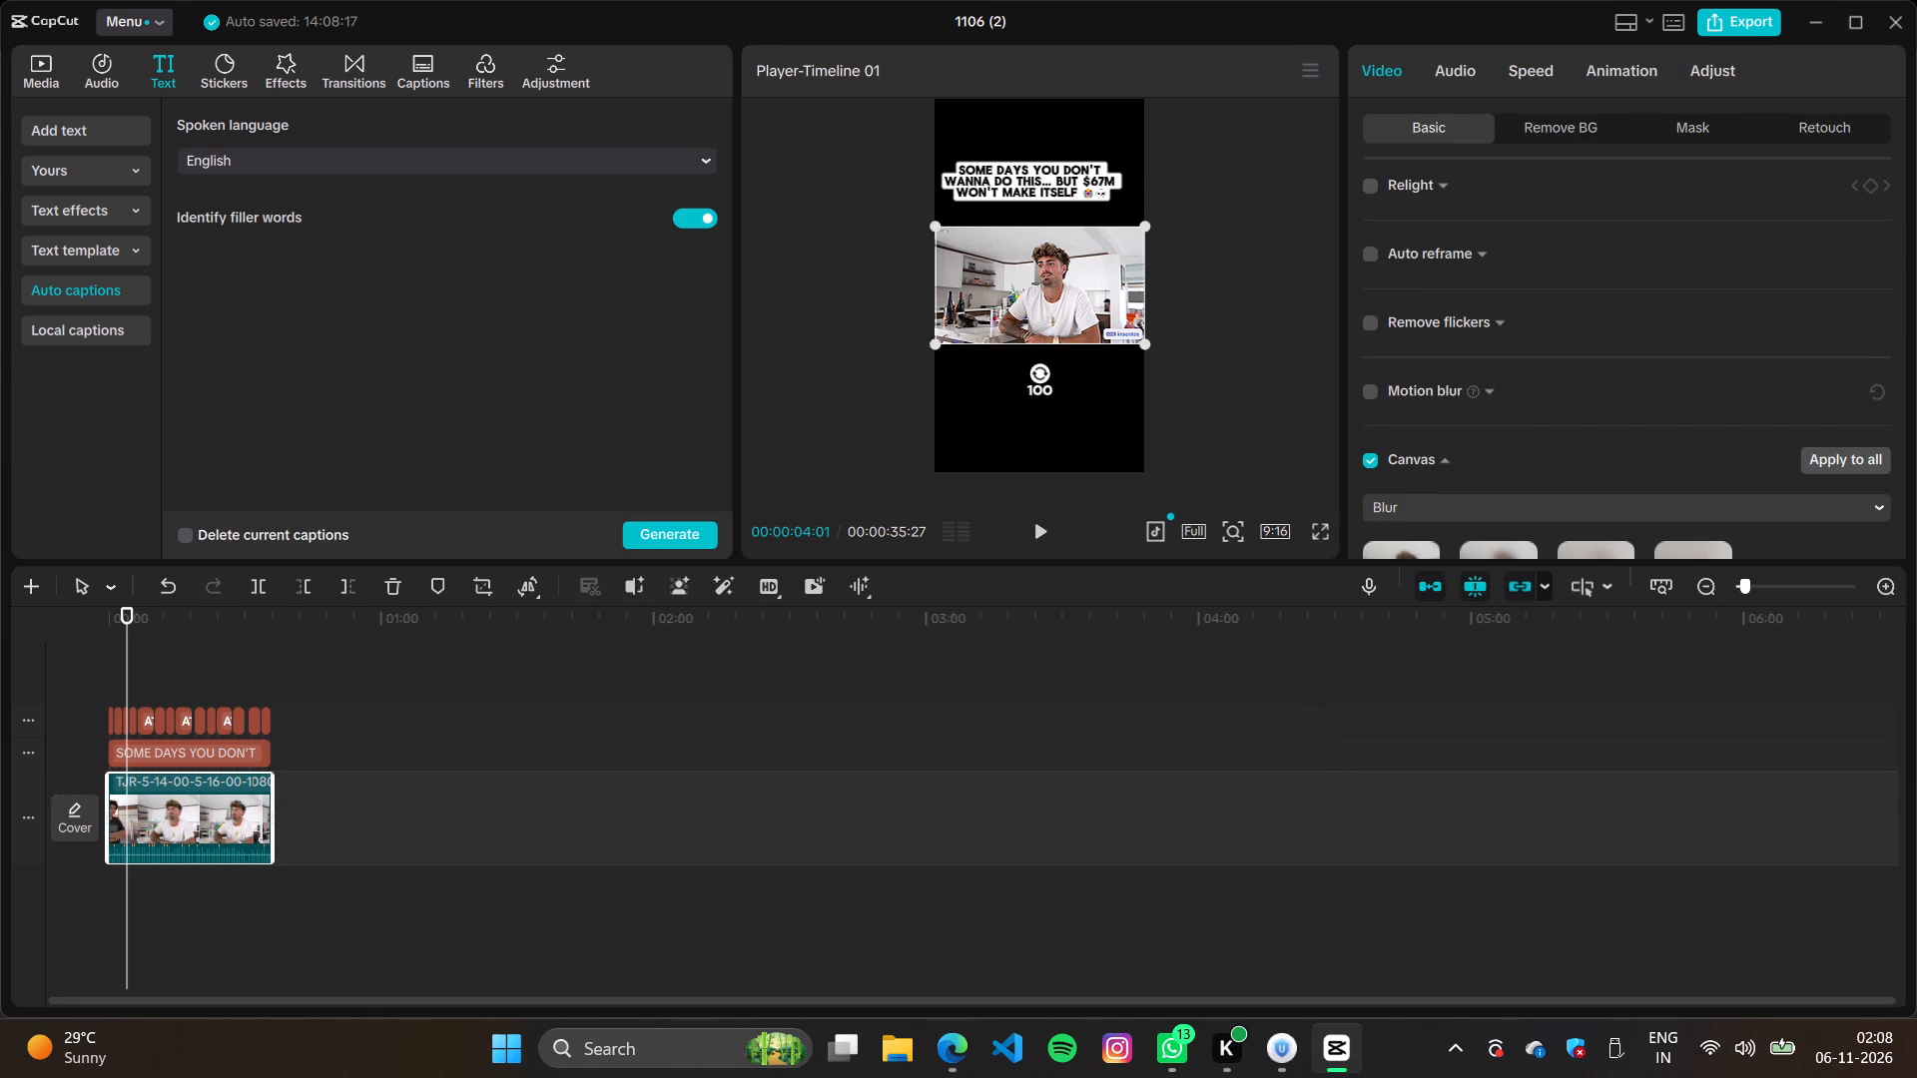
scroll(1473, 473, "down", 2)
left_click(1472, 481)
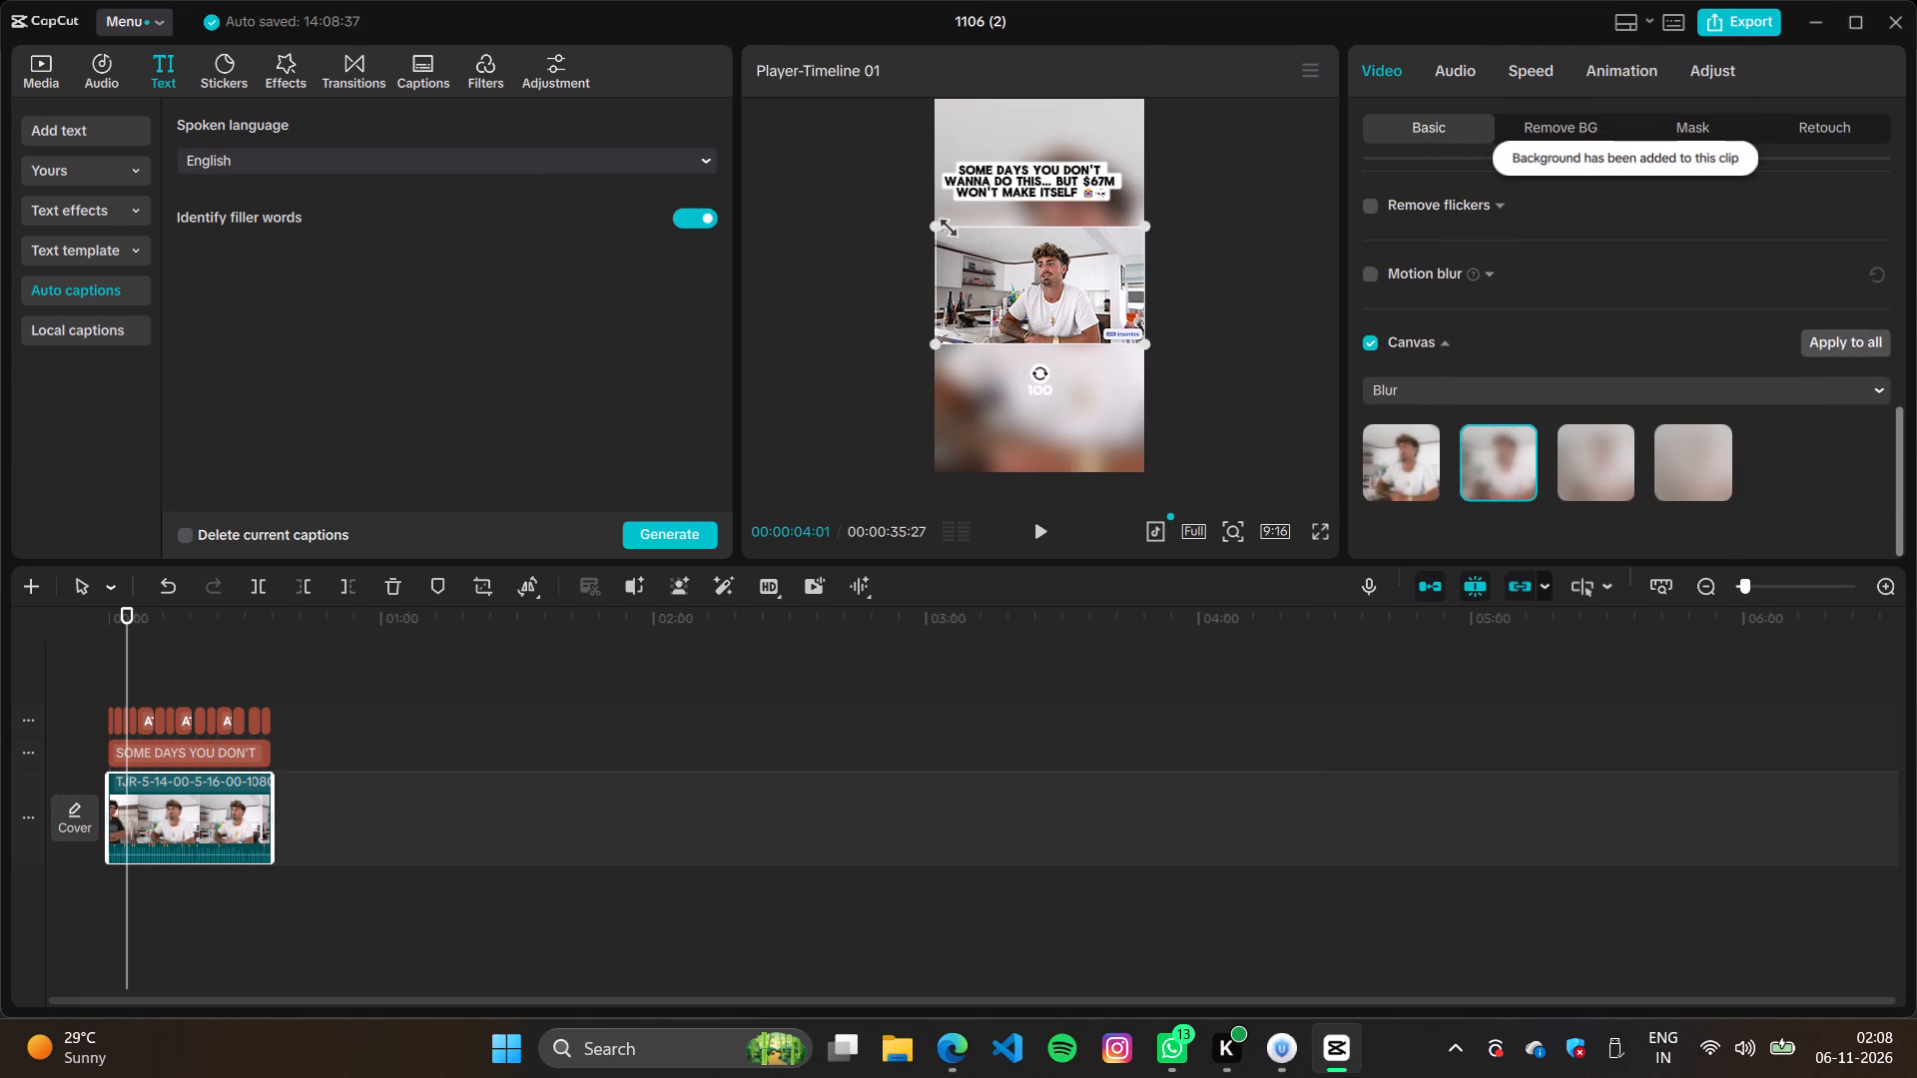
Enlarge the video past the sides of the 9:16 frame, leaving blurred strips above and below, and preview it.
left_click_drag(934, 223, 781, 172)
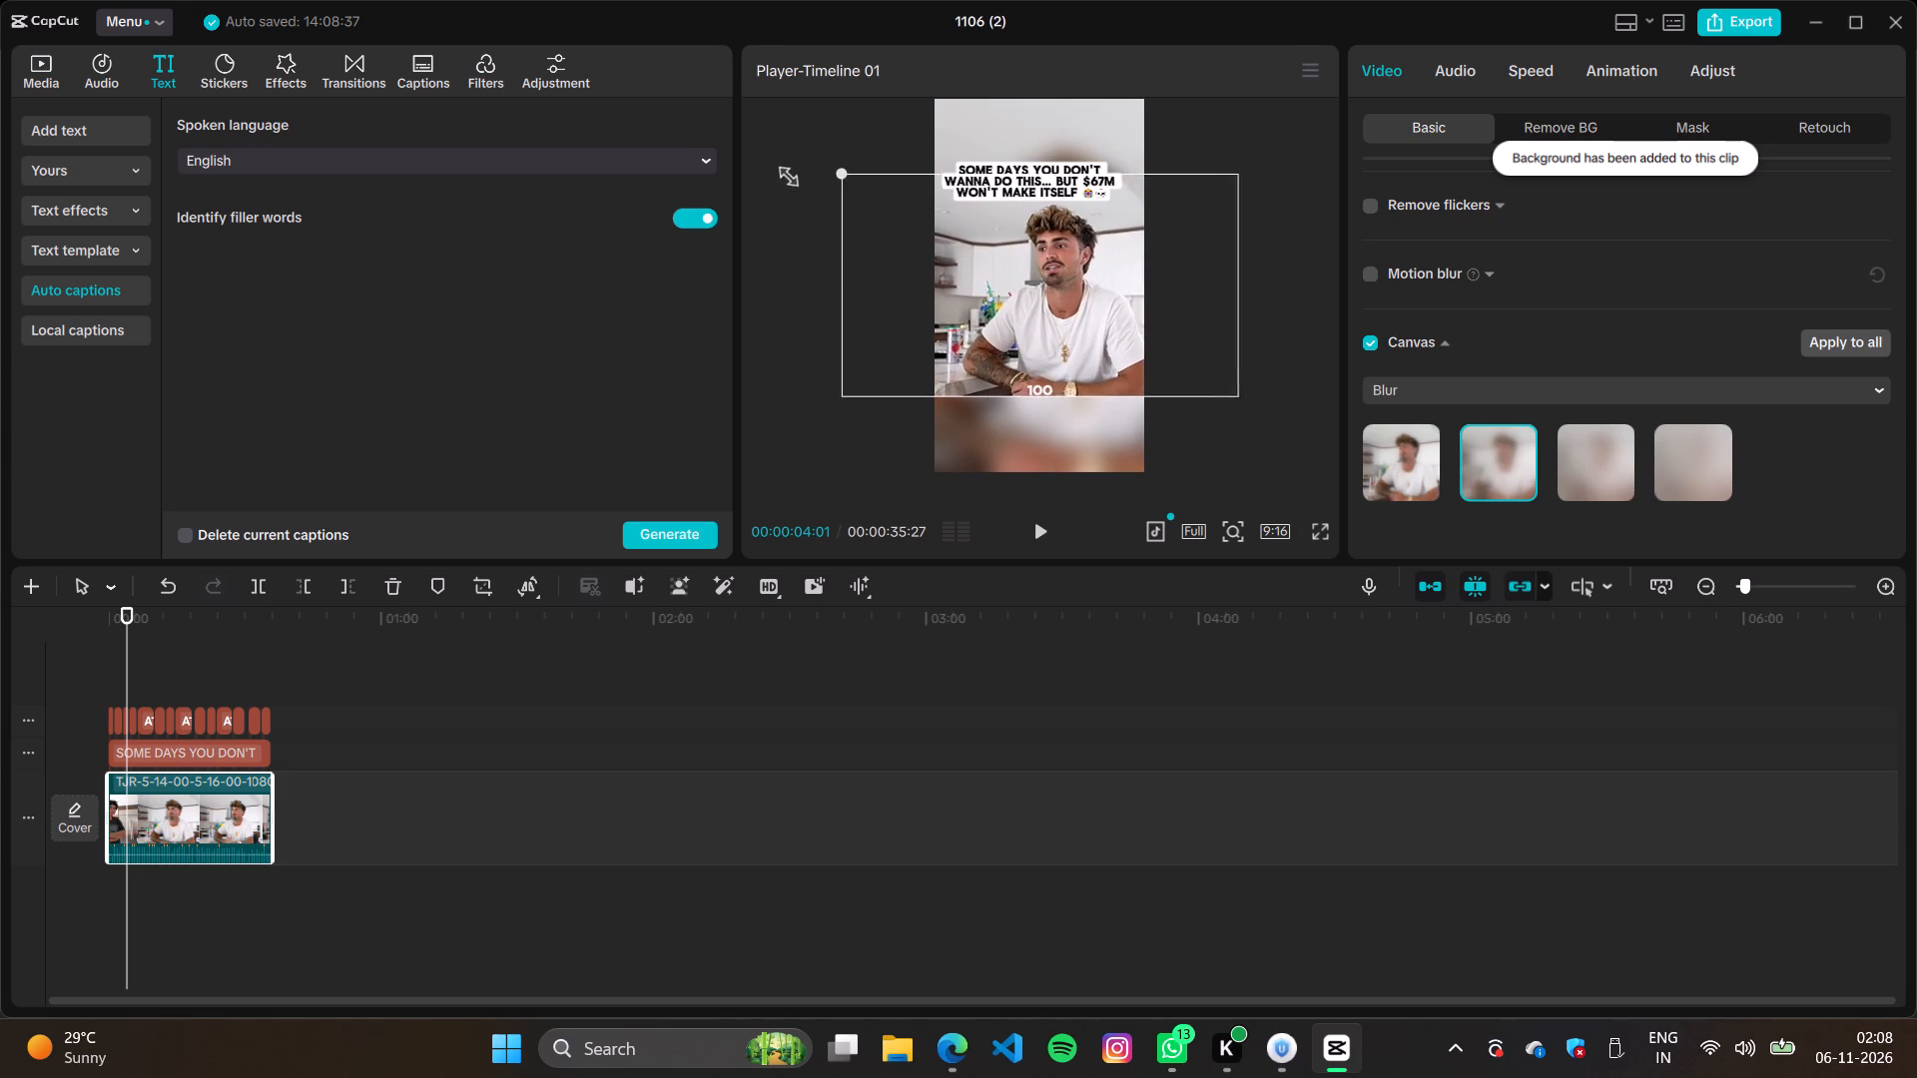
left_click_drag(781, 172, 746, 154)
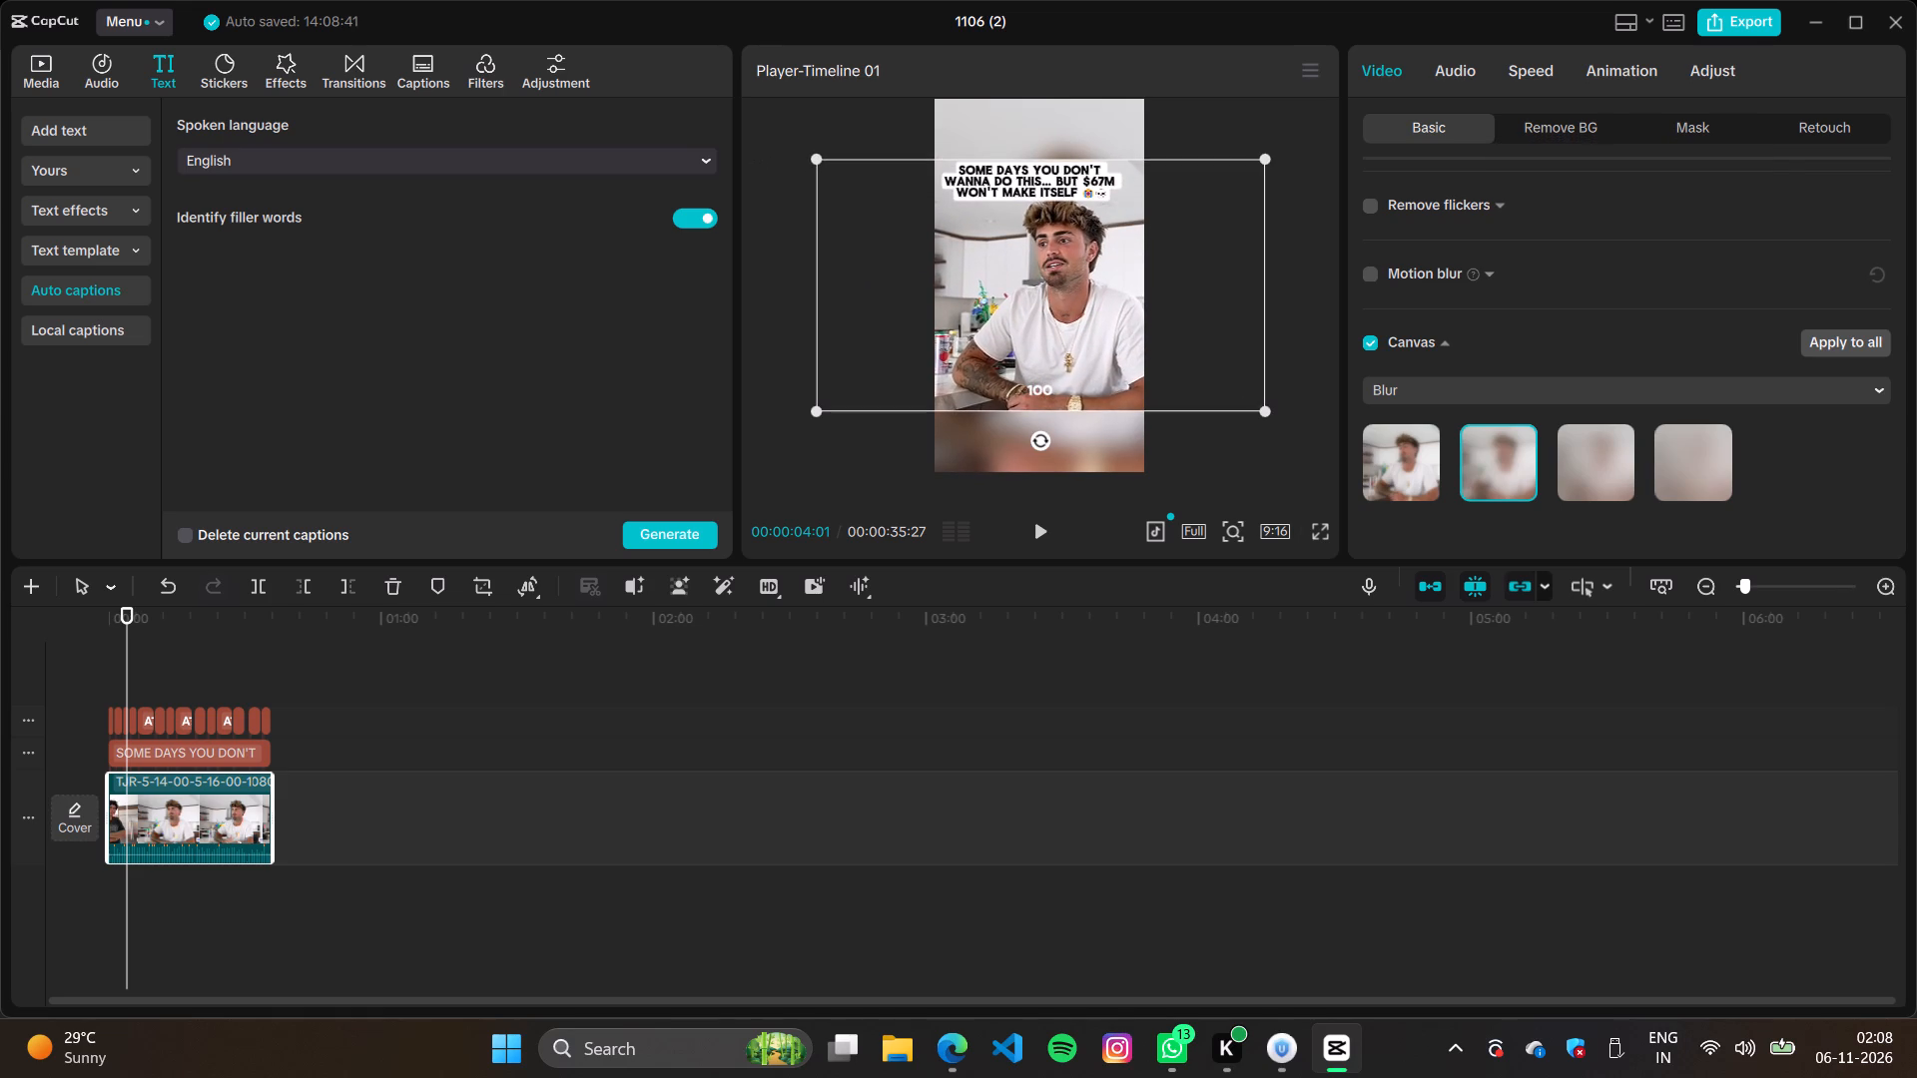
left_click(1240, 443)
key("space")
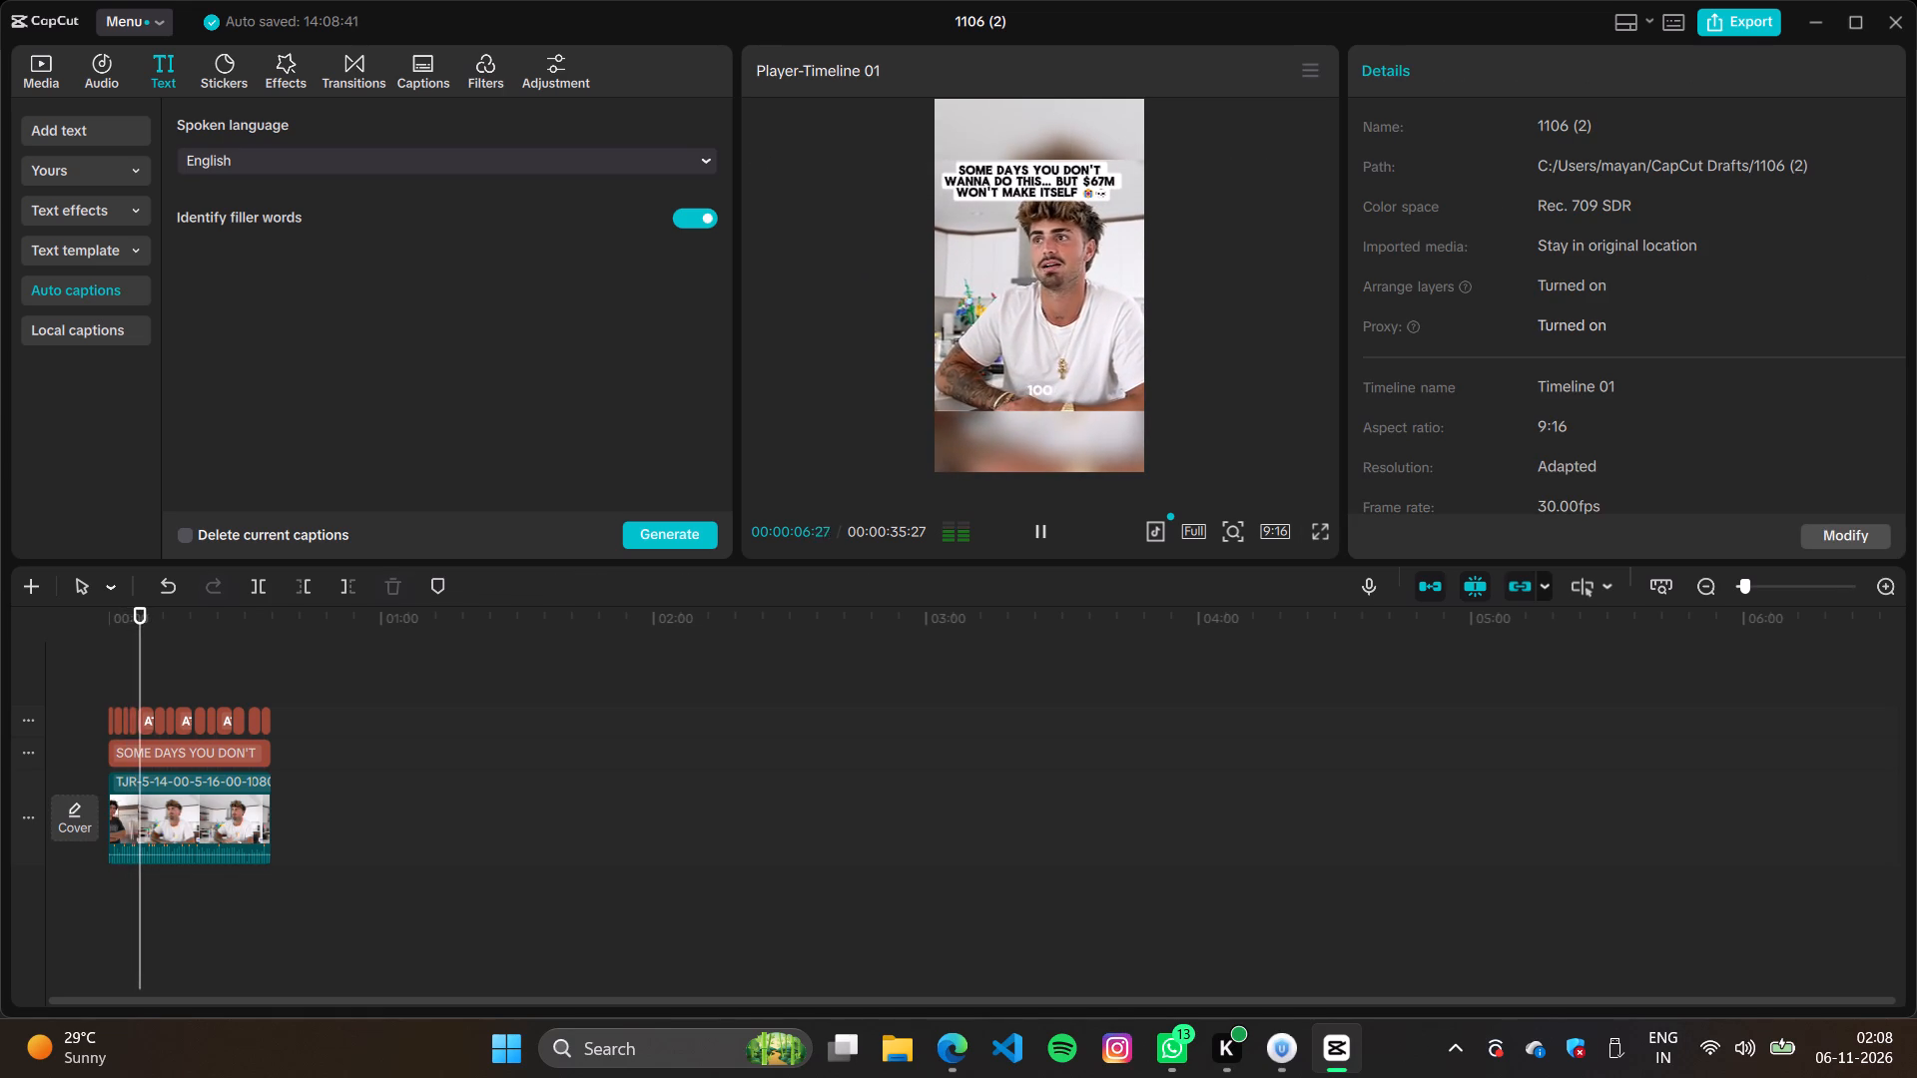
key("space")
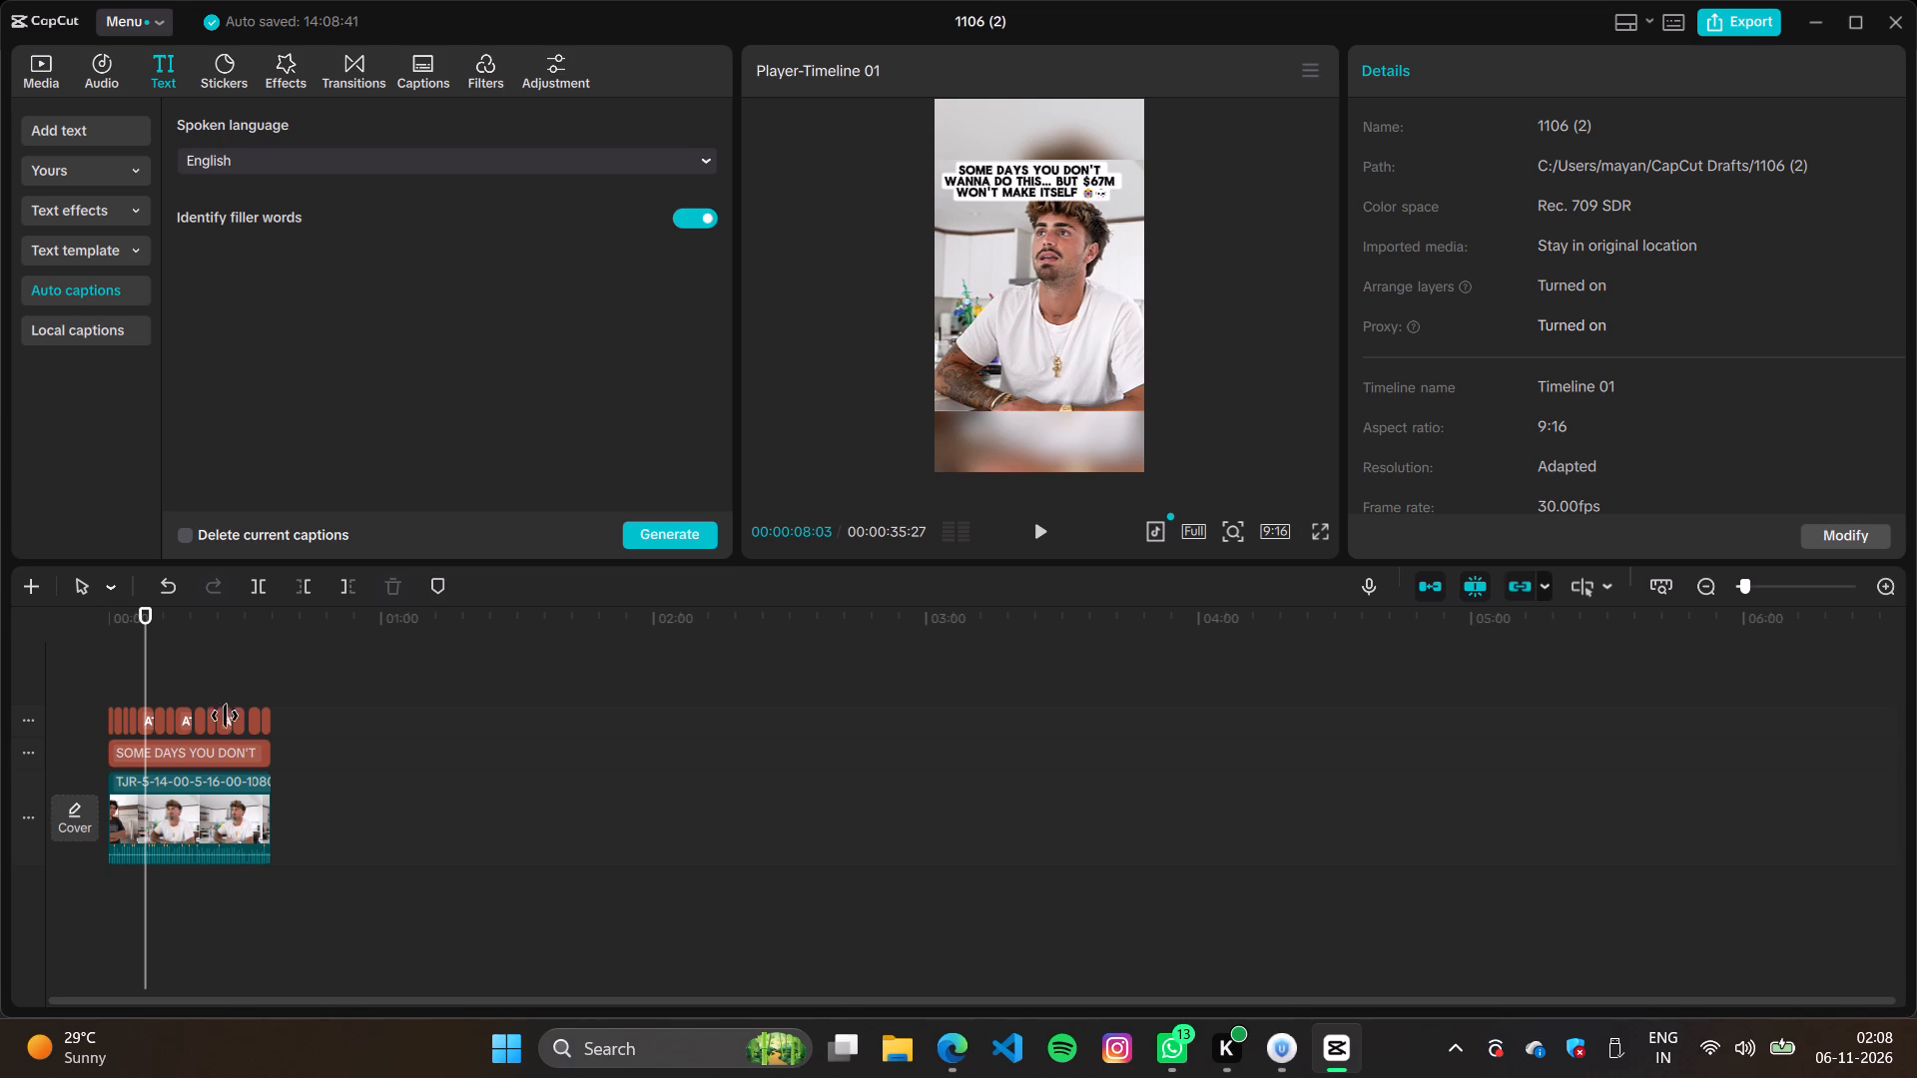
left_click(226, 748)
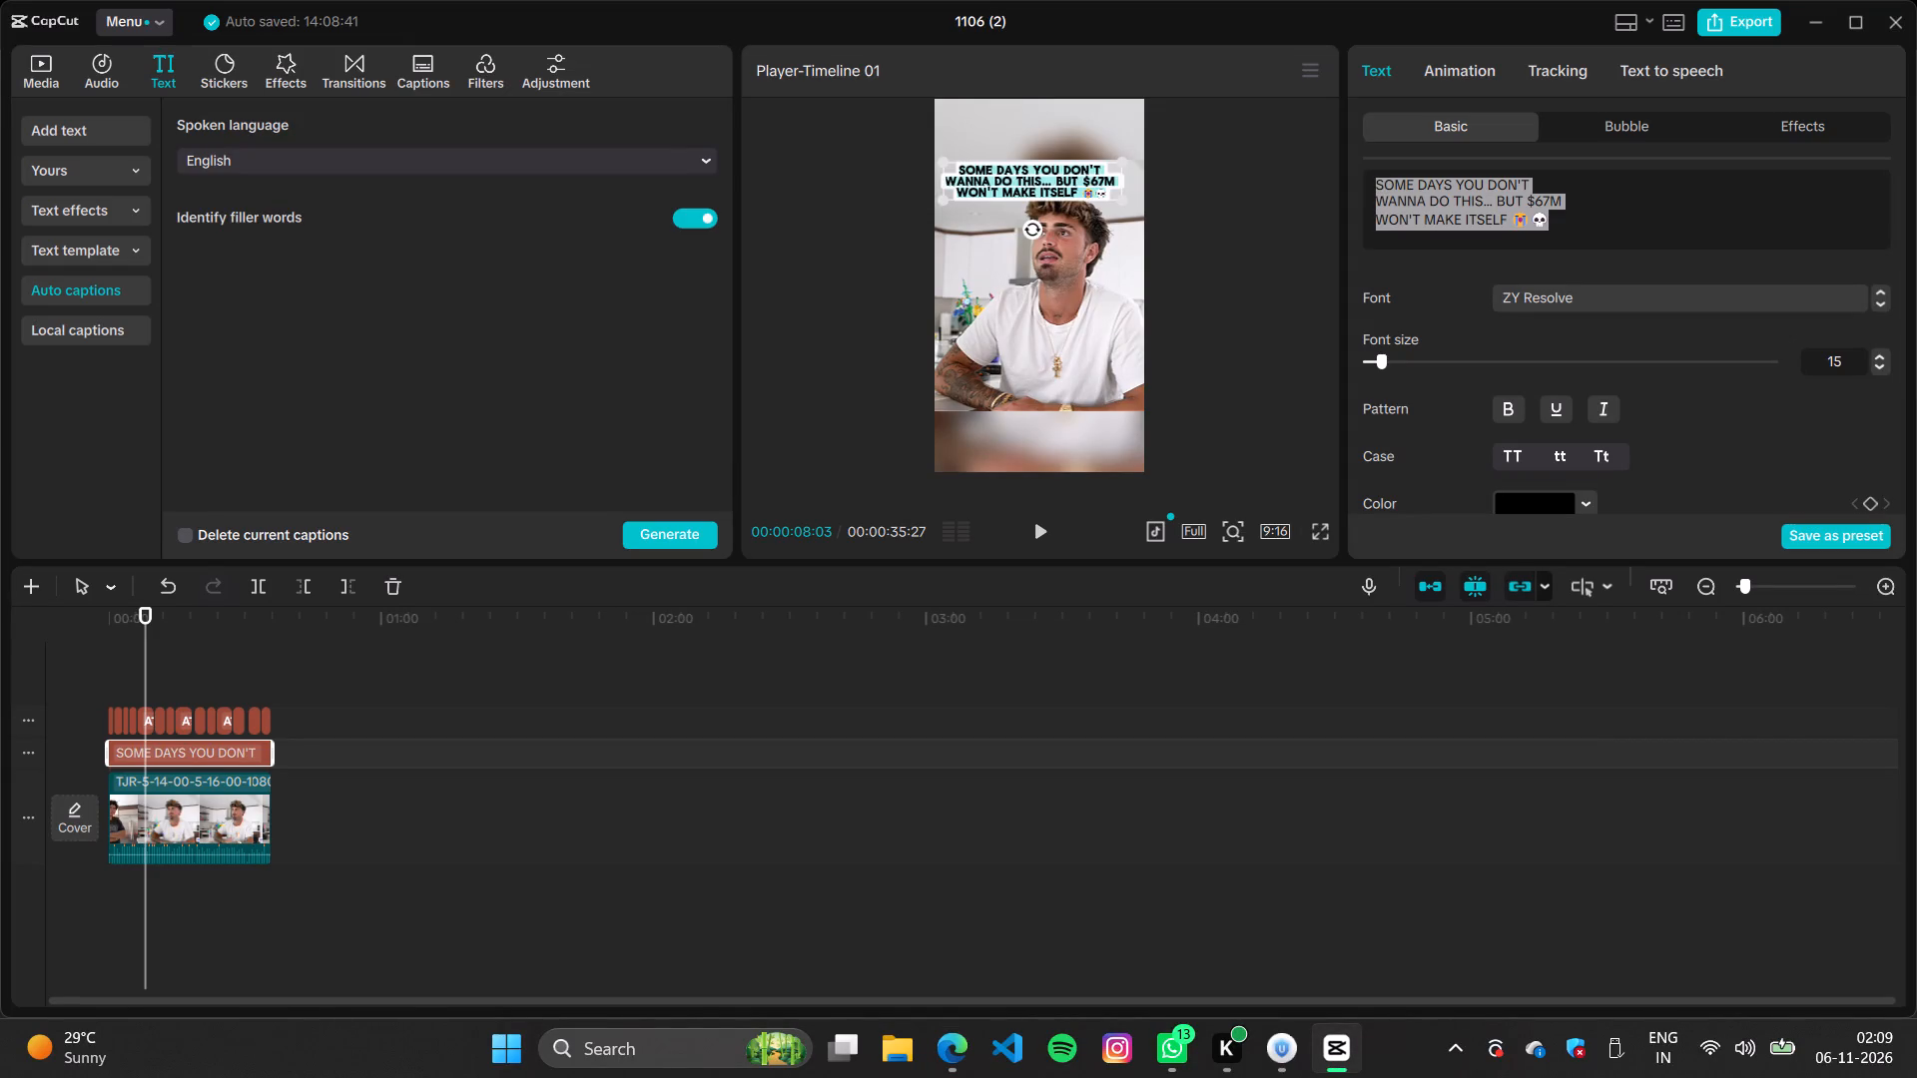
key("ctrl+v")
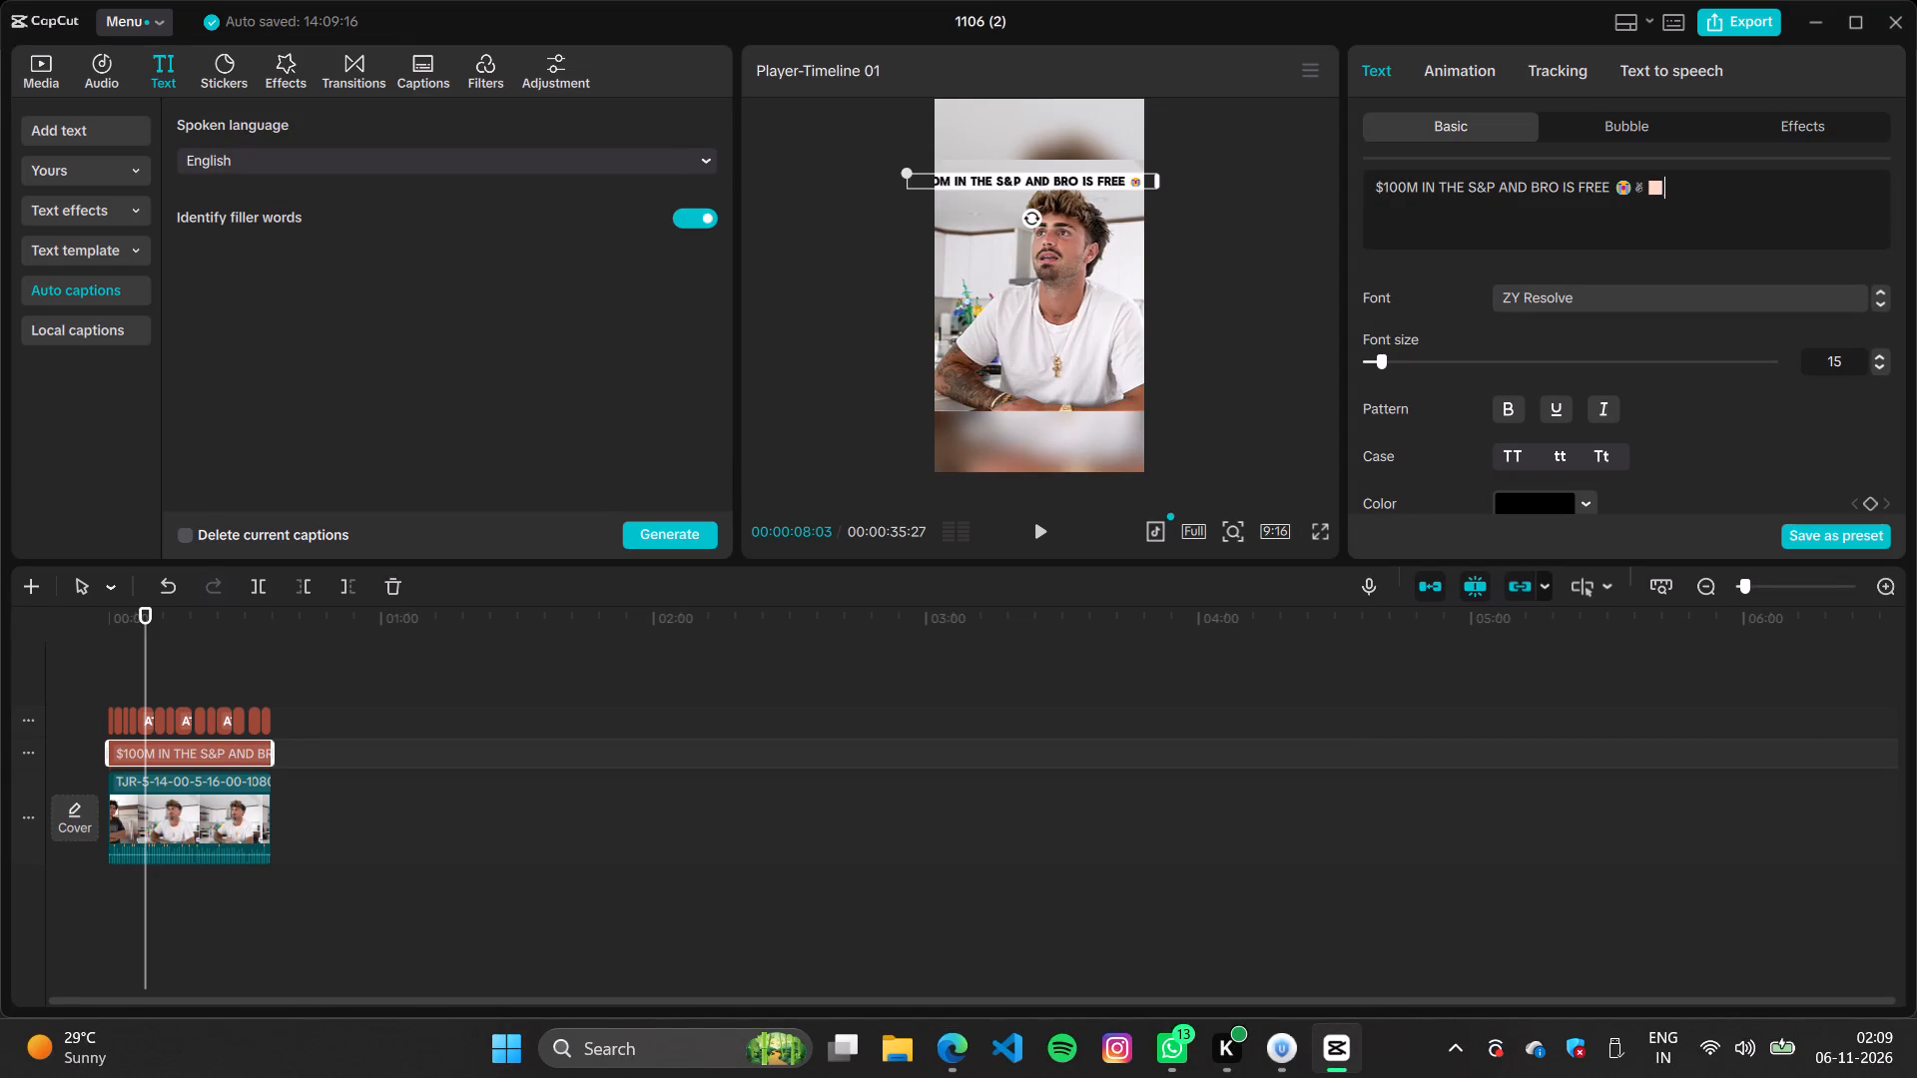
left_click(1499, 189)
key("Return")
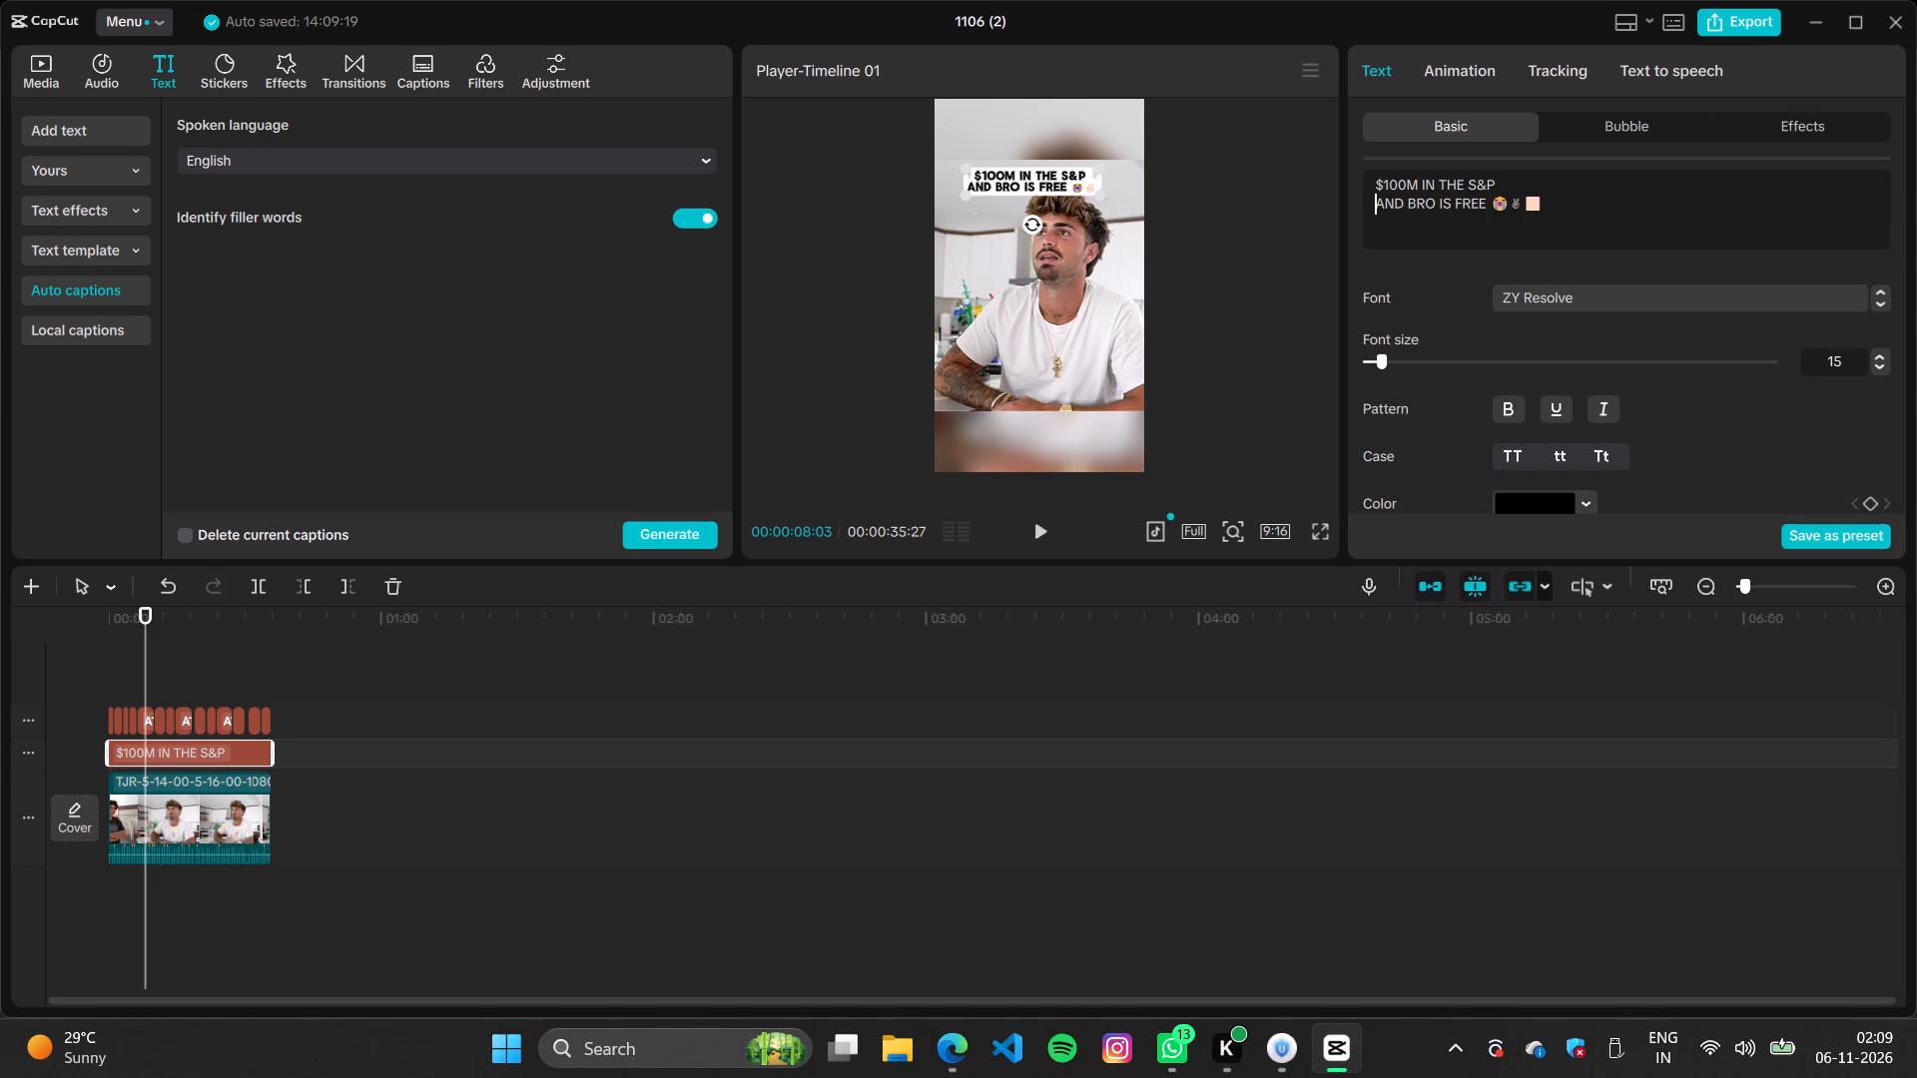
Enlarge the two-line headline slightly and move it a little higher in the frame, above the man's head.
left_click_drag(965, 162, 940, 160)
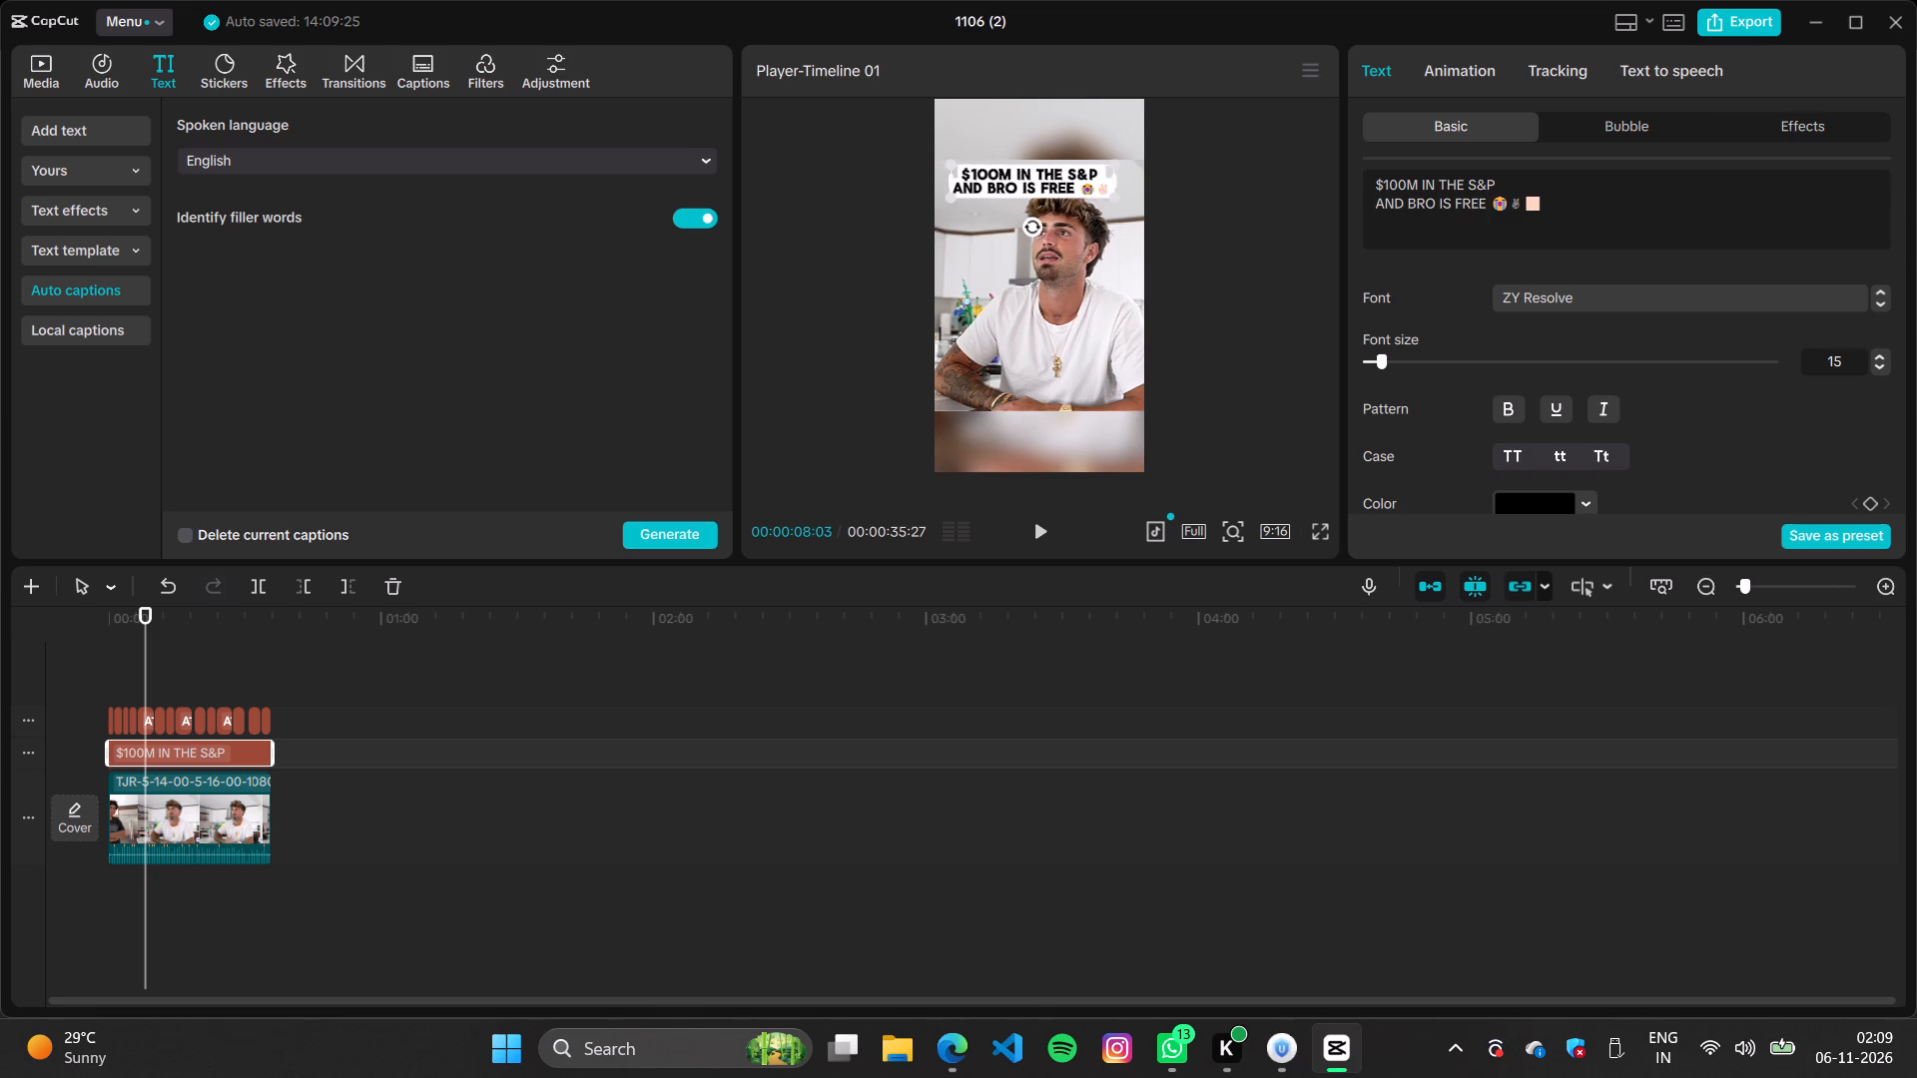
left_click_drag(1005, 160, 1016, 155)
left_click(1032, 182)
left_click_drag(1032, 182, 1034, 172)
left_click(1274, 281)
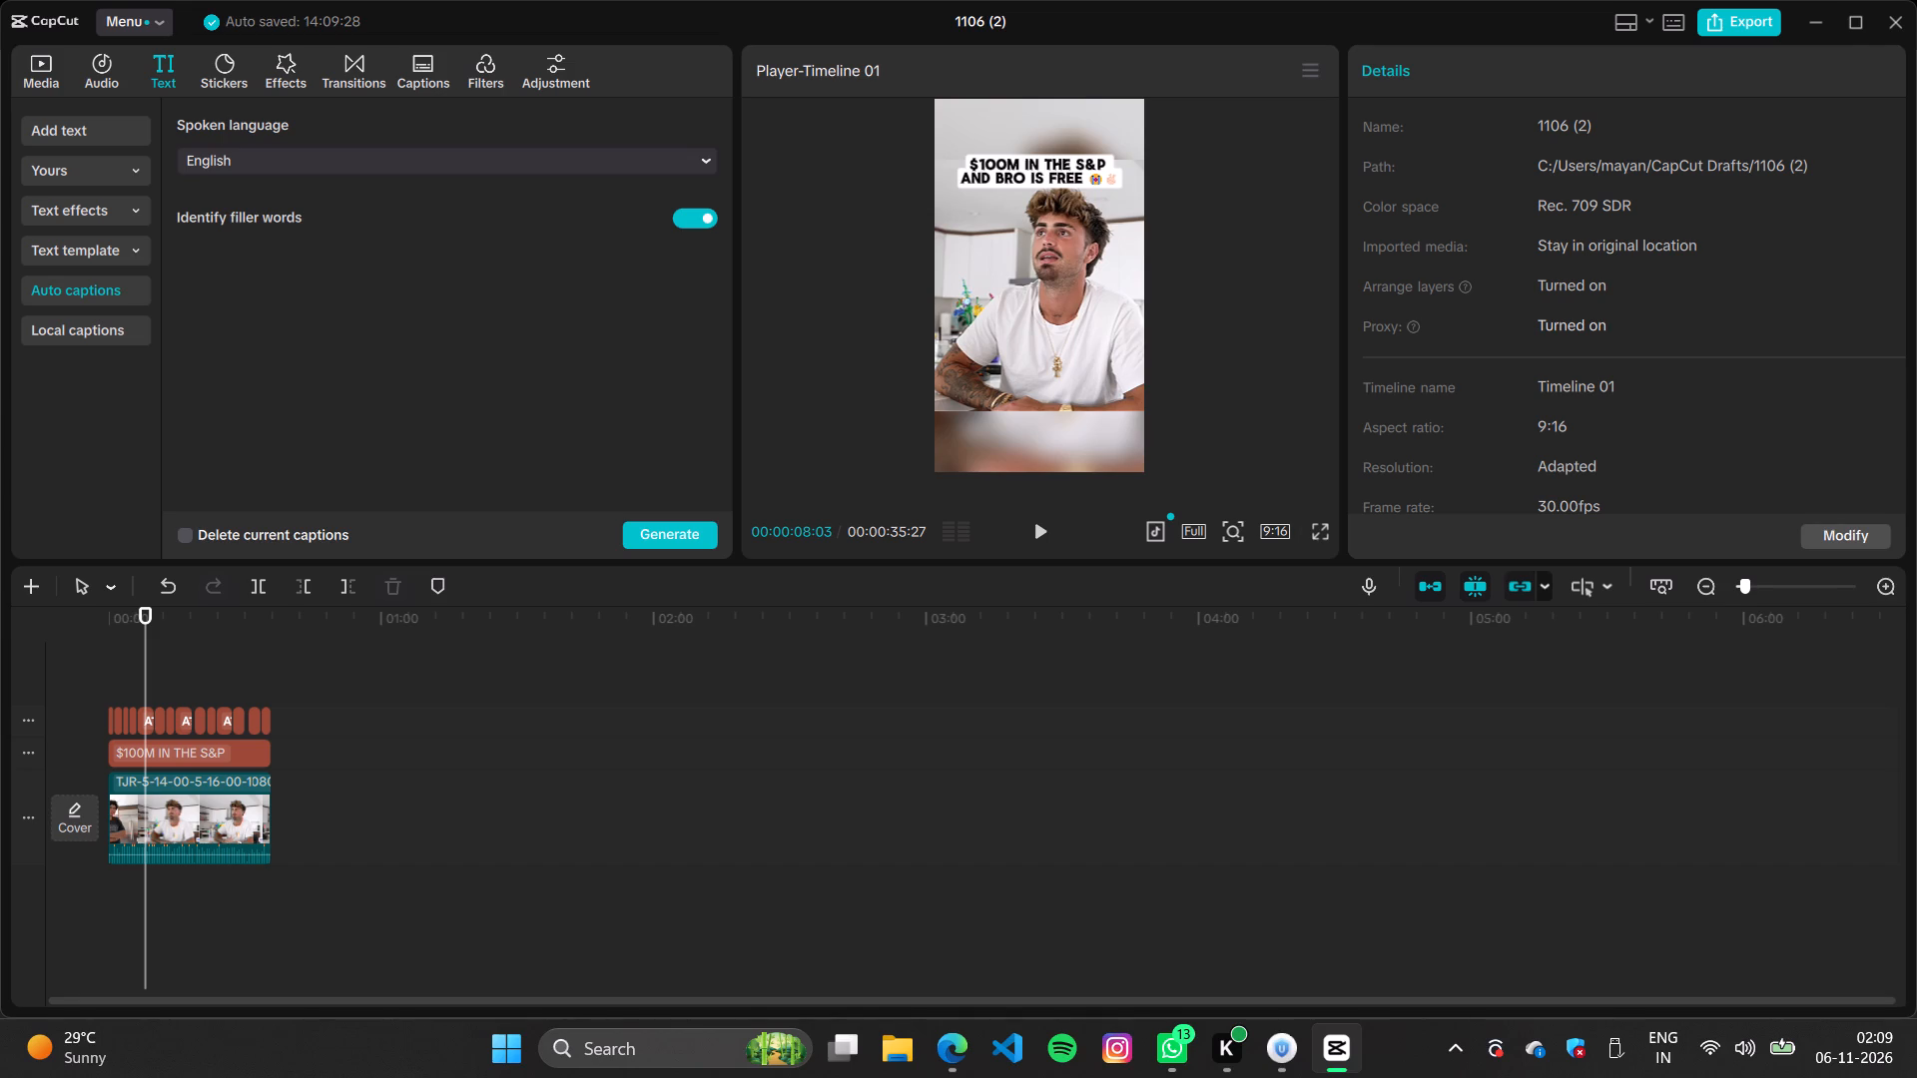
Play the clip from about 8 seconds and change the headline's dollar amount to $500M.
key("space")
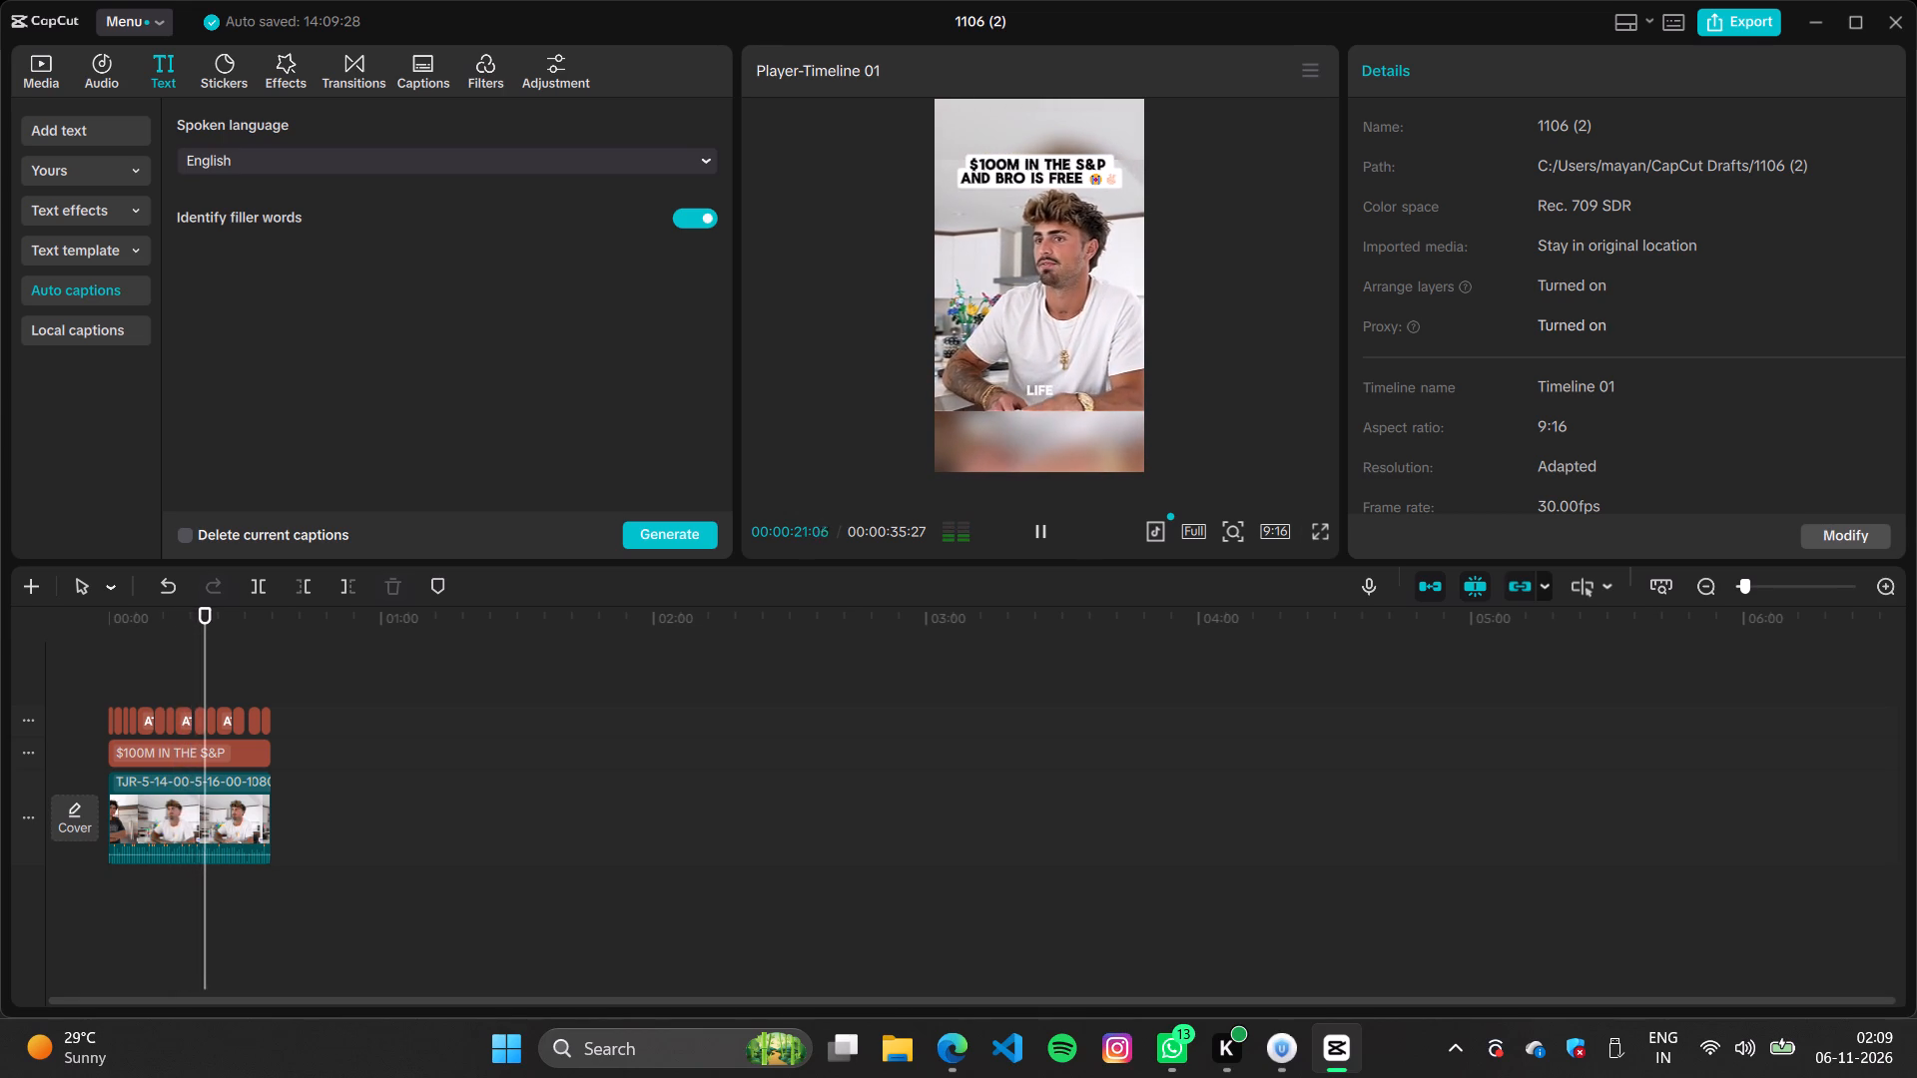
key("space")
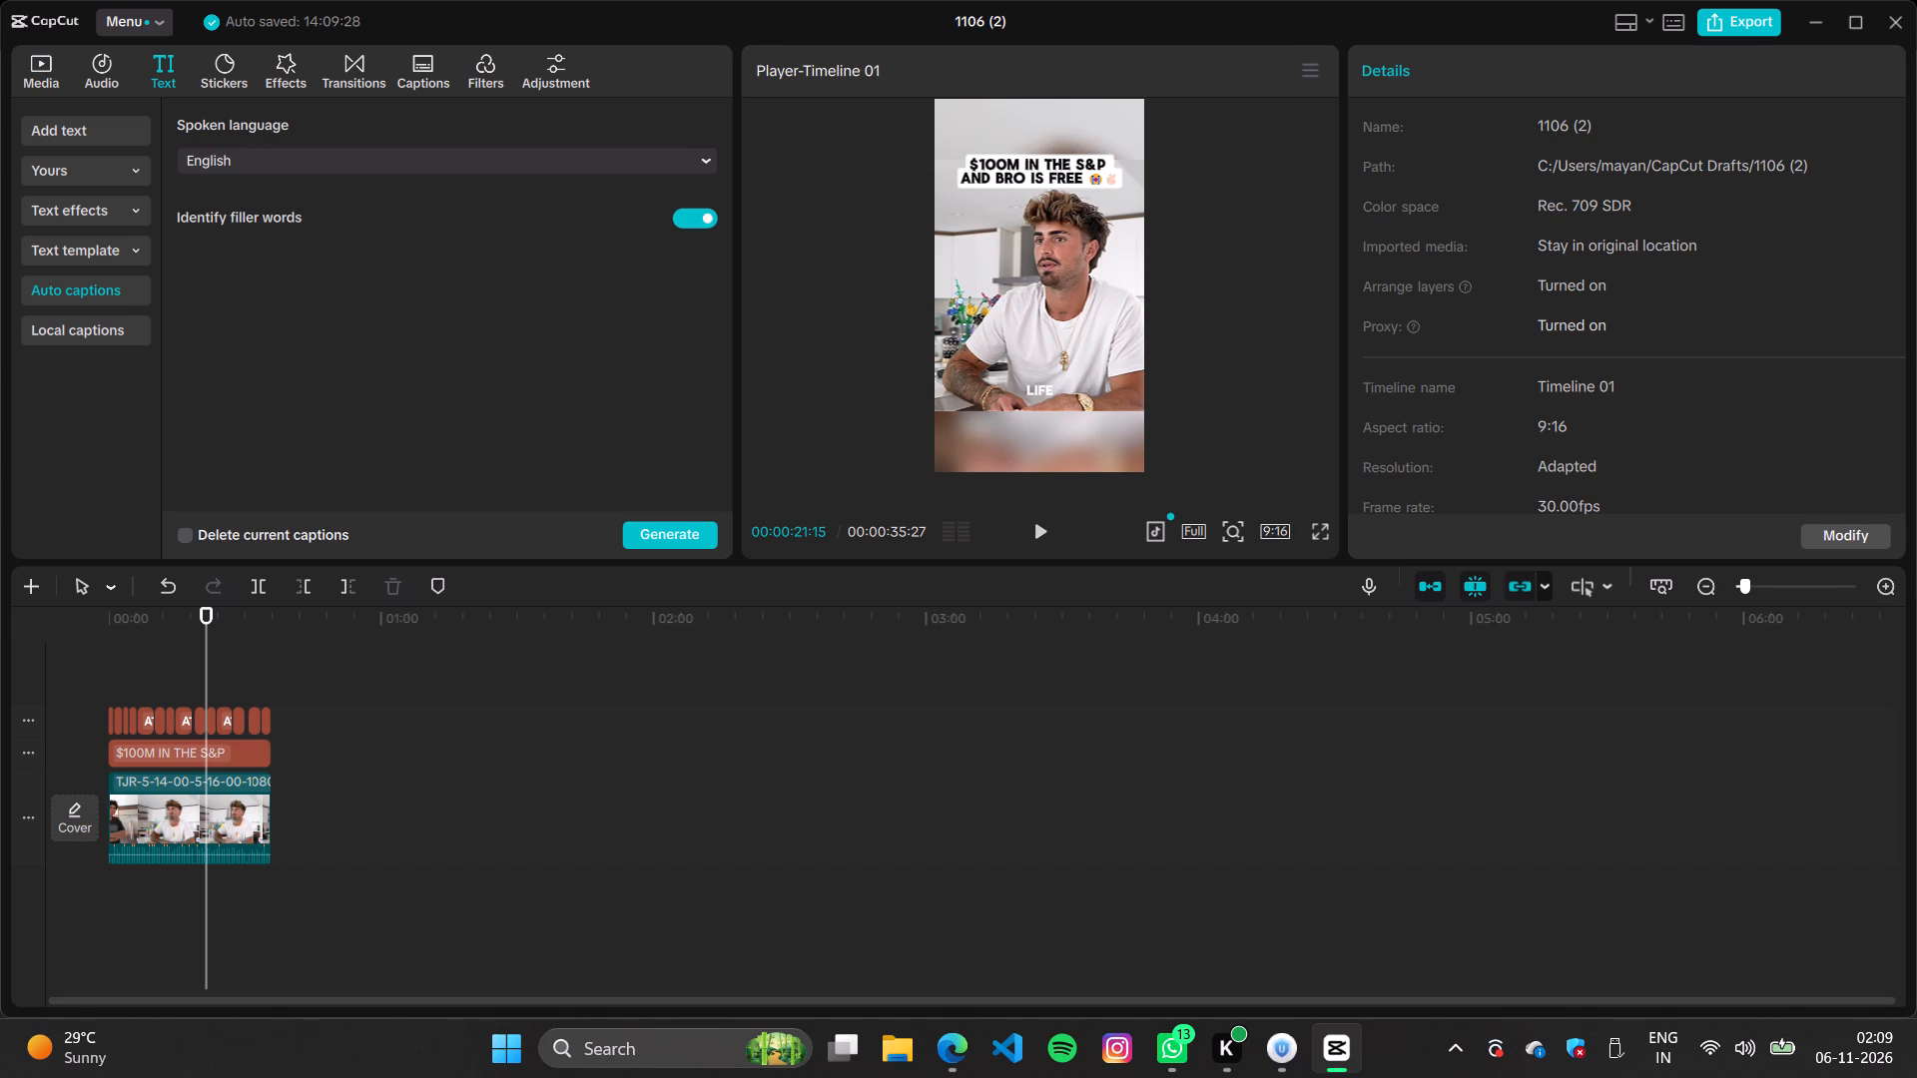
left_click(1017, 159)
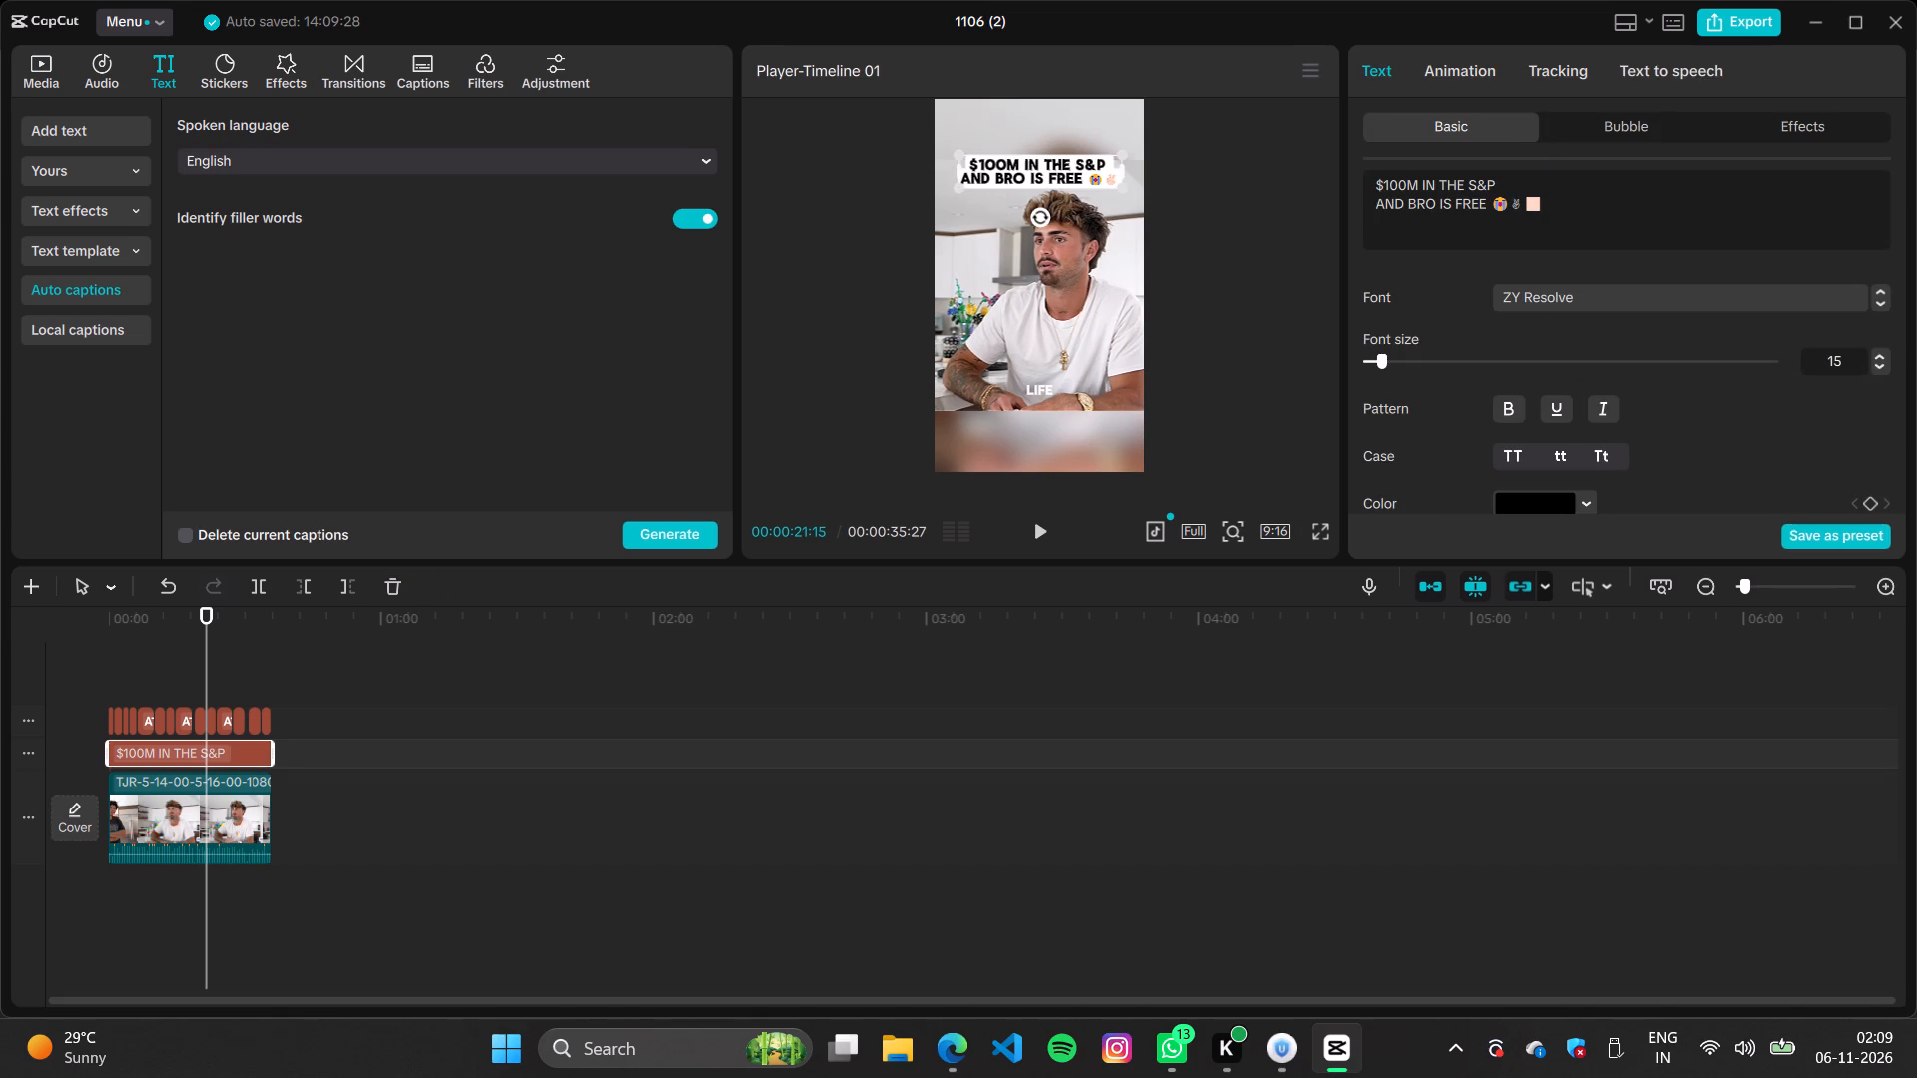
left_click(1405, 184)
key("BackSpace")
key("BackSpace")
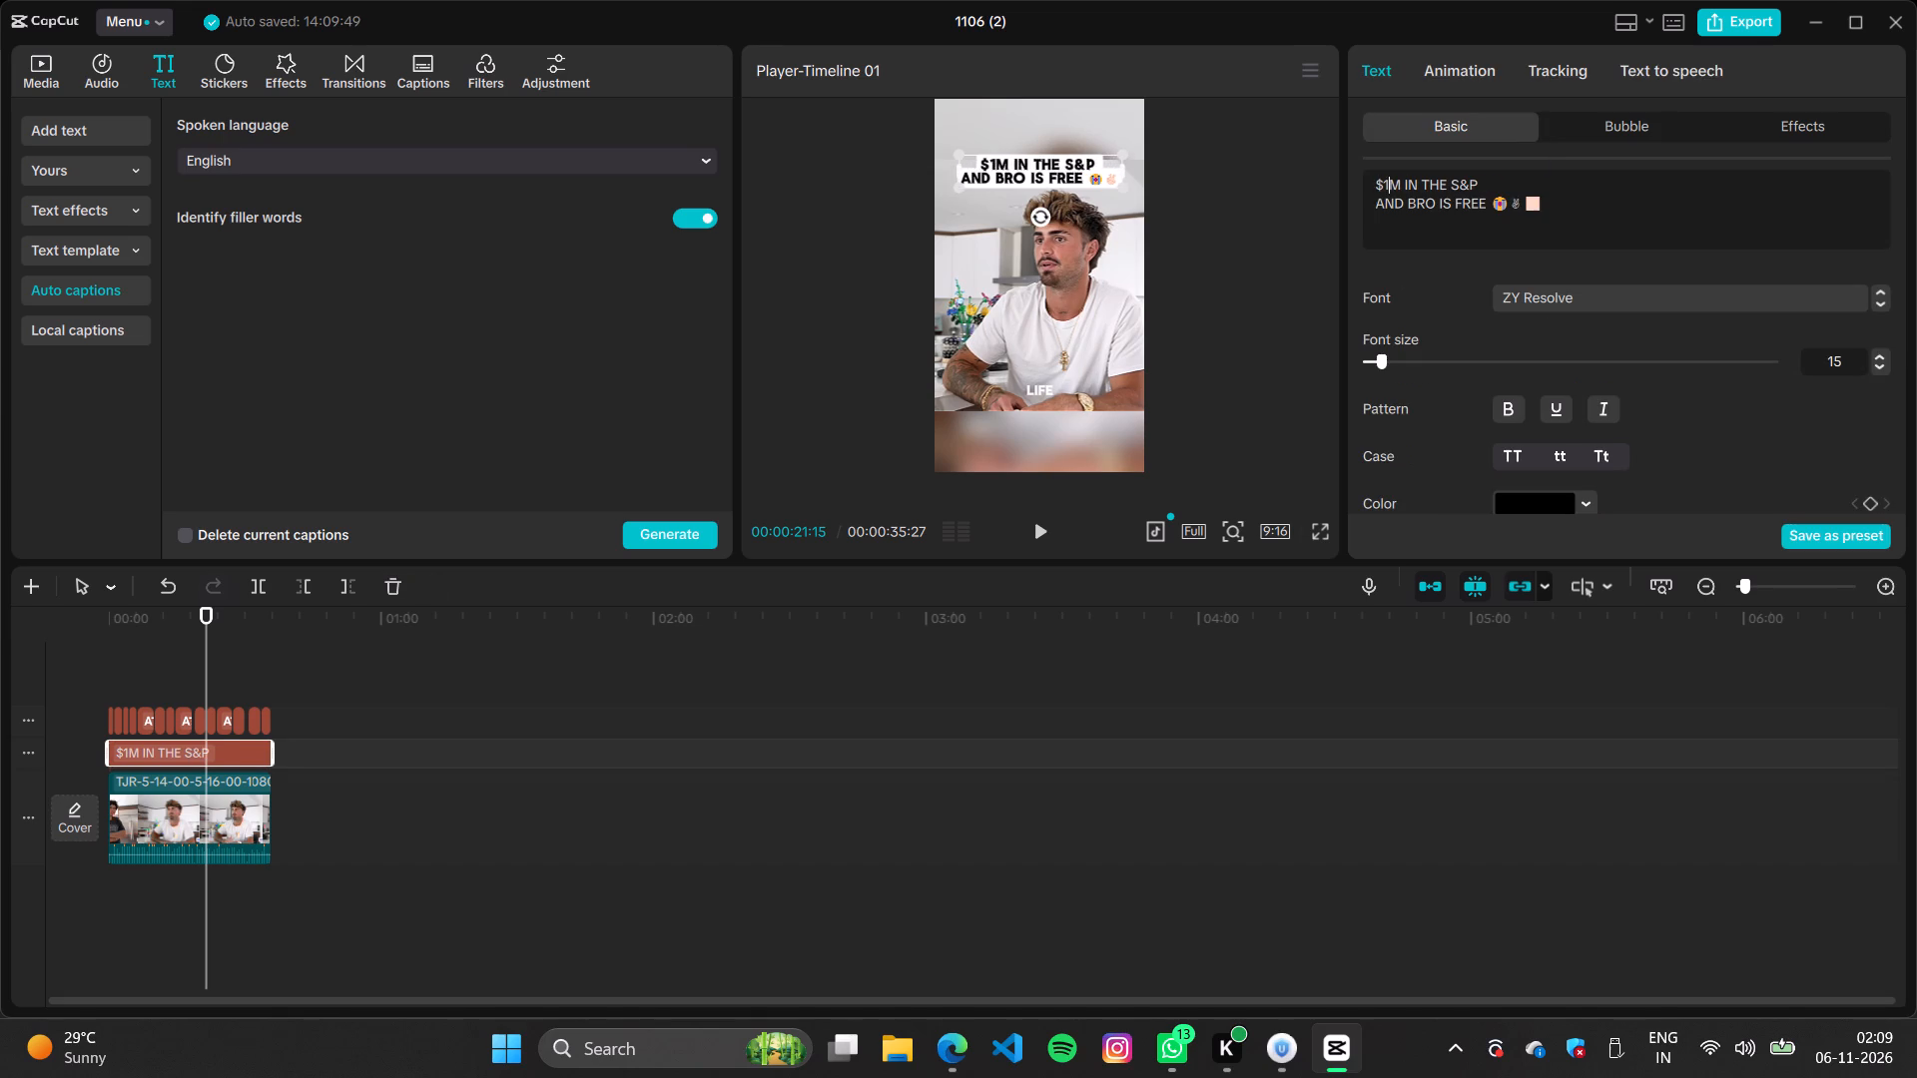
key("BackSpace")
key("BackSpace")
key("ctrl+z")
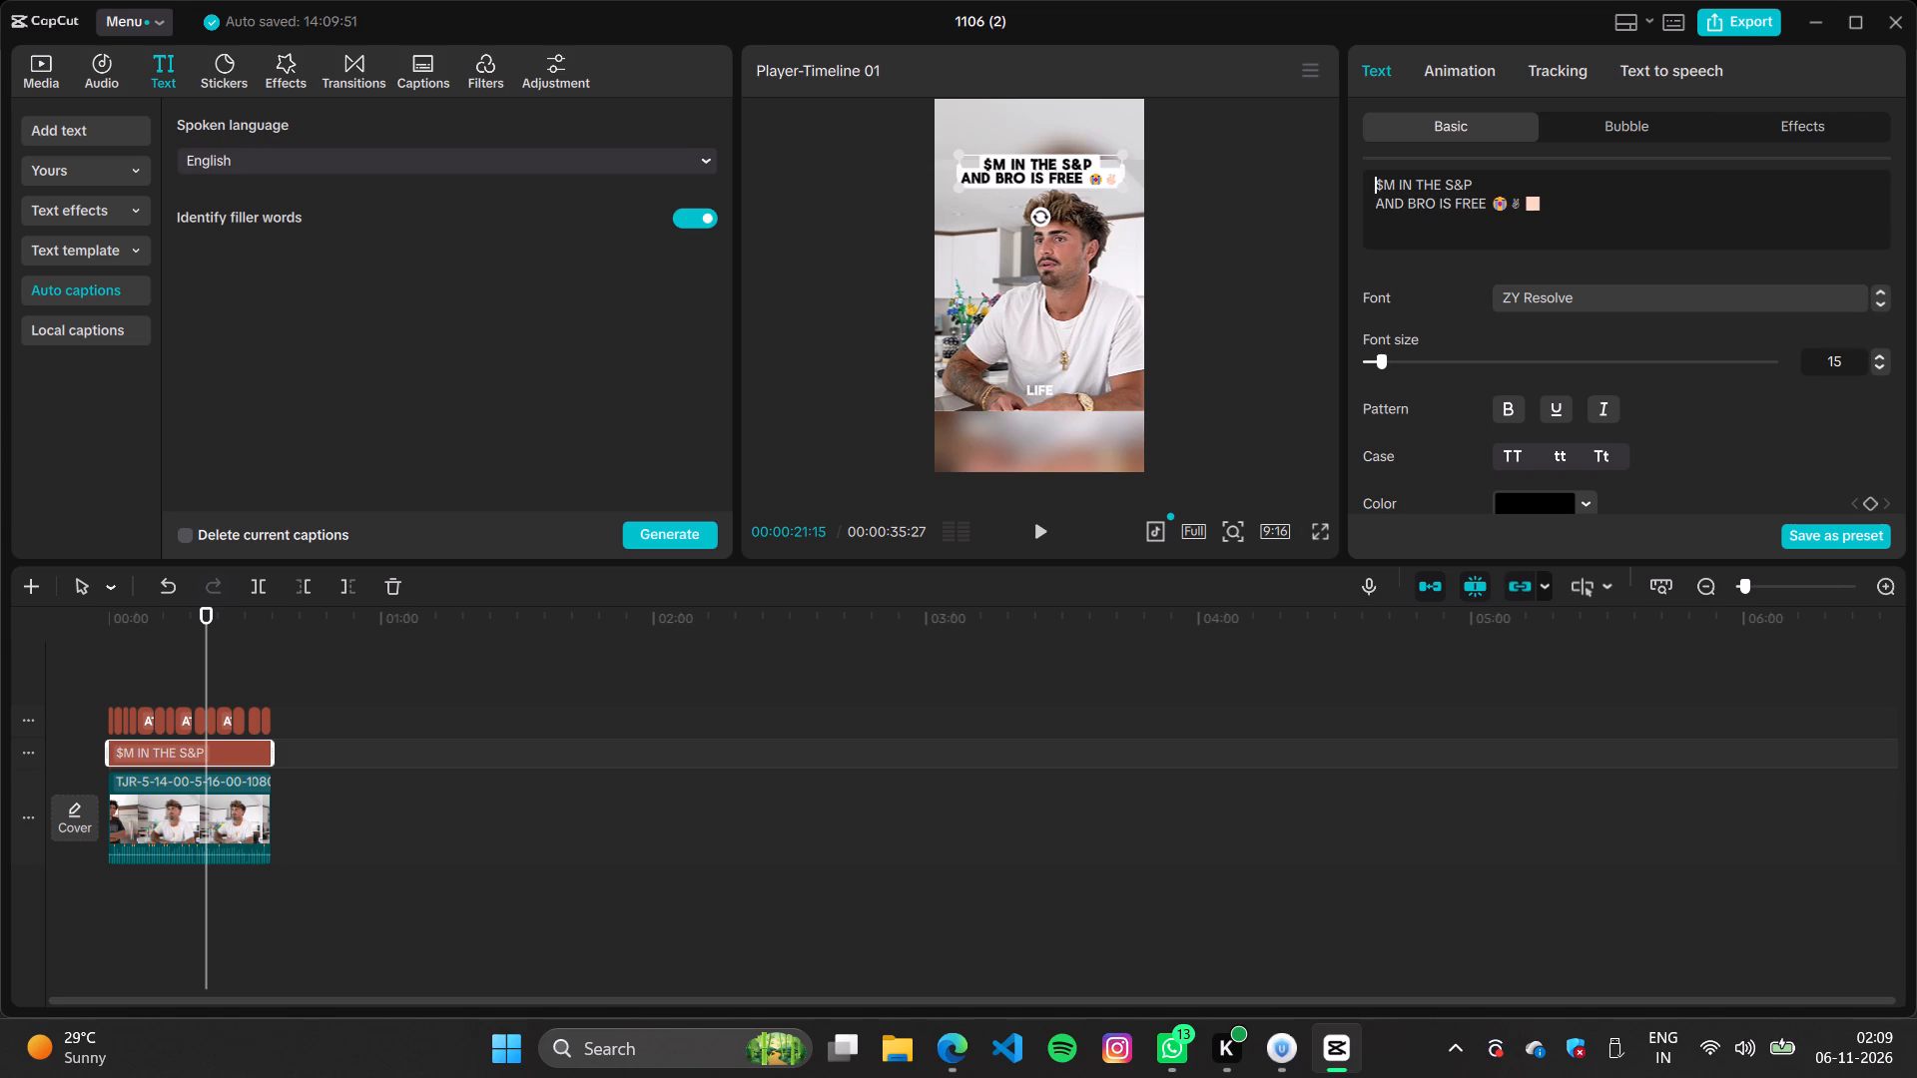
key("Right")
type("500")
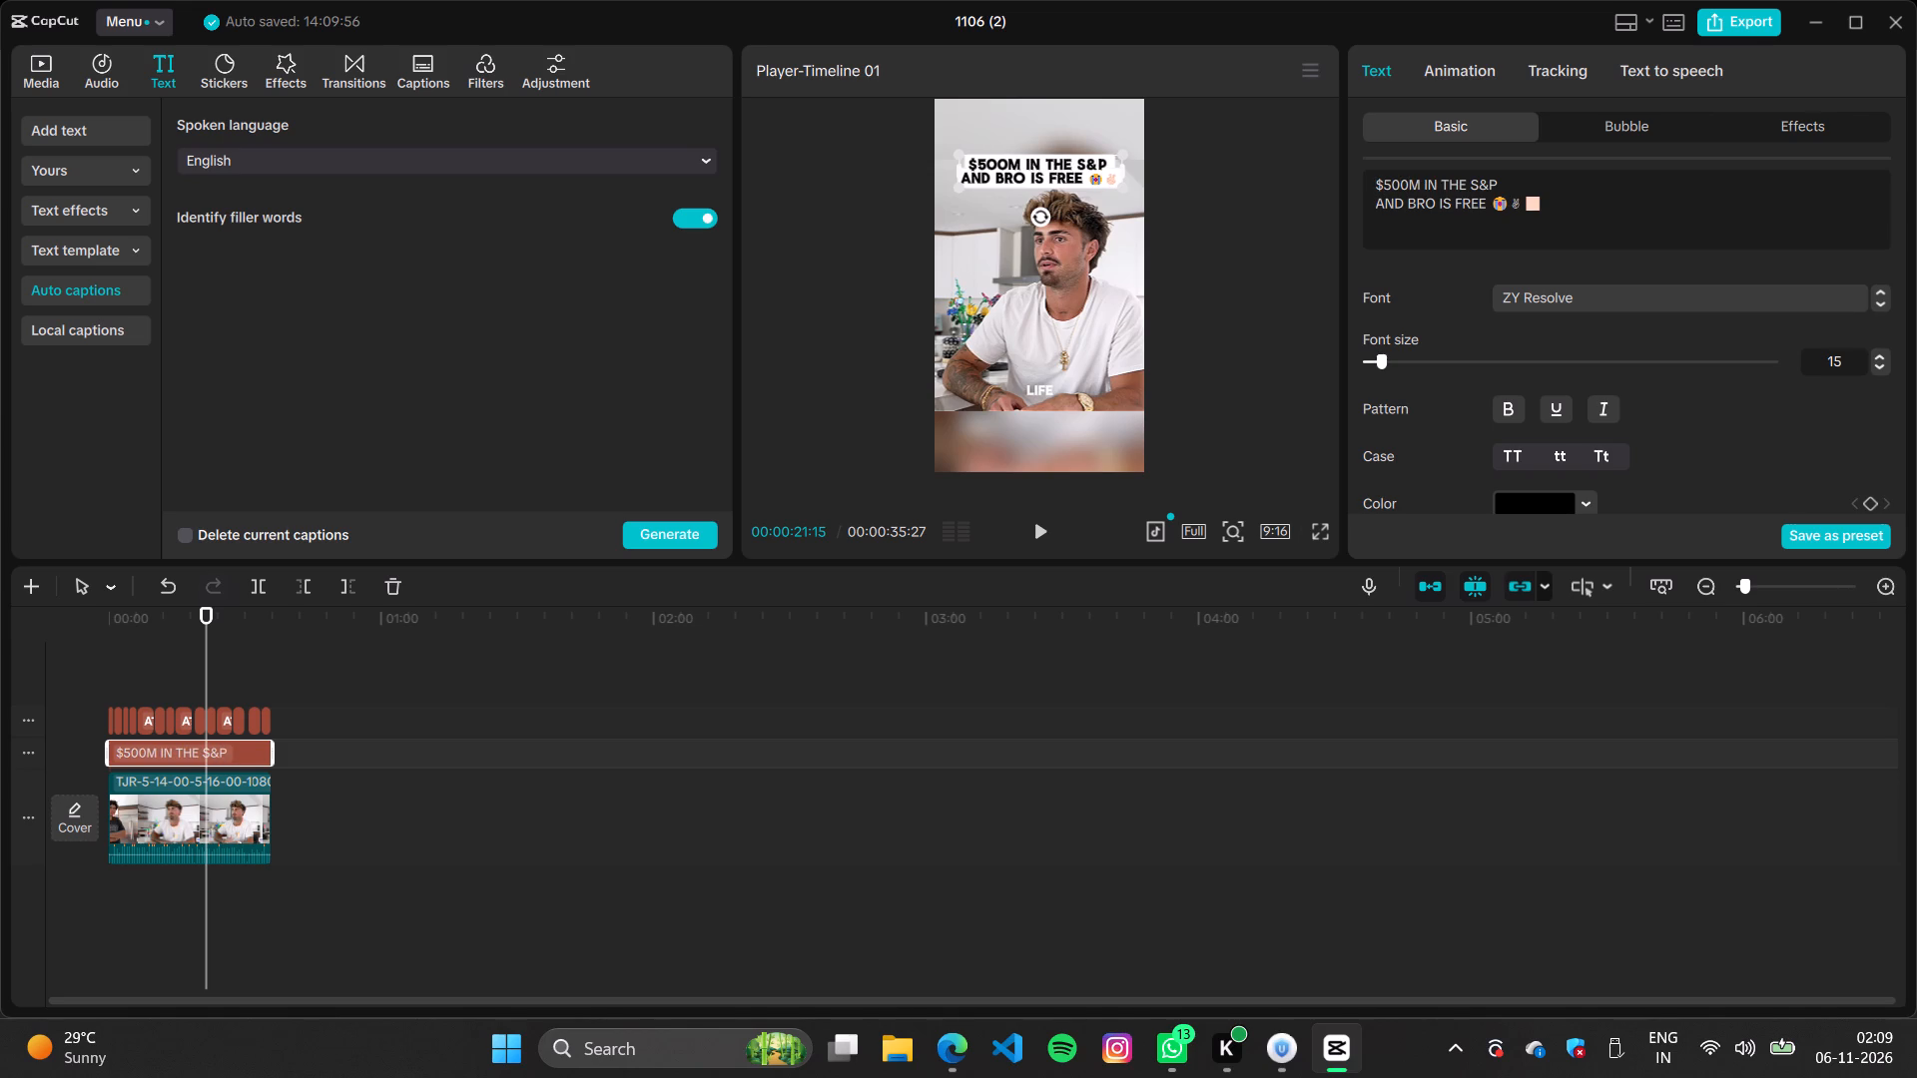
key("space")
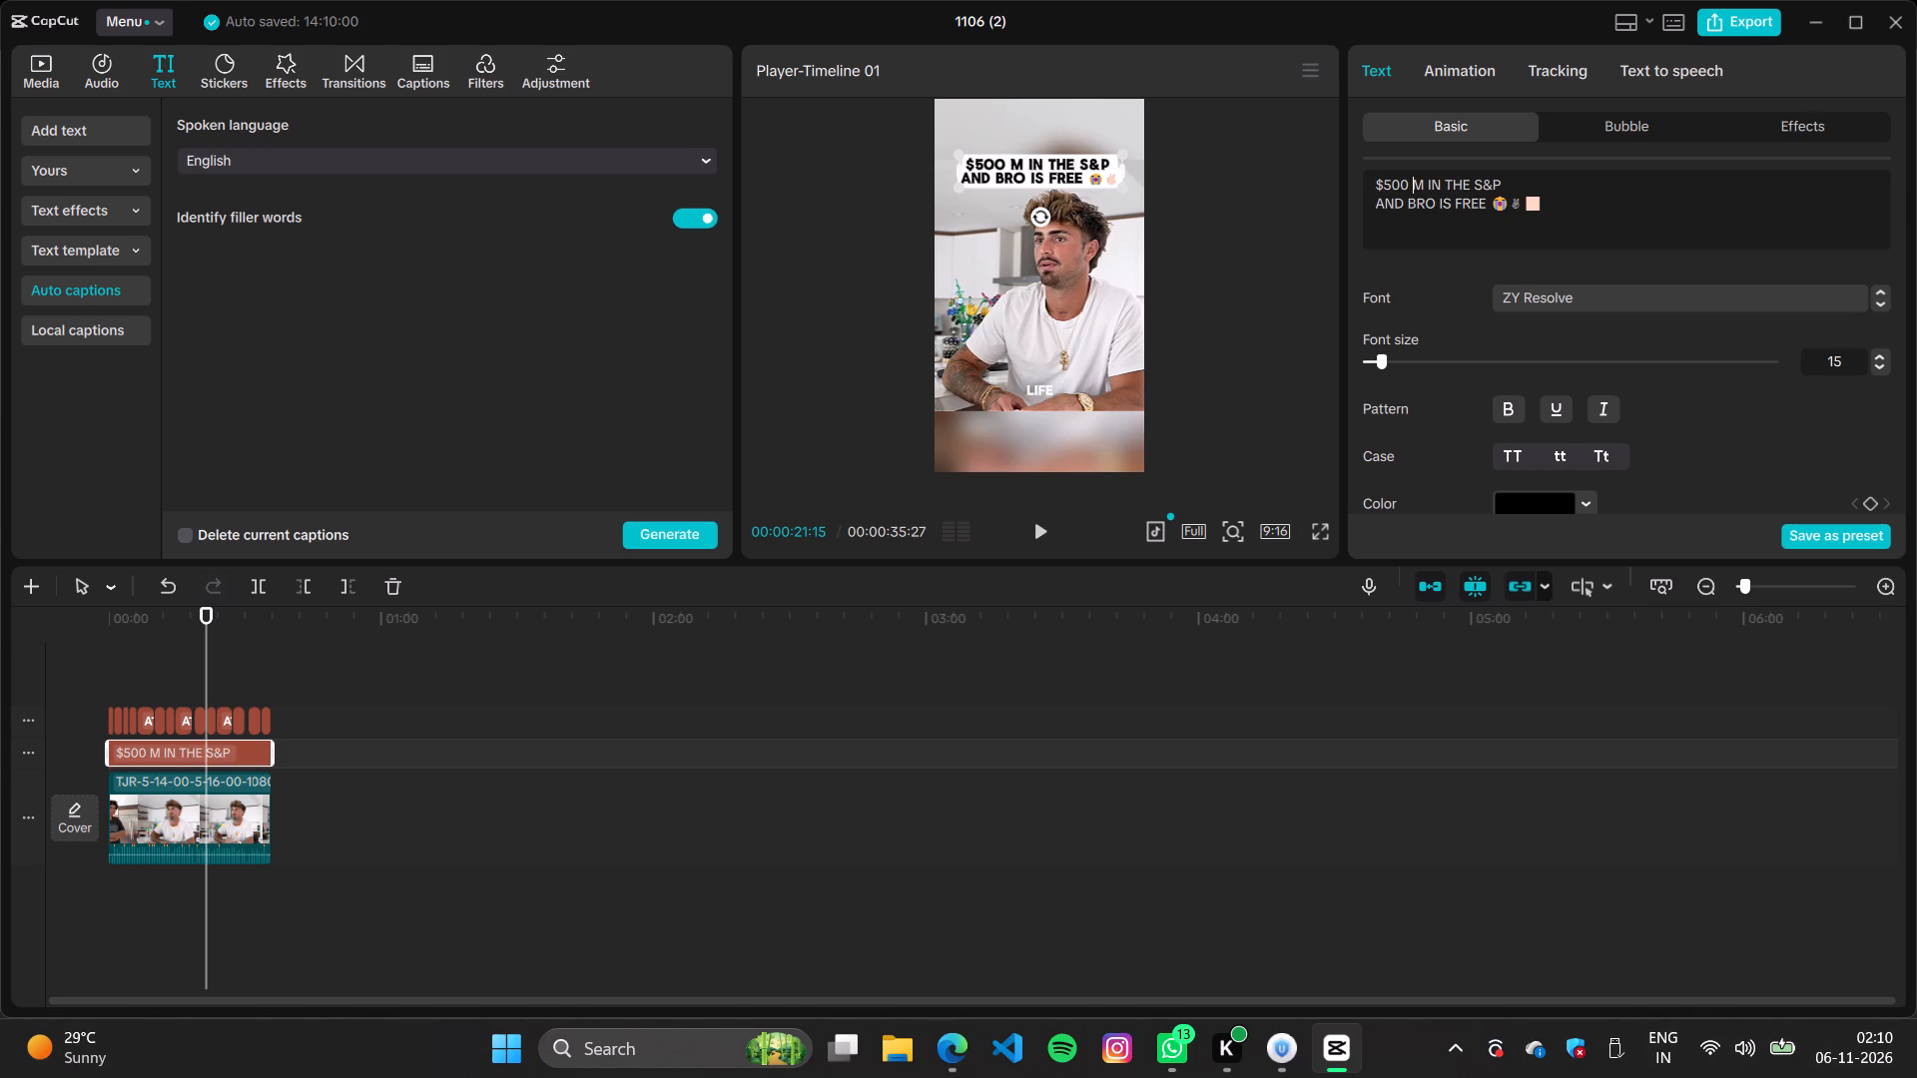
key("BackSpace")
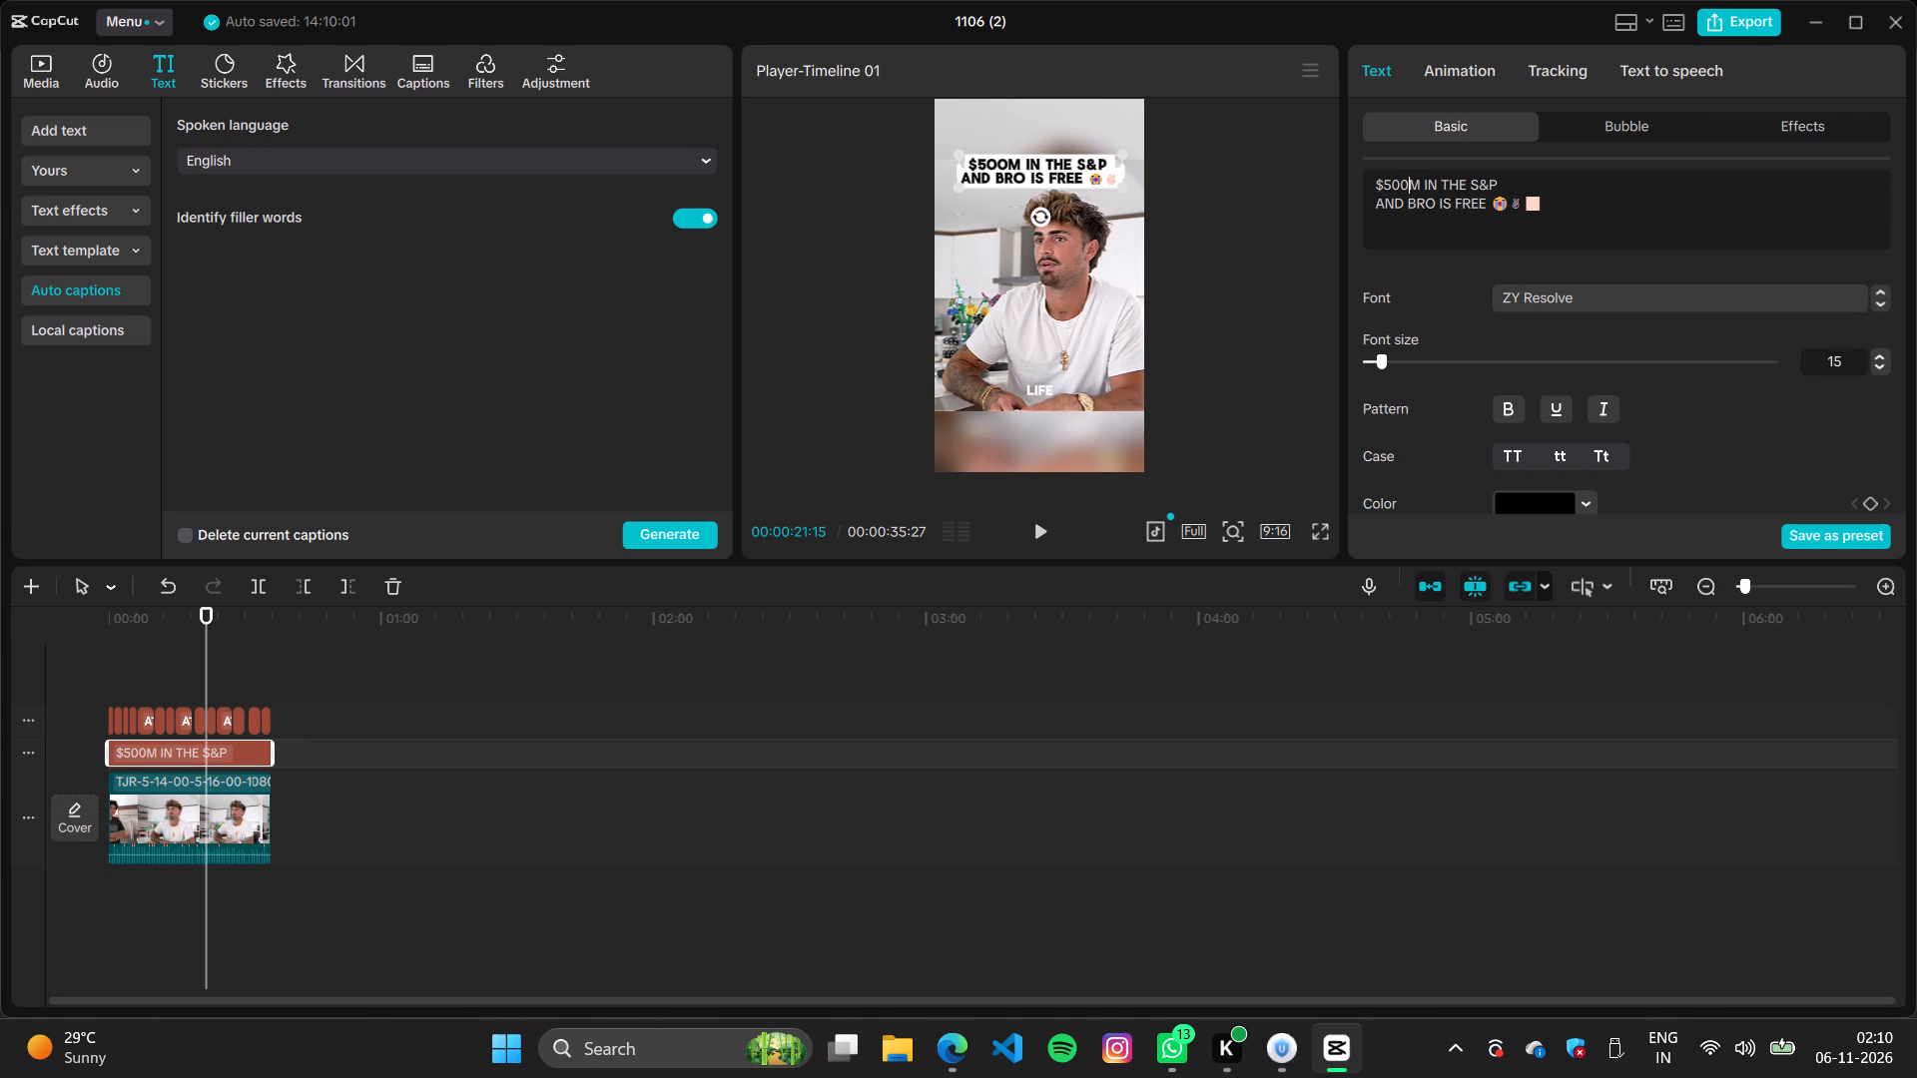
Replay the middle of the clip to hear the amount spoken and change the headline's dollar amount to $5M.
left_click(168, 688)
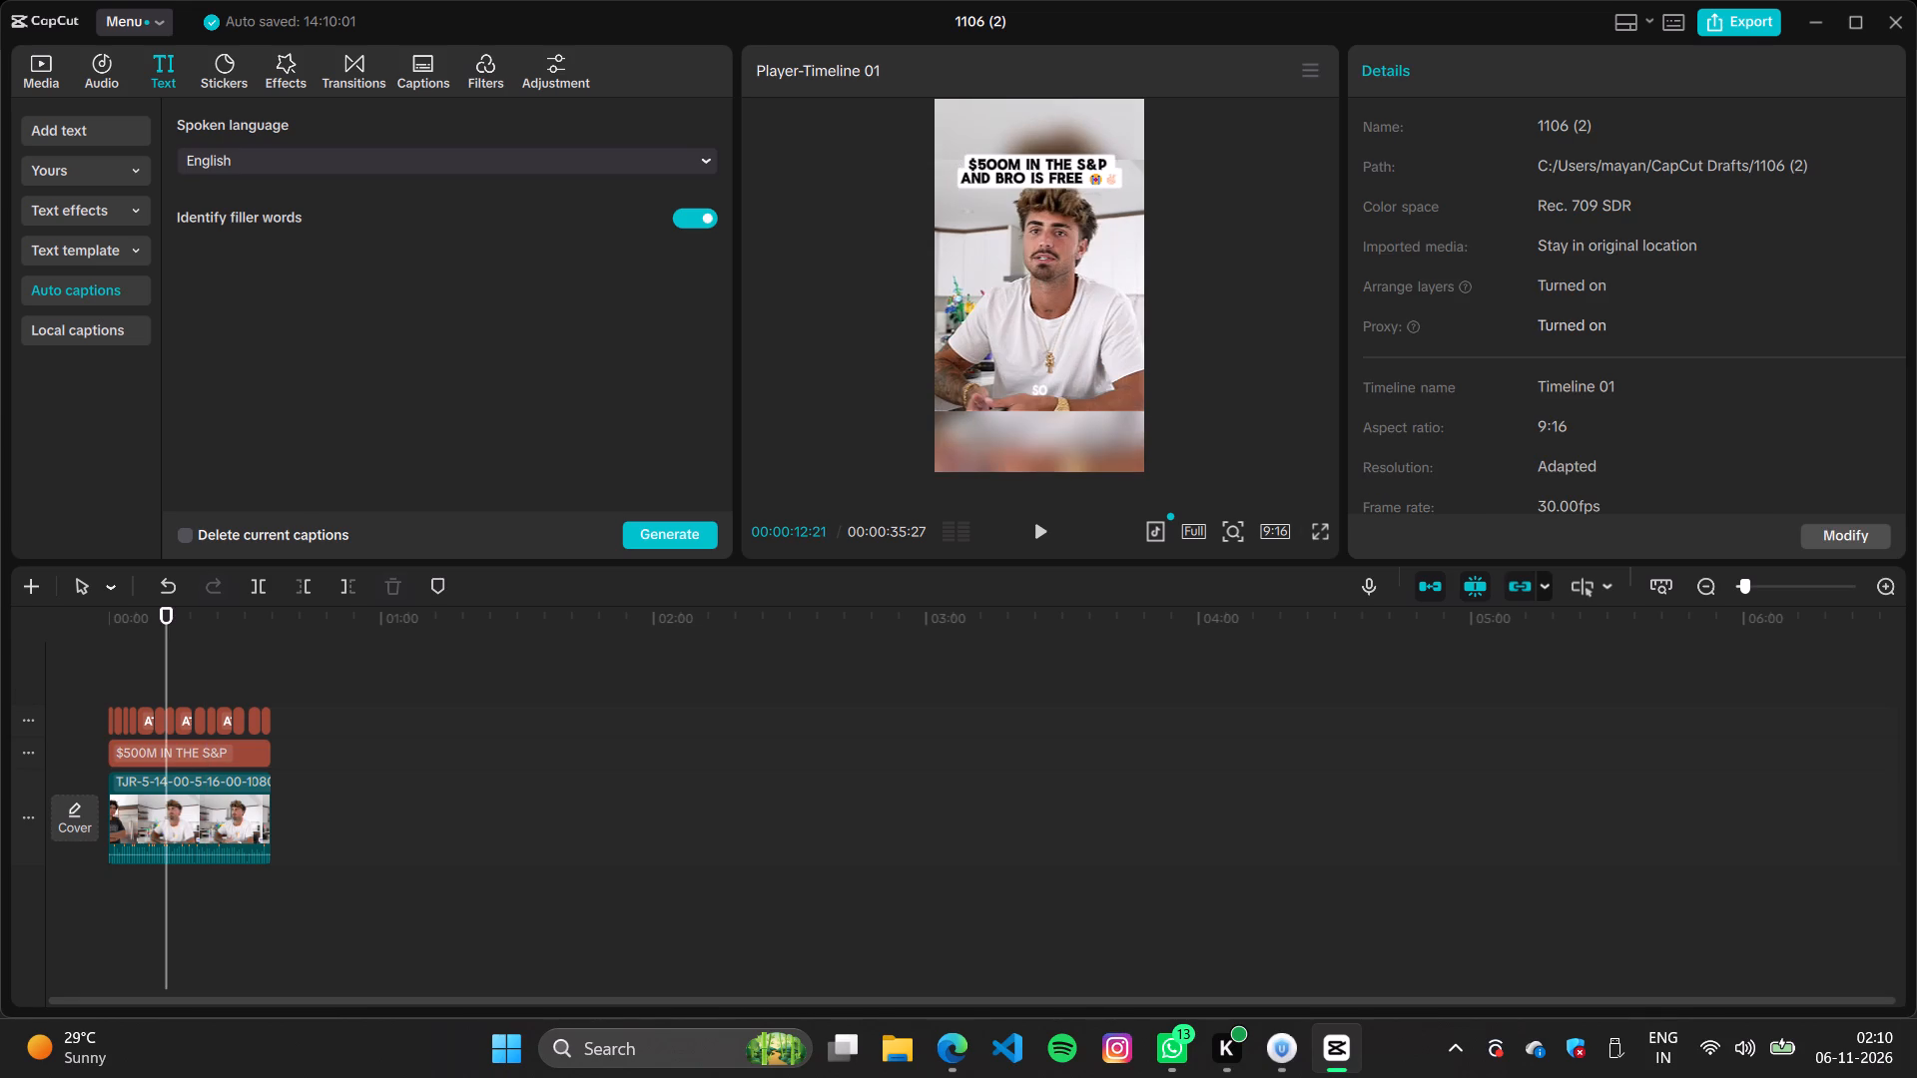
left_click(193, 683)
left_click(185, 681)
key("space")
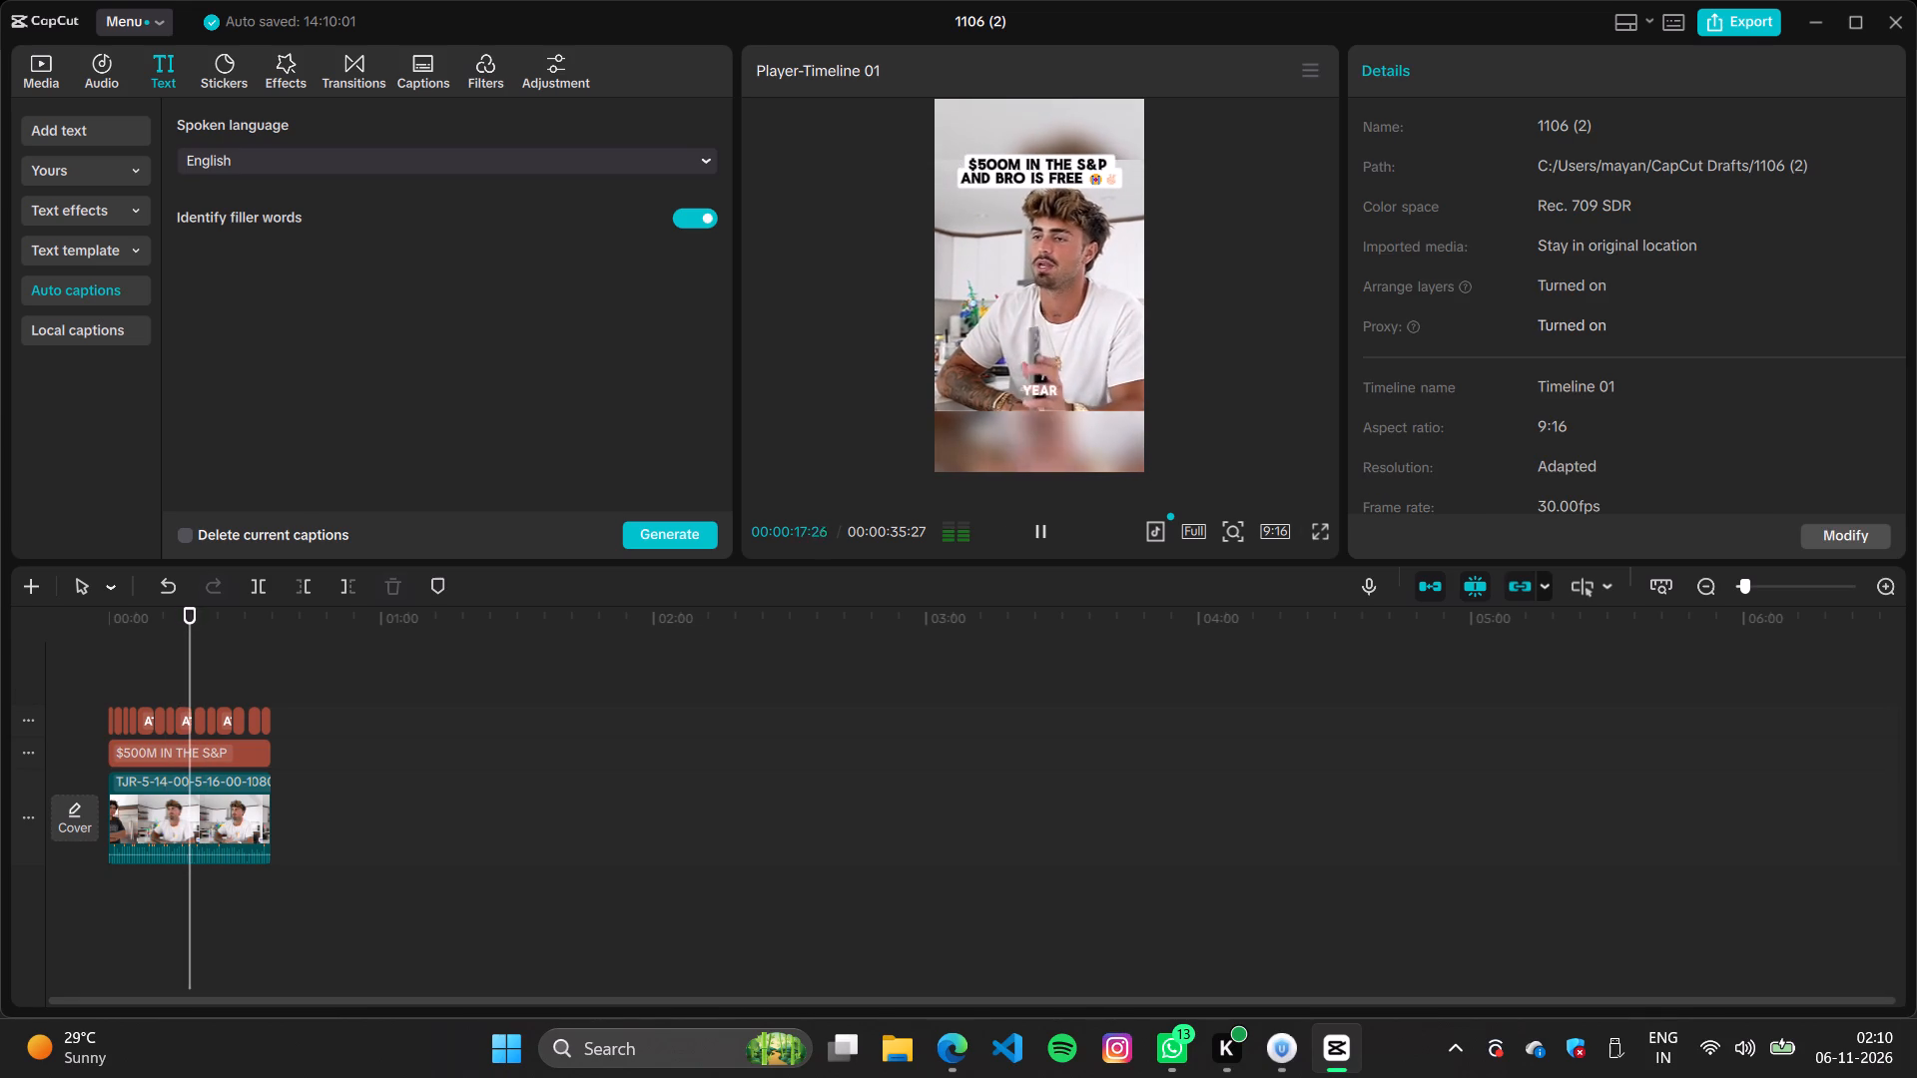
left_click(169, 680)
key("space")
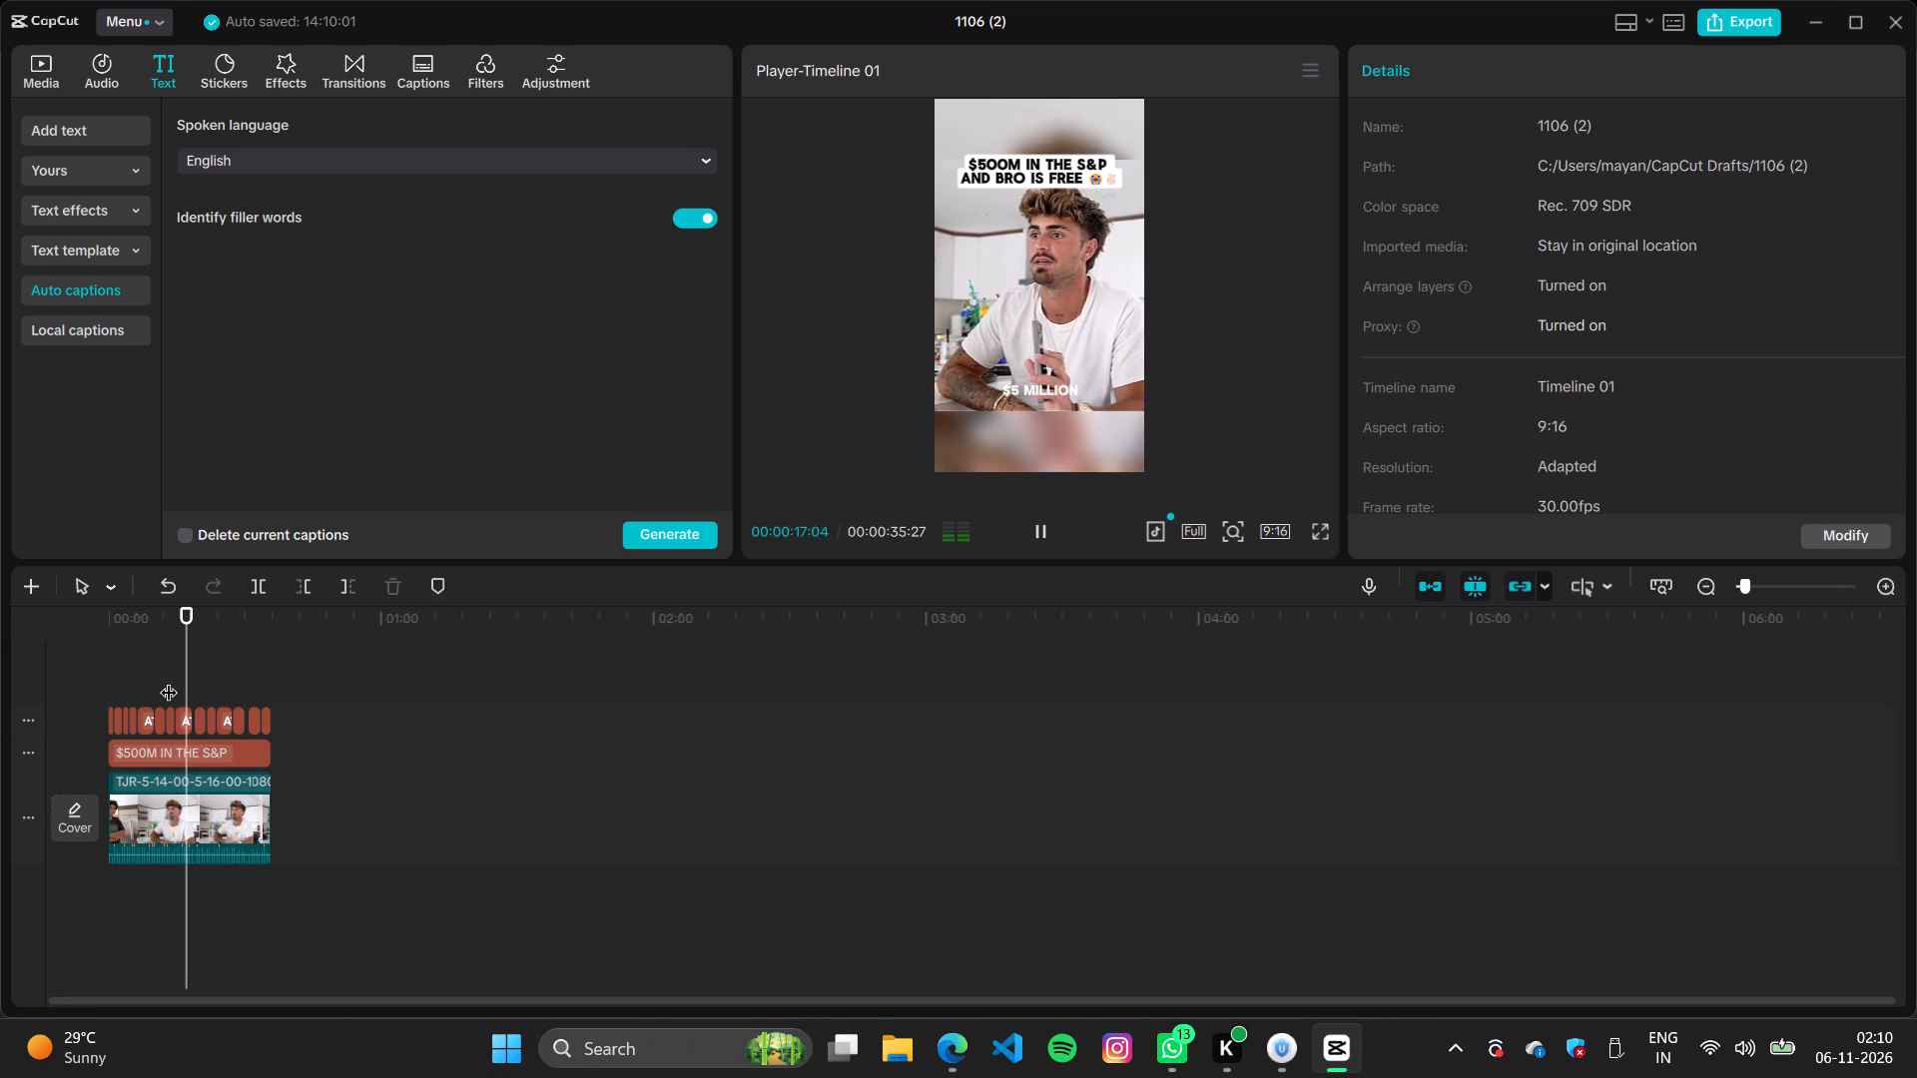
key("space")
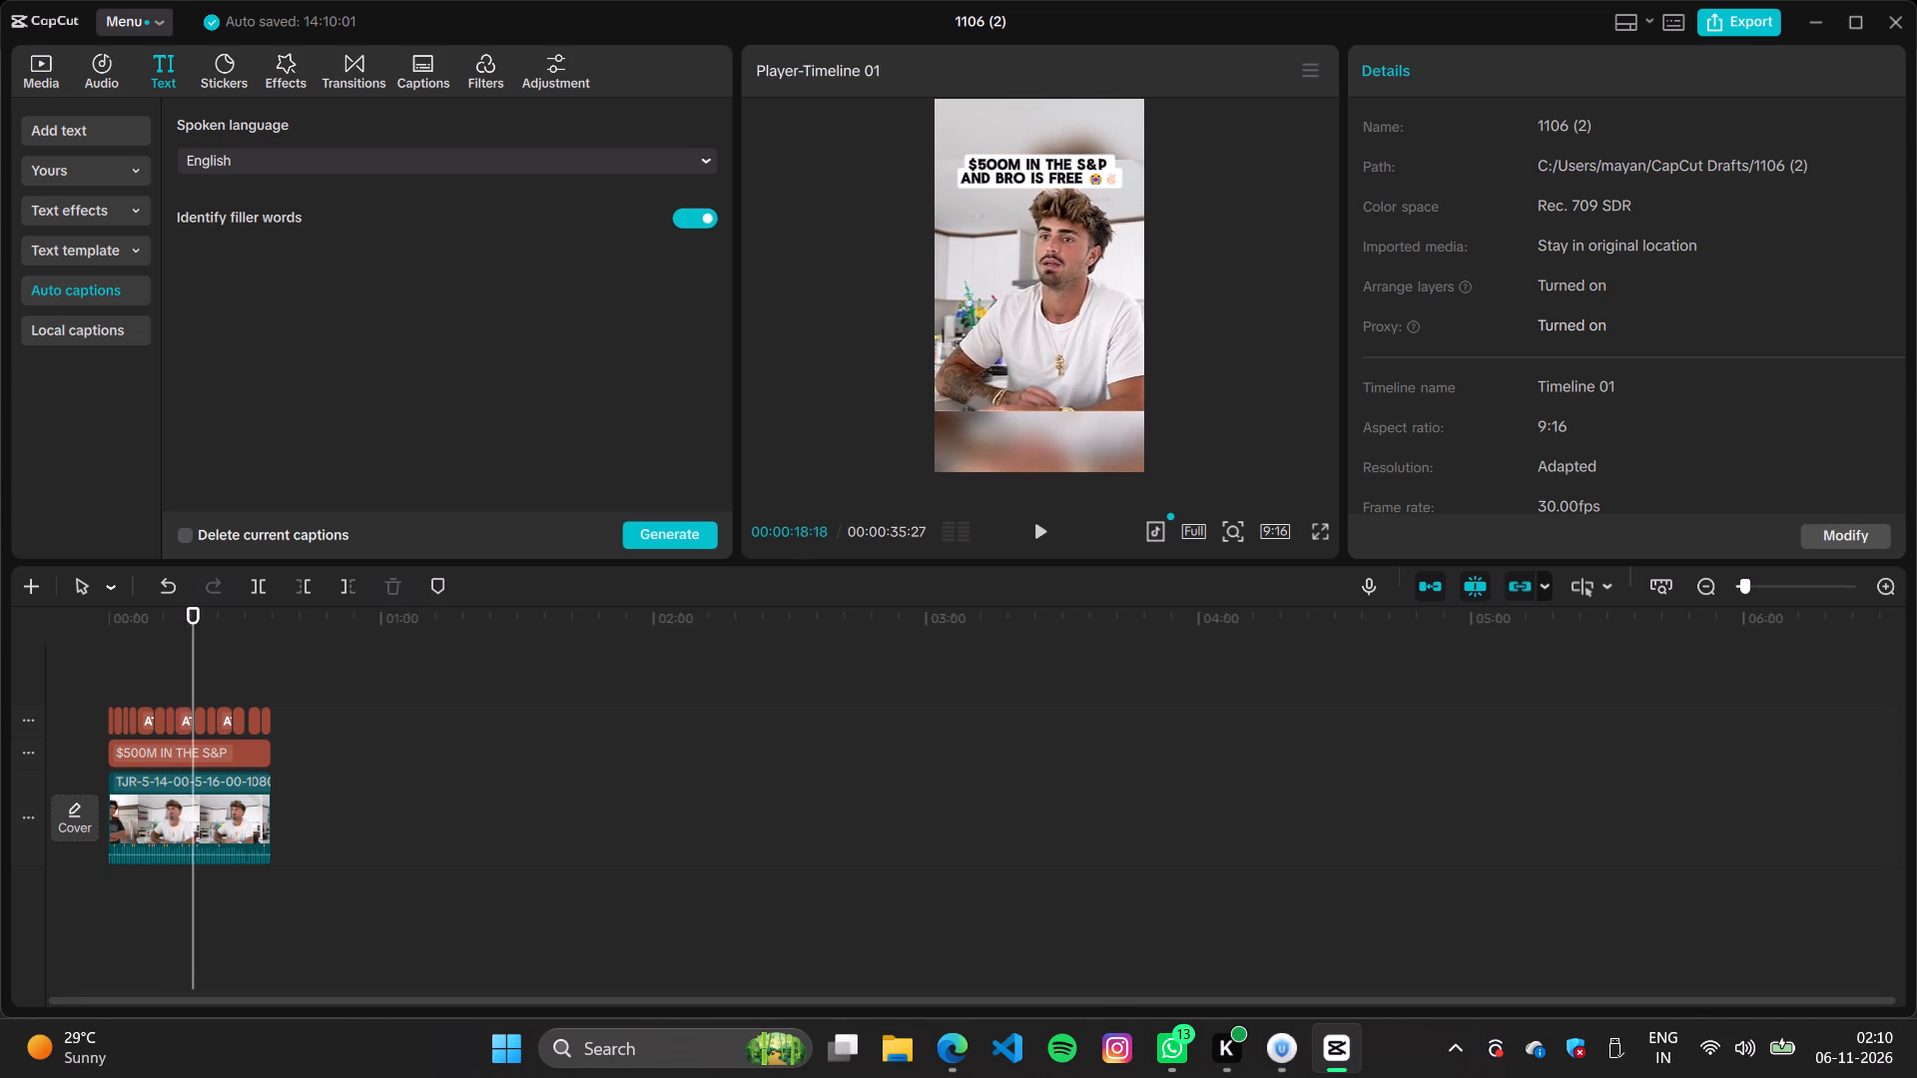
left_click(243, 749)
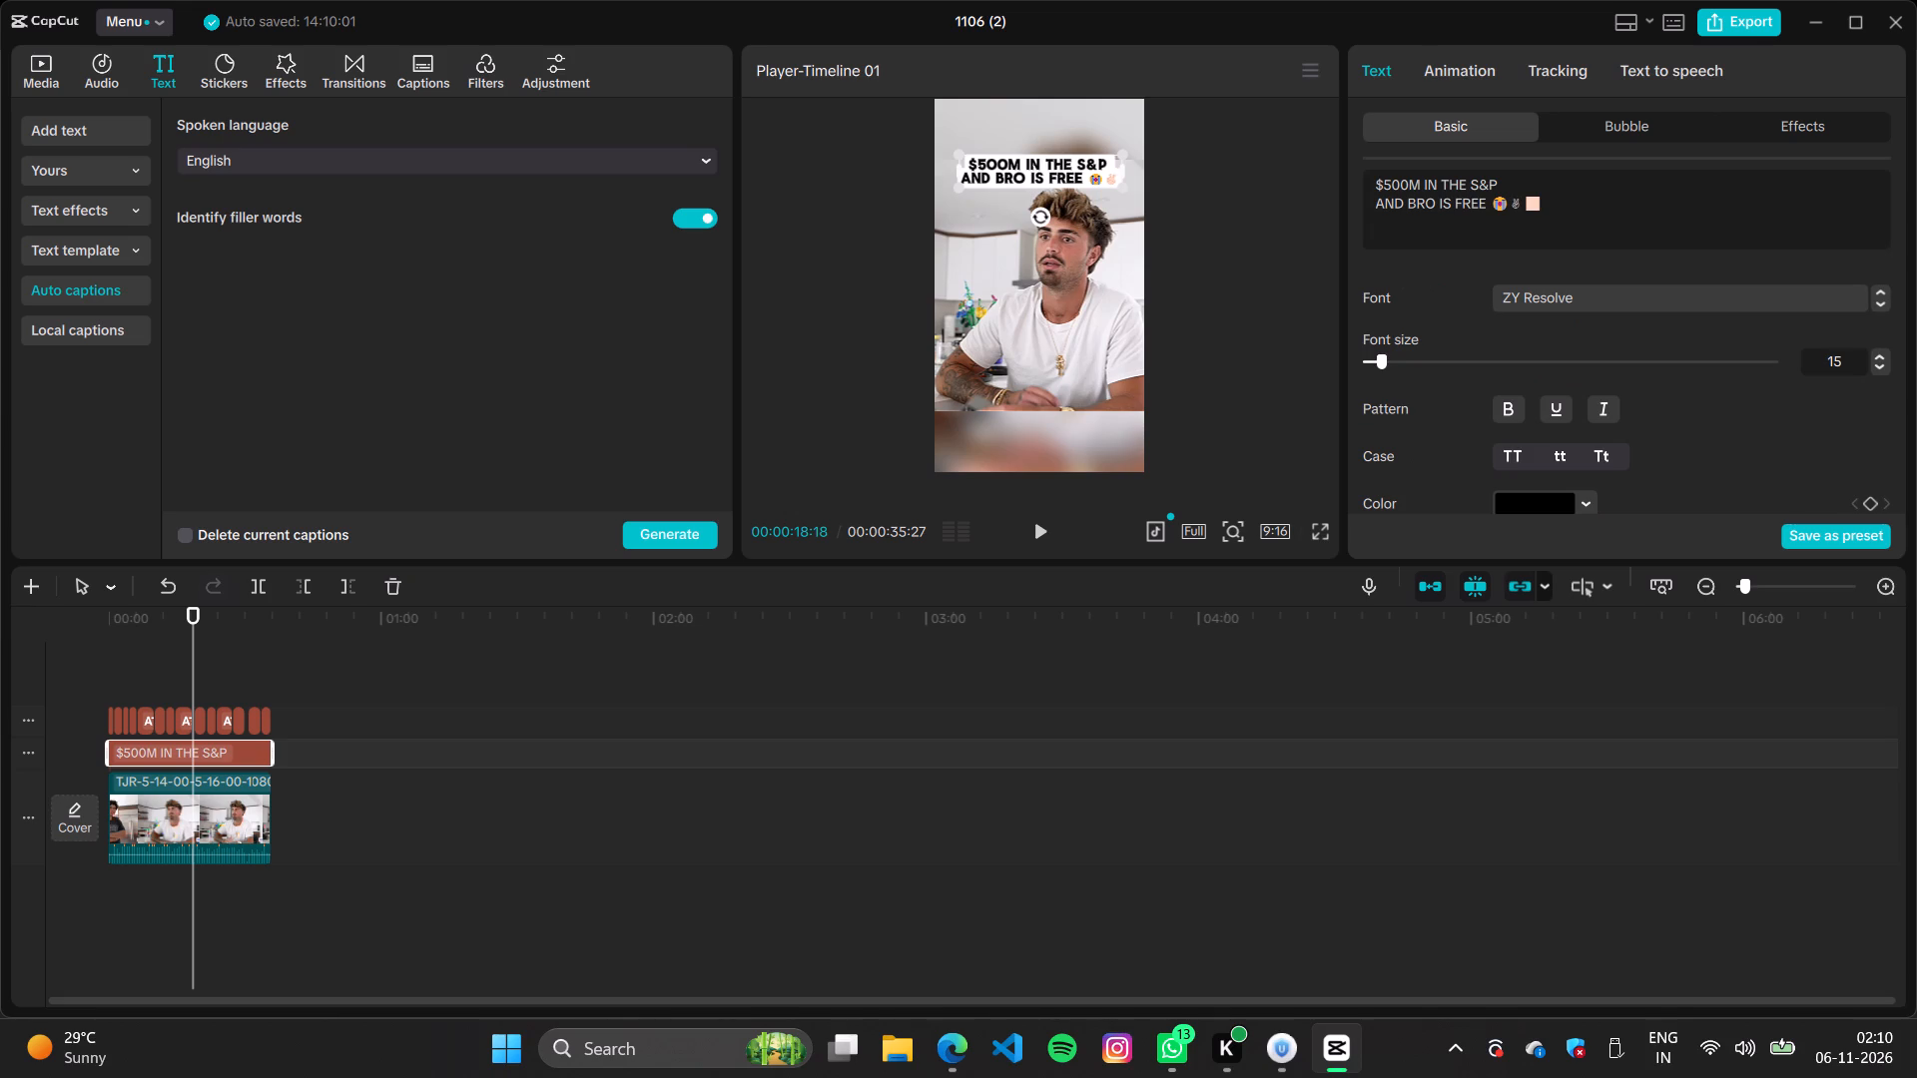
left_click(1409, 184)
key("BackSpace")
key("BackSpace")
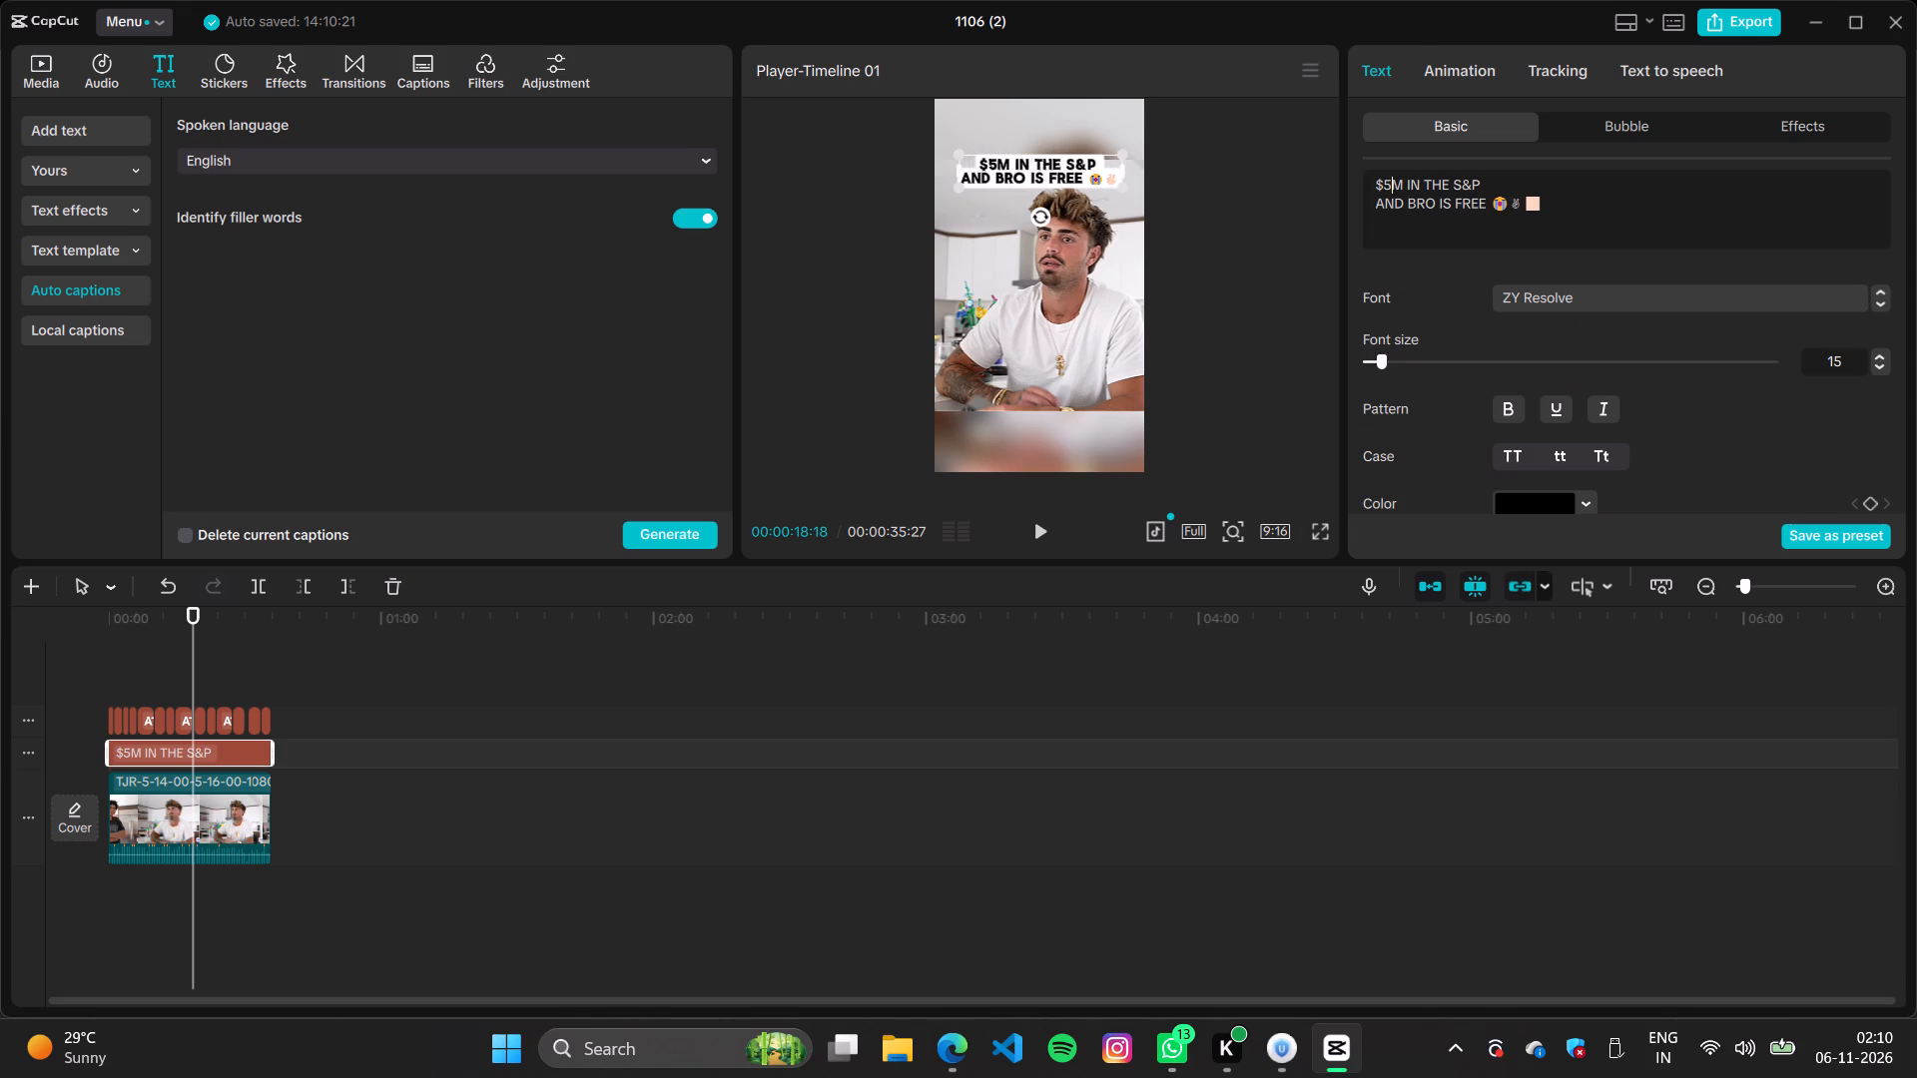
key("space")
key("BackSpace")
Replace "IN THE S&P" in the headline's first line with "per year".
left_click(1410, 188)
left_click(1409, 180)
left_click(1409, 178)
left_click(1497, 182)
key("BackSpace")
key("BackSpace")
key("BackSpace")
key("BackSpace")
key("BackSpace")
key("BackSpace")
key("BackSpace")
key("BackSpace")
key("BackSpace")
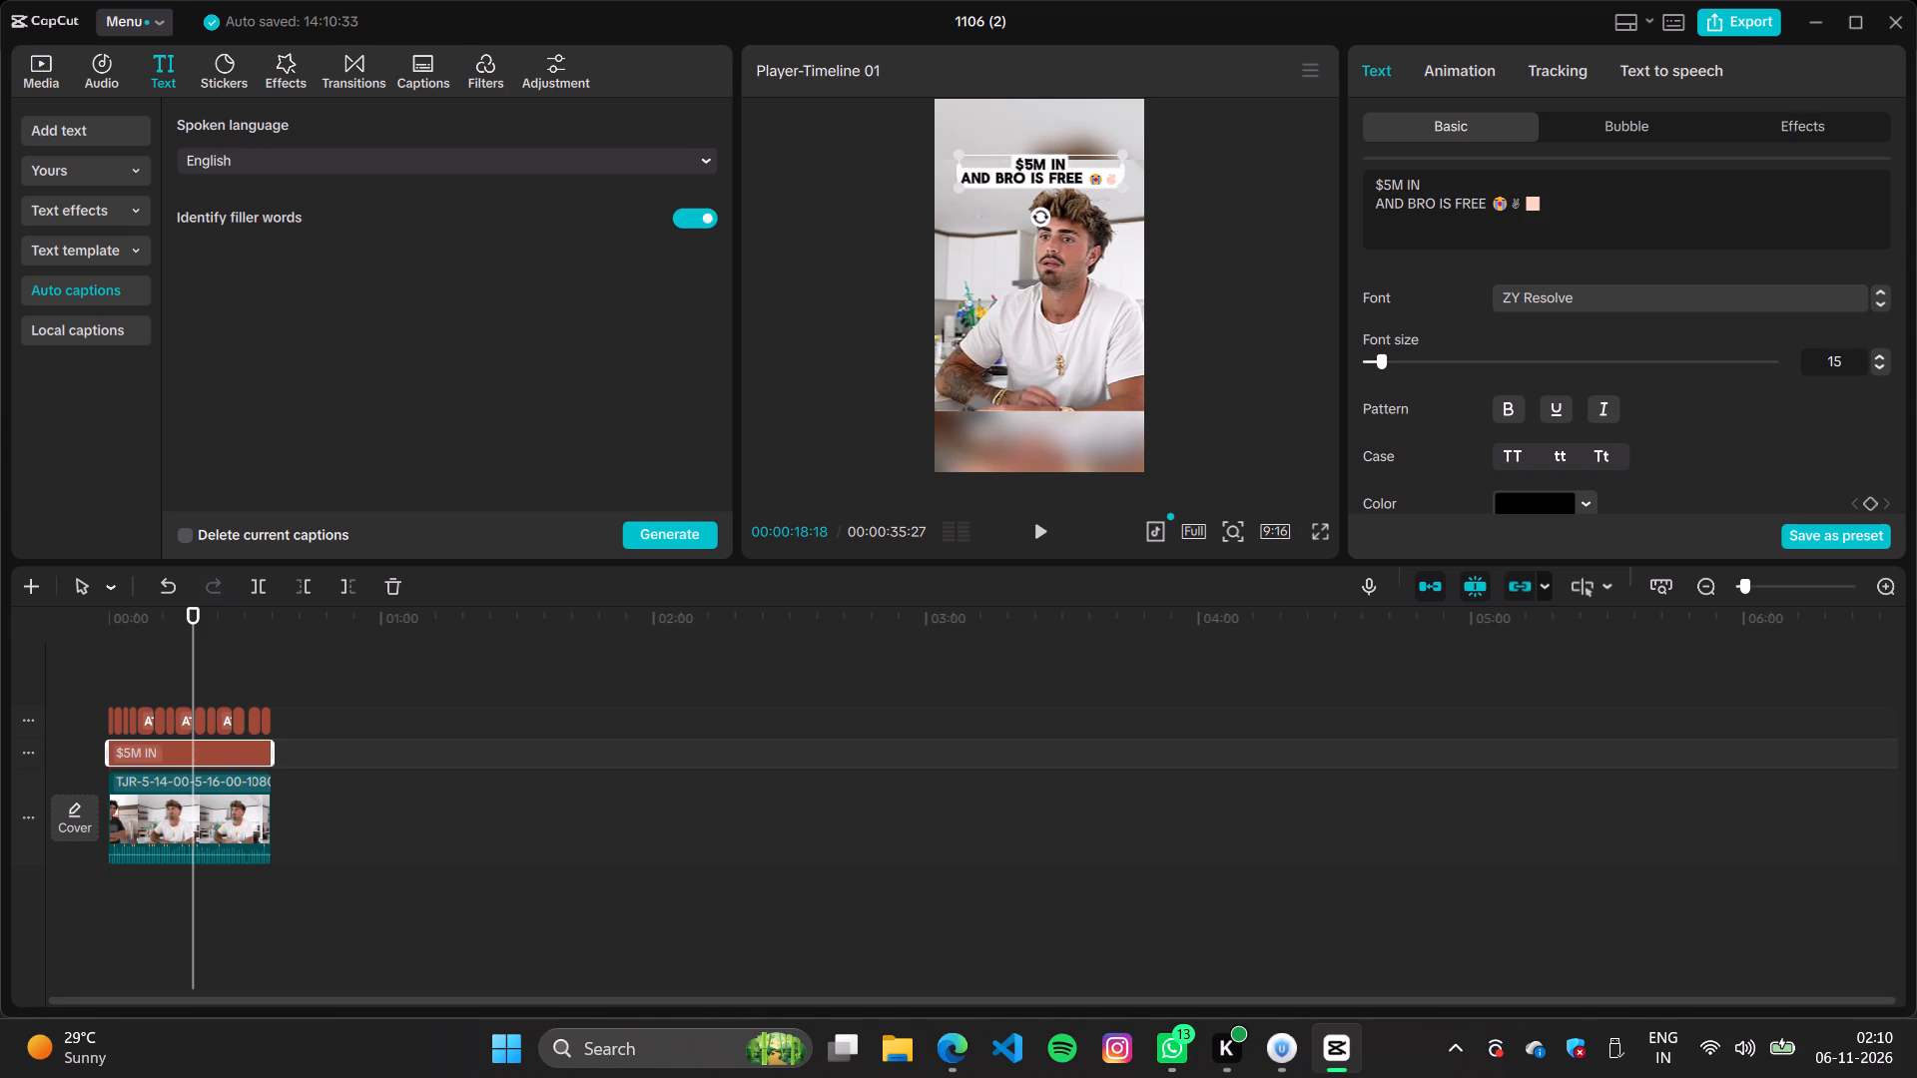
key("BackSpace")
key("BackSpace")
type("per")
key("space")
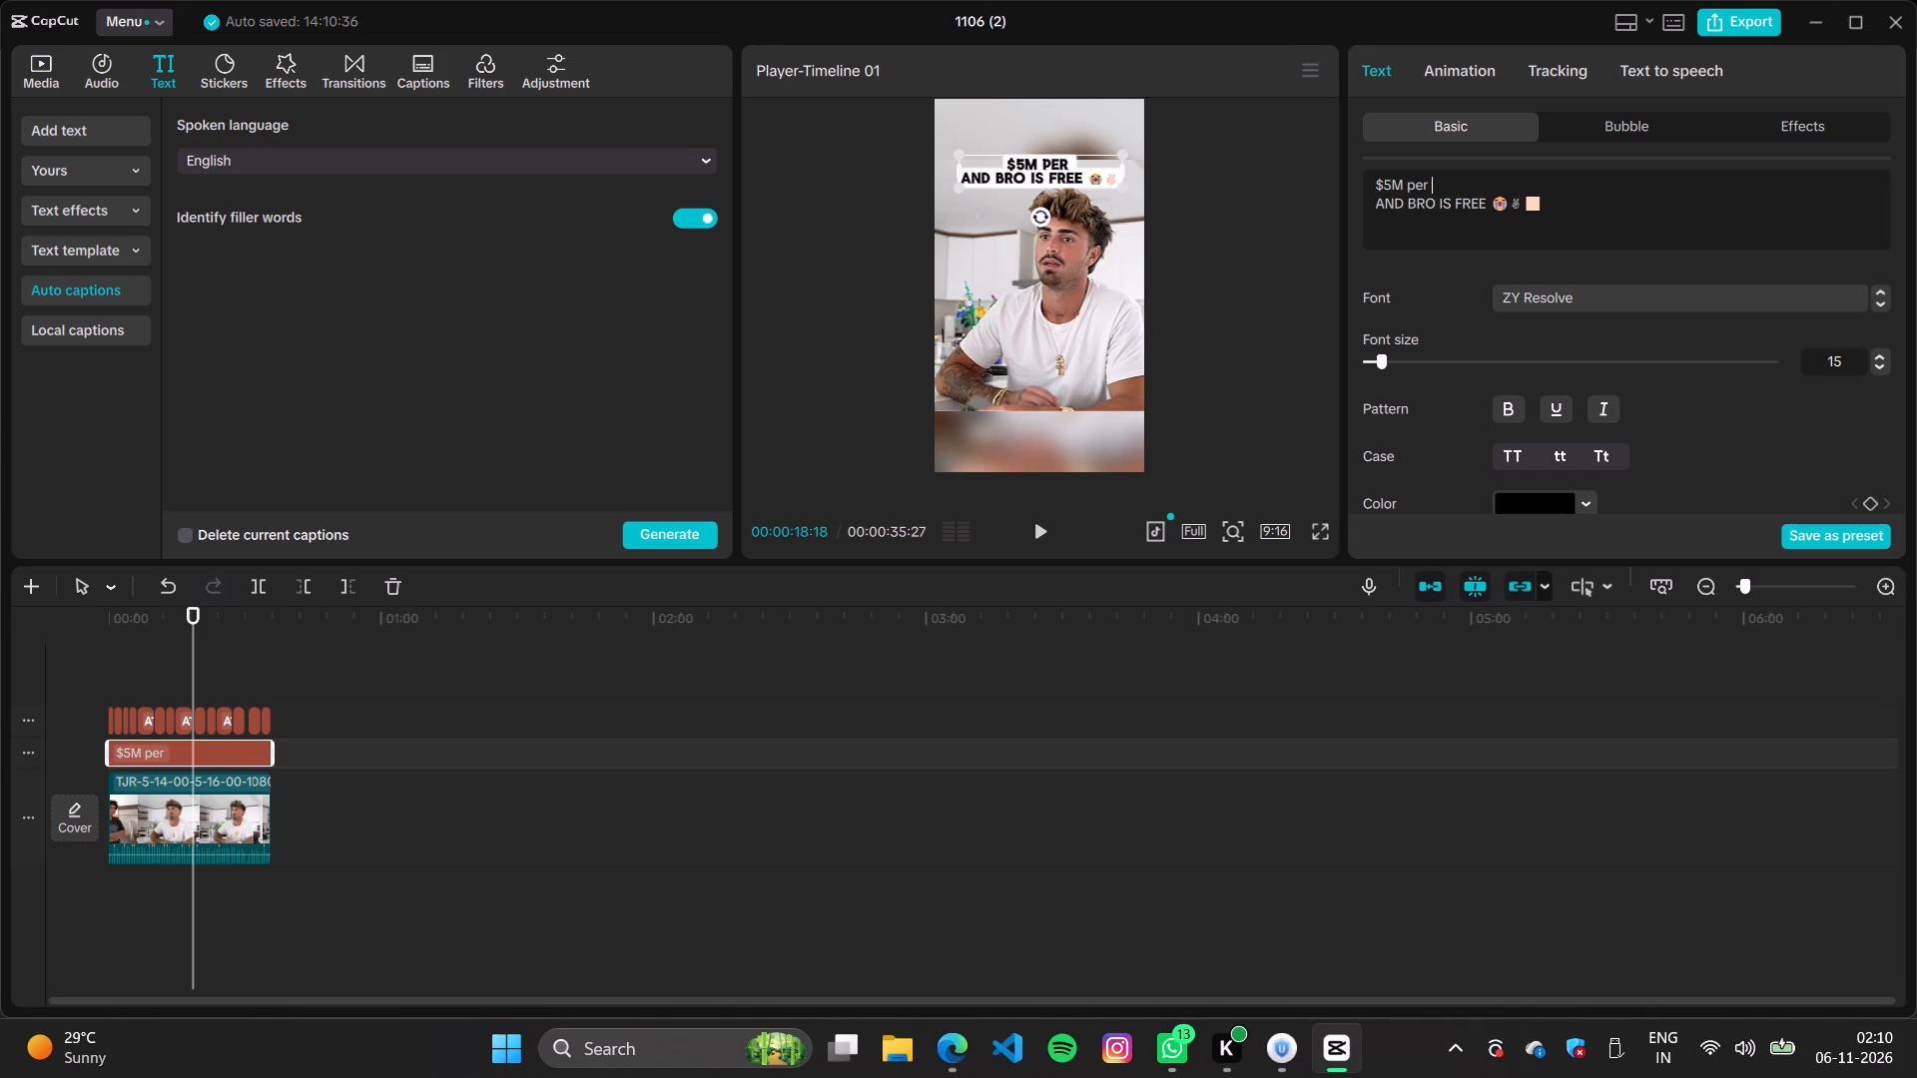
type("year")
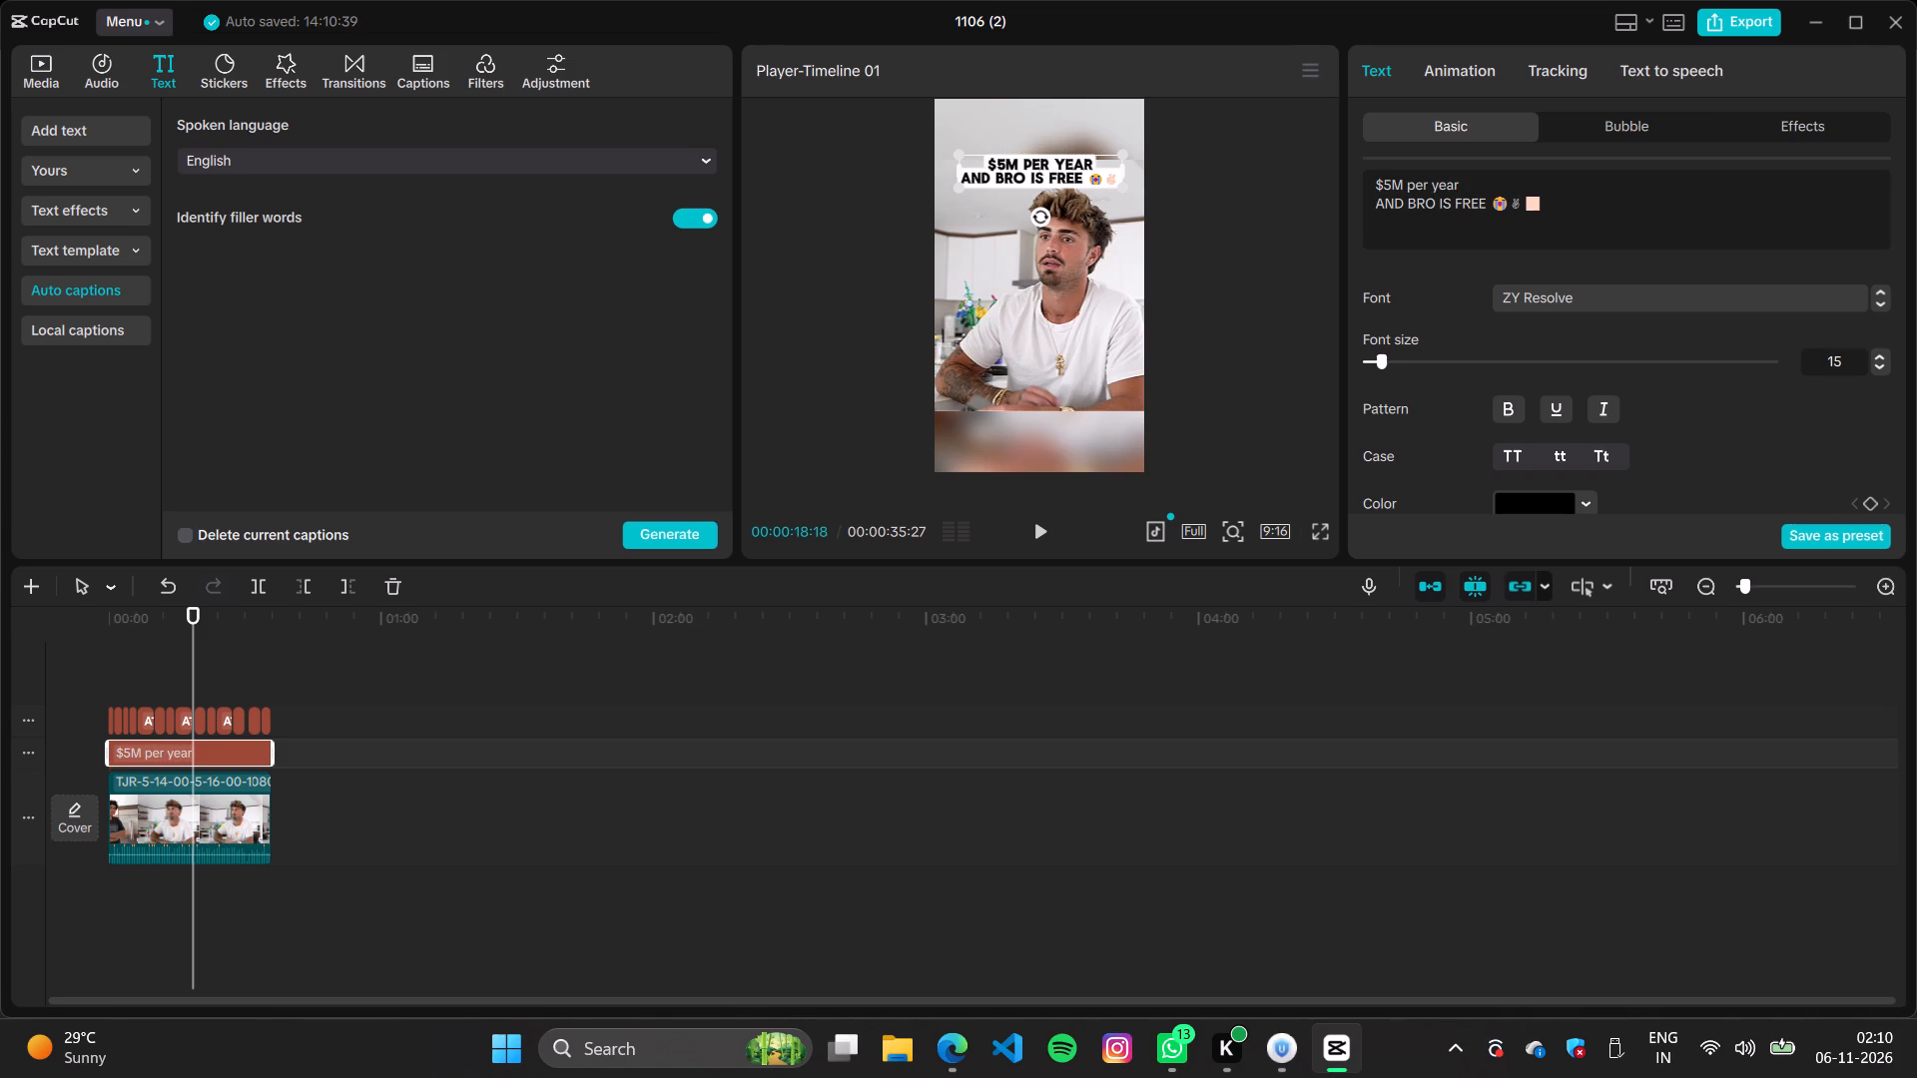
Re-break the headline so "$5M per year AND" fills the first line and "BRO IS FREE" with its emojis the second.
left_click(1377, 204)
key("BackSpace")
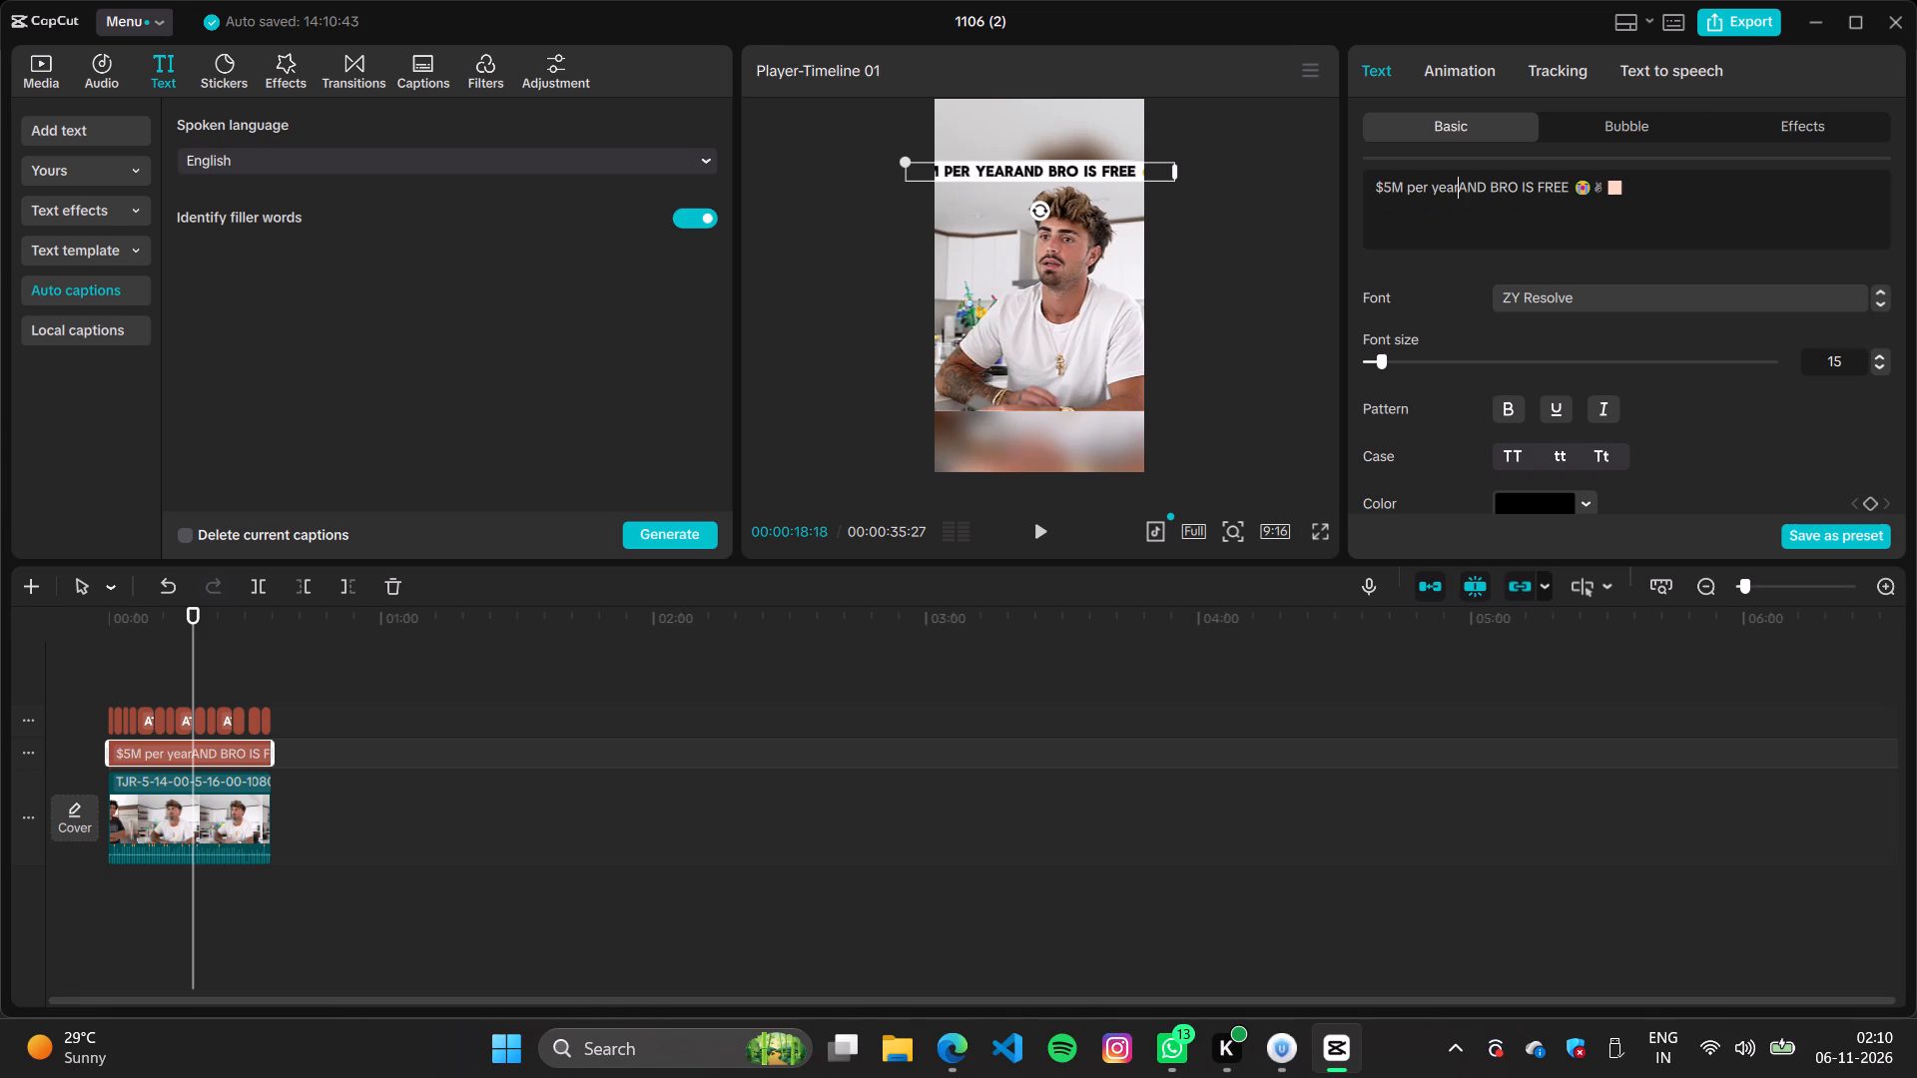
key("space")
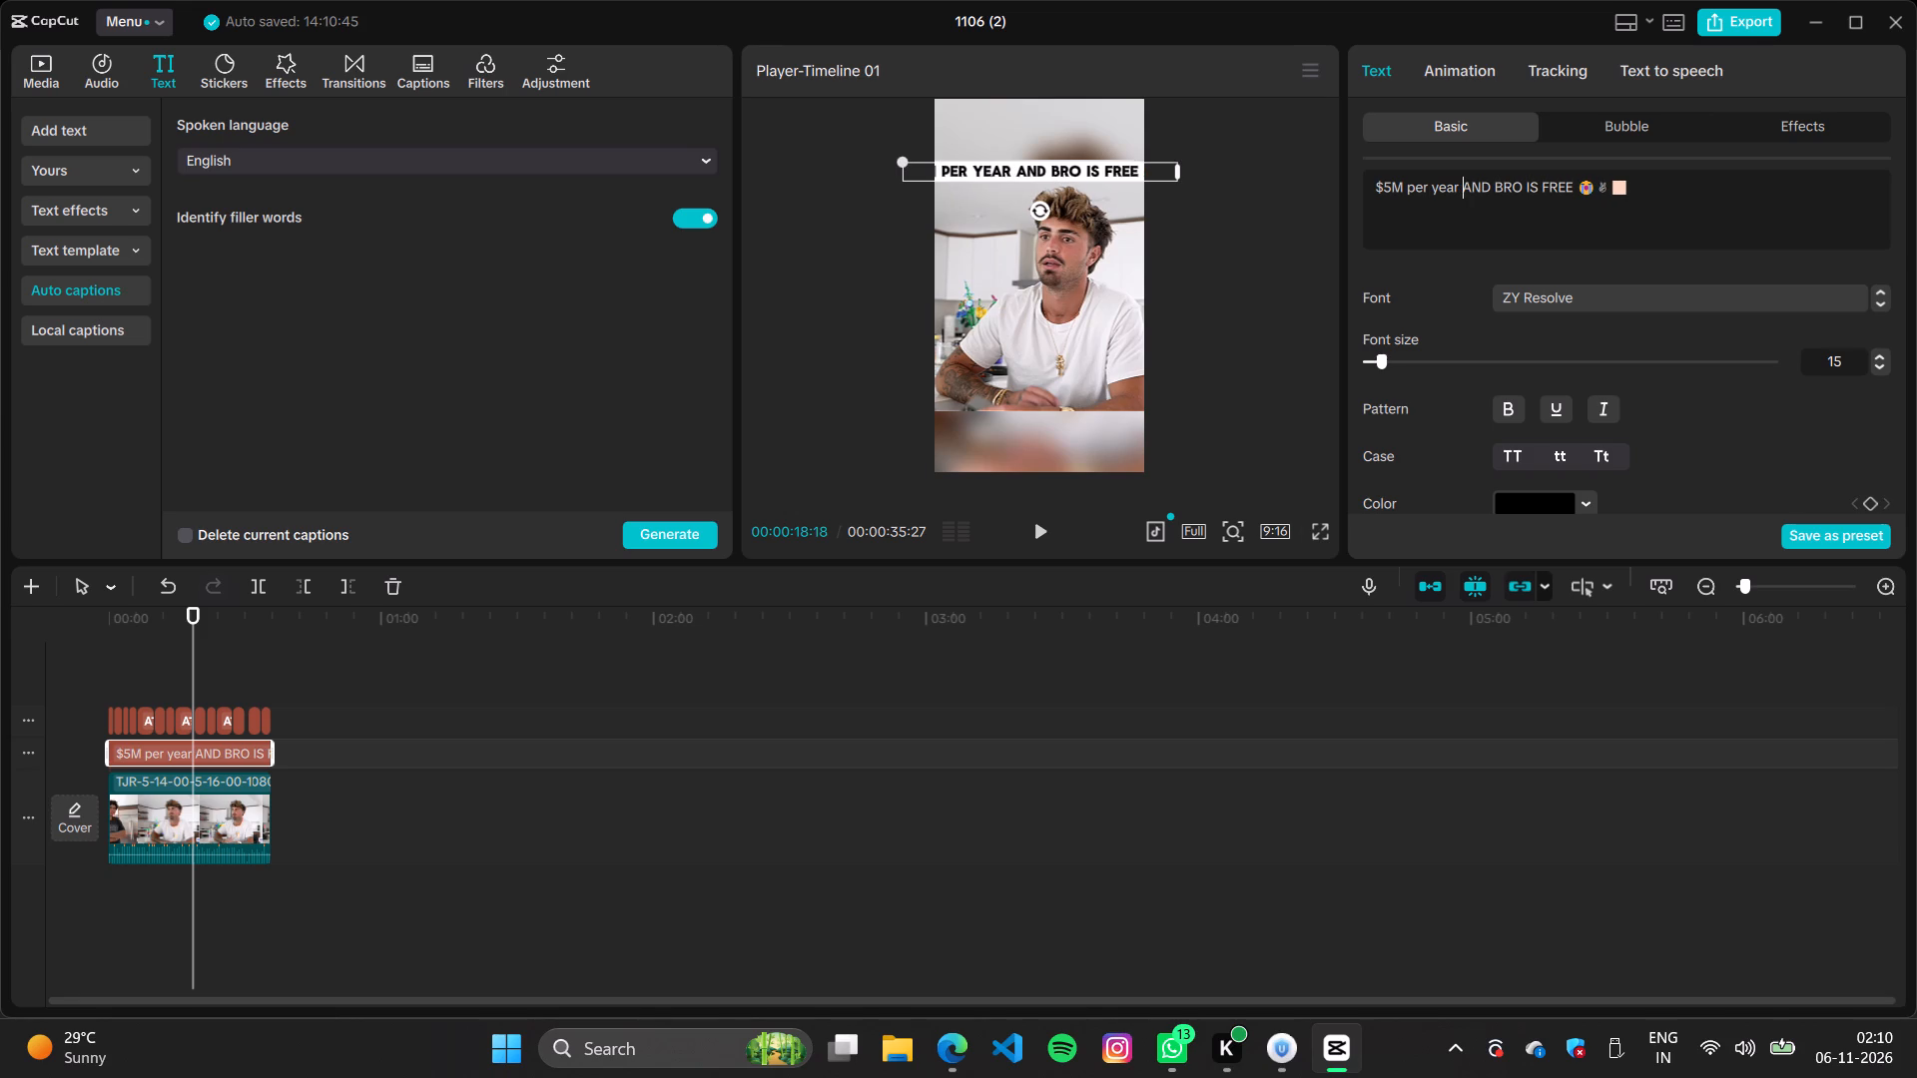
left_click(1490, 183)
left_click(1492, 187)
key("Return")
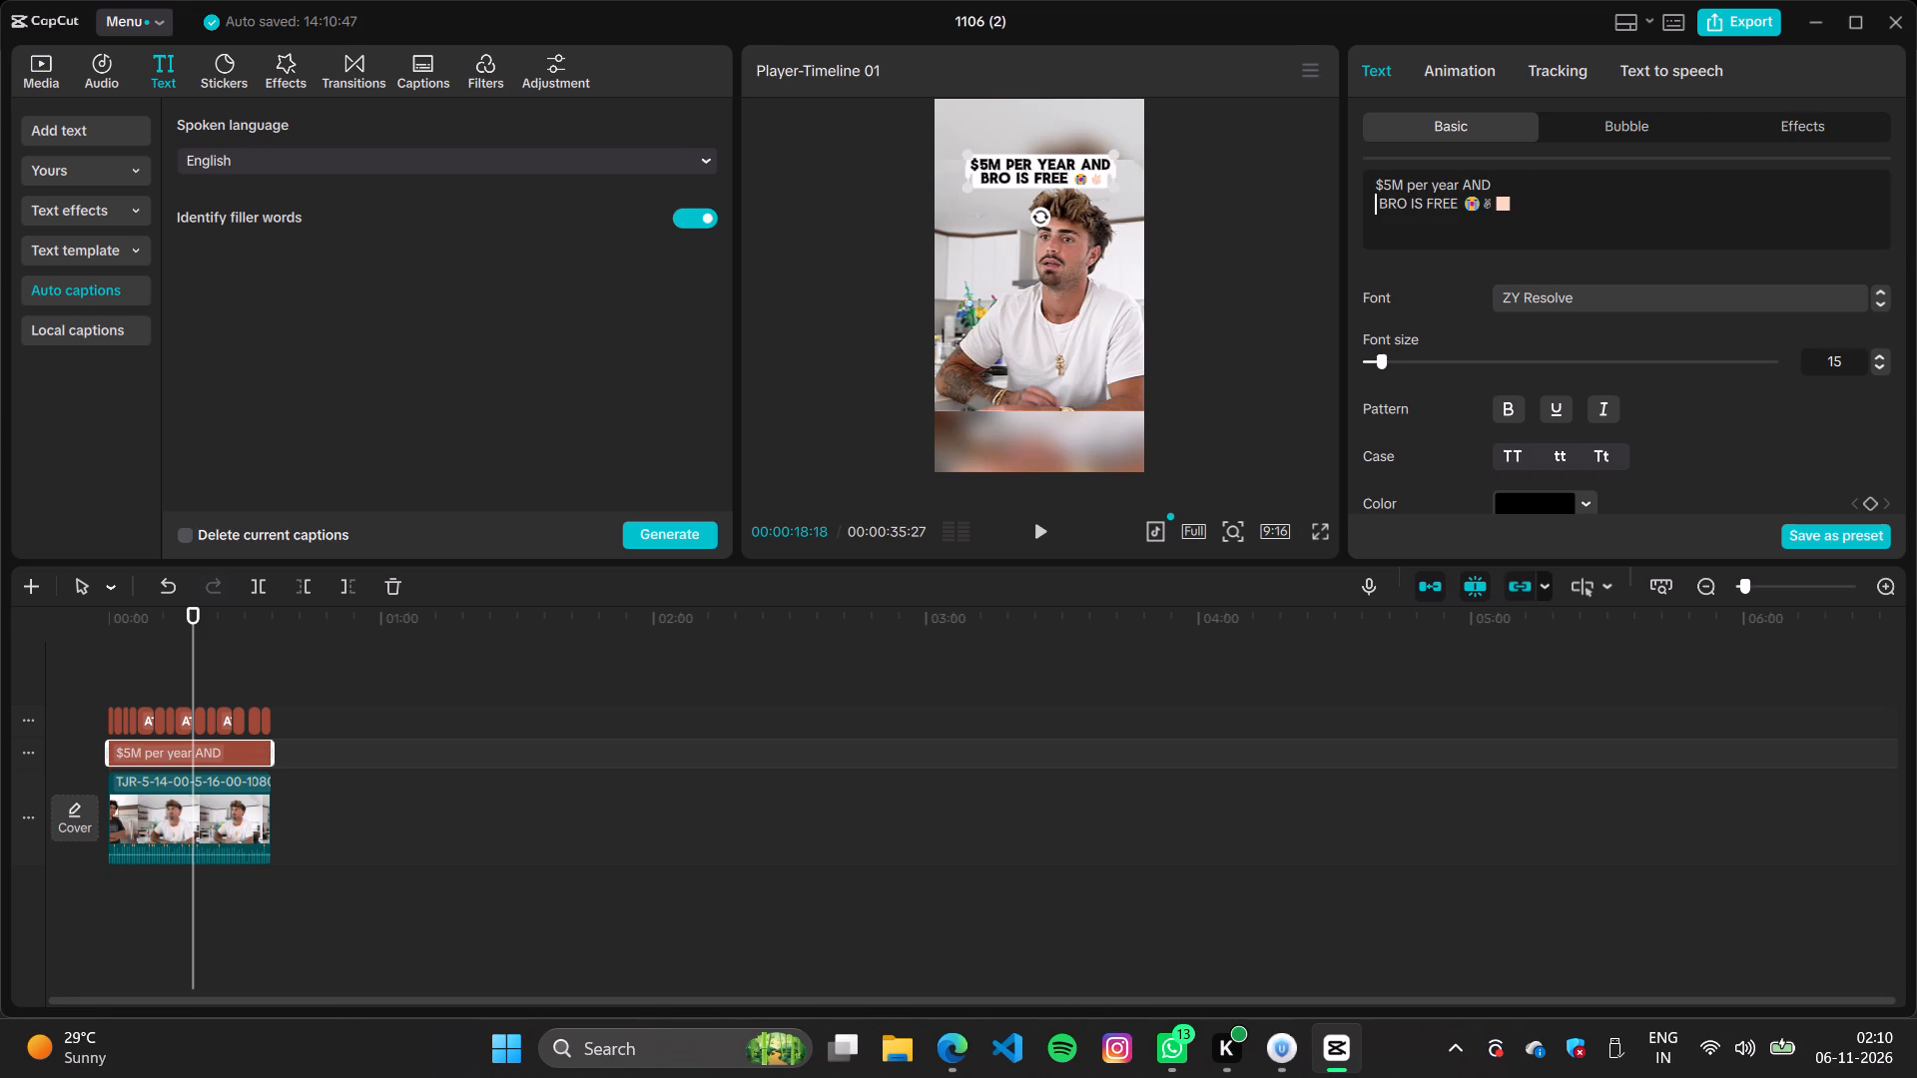
Shrink the headline slightly, keeping it centred above the man's head.
left_click_drag(959, 154, 970, 162)
left_click(1023, 165)
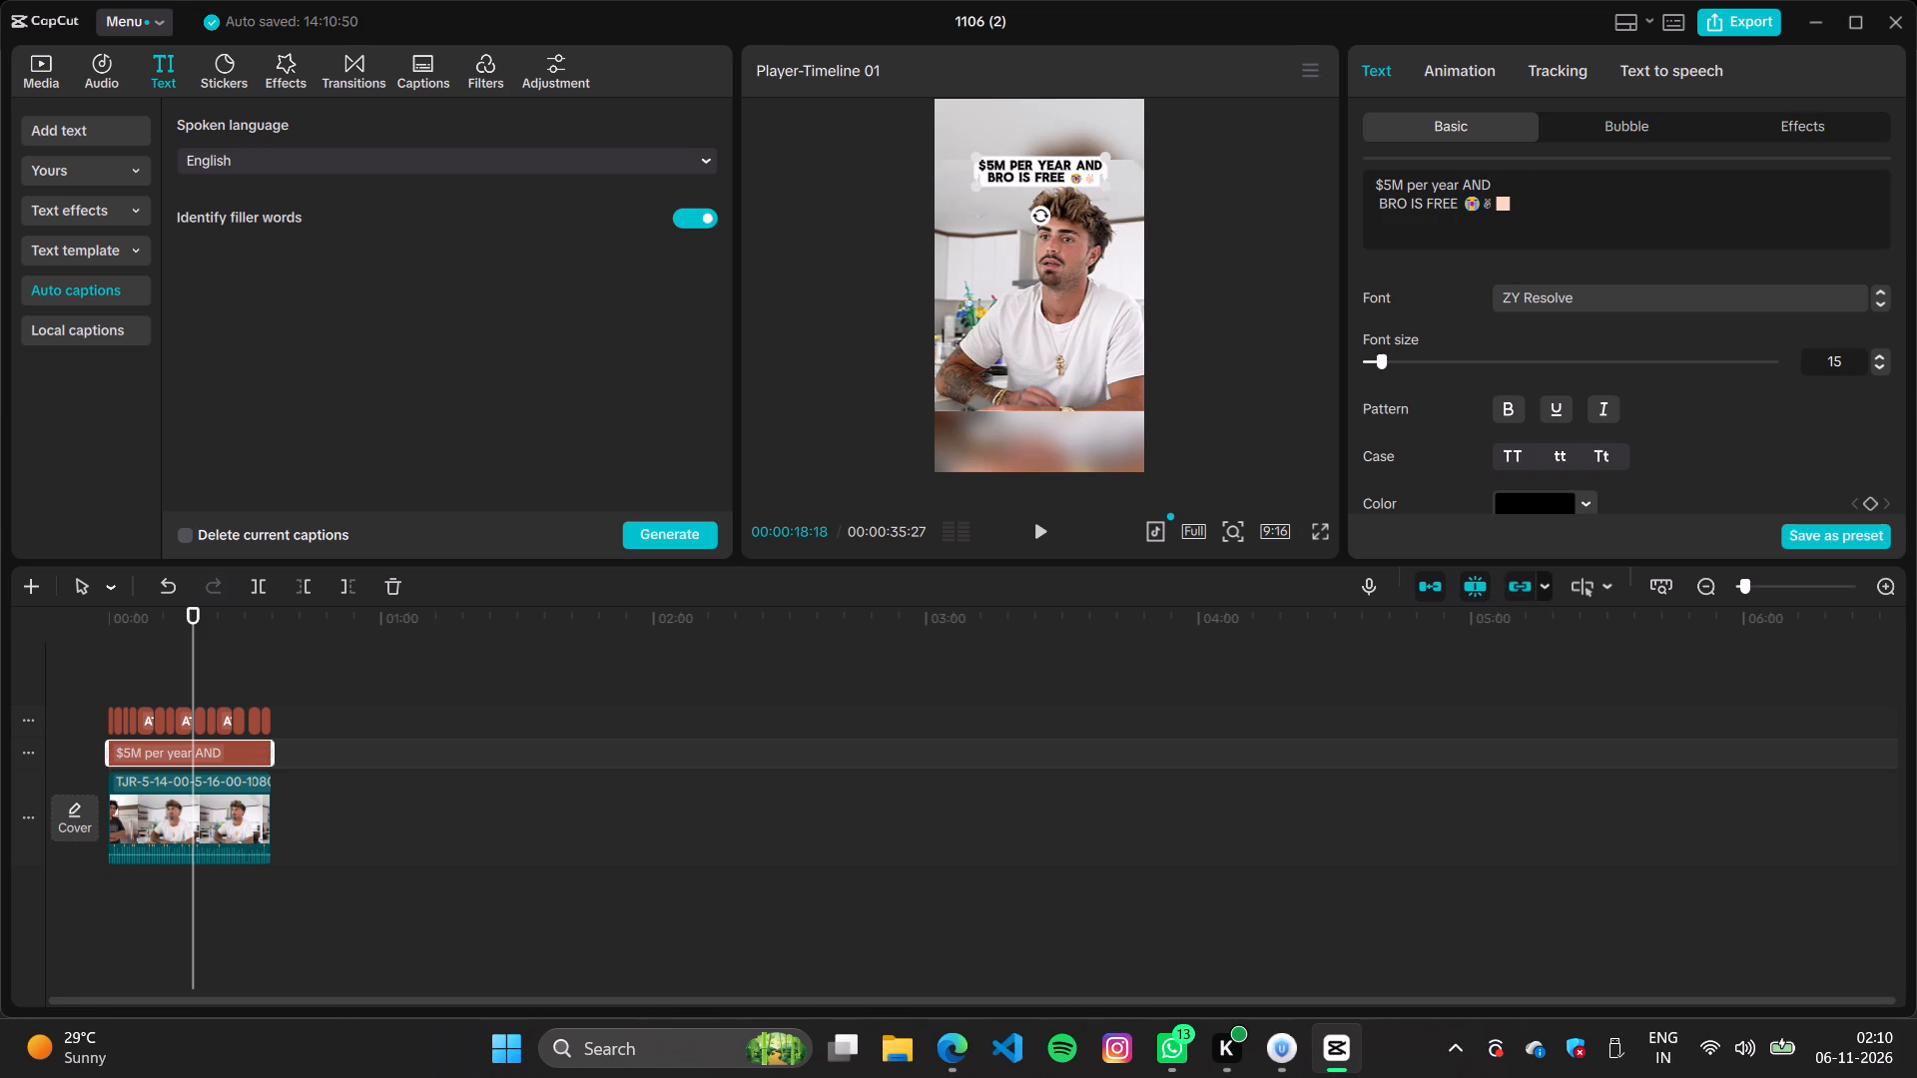
left_click(1264, 414)
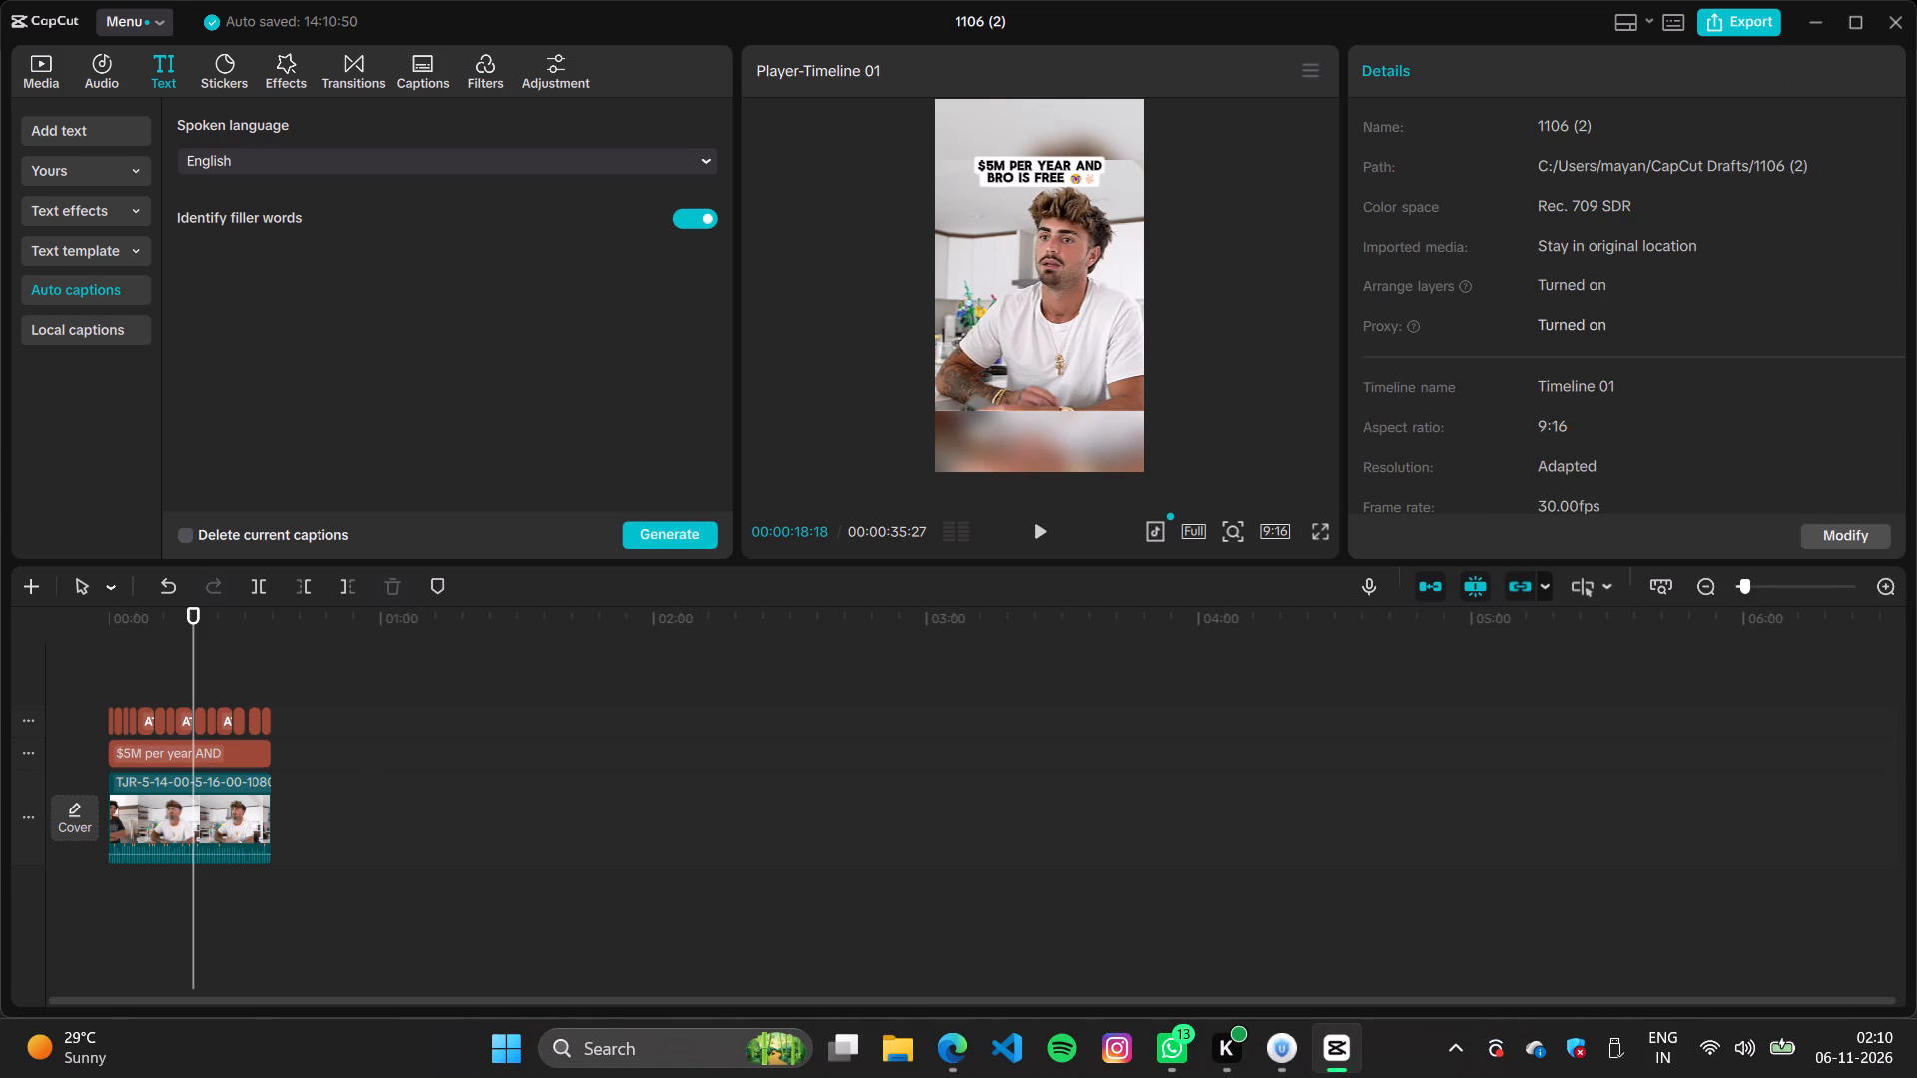
Export the finished clip as a 4K, 30 fps H.264 mp4 and close the export dialog.
left_click(1774, 21)
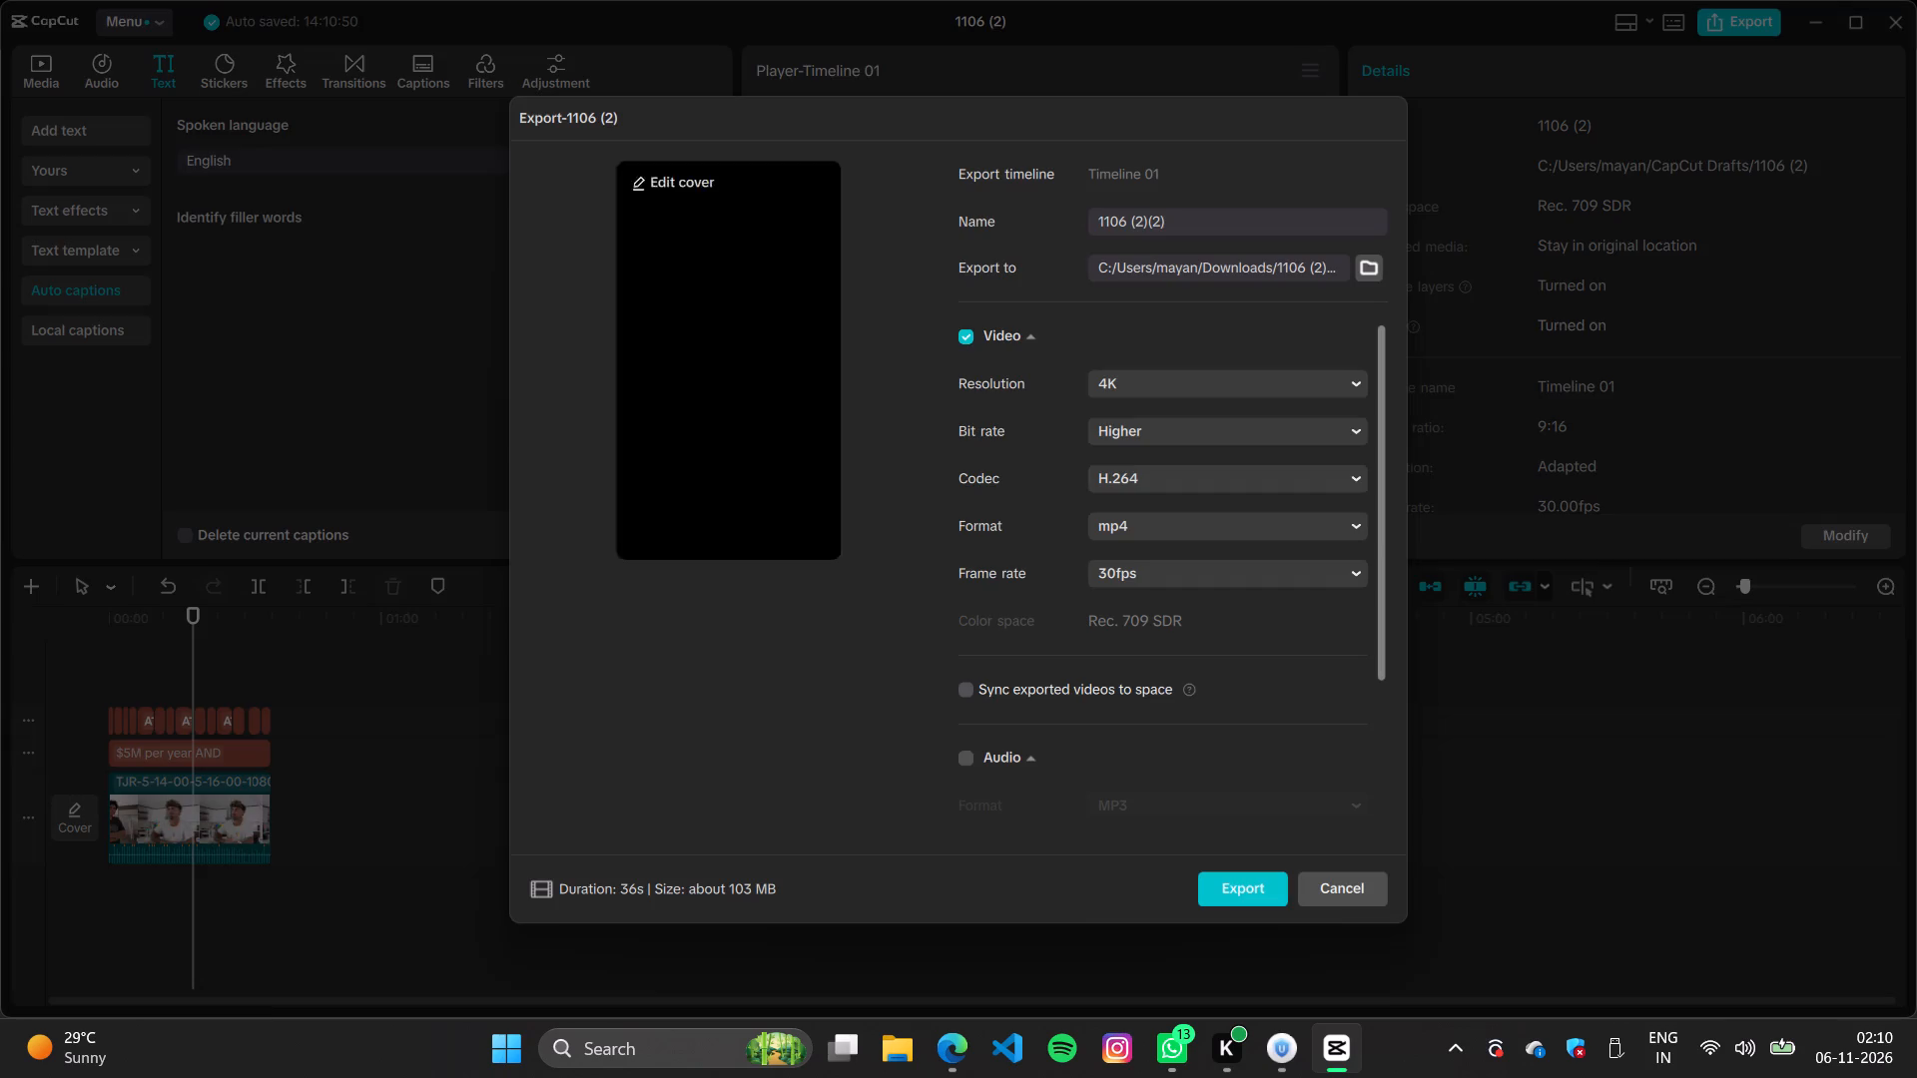
left_click(1240, 878)
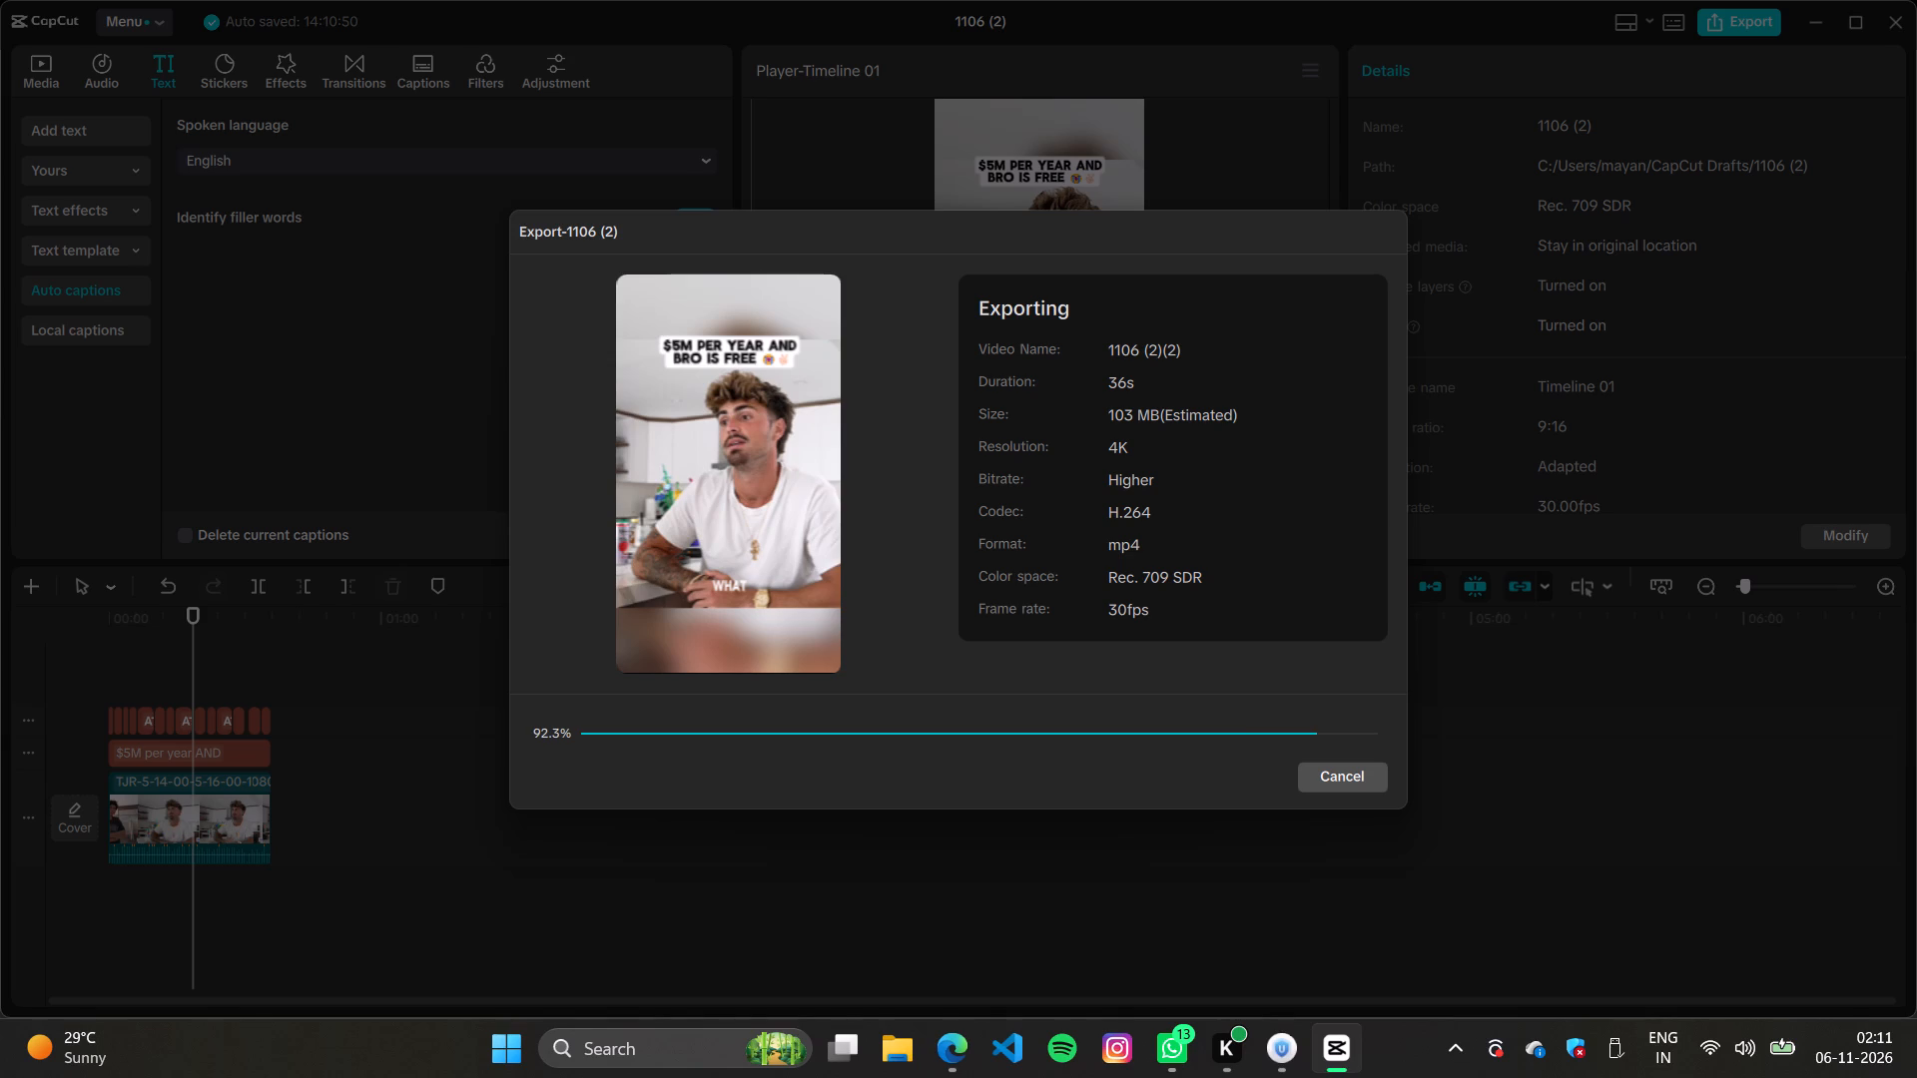
left_click(1354, 856)
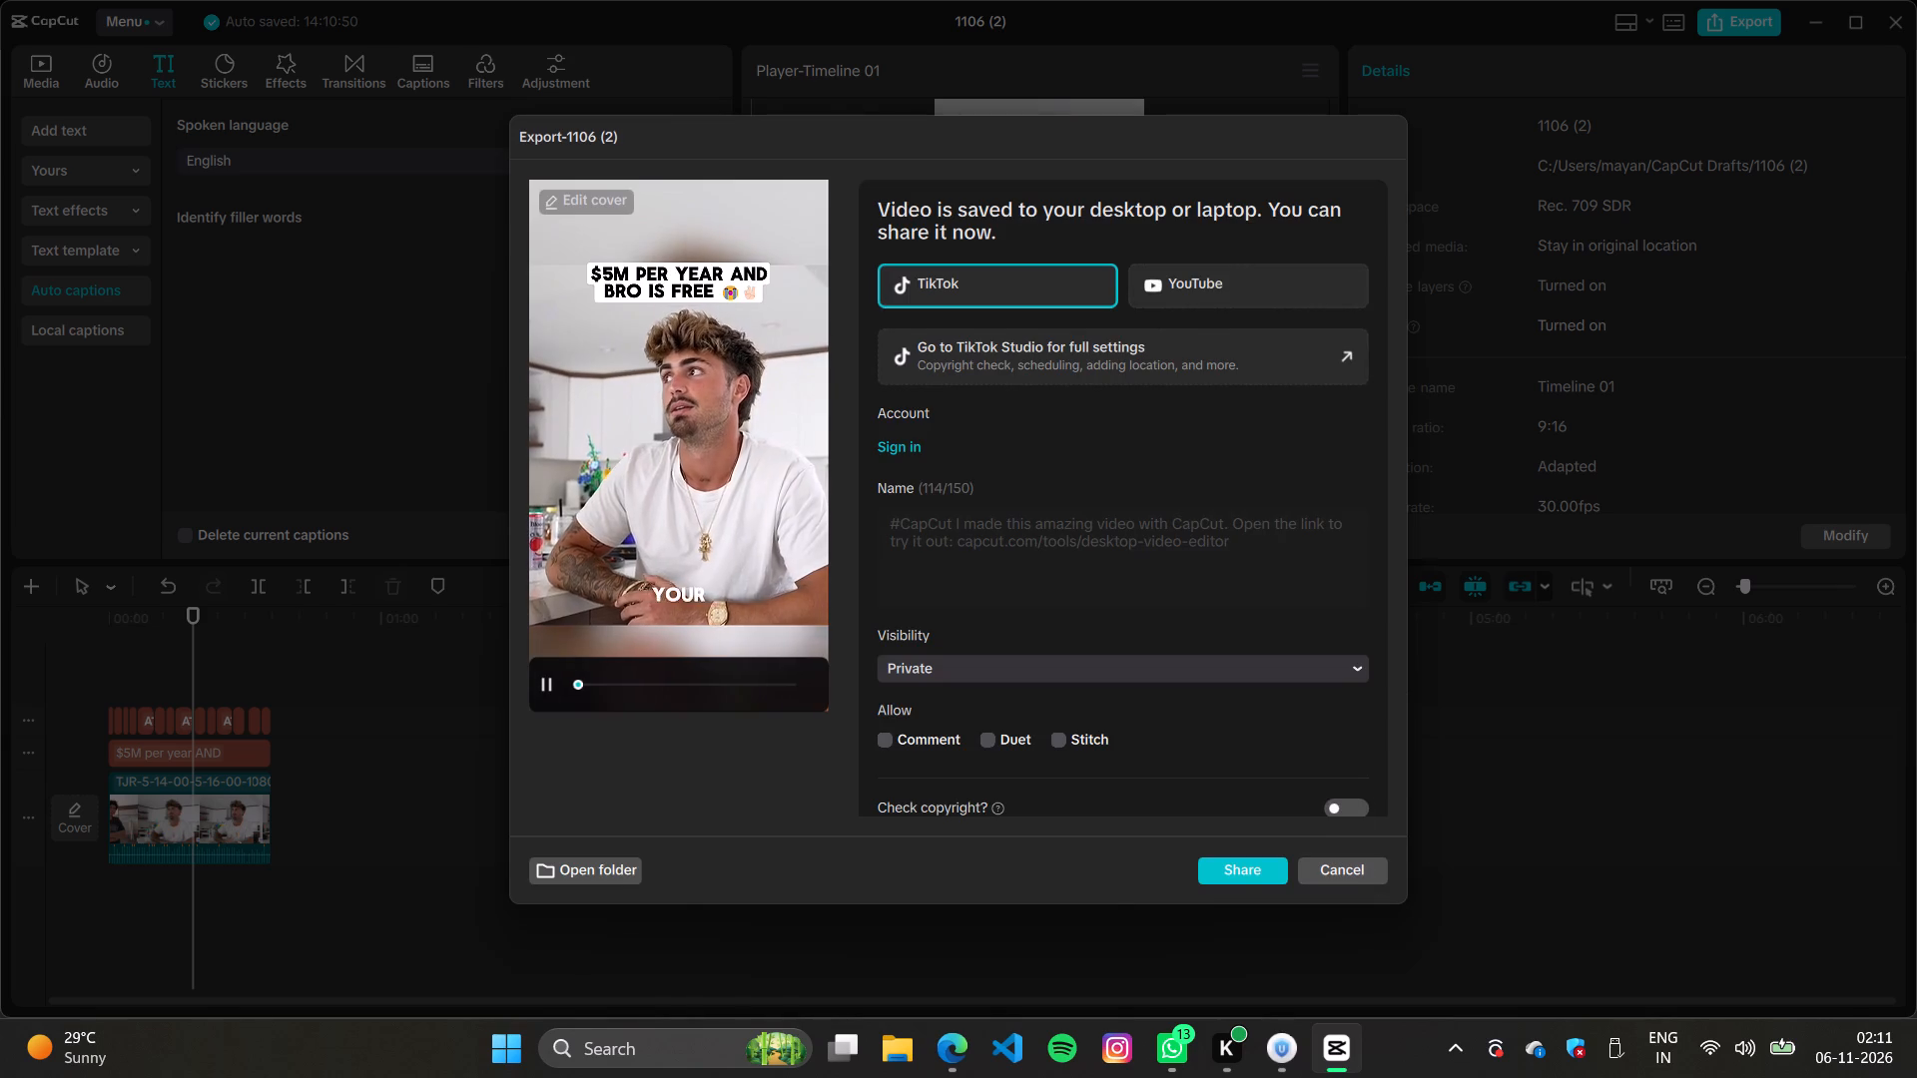
left_click(1343, 867)
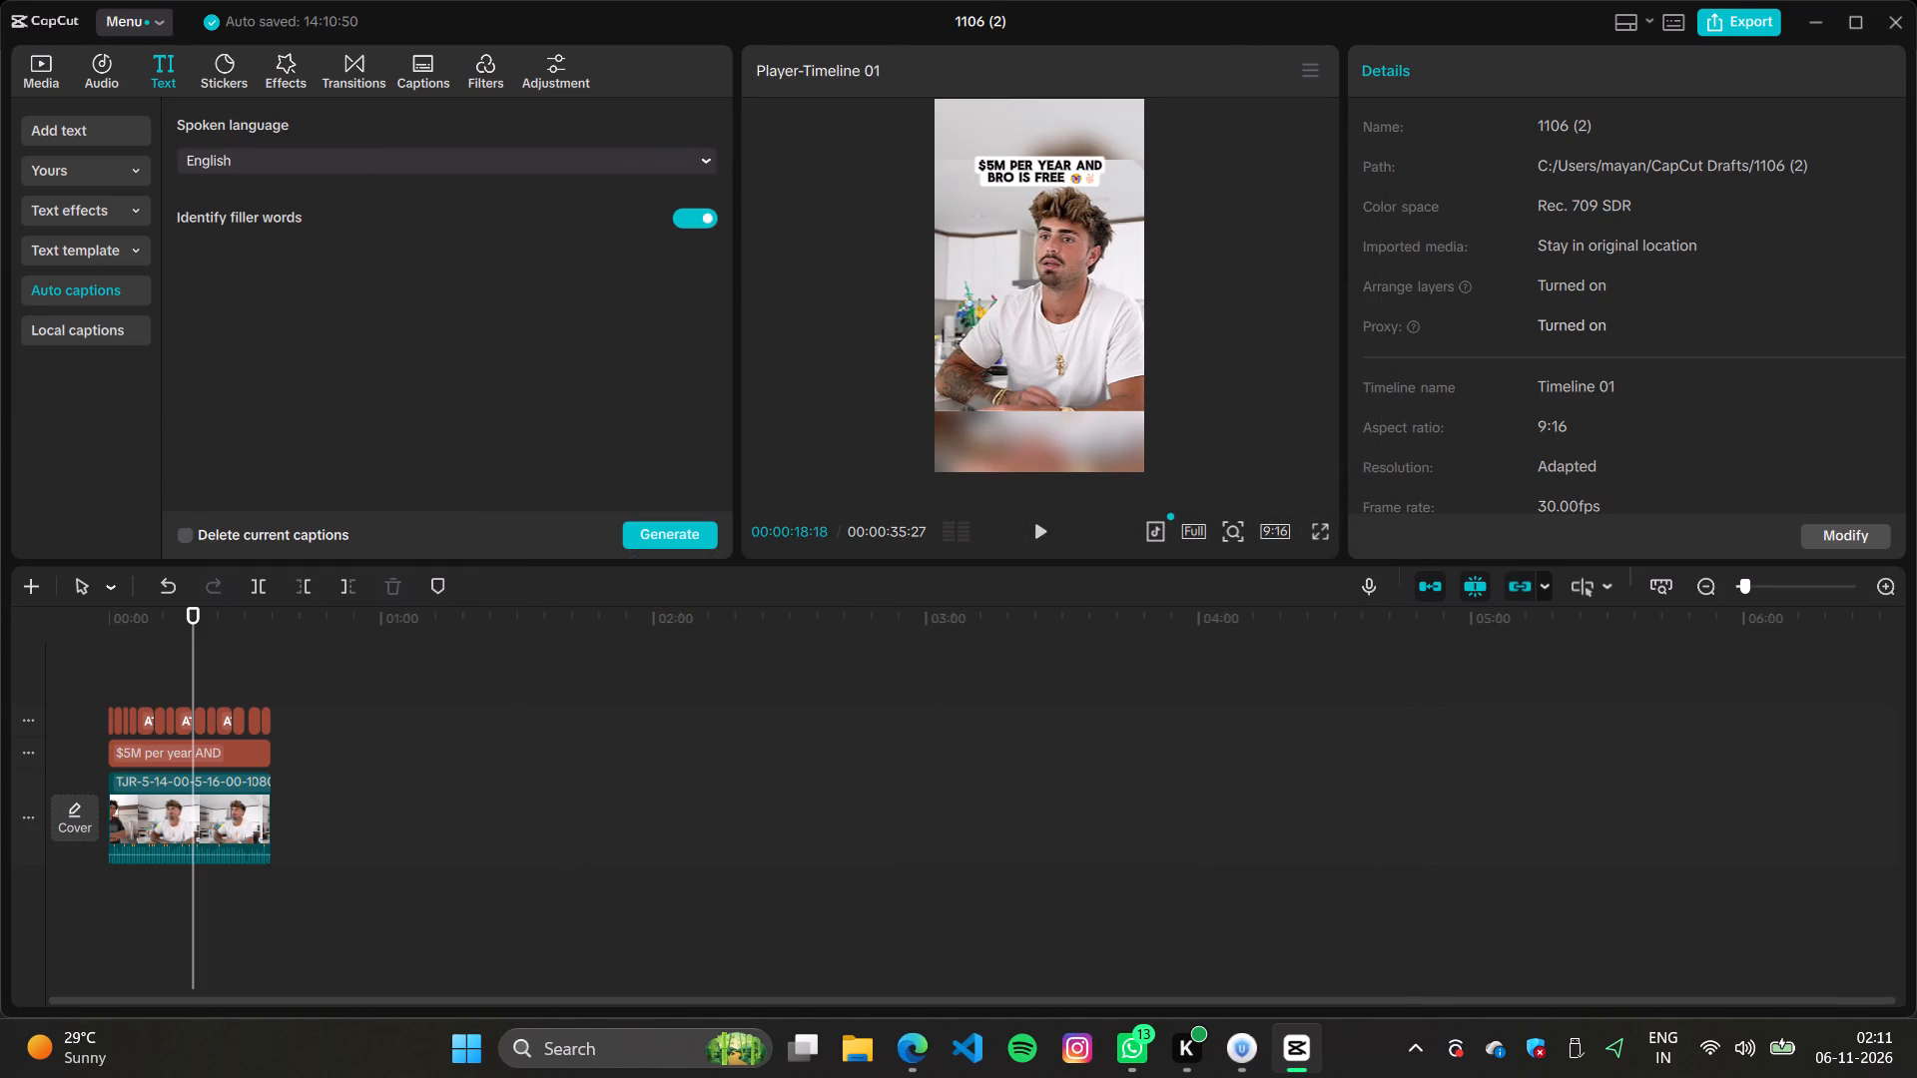
Show the imported media and replay the middle of the clip up to about 18 seconds.
left_click(35, 74)
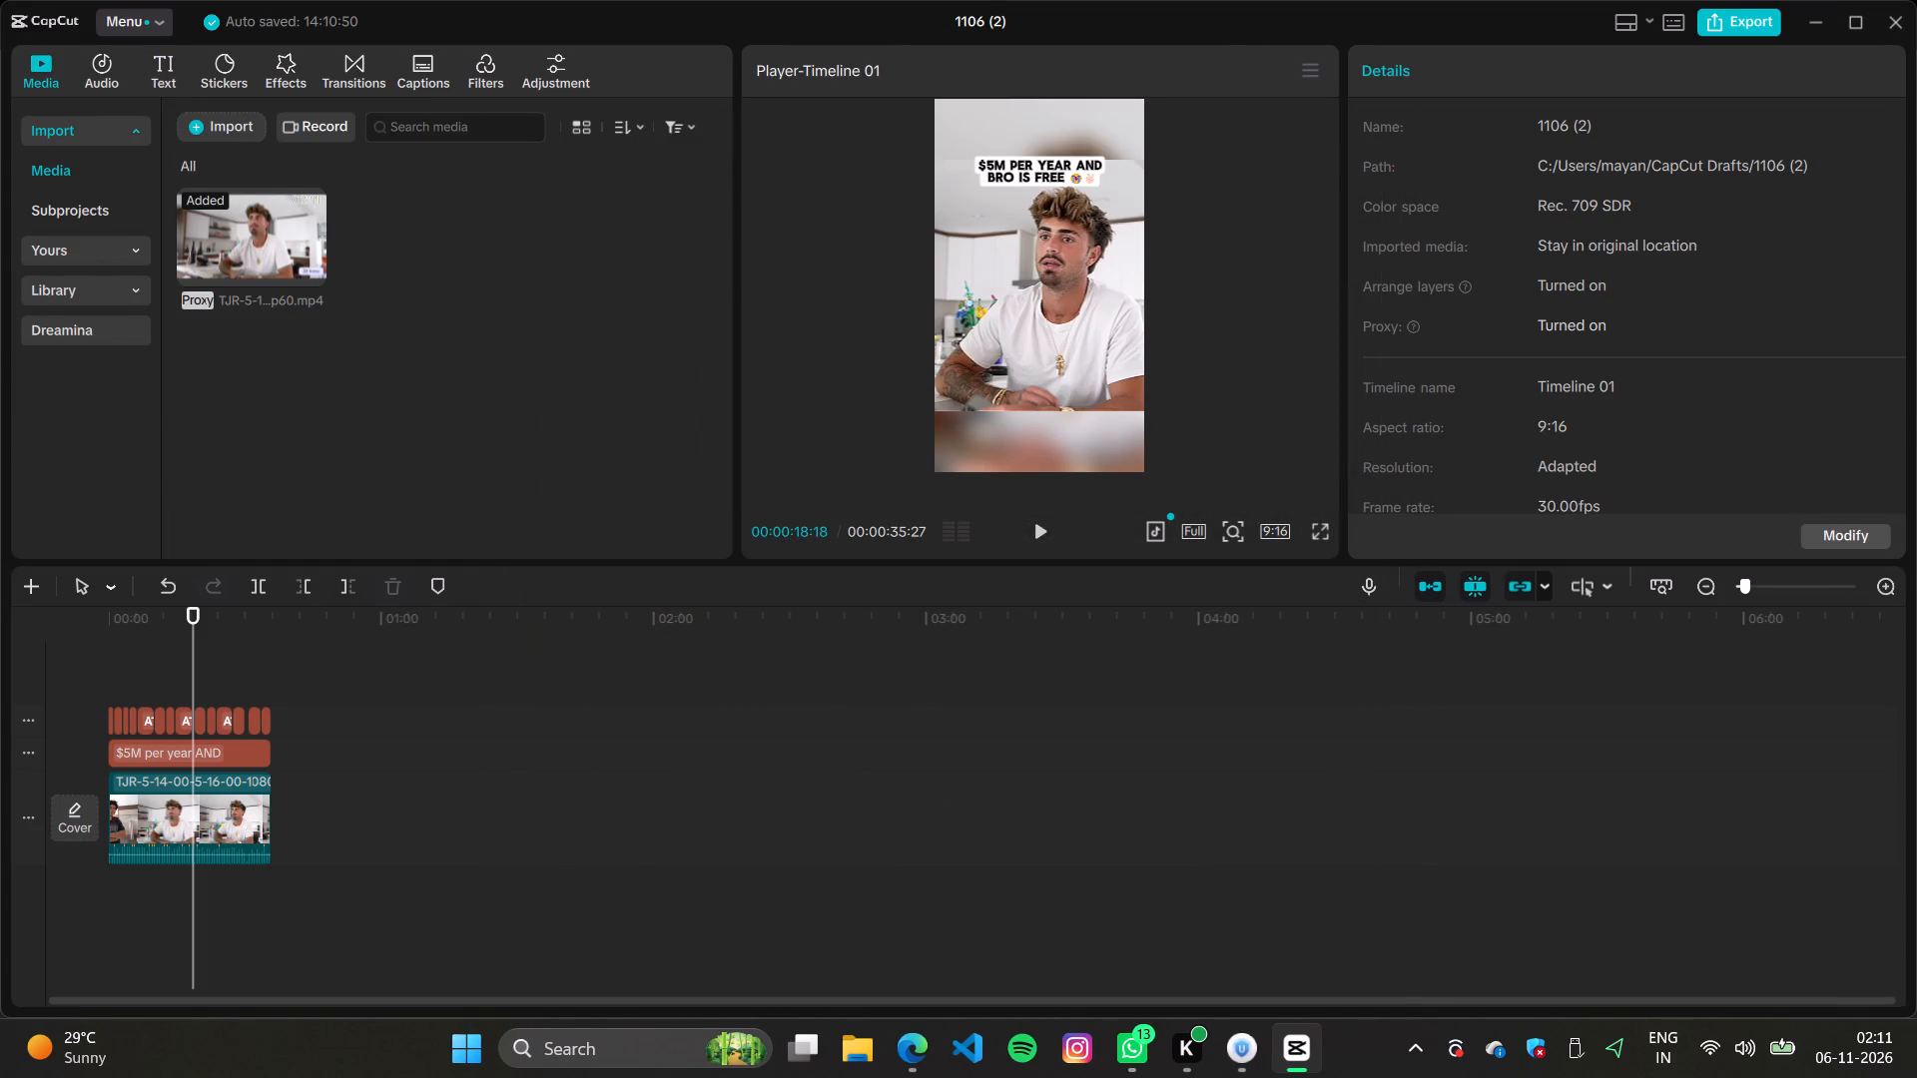
left_click(162, 664)
key("space")
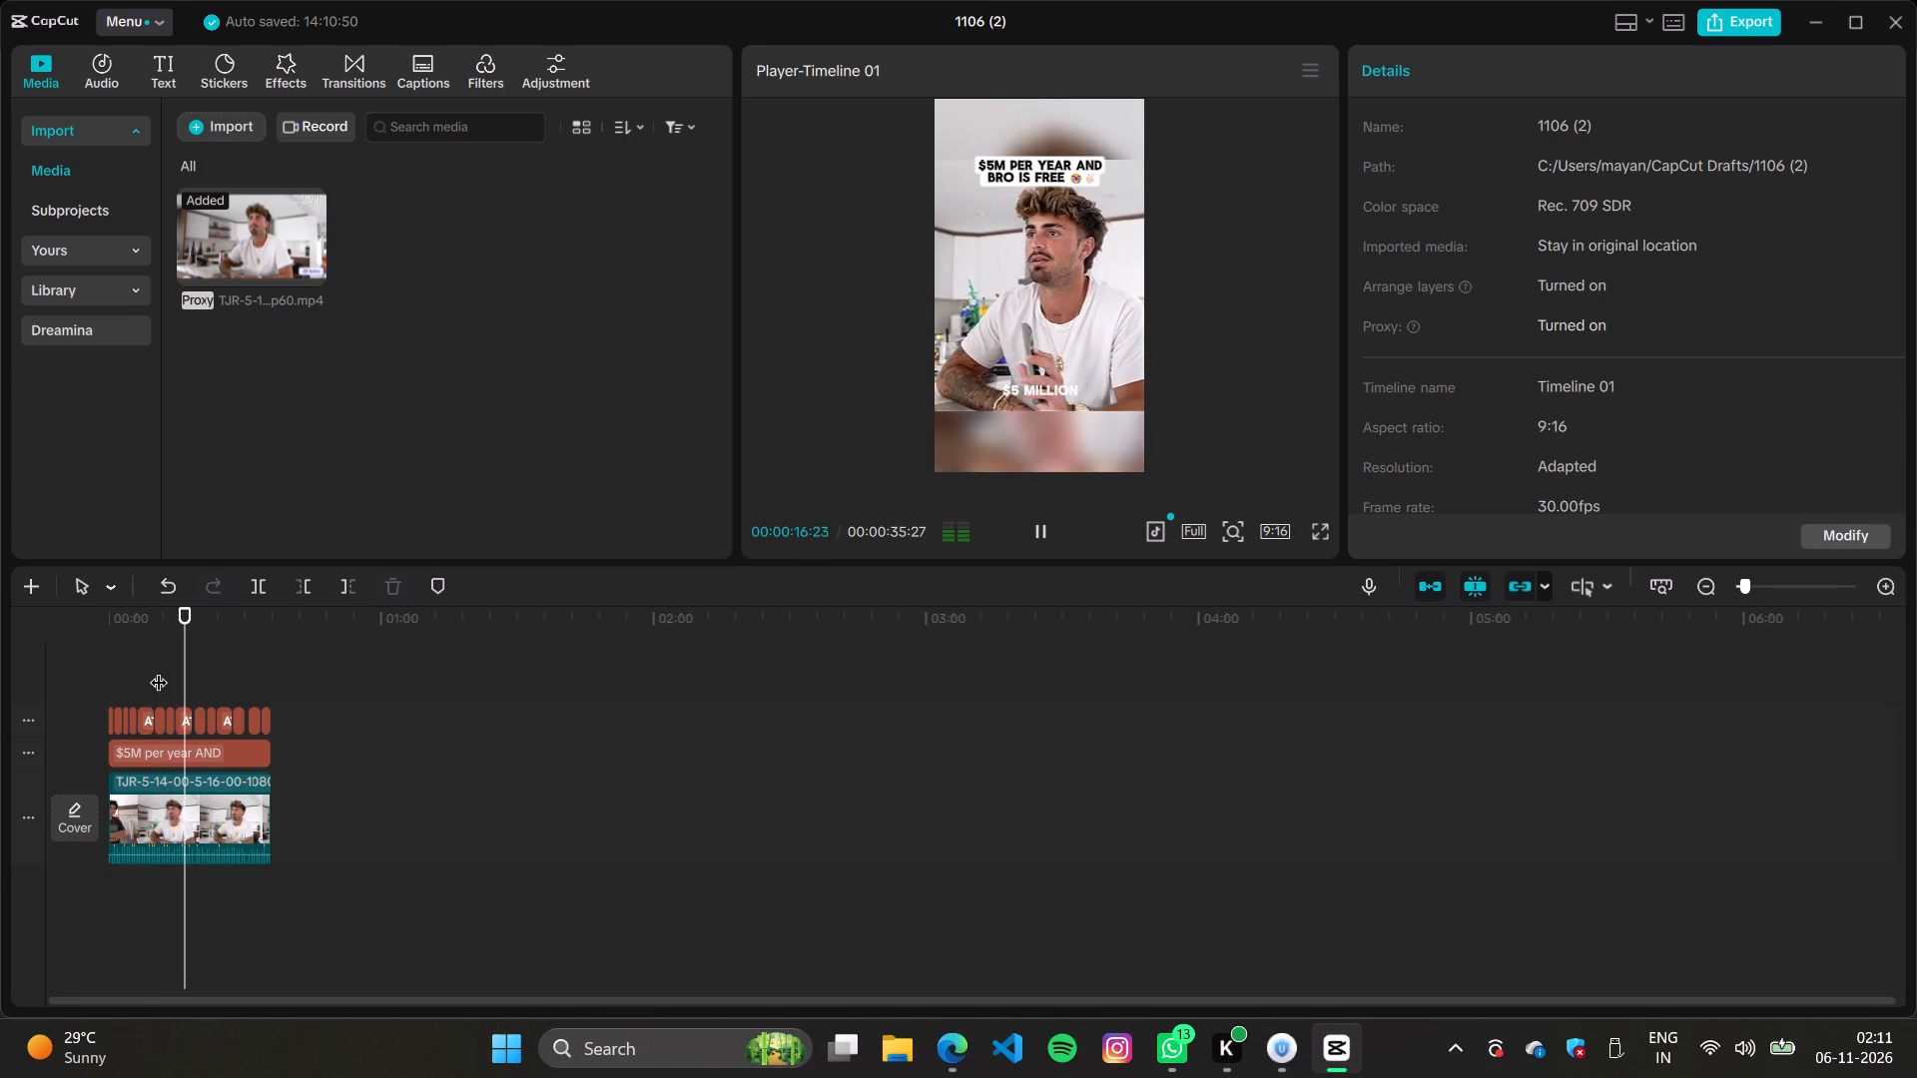
key("space")
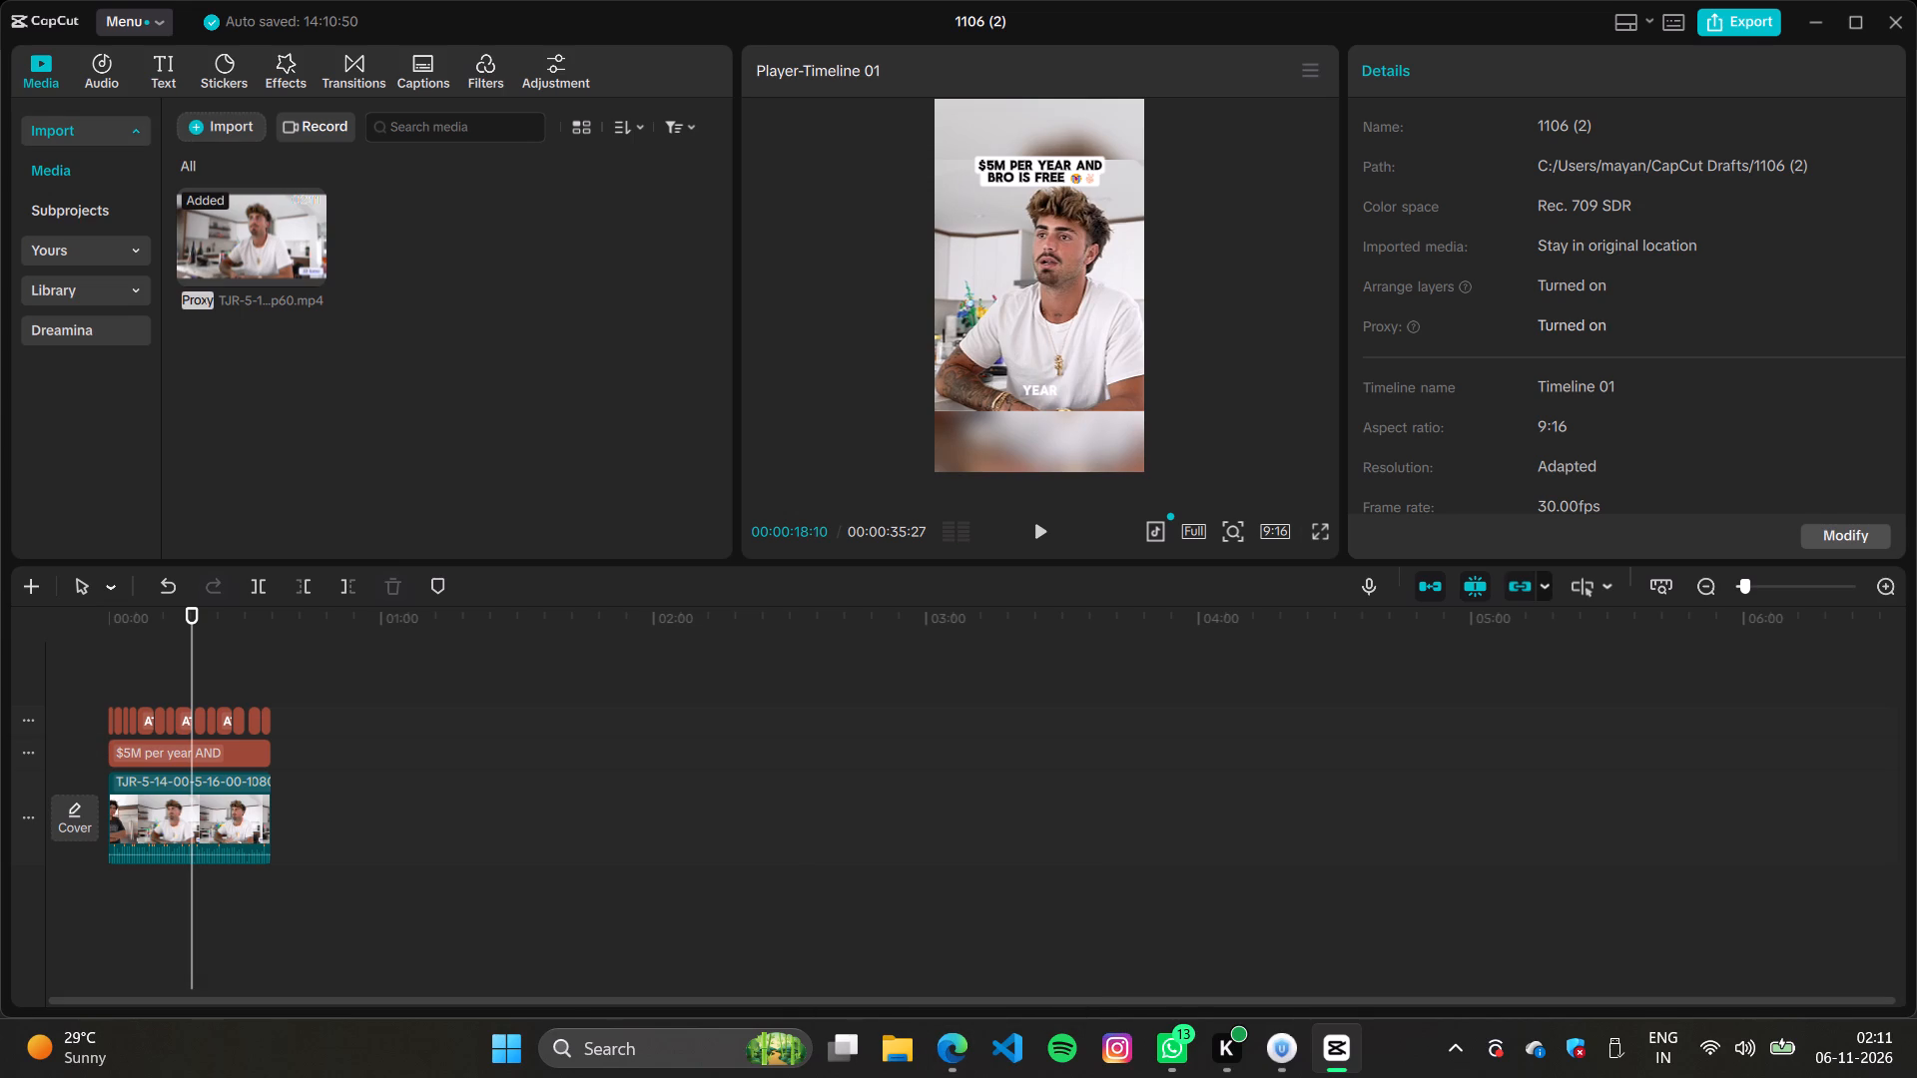
Copy the headline and delete the finished clip and its captions from the timeline, leaving the headline in place.
left_click(207, 741)
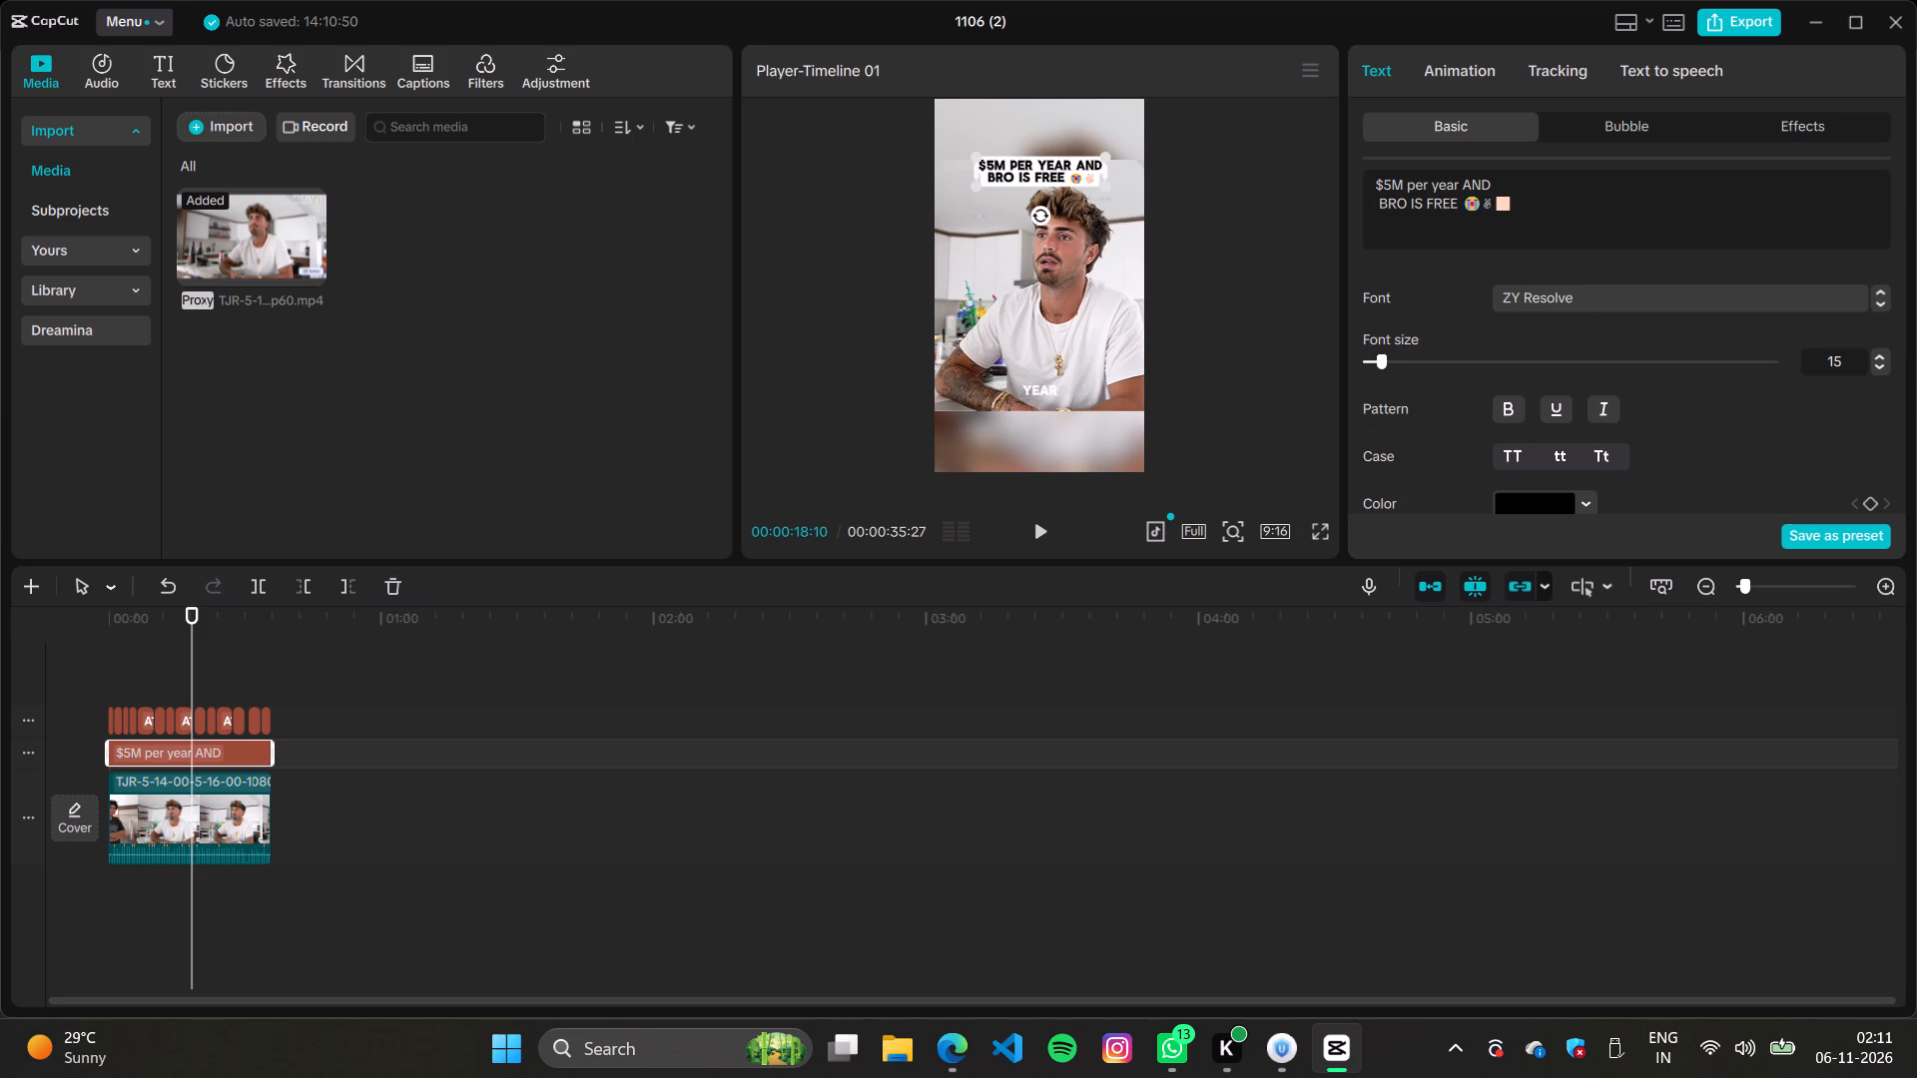
key("ctrl+c")
left_click_drag(238, 752, 476, 727)
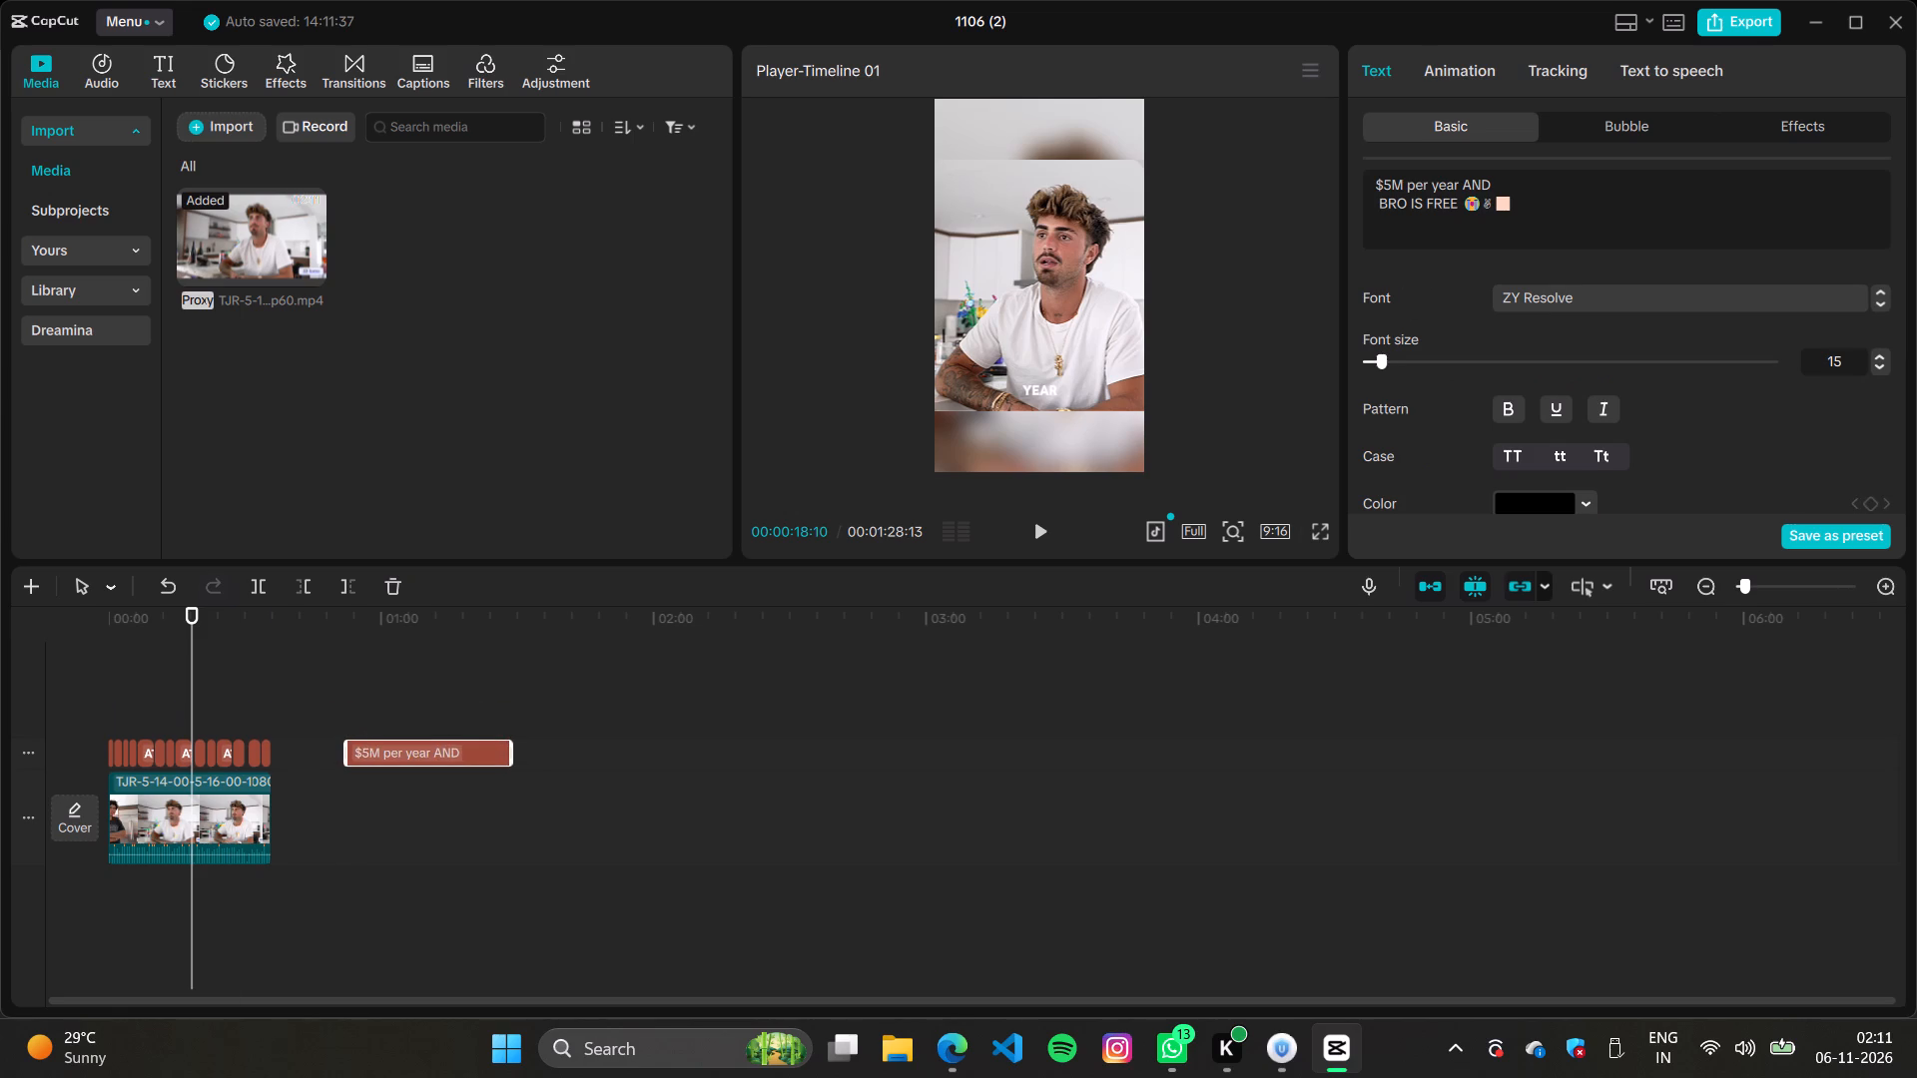
left_click_drag(276, 908, 74, 753)
key("BackSpace")
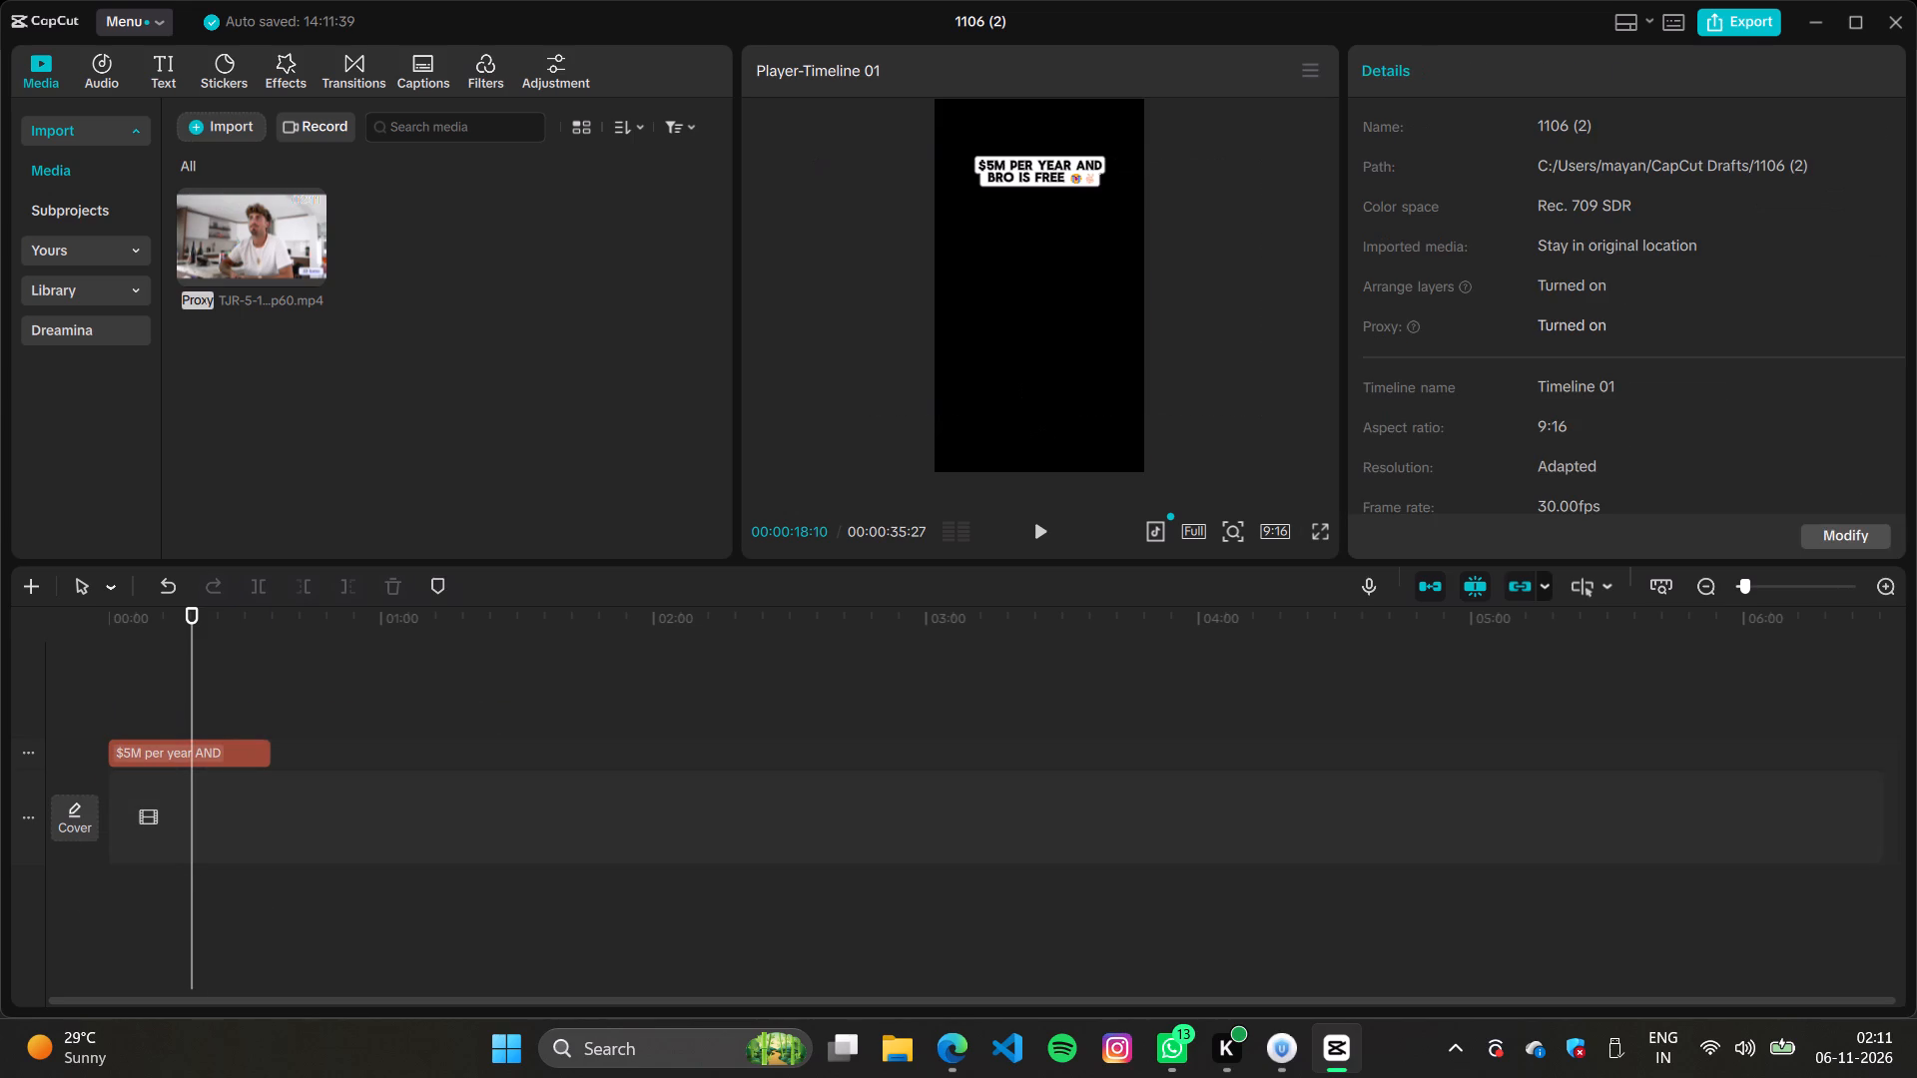
Add the full TJR source video to the empty timeline again.
scroll(78, 748, "up", 1)
left_click(306, 269)
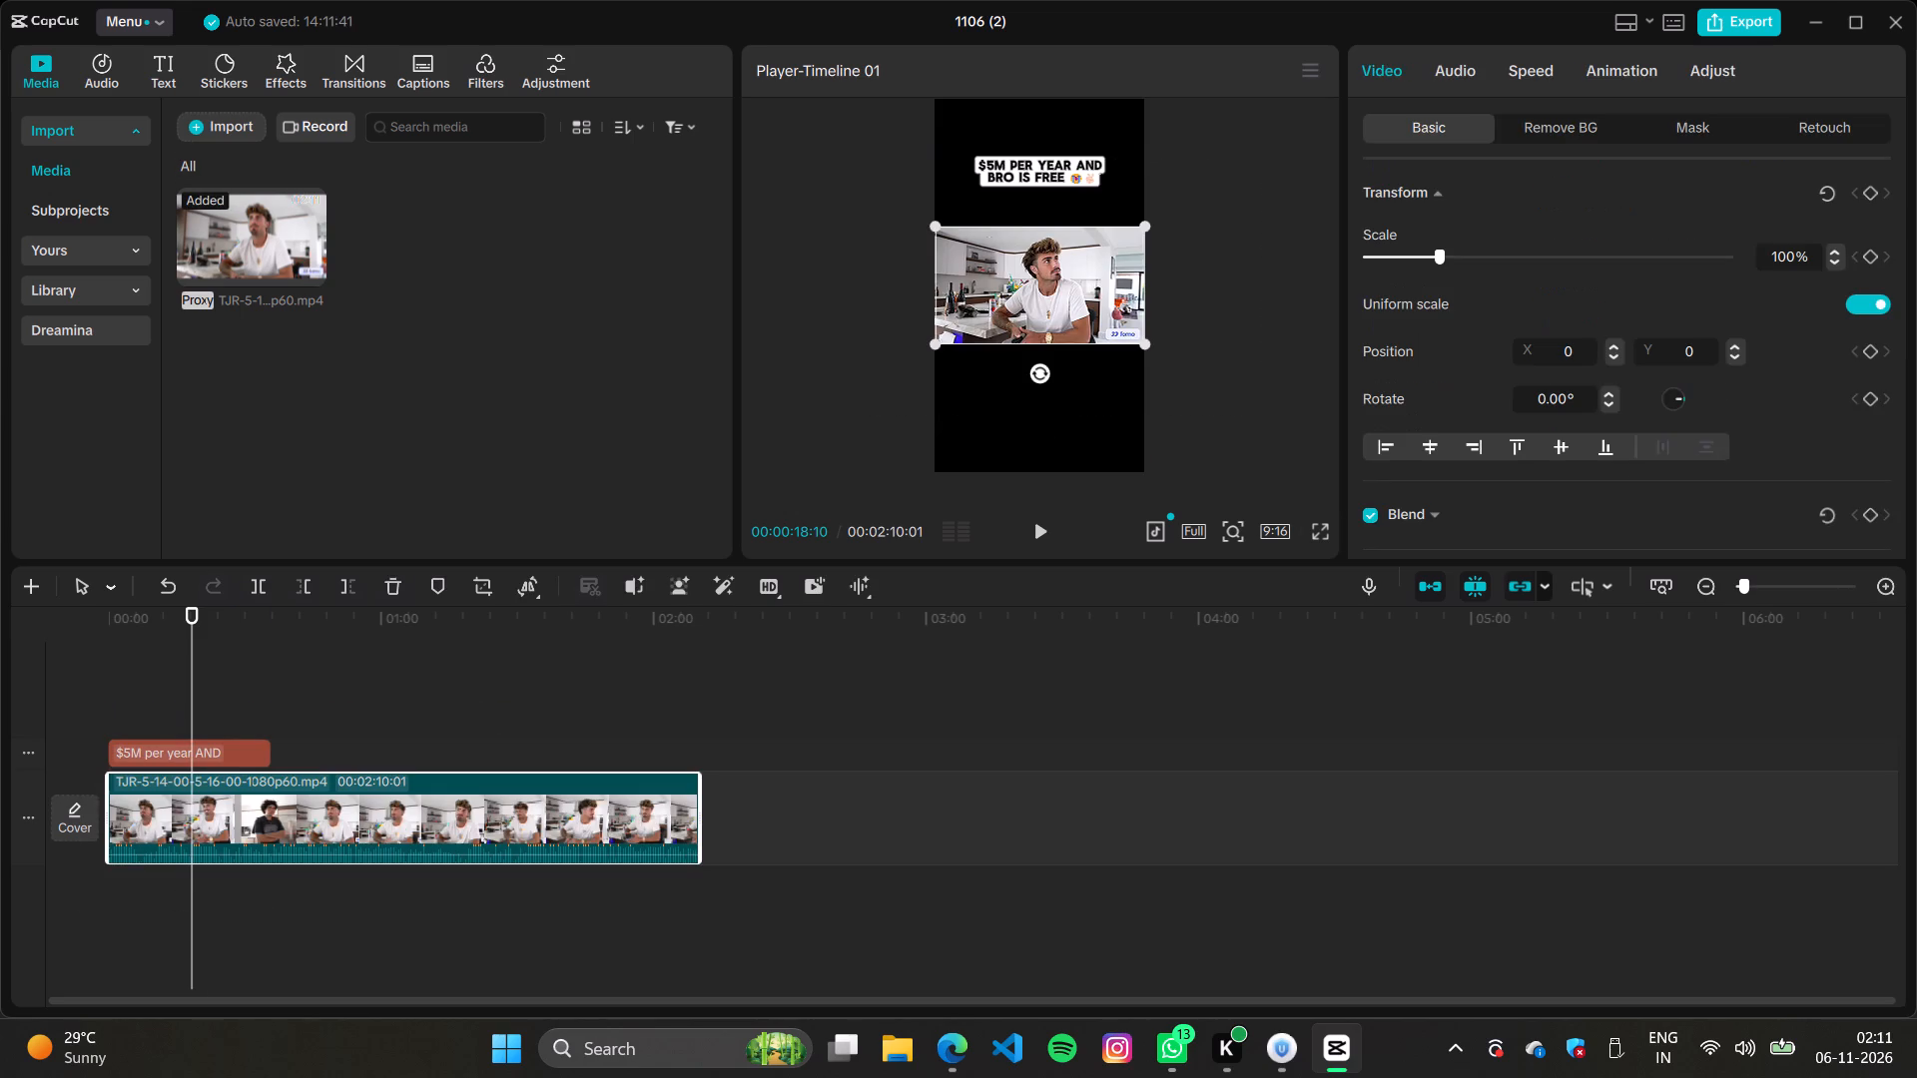
Play the source video around 1:31 to 1:34 to find where the next clip should start.
left_click(390, 729)
left_click(496, 732)
key("space")
key("space")
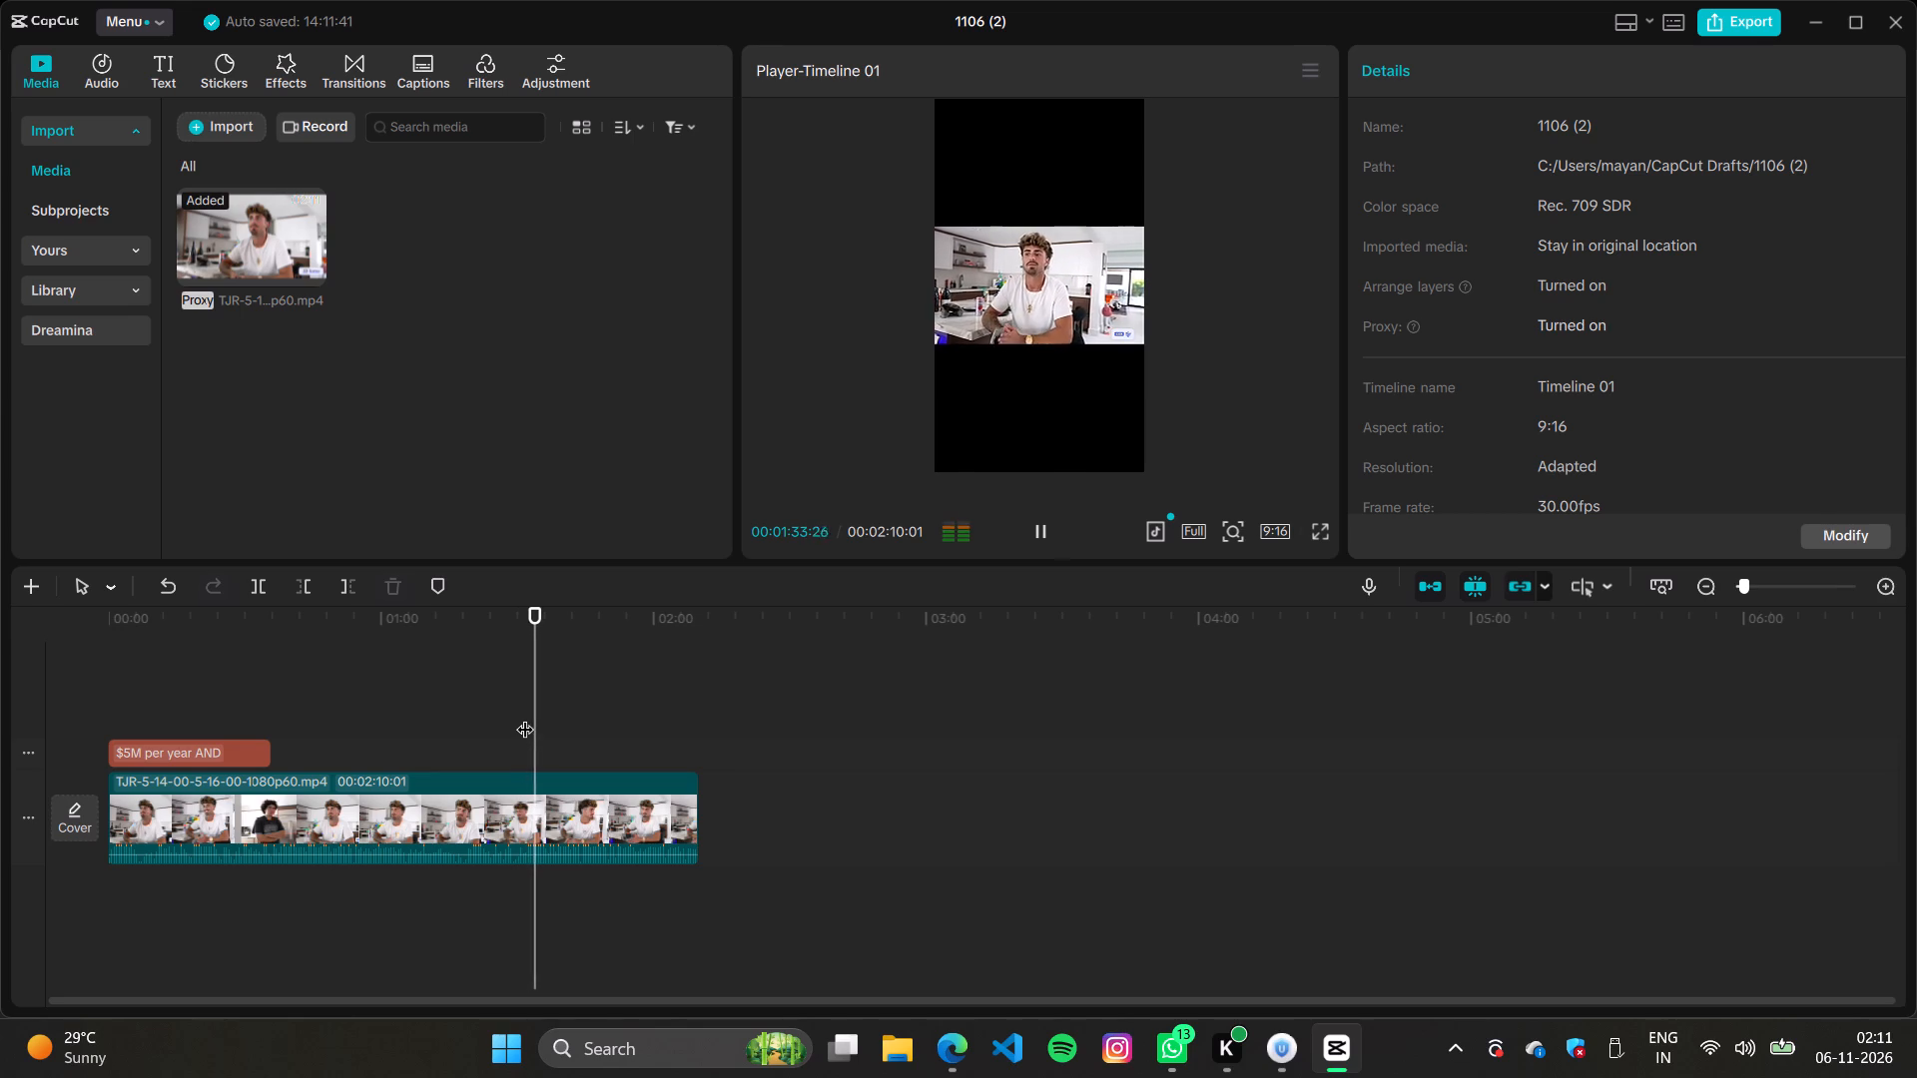
left_click(542, 729)
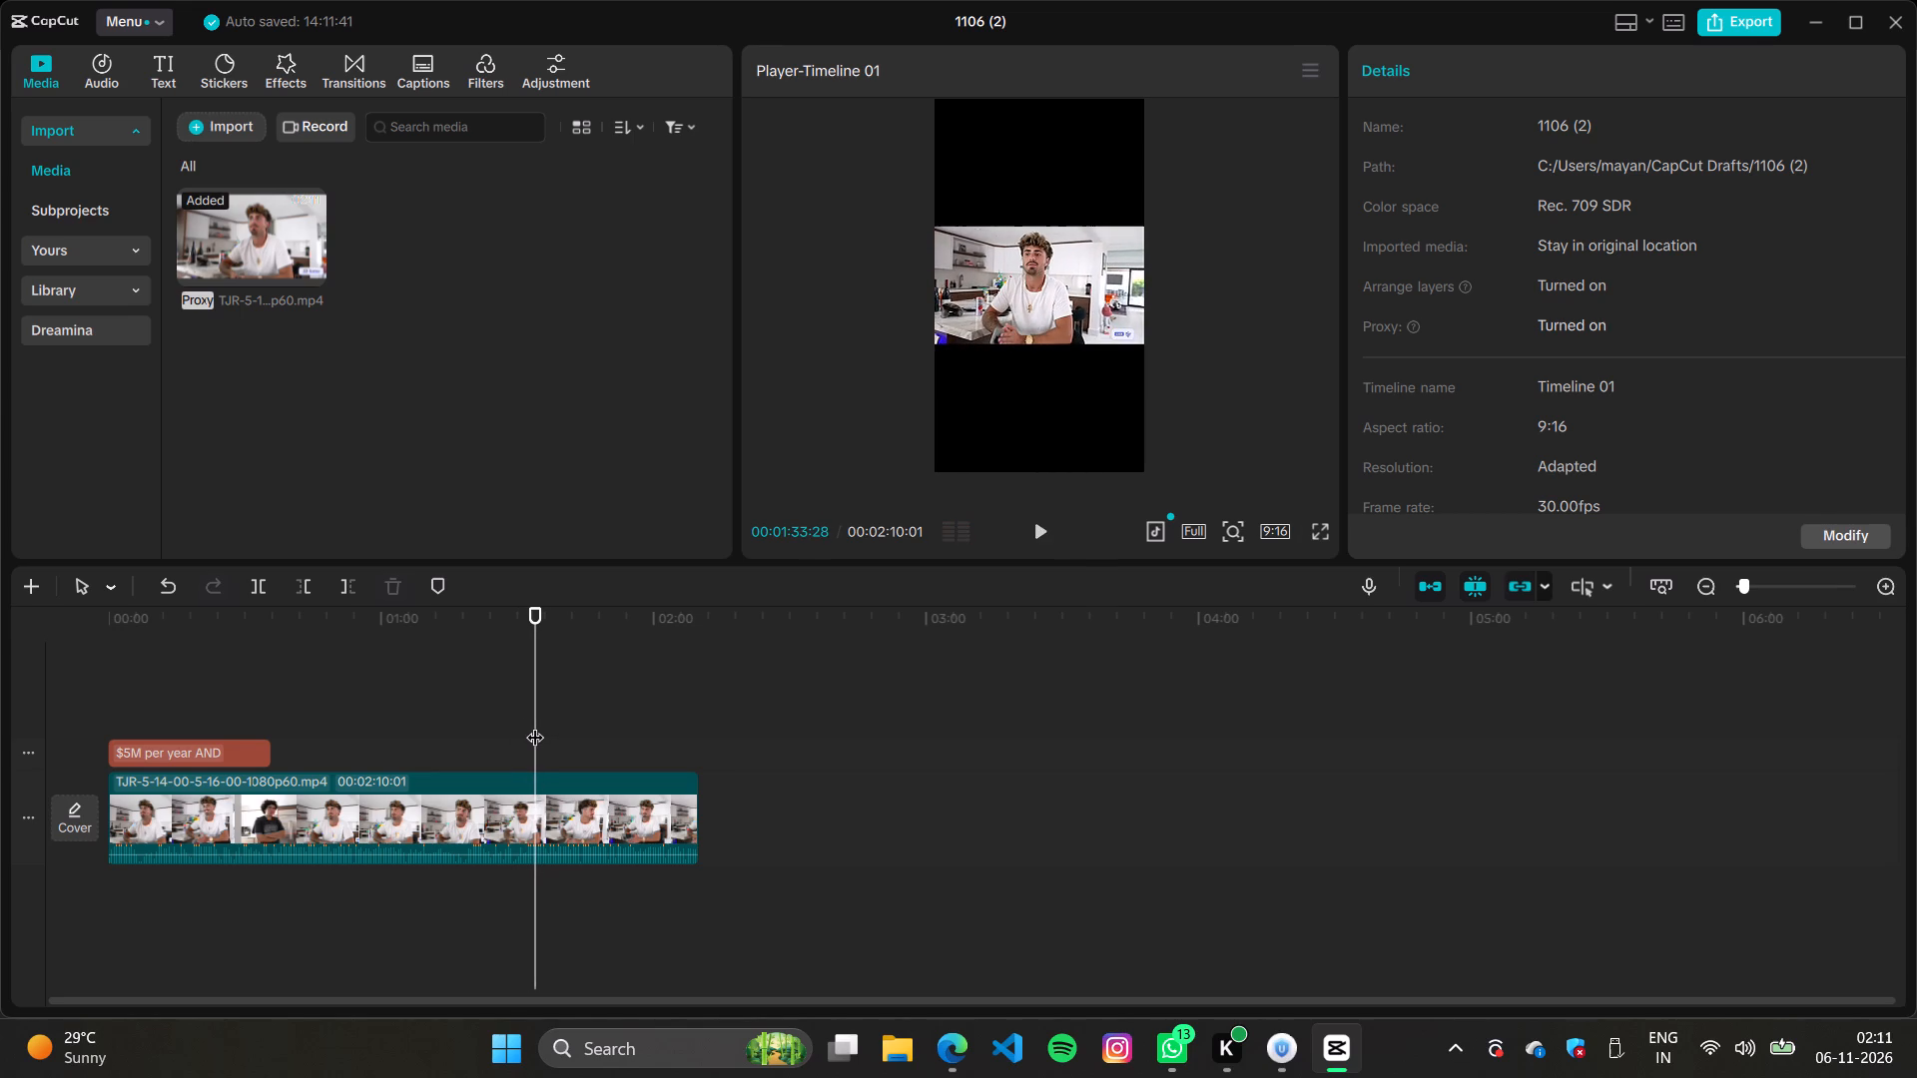
key("space")
key("space")
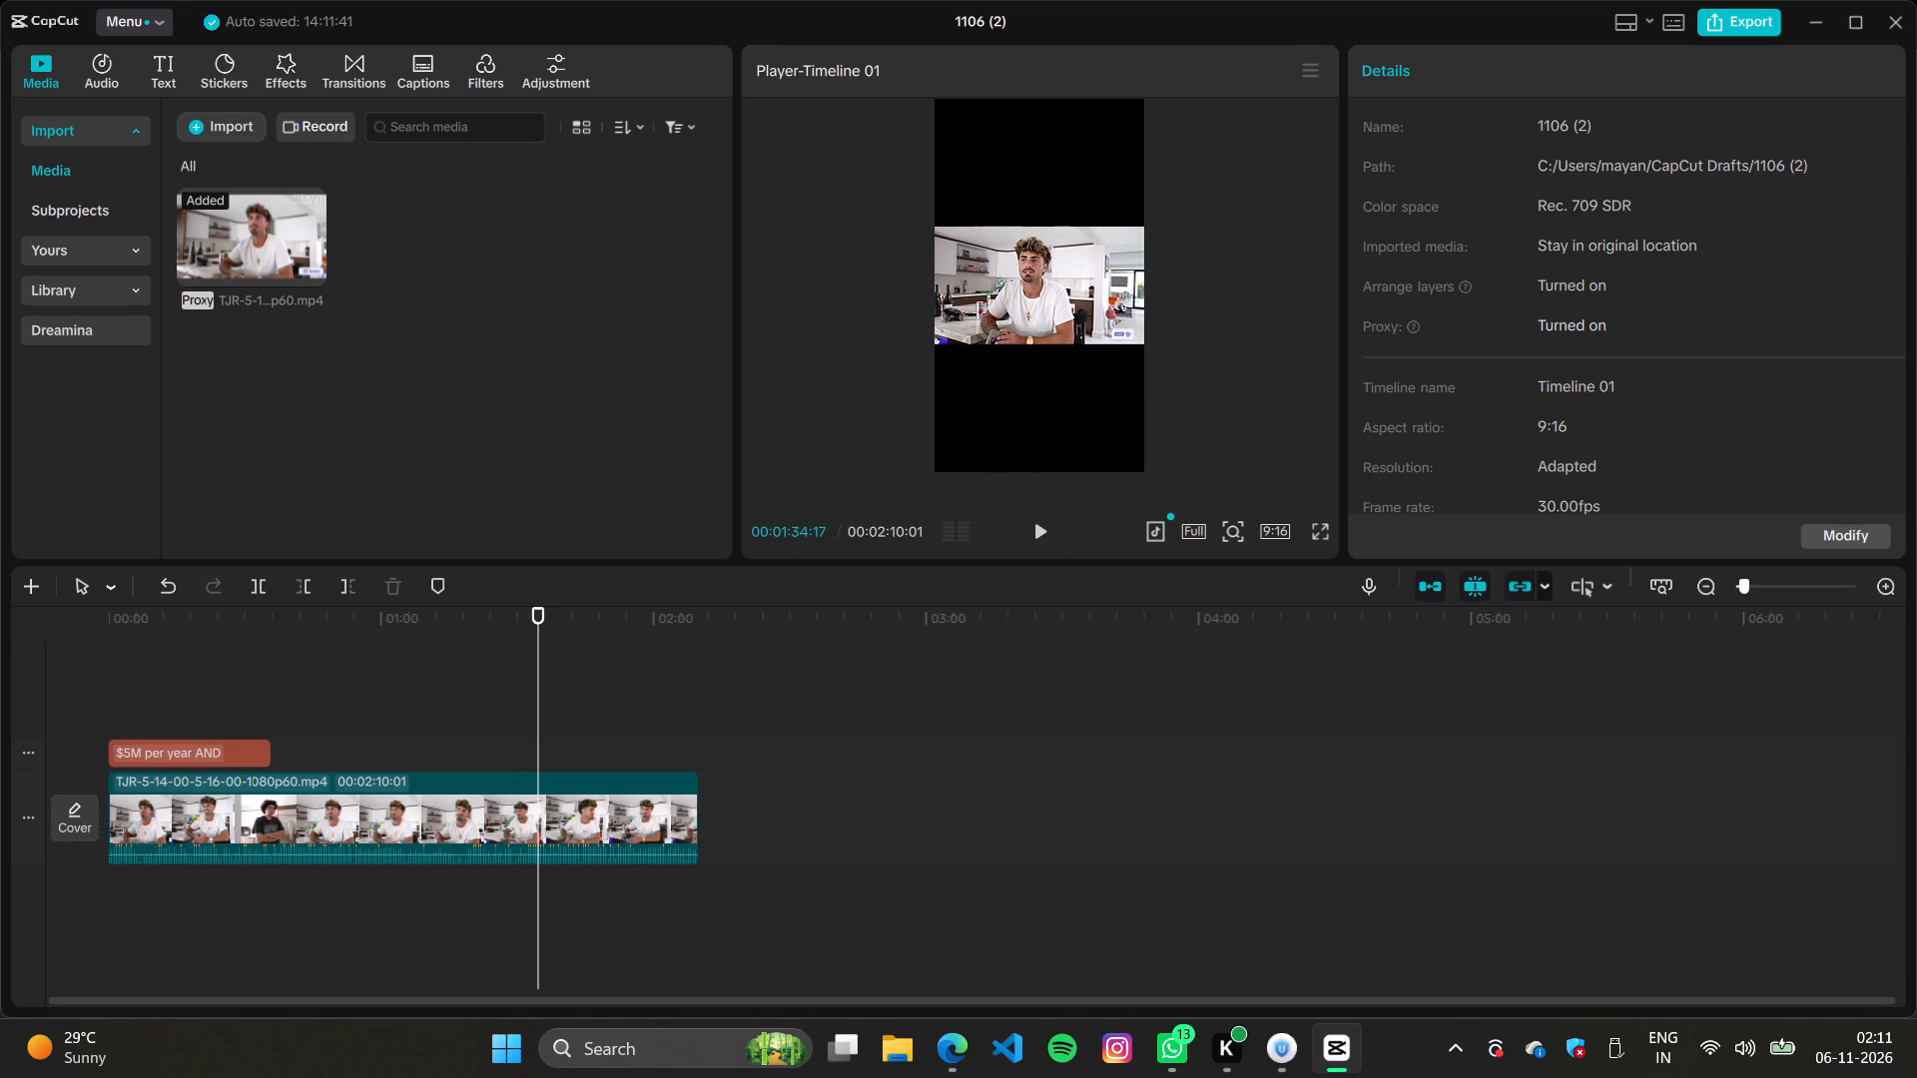
left_click(529, 720)
left_click(527, 719)
left_click(522, 717)
key("space")
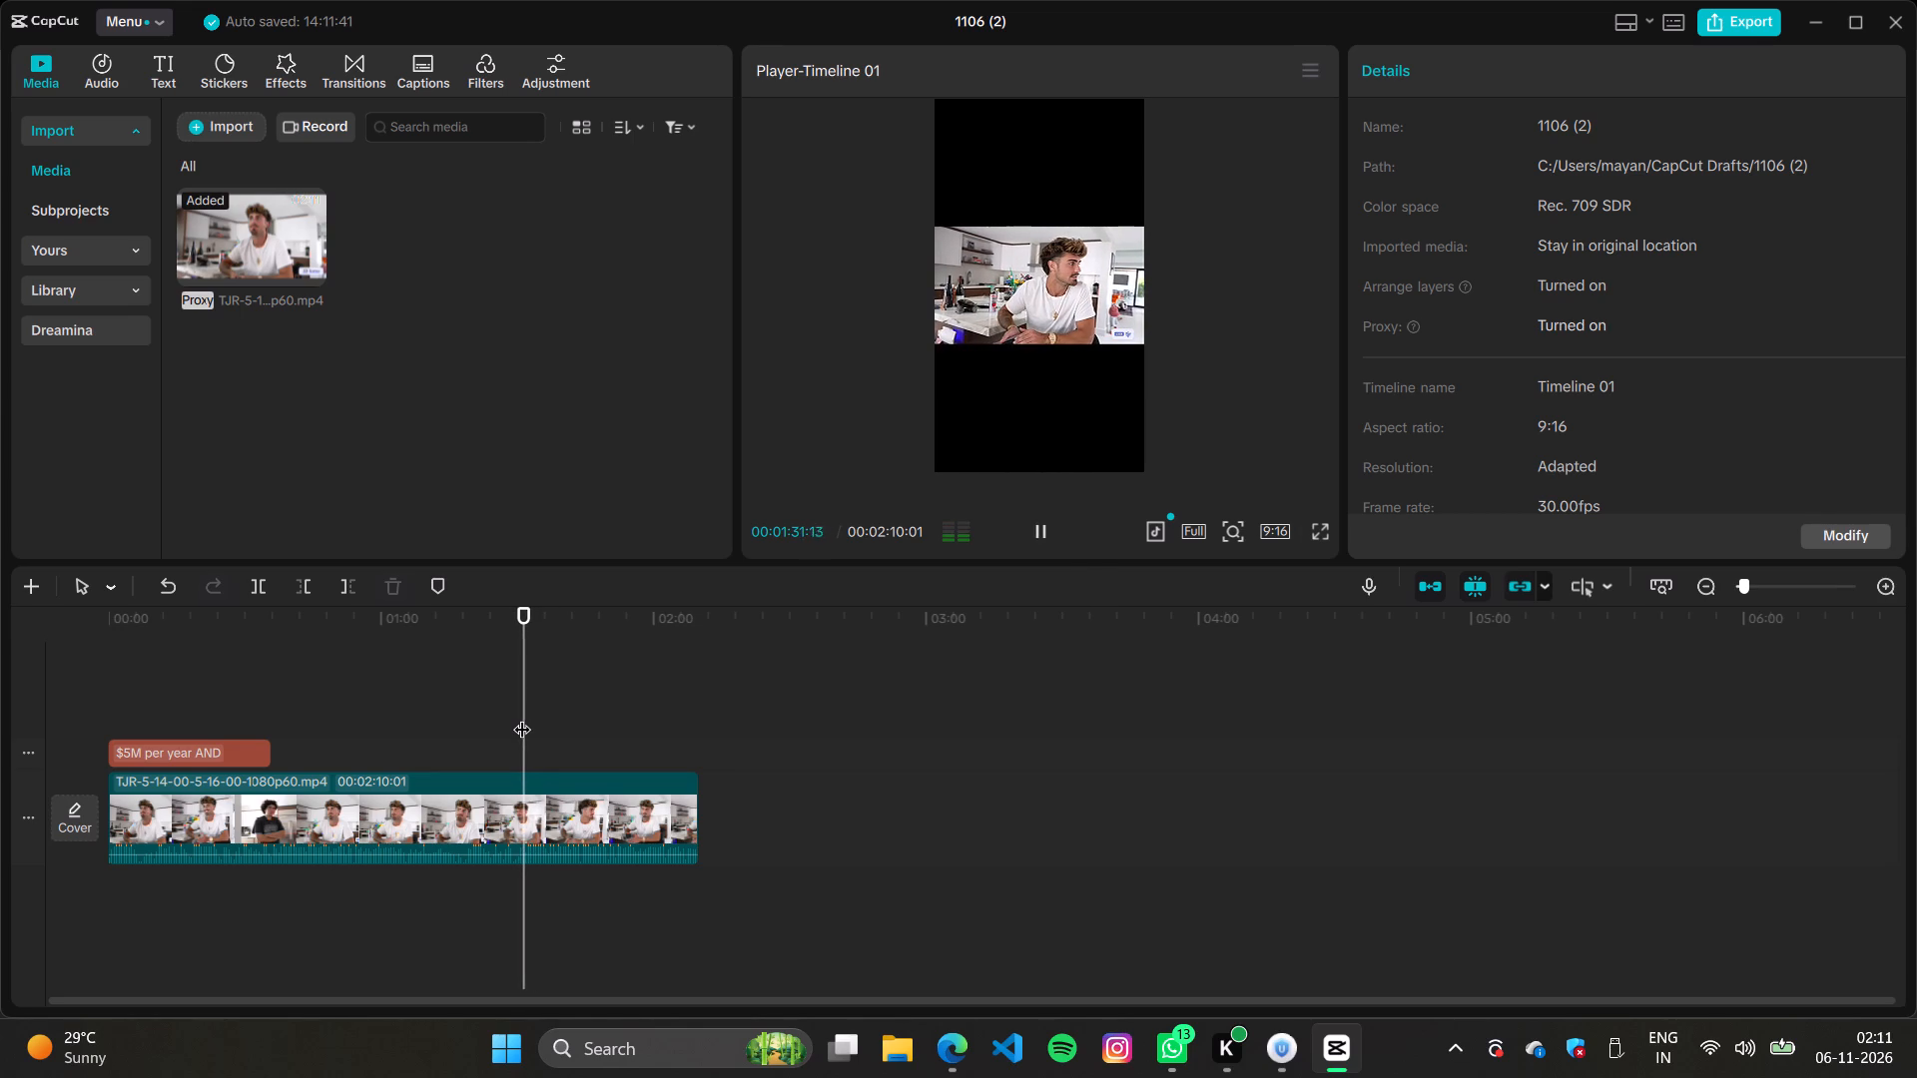
key("space")
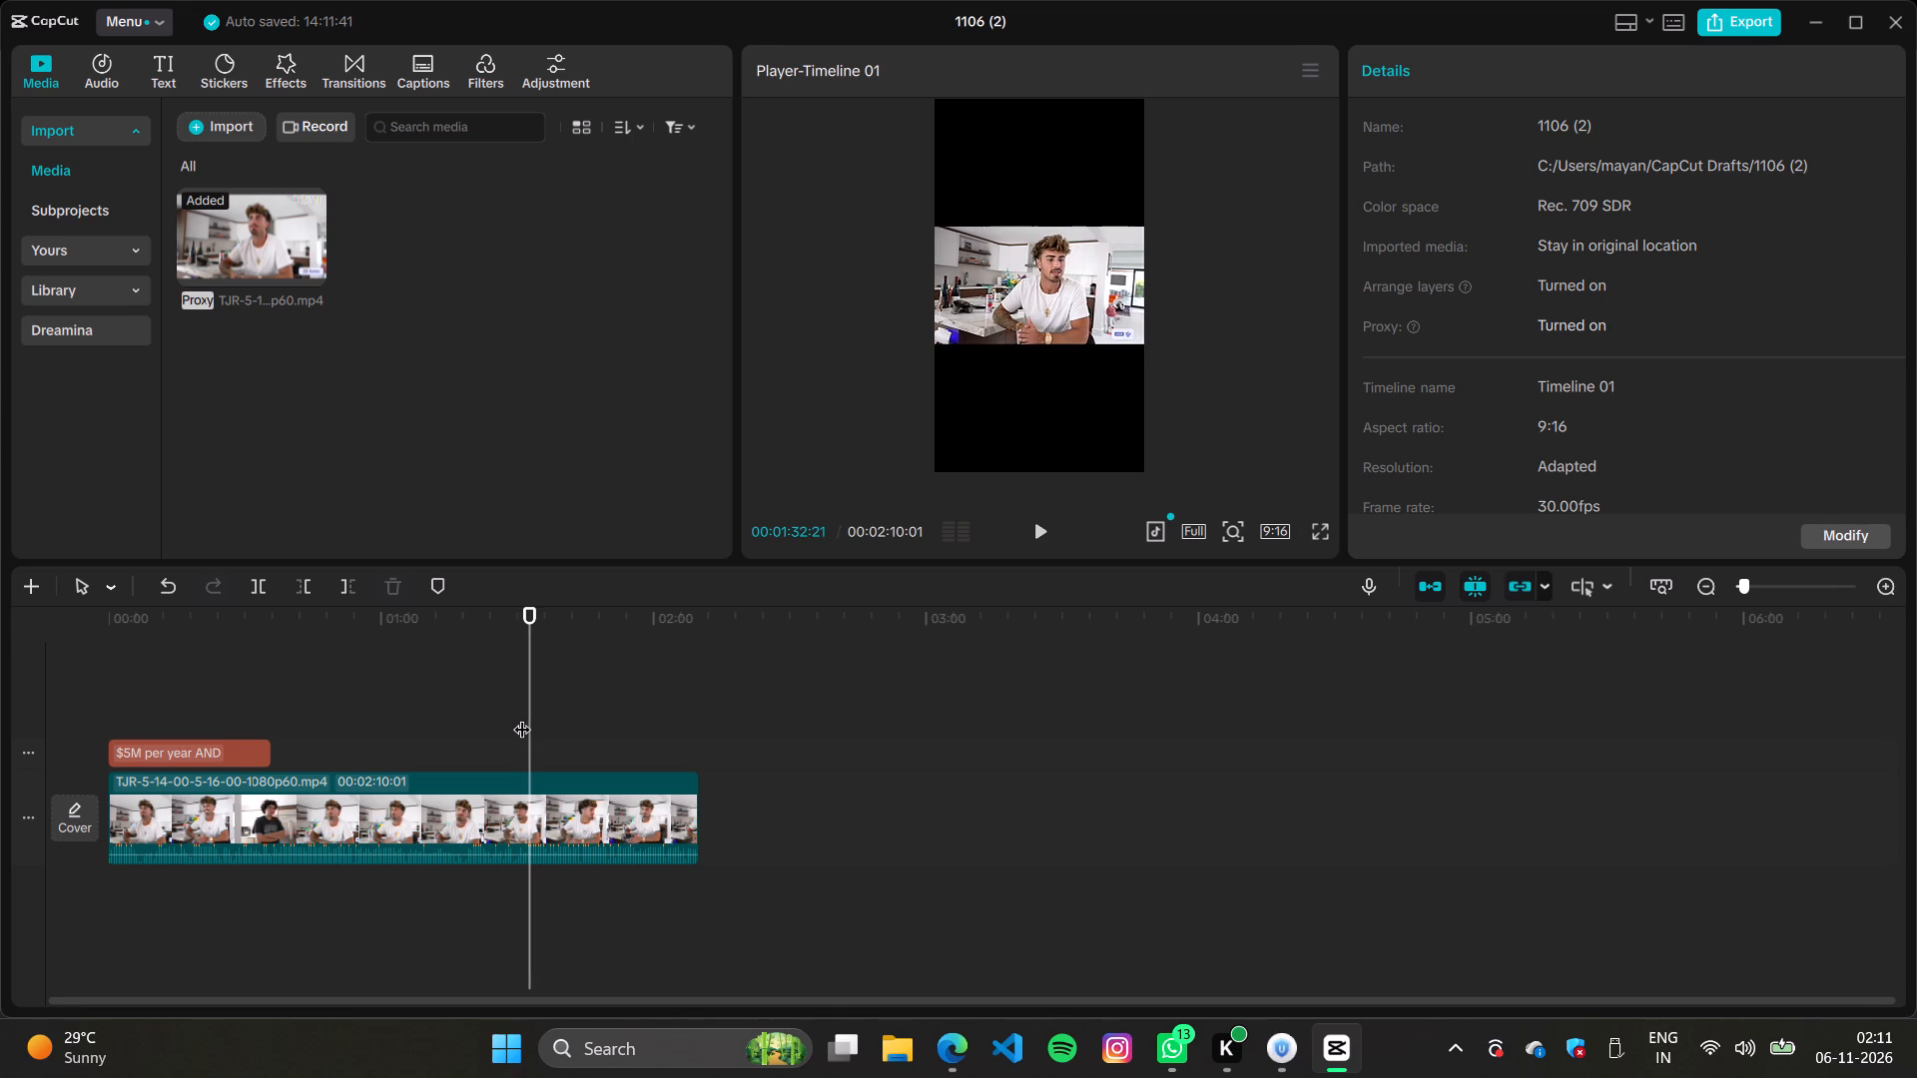
Split the source video at about 00:01:31:09 and delete everything before that point.
key("Left")
key("Left")
key("Left")
key("Left")
key("Left")
key("Left")
key("Left")
key("Left")
key("Left")
key("Left")
key("Left")
key("Left")
key("Left")
key("Left")
key("Left")
key("Left")
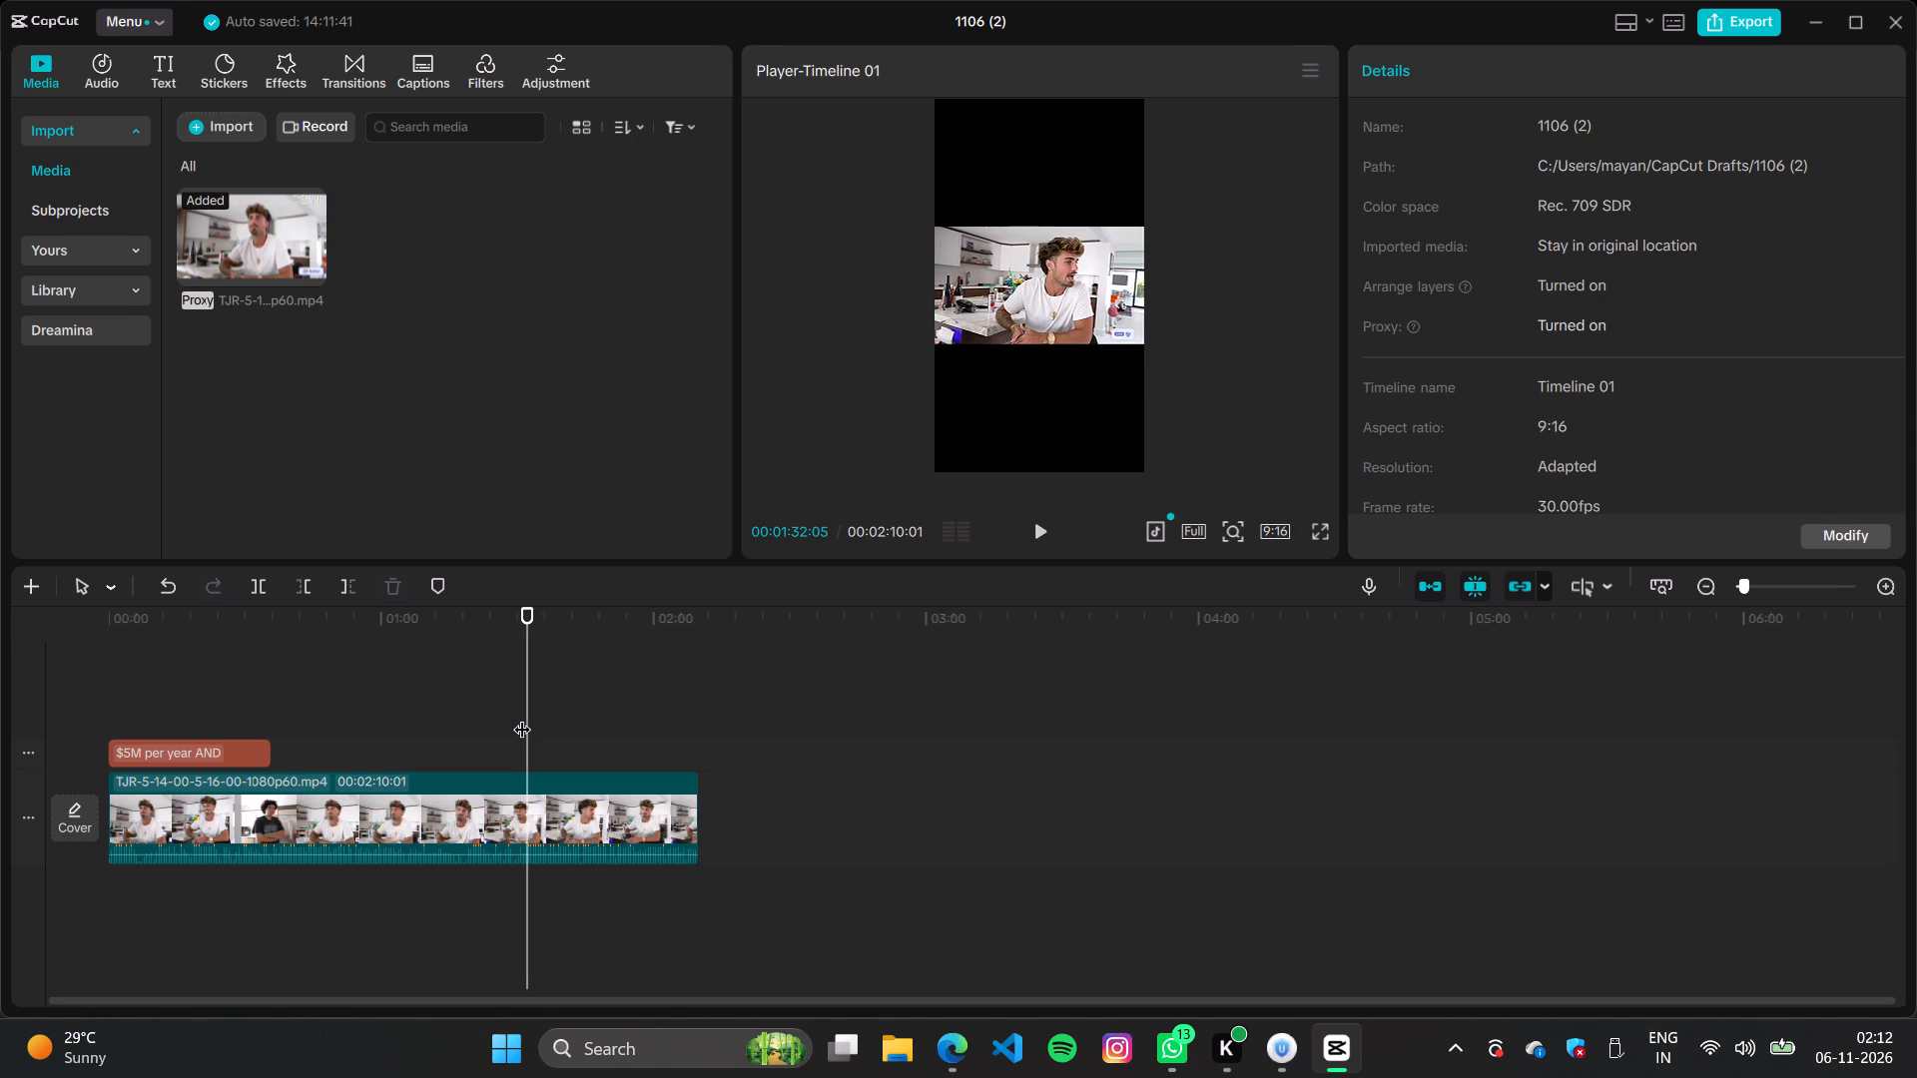
key("space")
key("space")
key("Left")
key("Left")
key("Left")
key("Left")
key("Left")
key("Left")
key("Left")
key("Left")
key("Left")
key("Left")
key("Left")
key("Left")
key("Left")
key("Left")
key("Left")
key("Left")
key("Left")
key("Left")
key("Left")
key("Left")
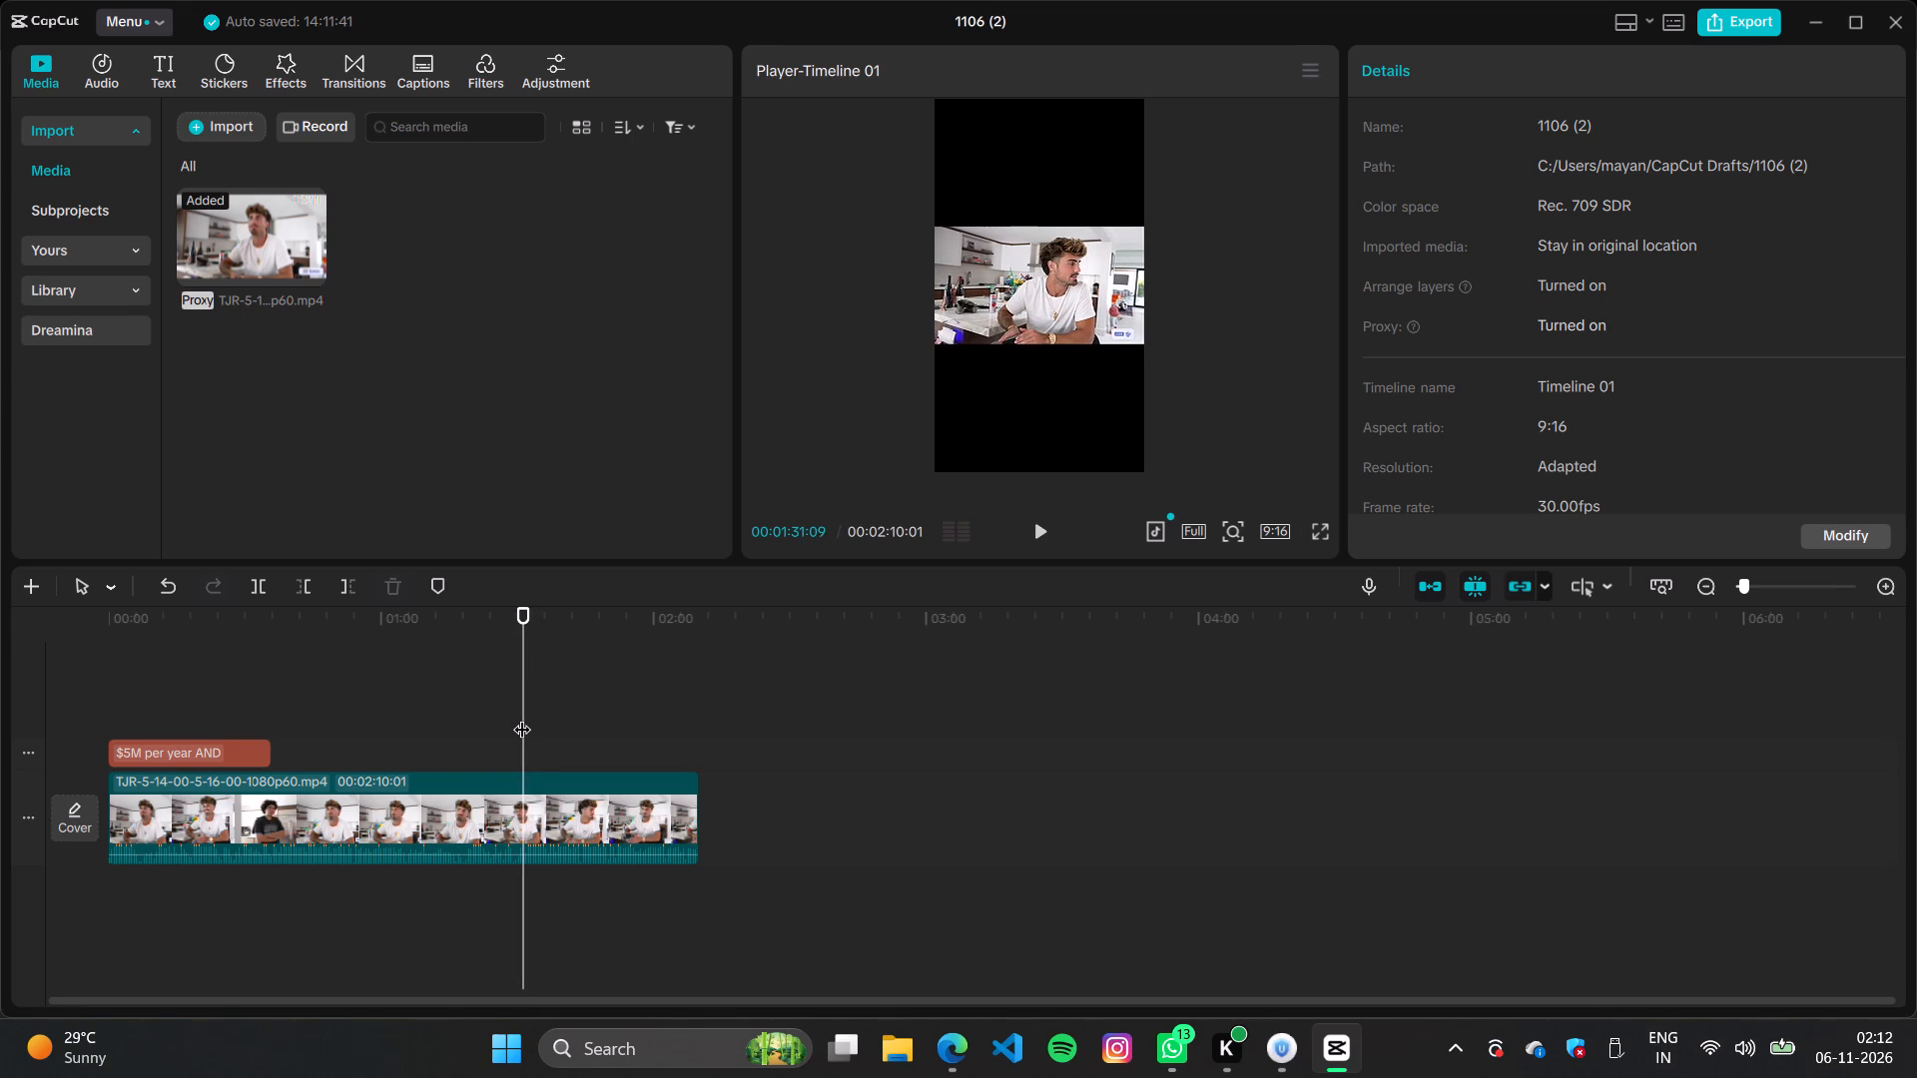
key("ctrl+b")
left_click(451, 898)
left_click(446, 826)
key("BackSpace")
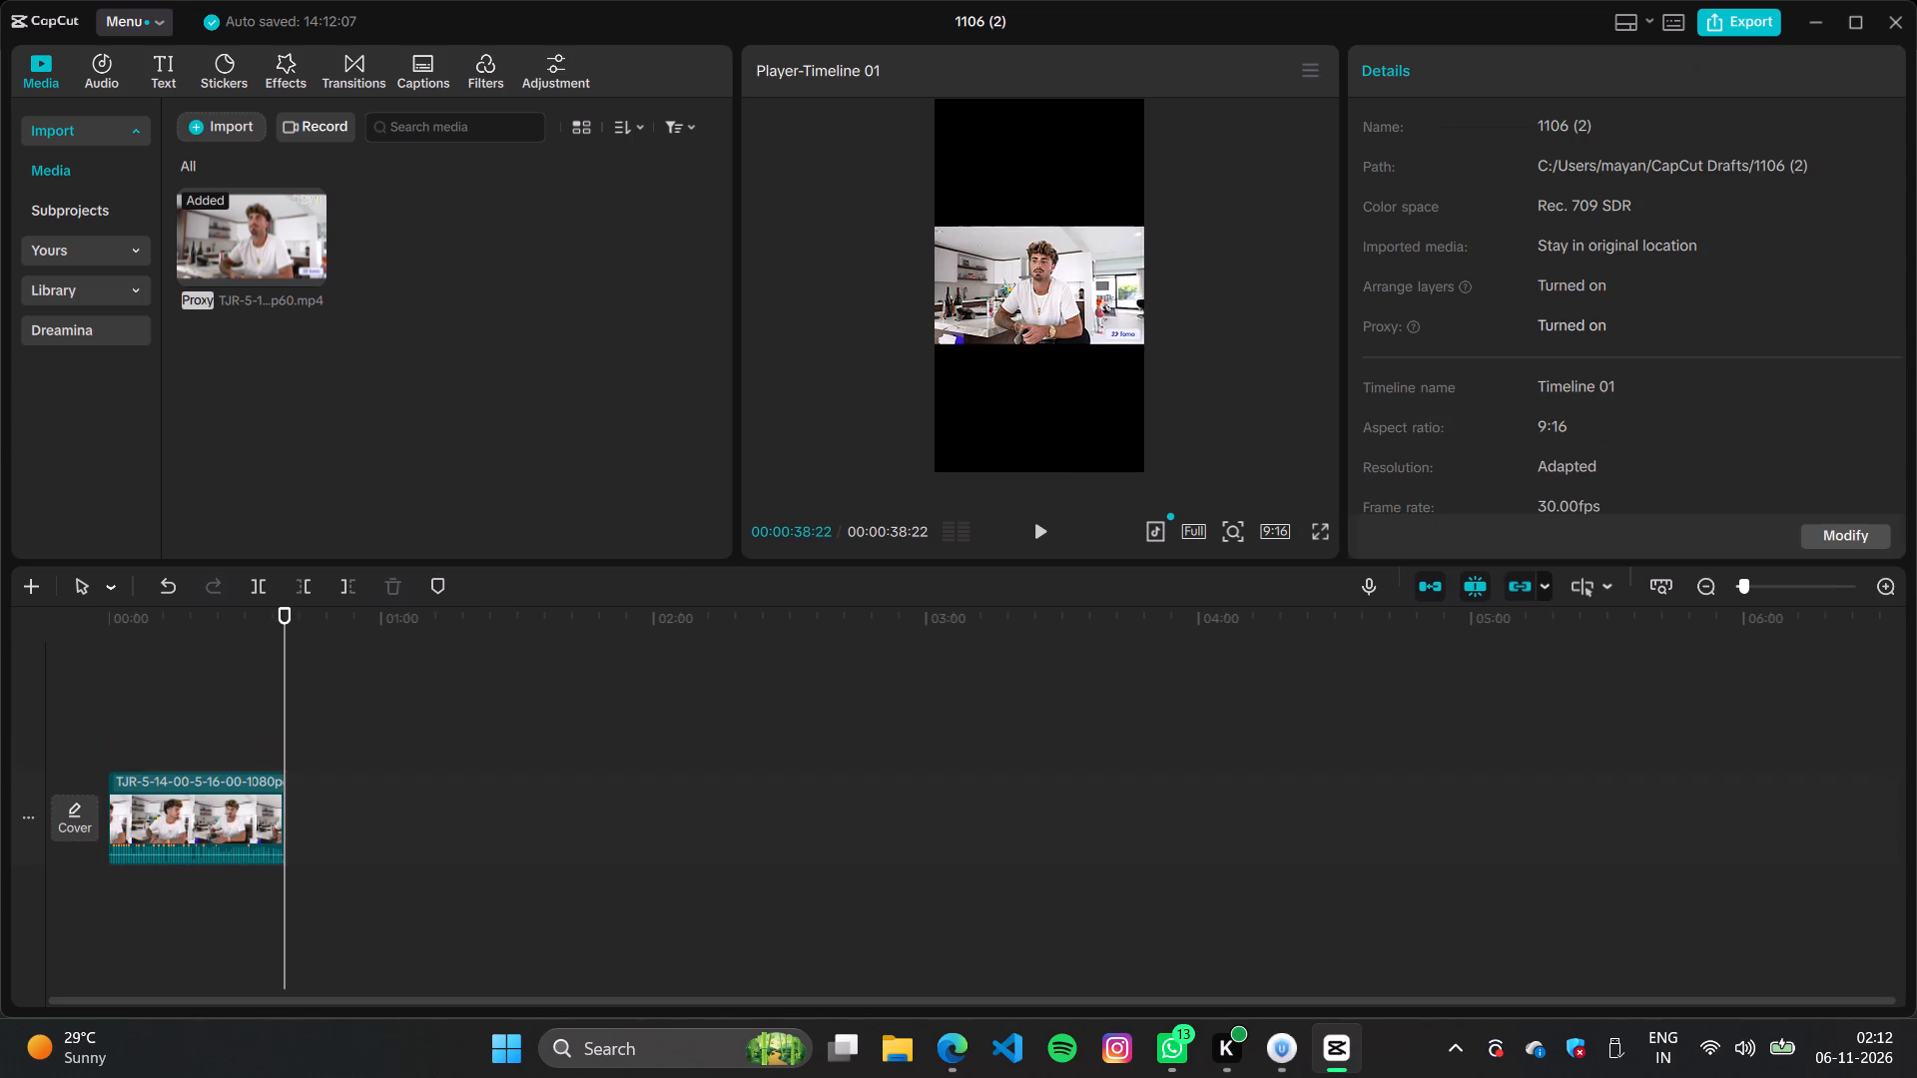
Paste the copied headline above the new clip and stretch it over the clip's full length.
left_click(286, 735)
key("ctrl+v")
left_click_drag(321, 742, 294, 742)
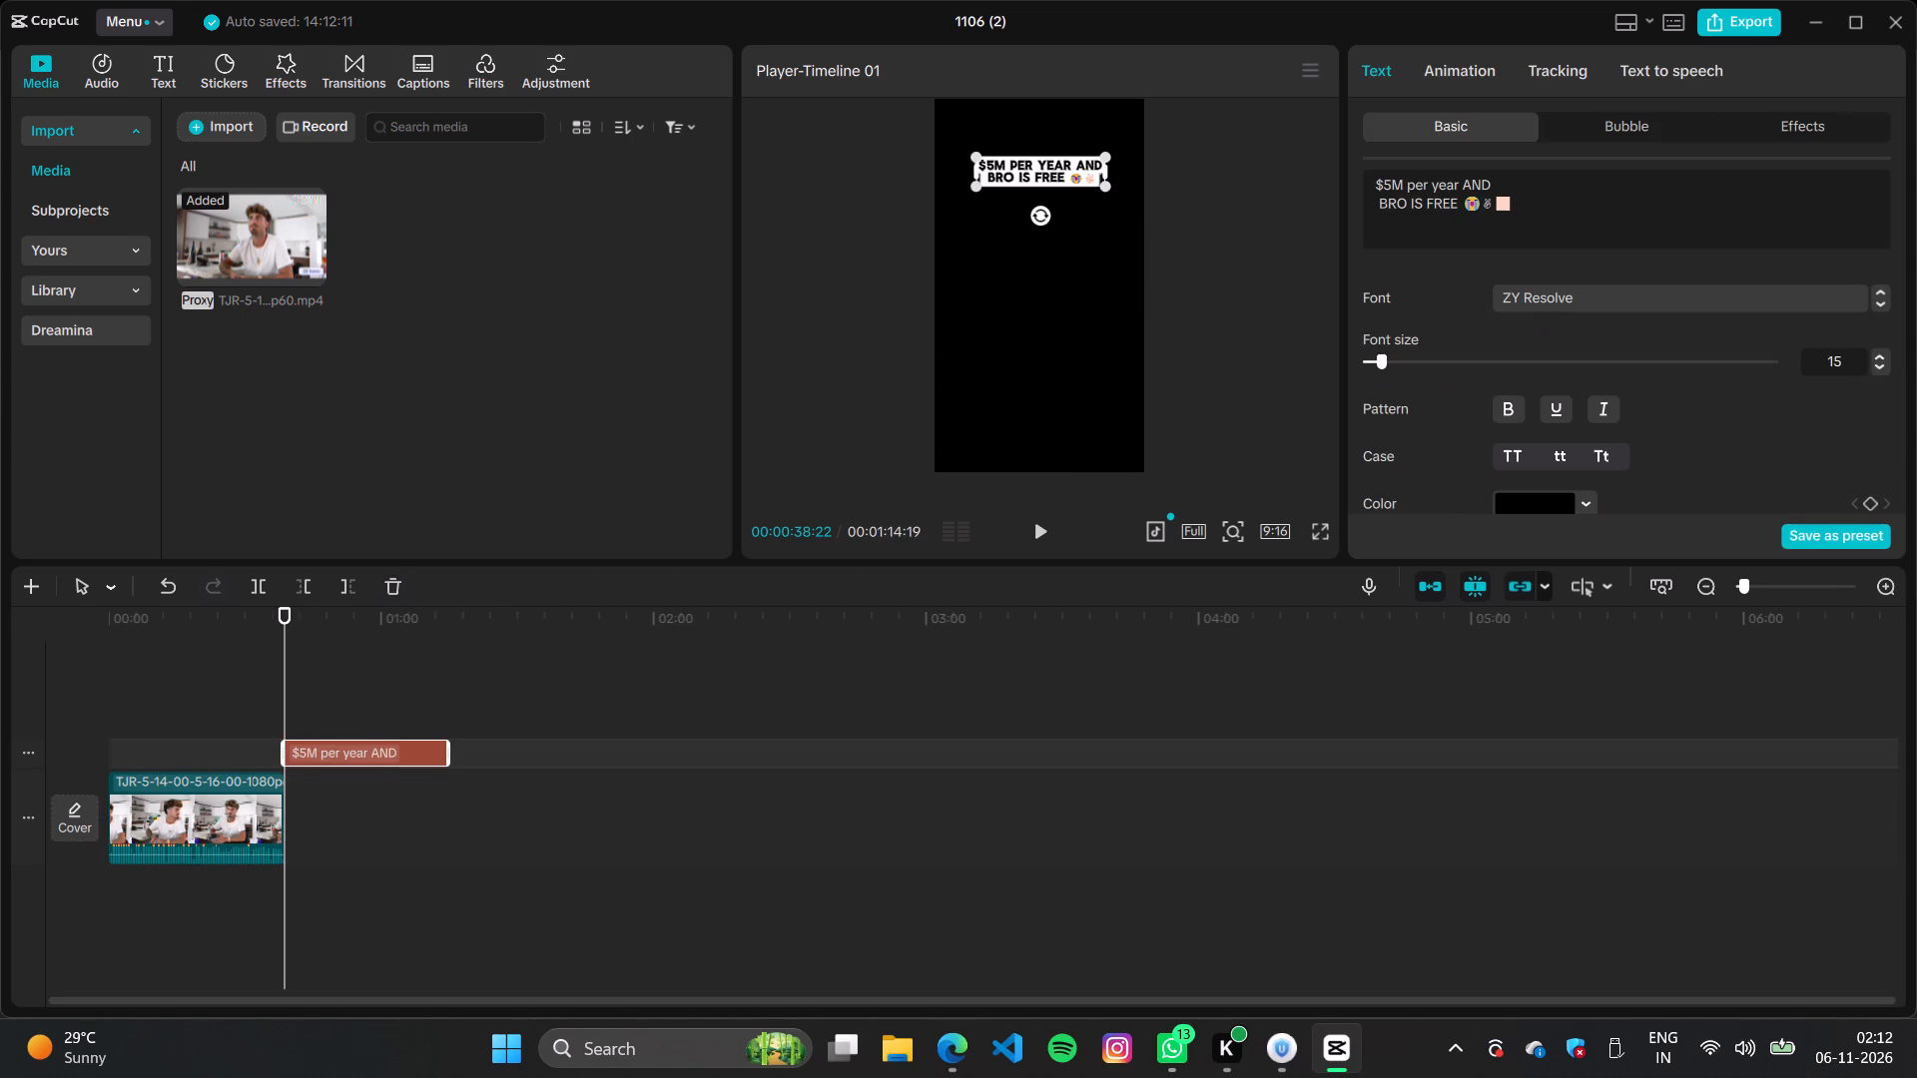
left_click_drag(294, 742, 158, 747)
left_click_drag(125, 746, 122, 746)
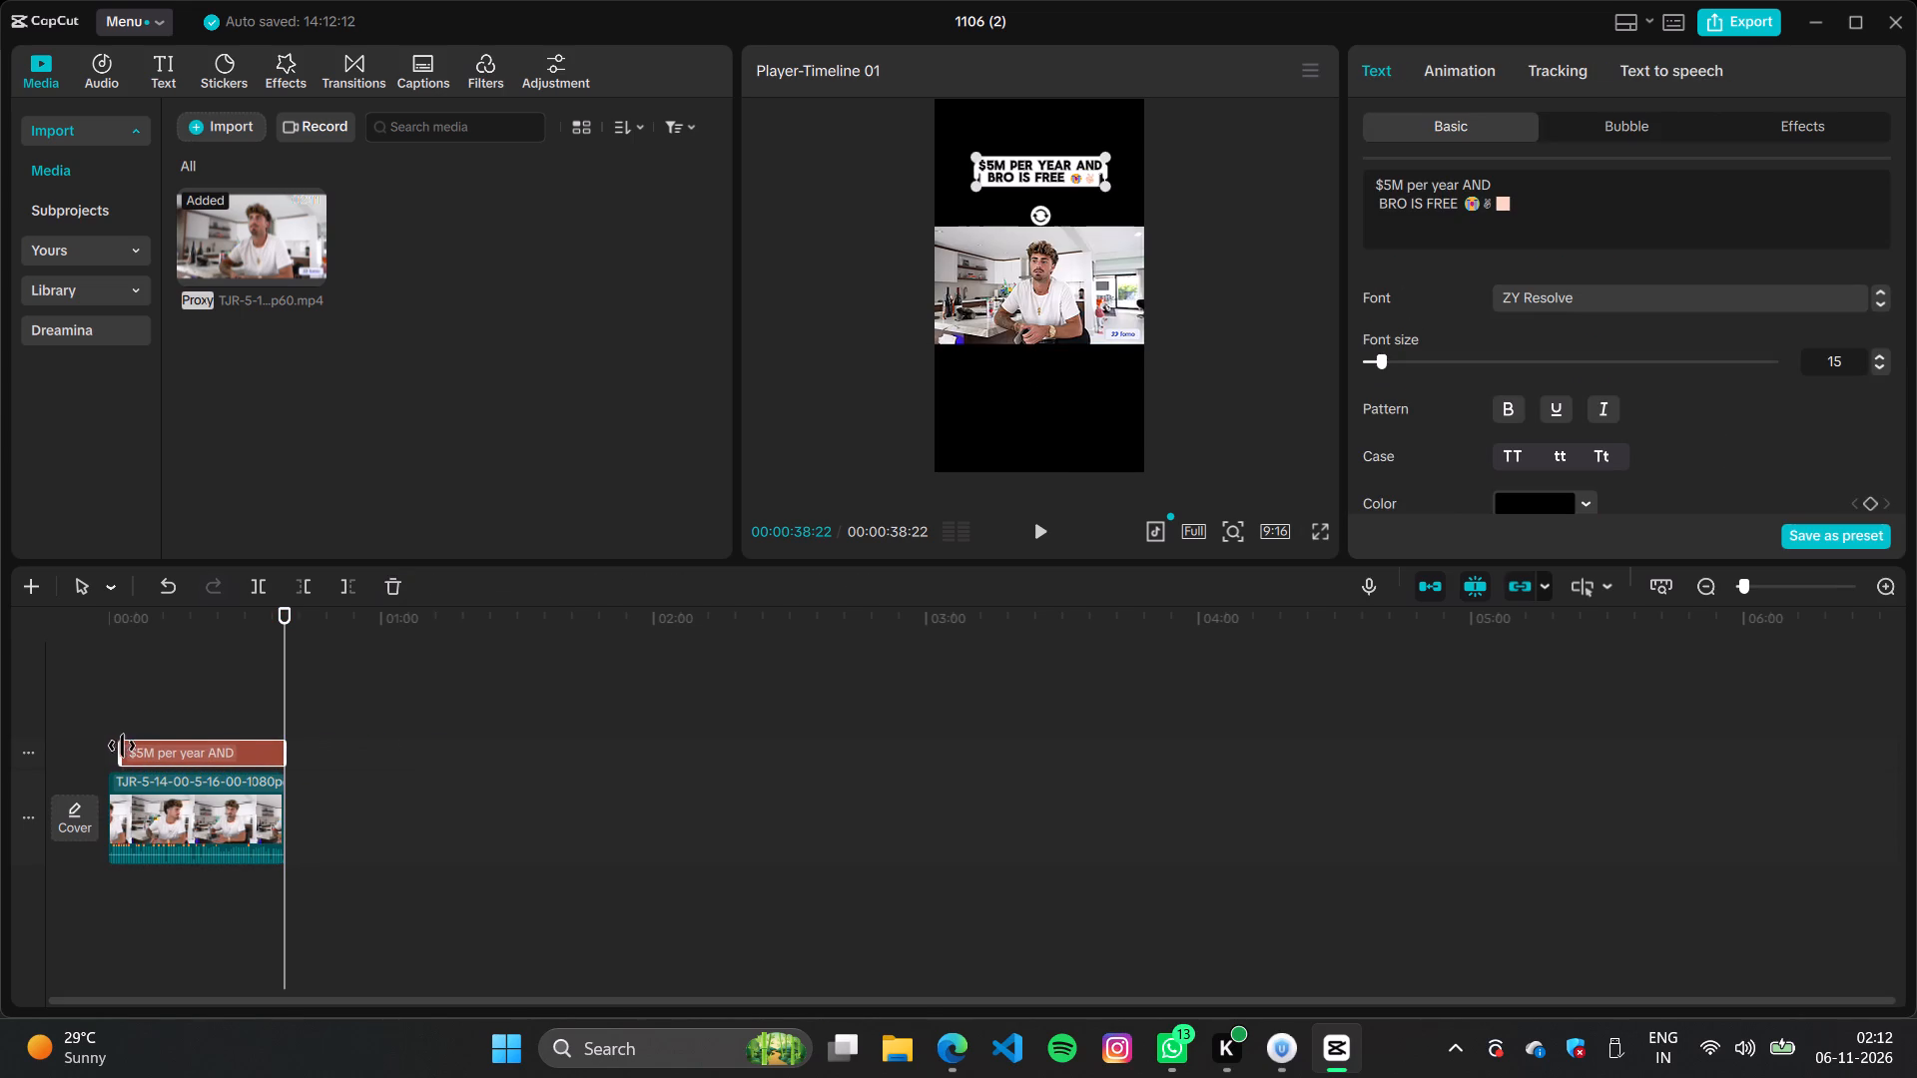
left_click_drag(122, 746, 79, 745)
Generate English auto captions for the new clip, with filler-word identification on.
left_click(201, 820)
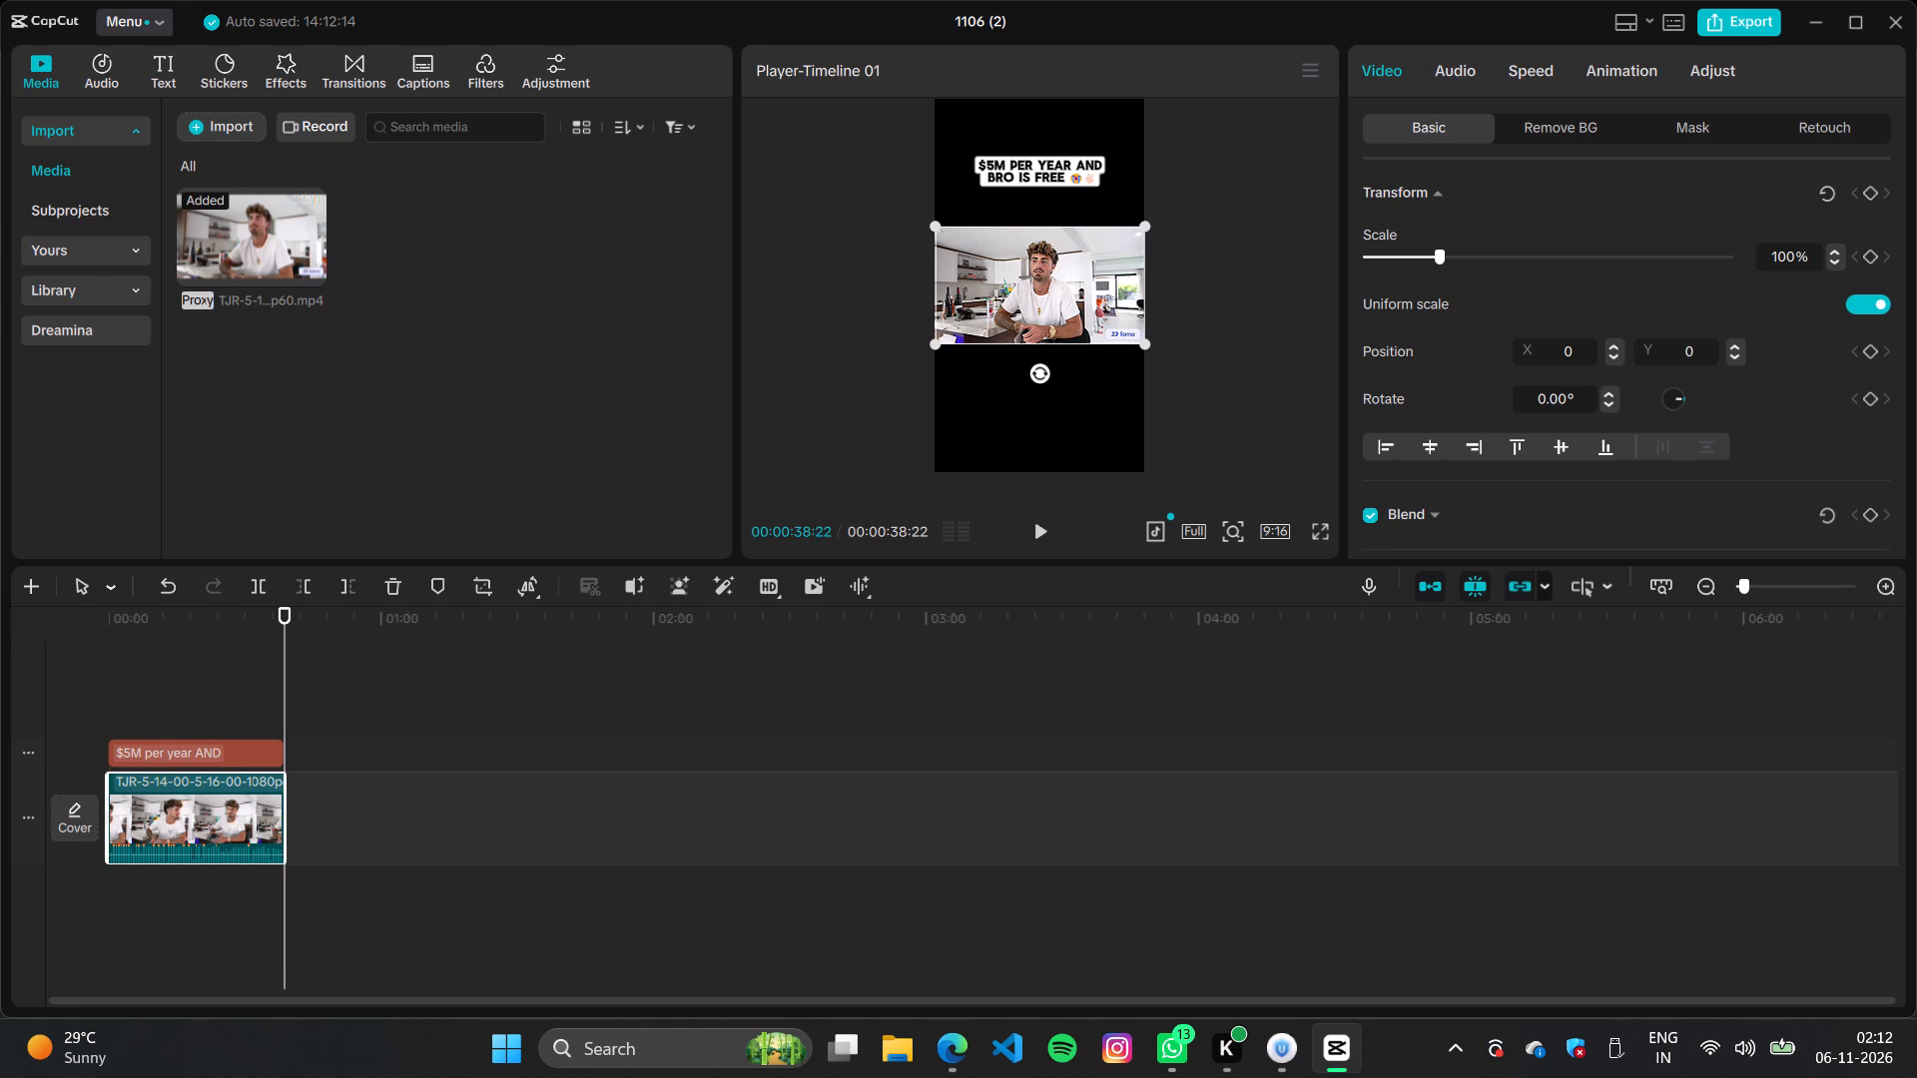
left_click(151, 55)
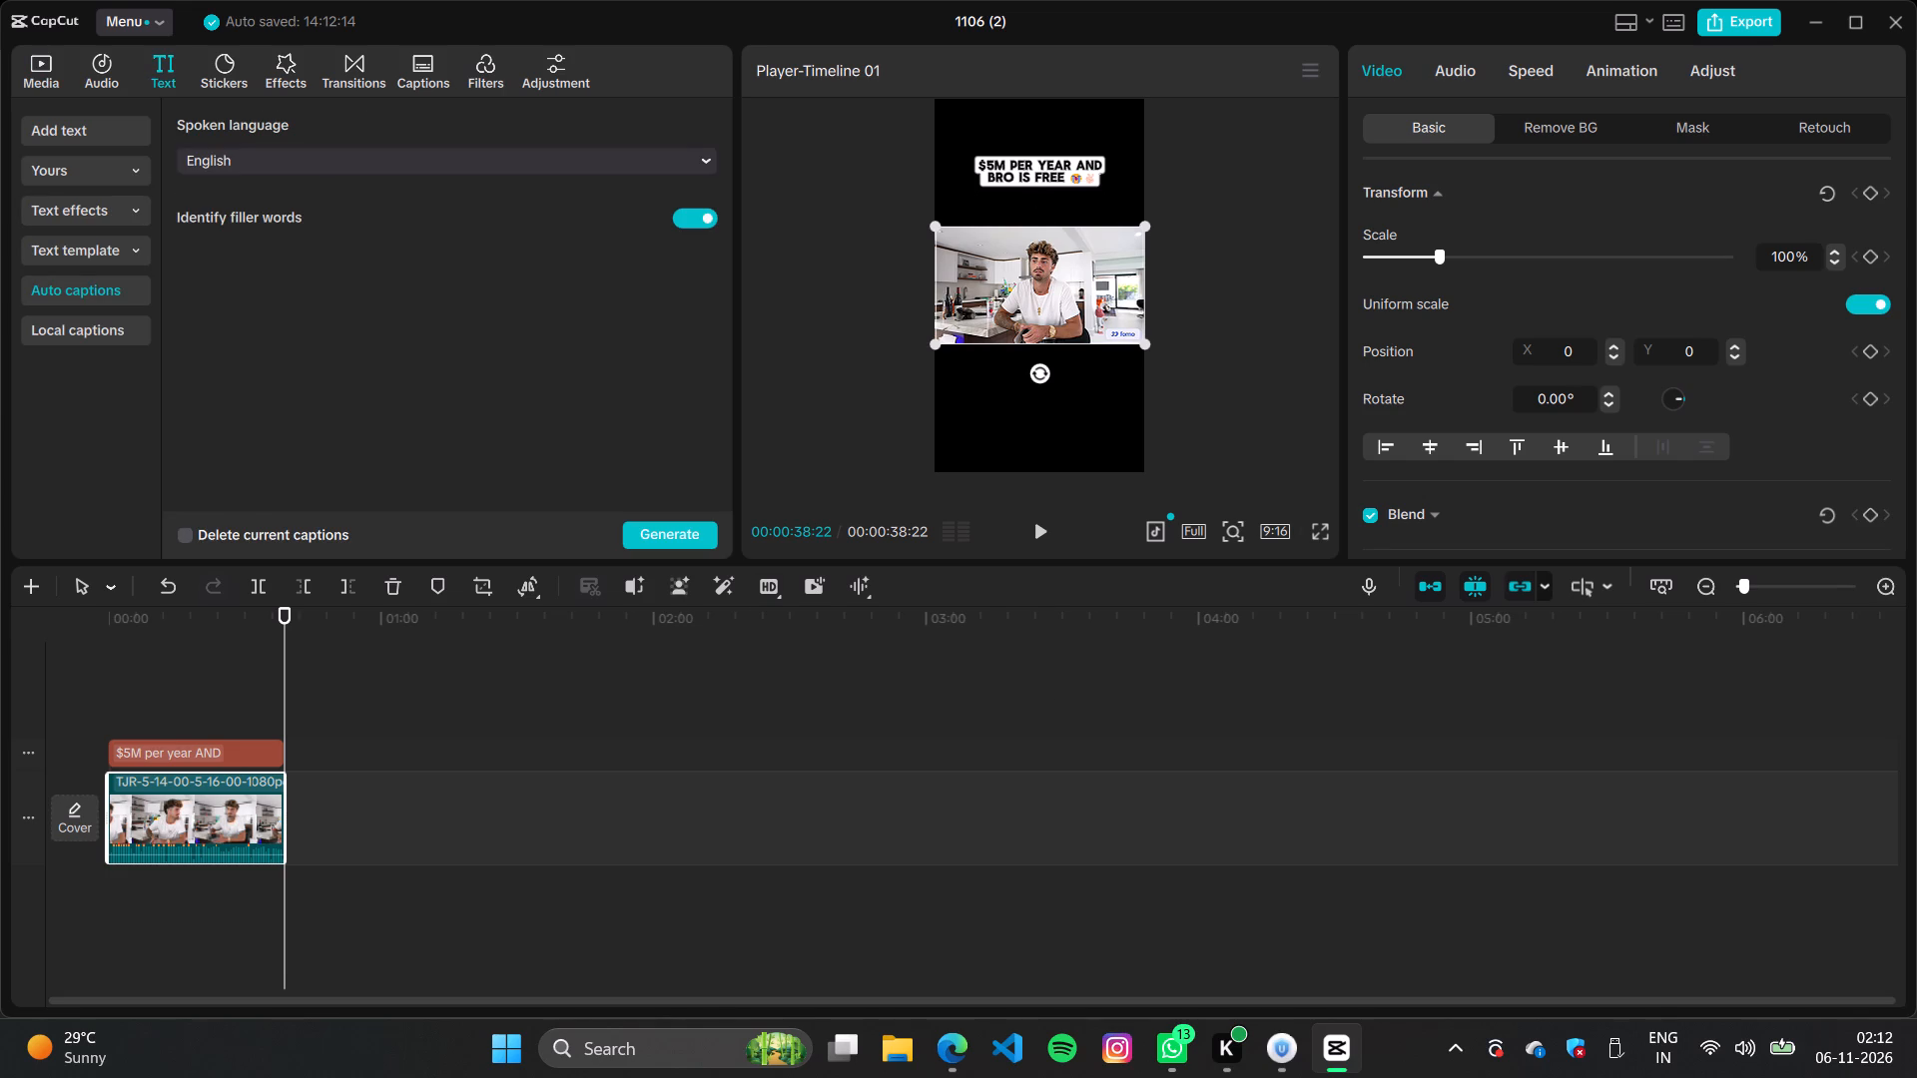
left_click(647, 533)
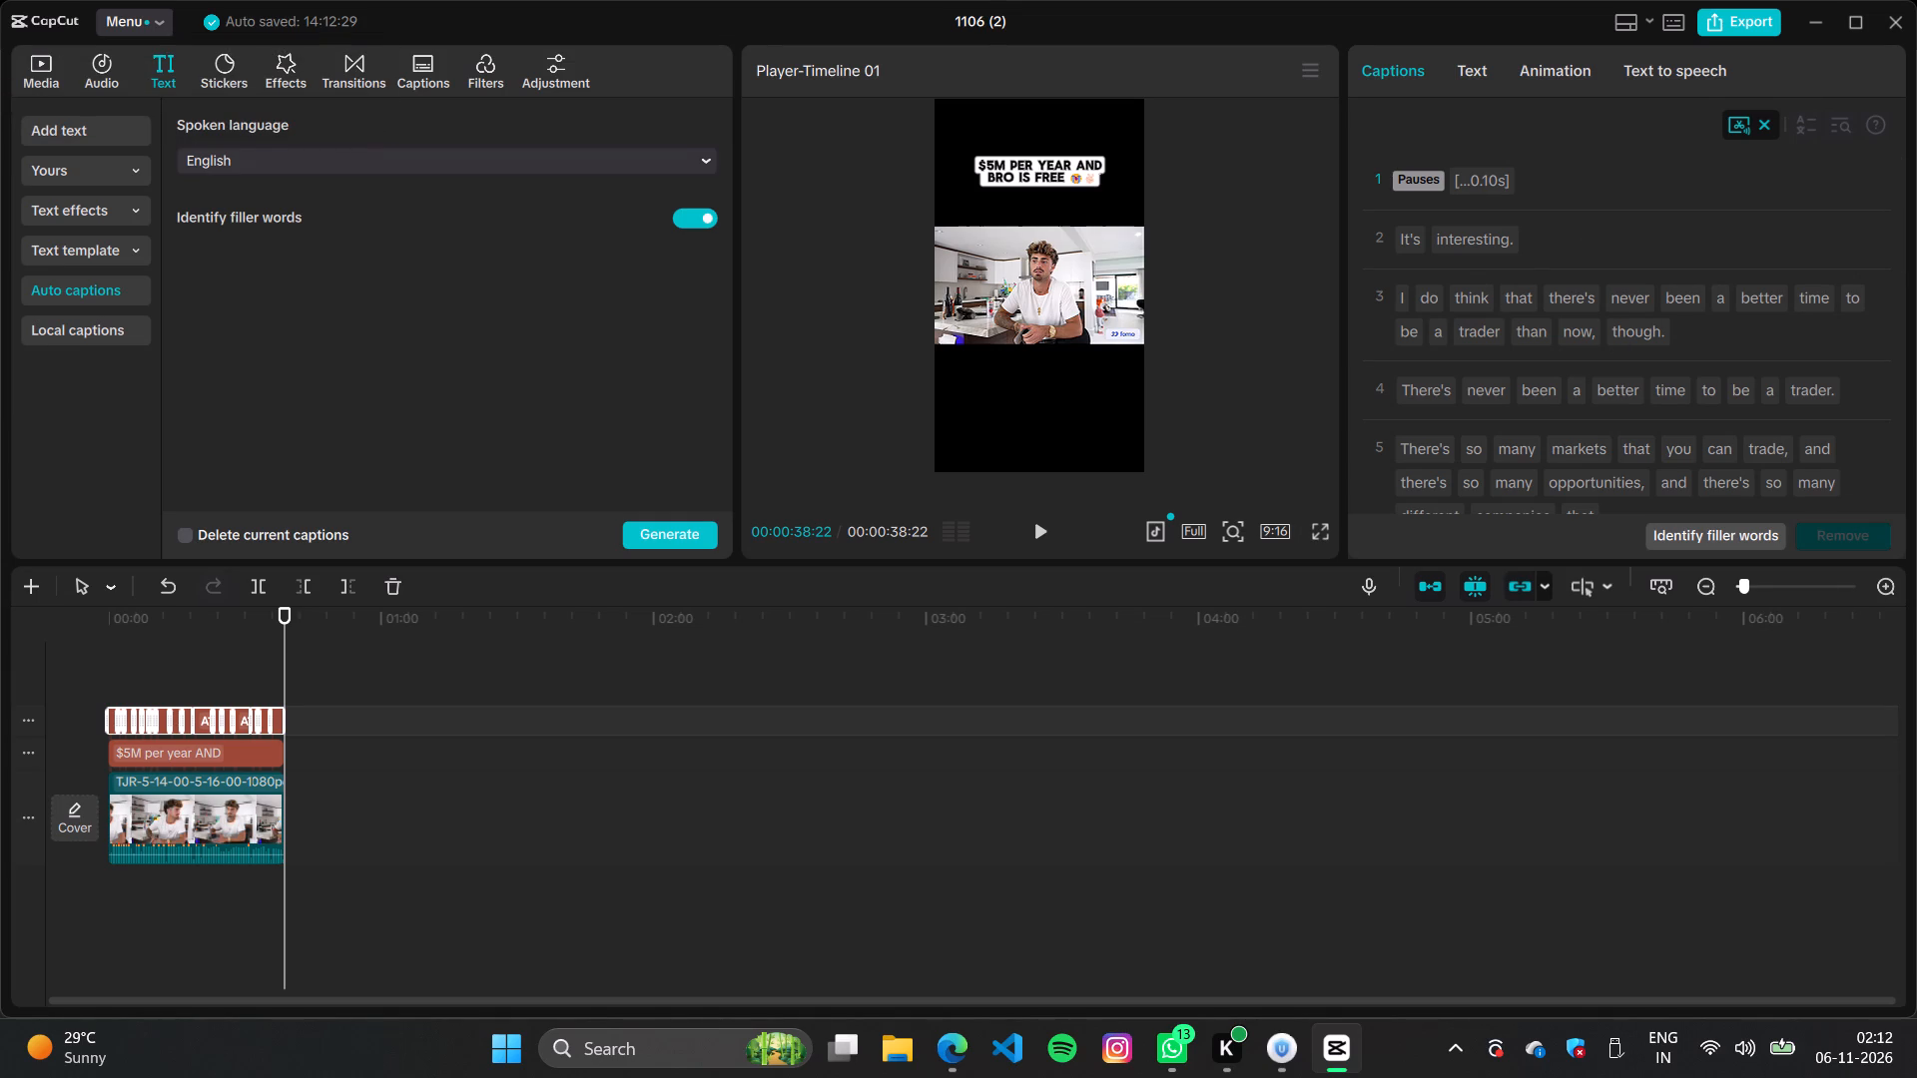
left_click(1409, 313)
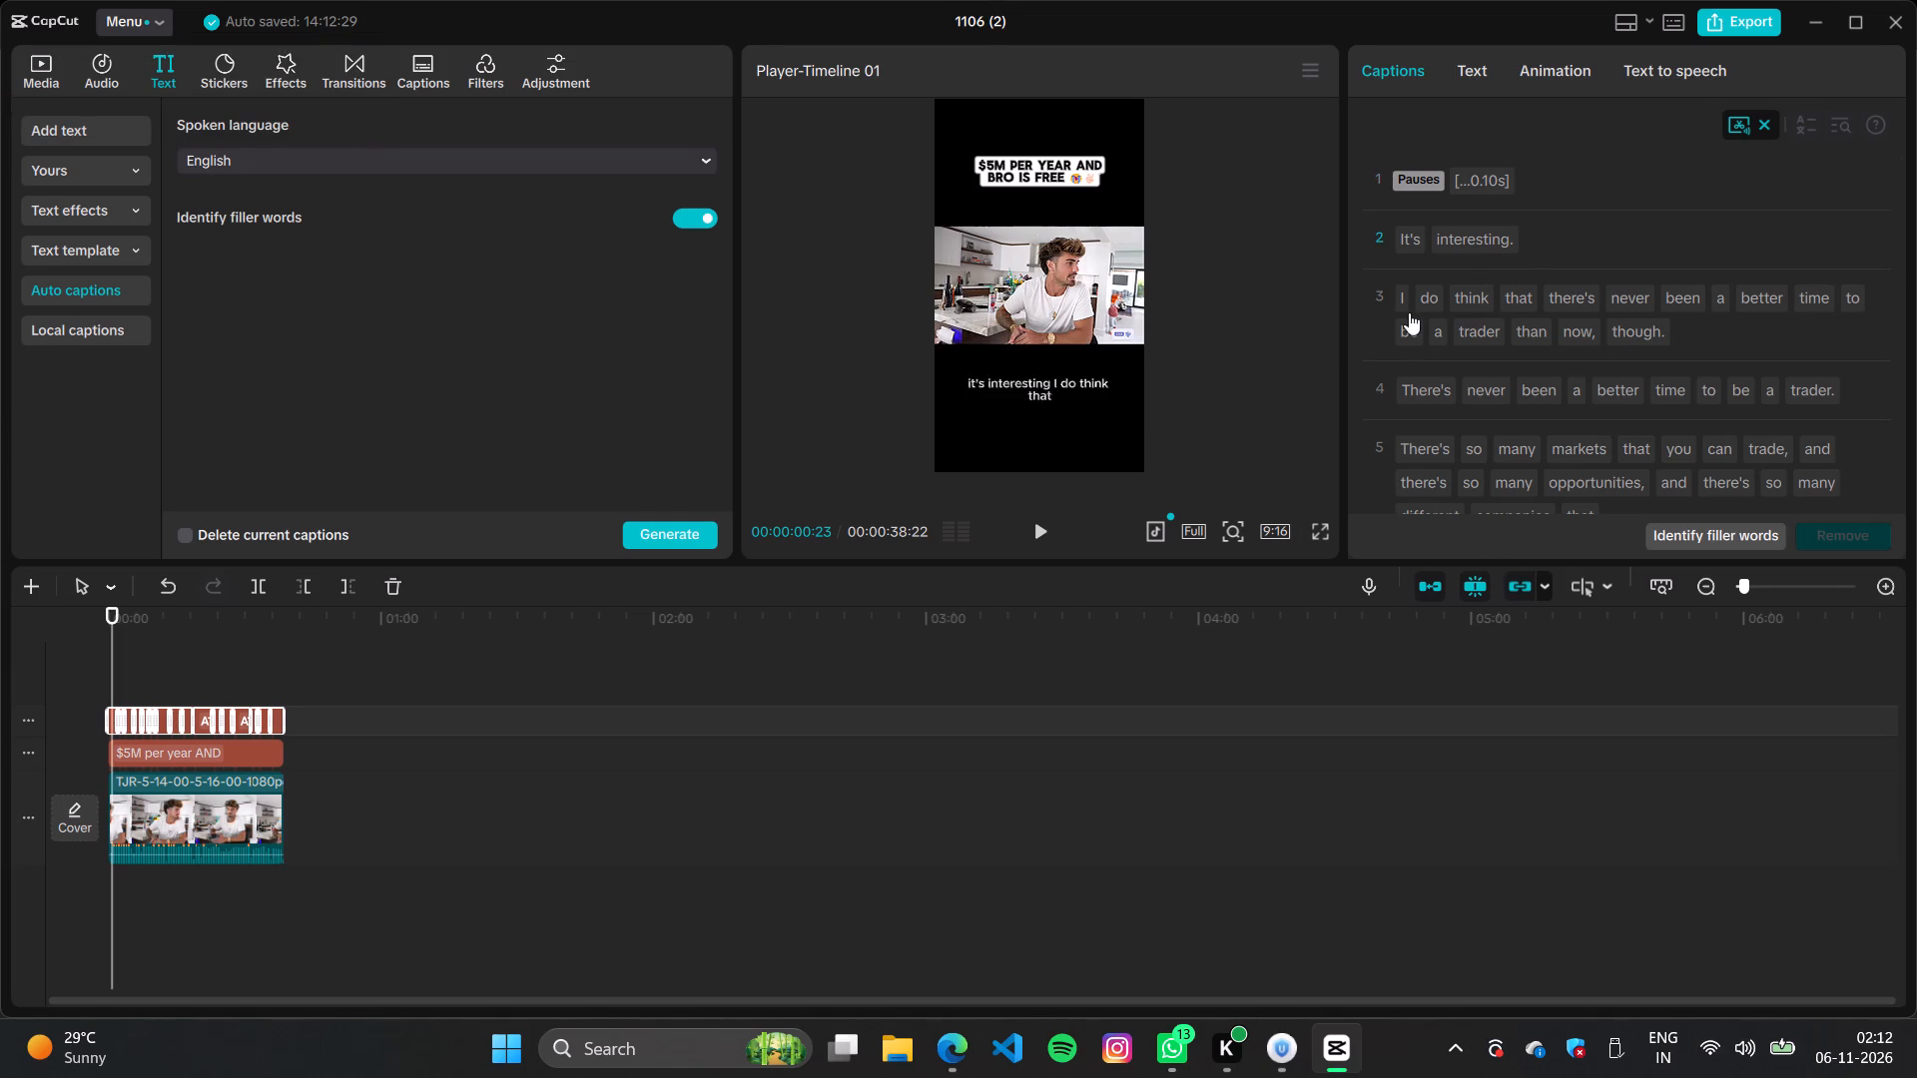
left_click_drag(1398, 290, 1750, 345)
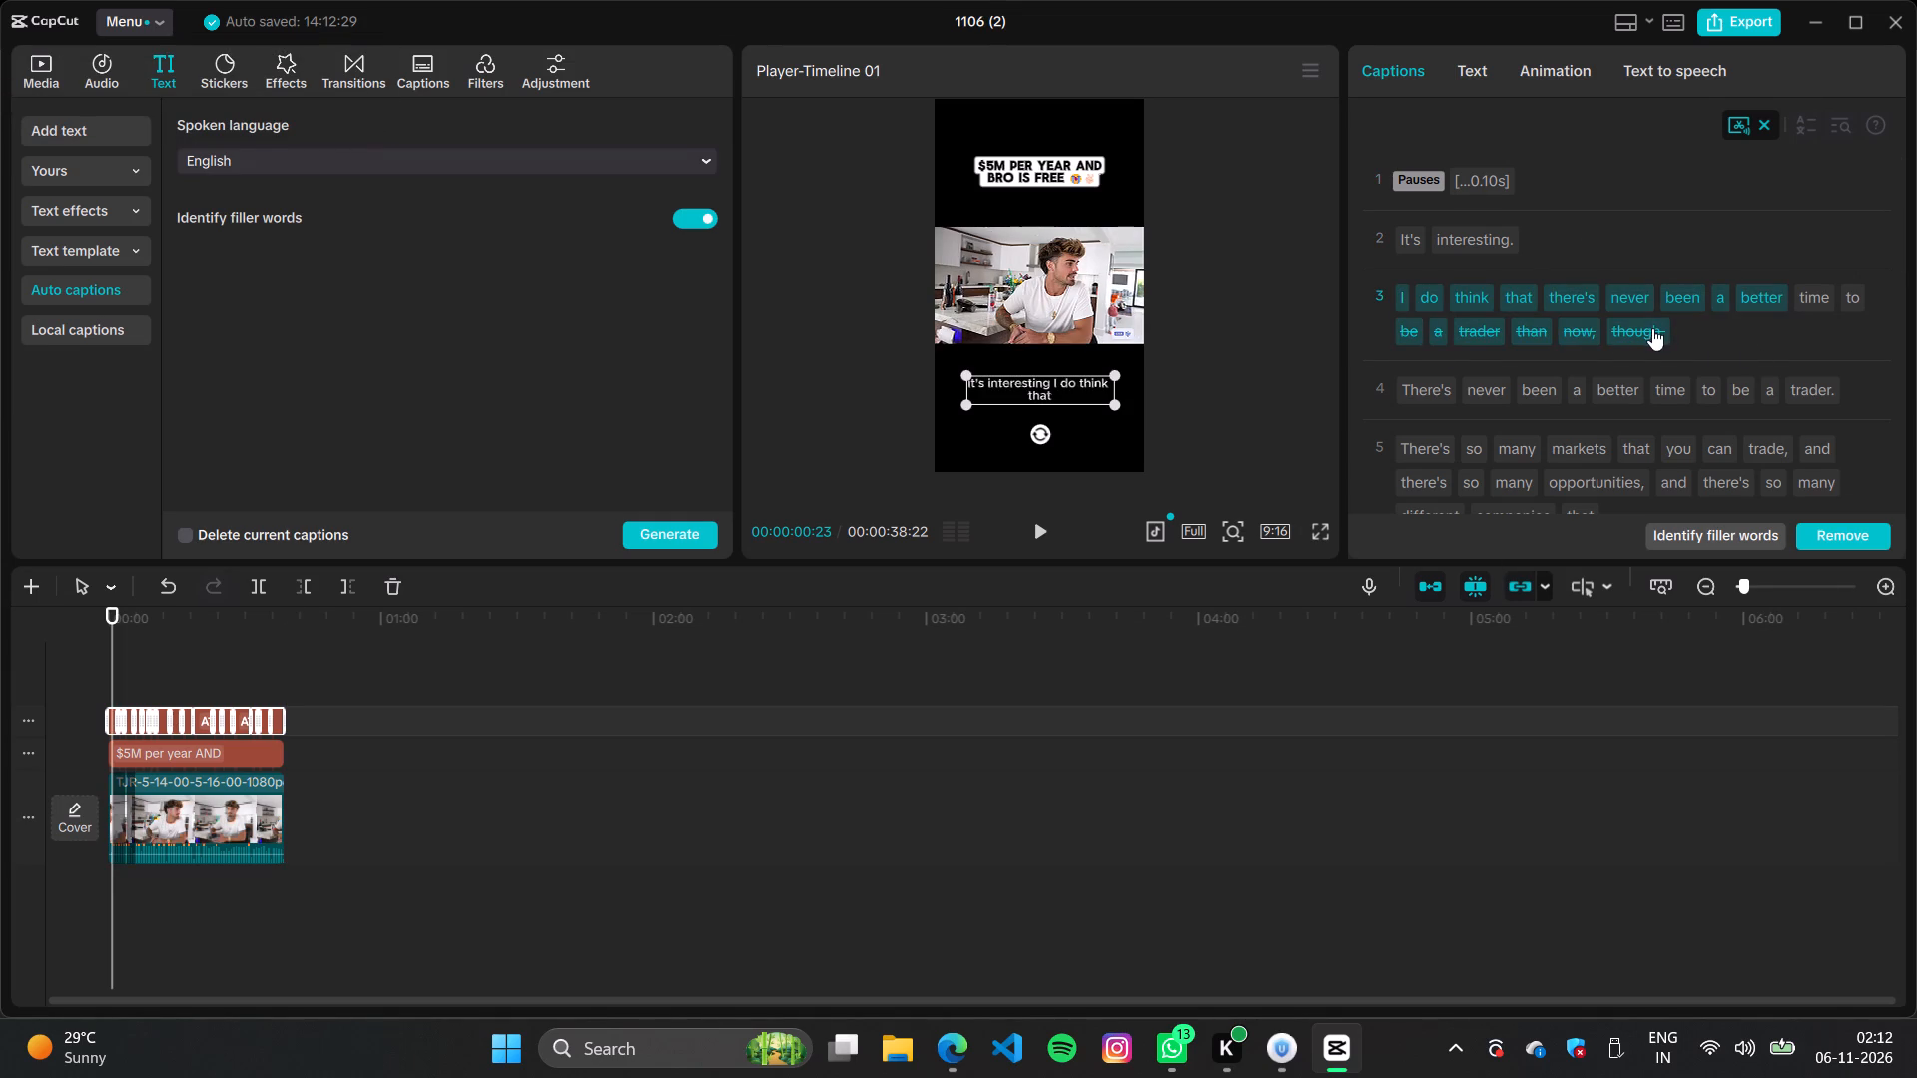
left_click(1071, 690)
Play the opening seconds of the new clip and return to its start.
left_click(163, 681)
left_click(127, 672)
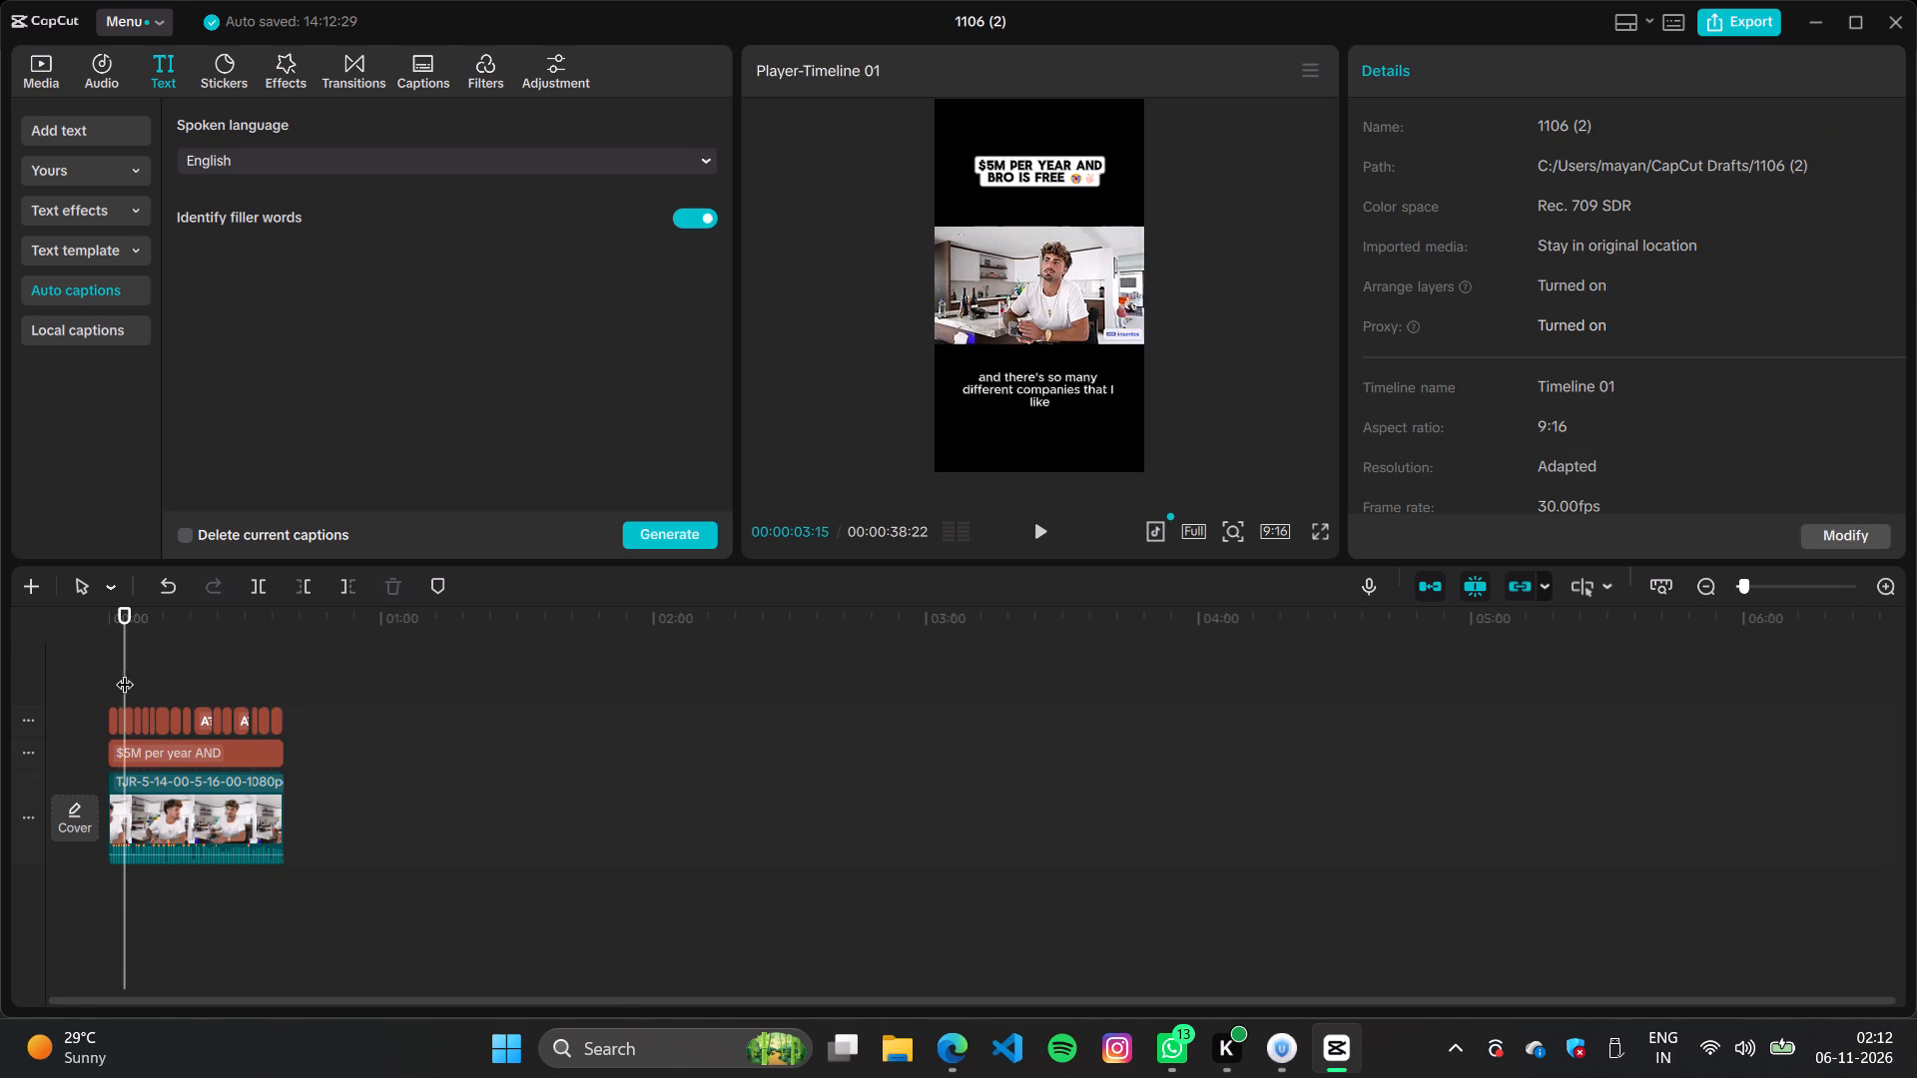
key("space")
left_click_drag(132, 672, 105, 681)
left_click_drag(300, 727, 88, 725)
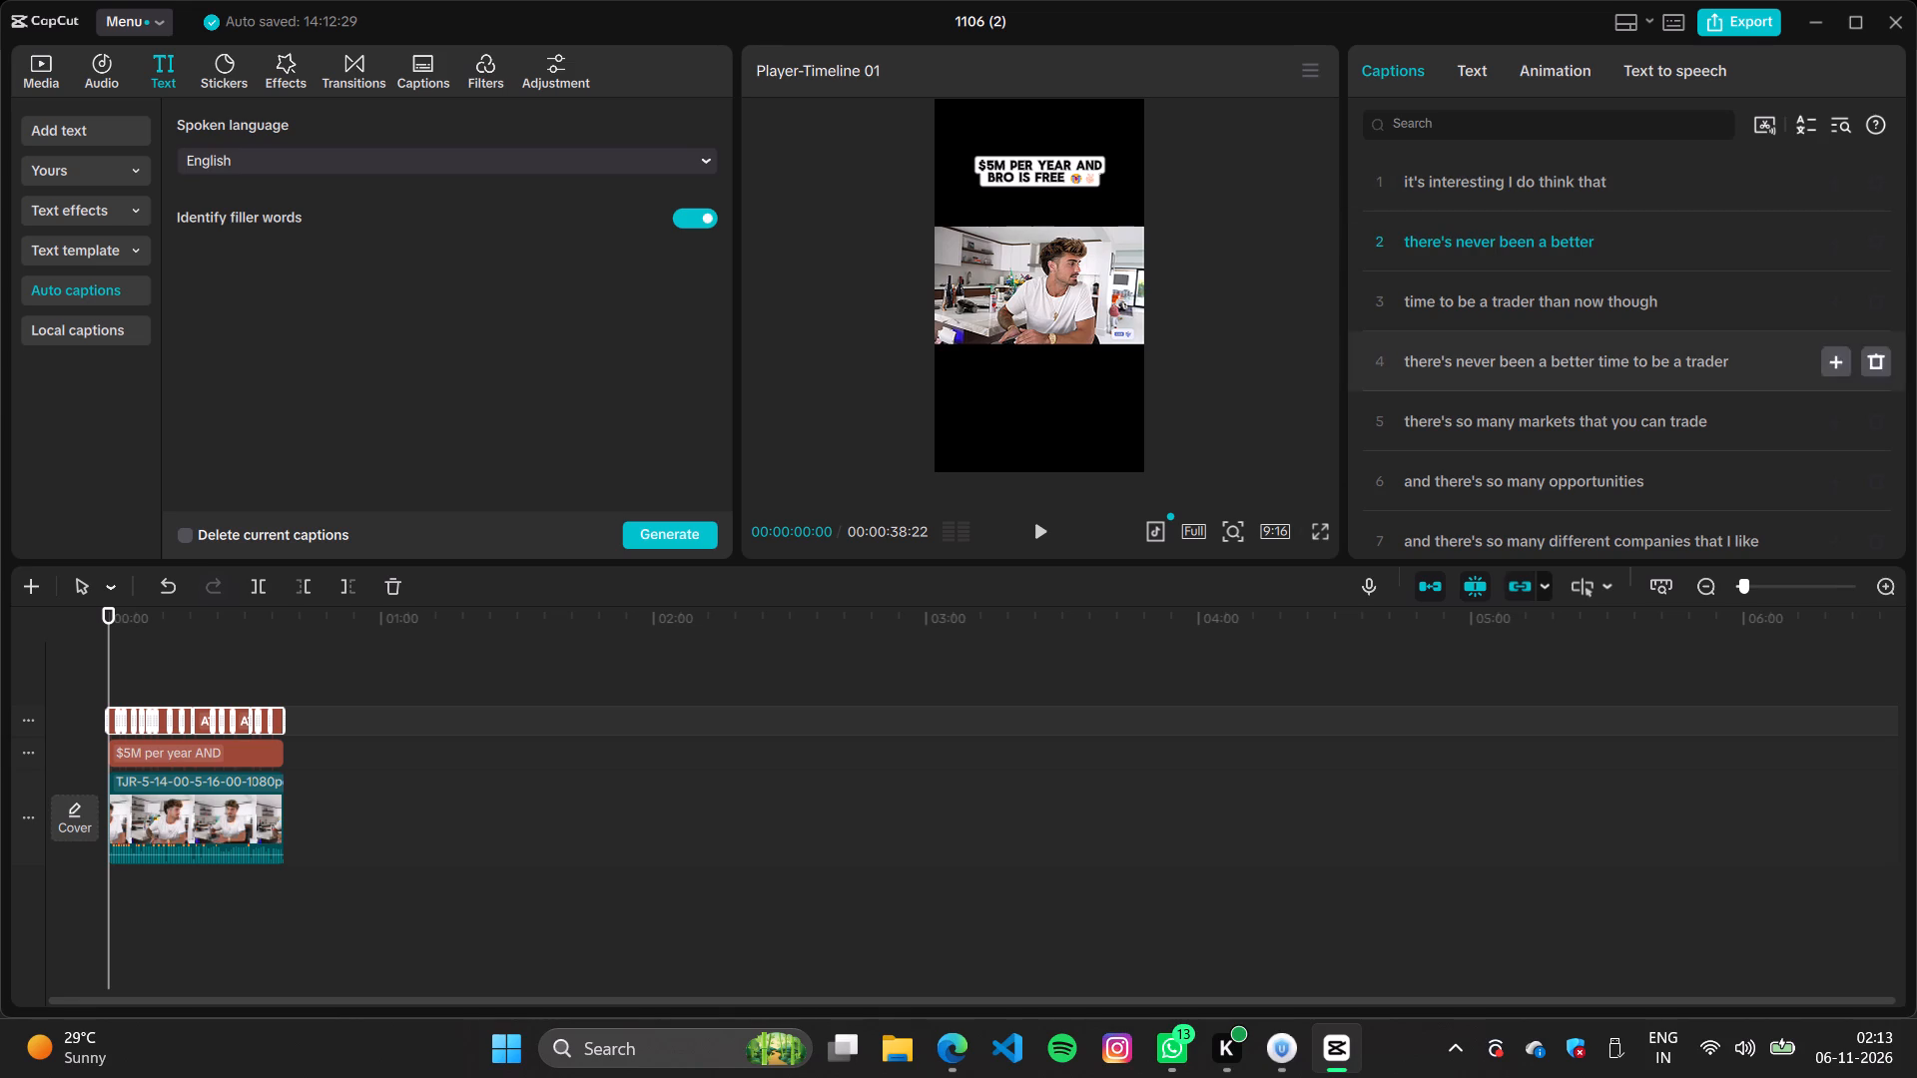
left_click_drag(1403, 182, 1621, 181)
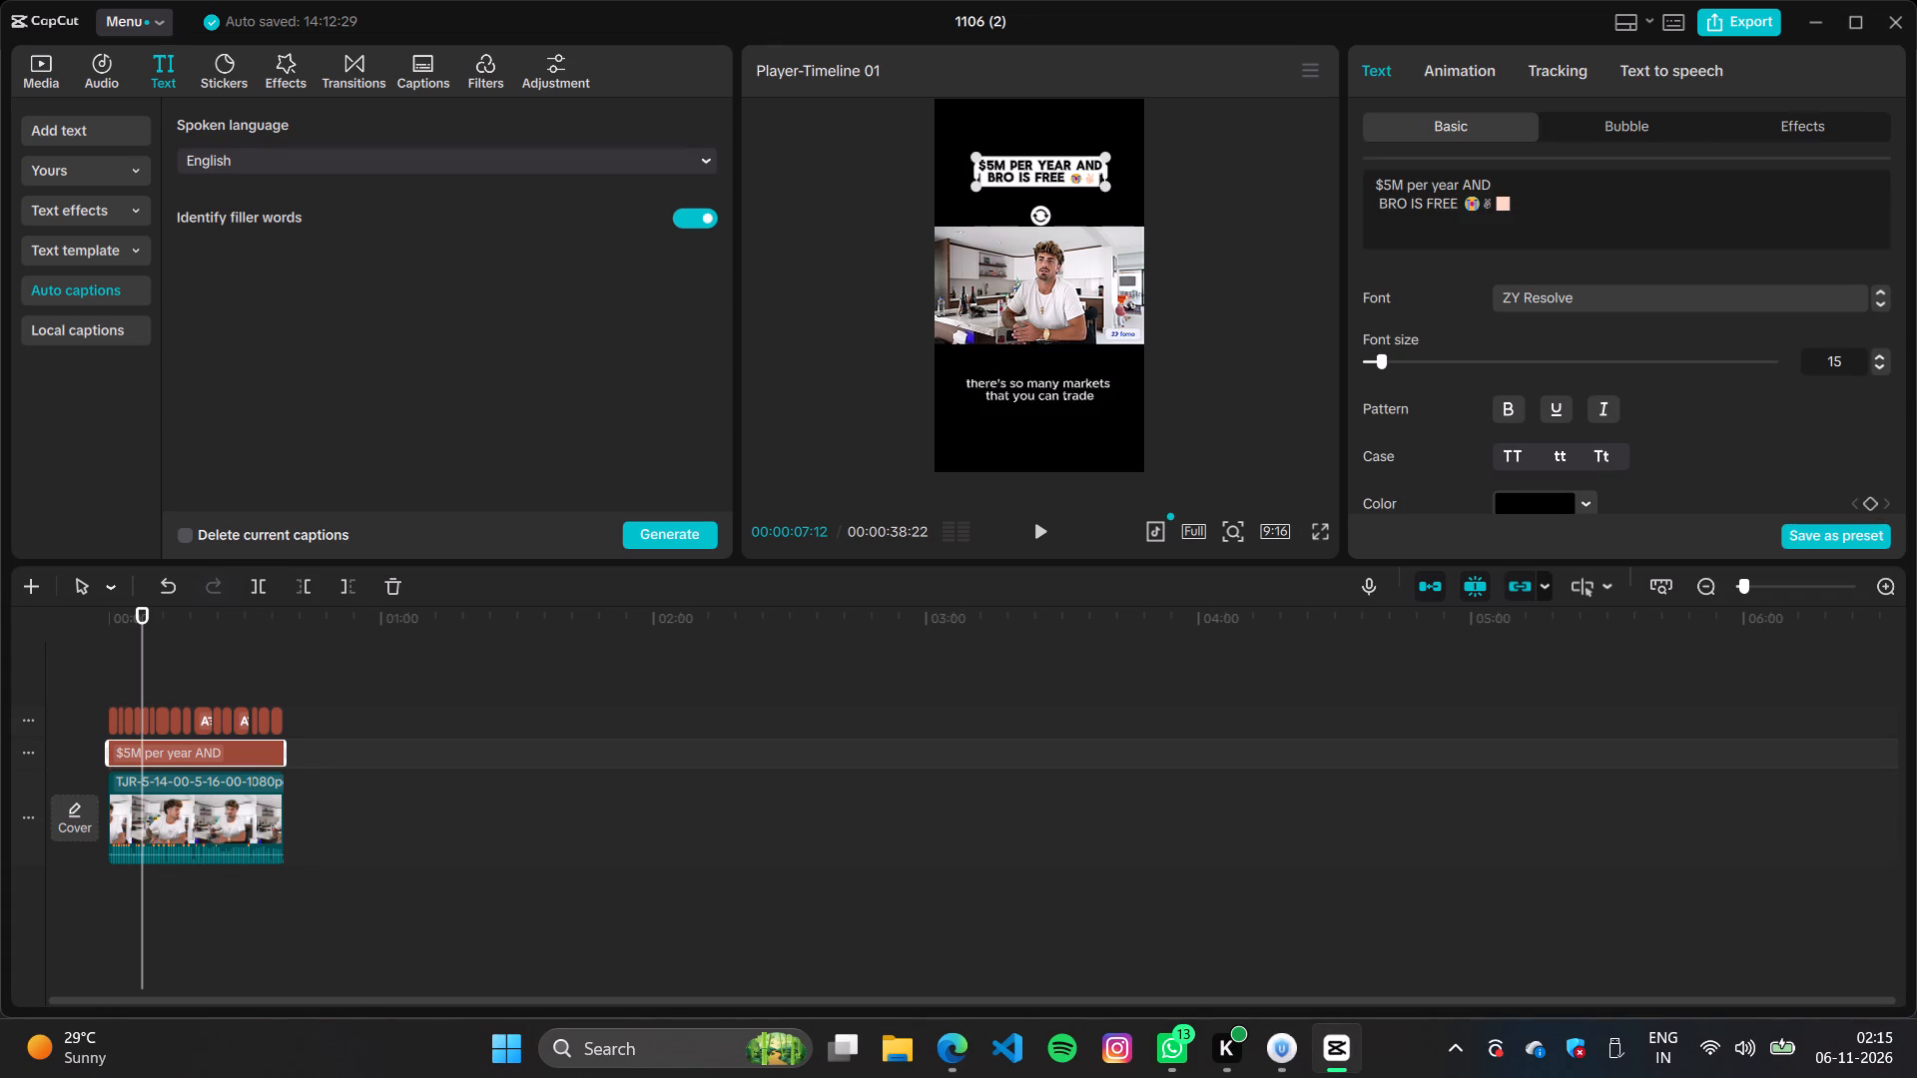
left_click_drag(1527, 203, 1361, 187)
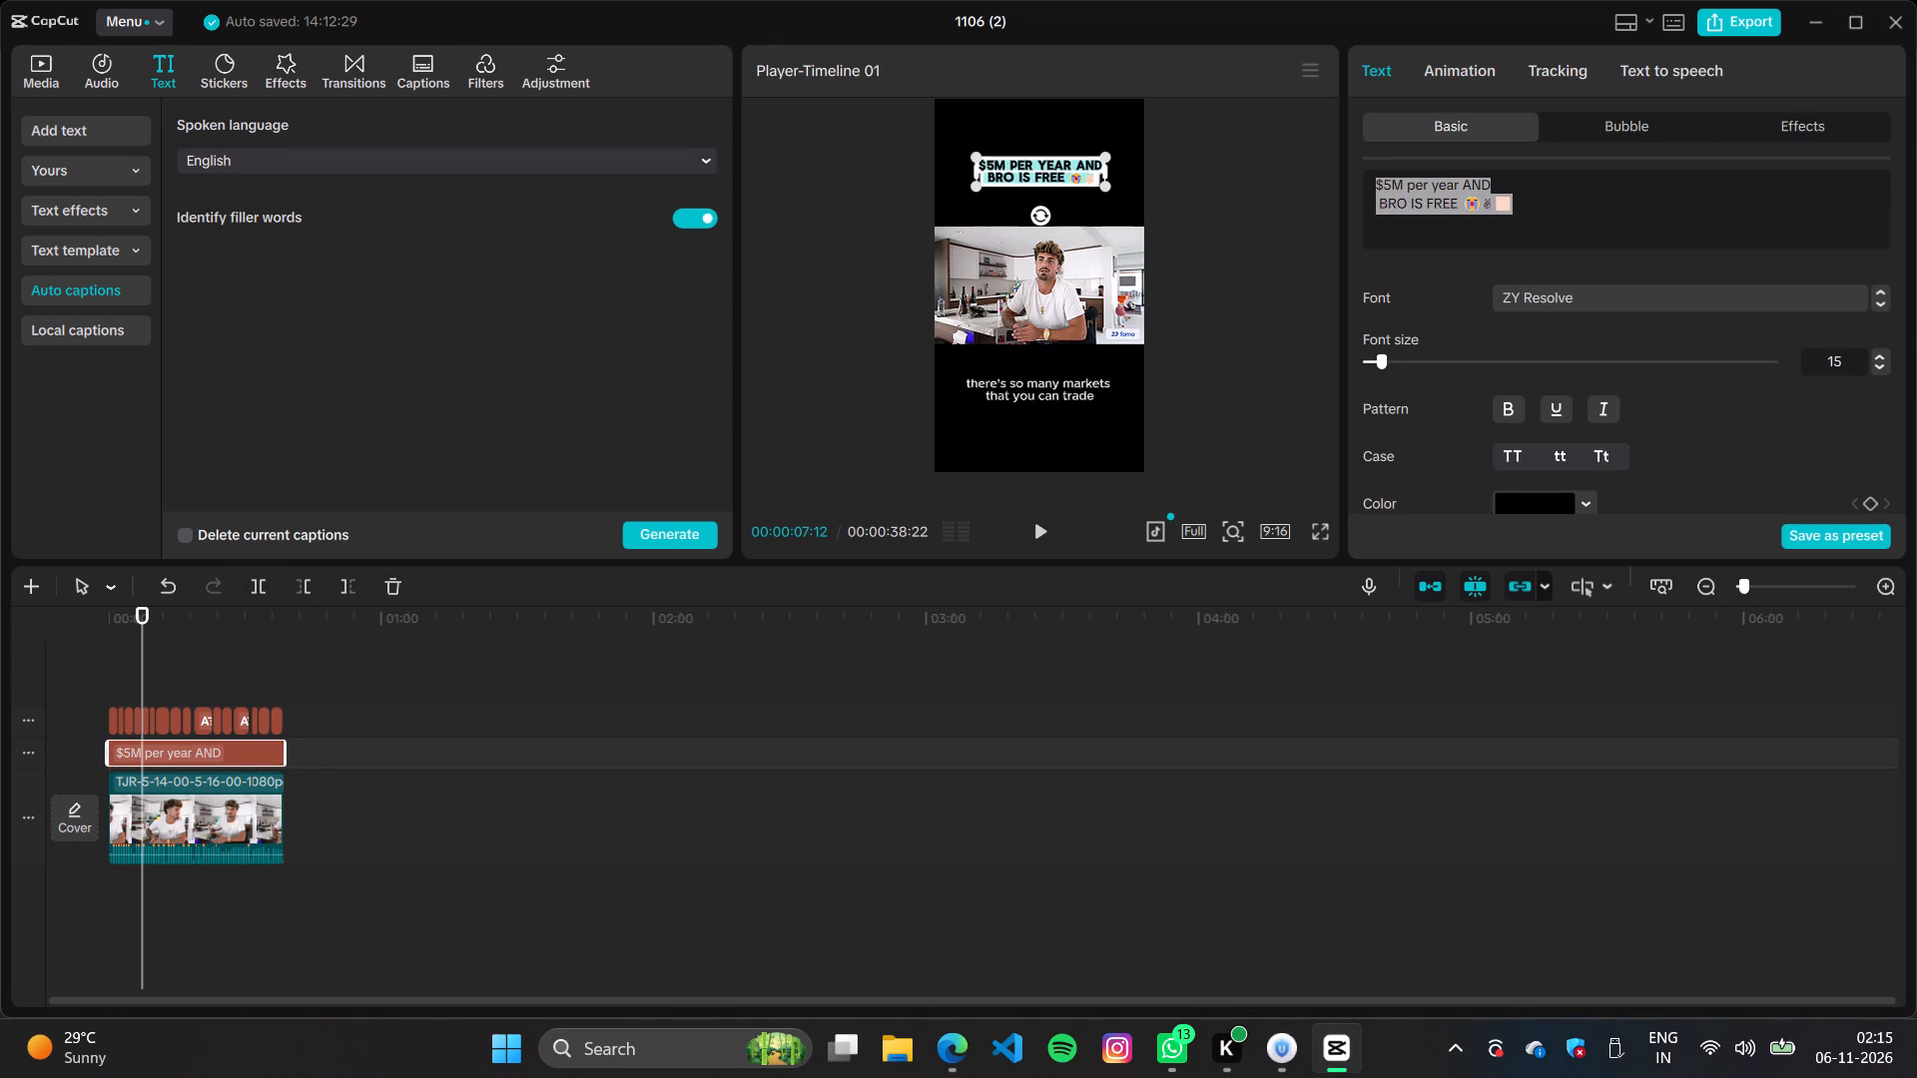
key("ctrl+v")
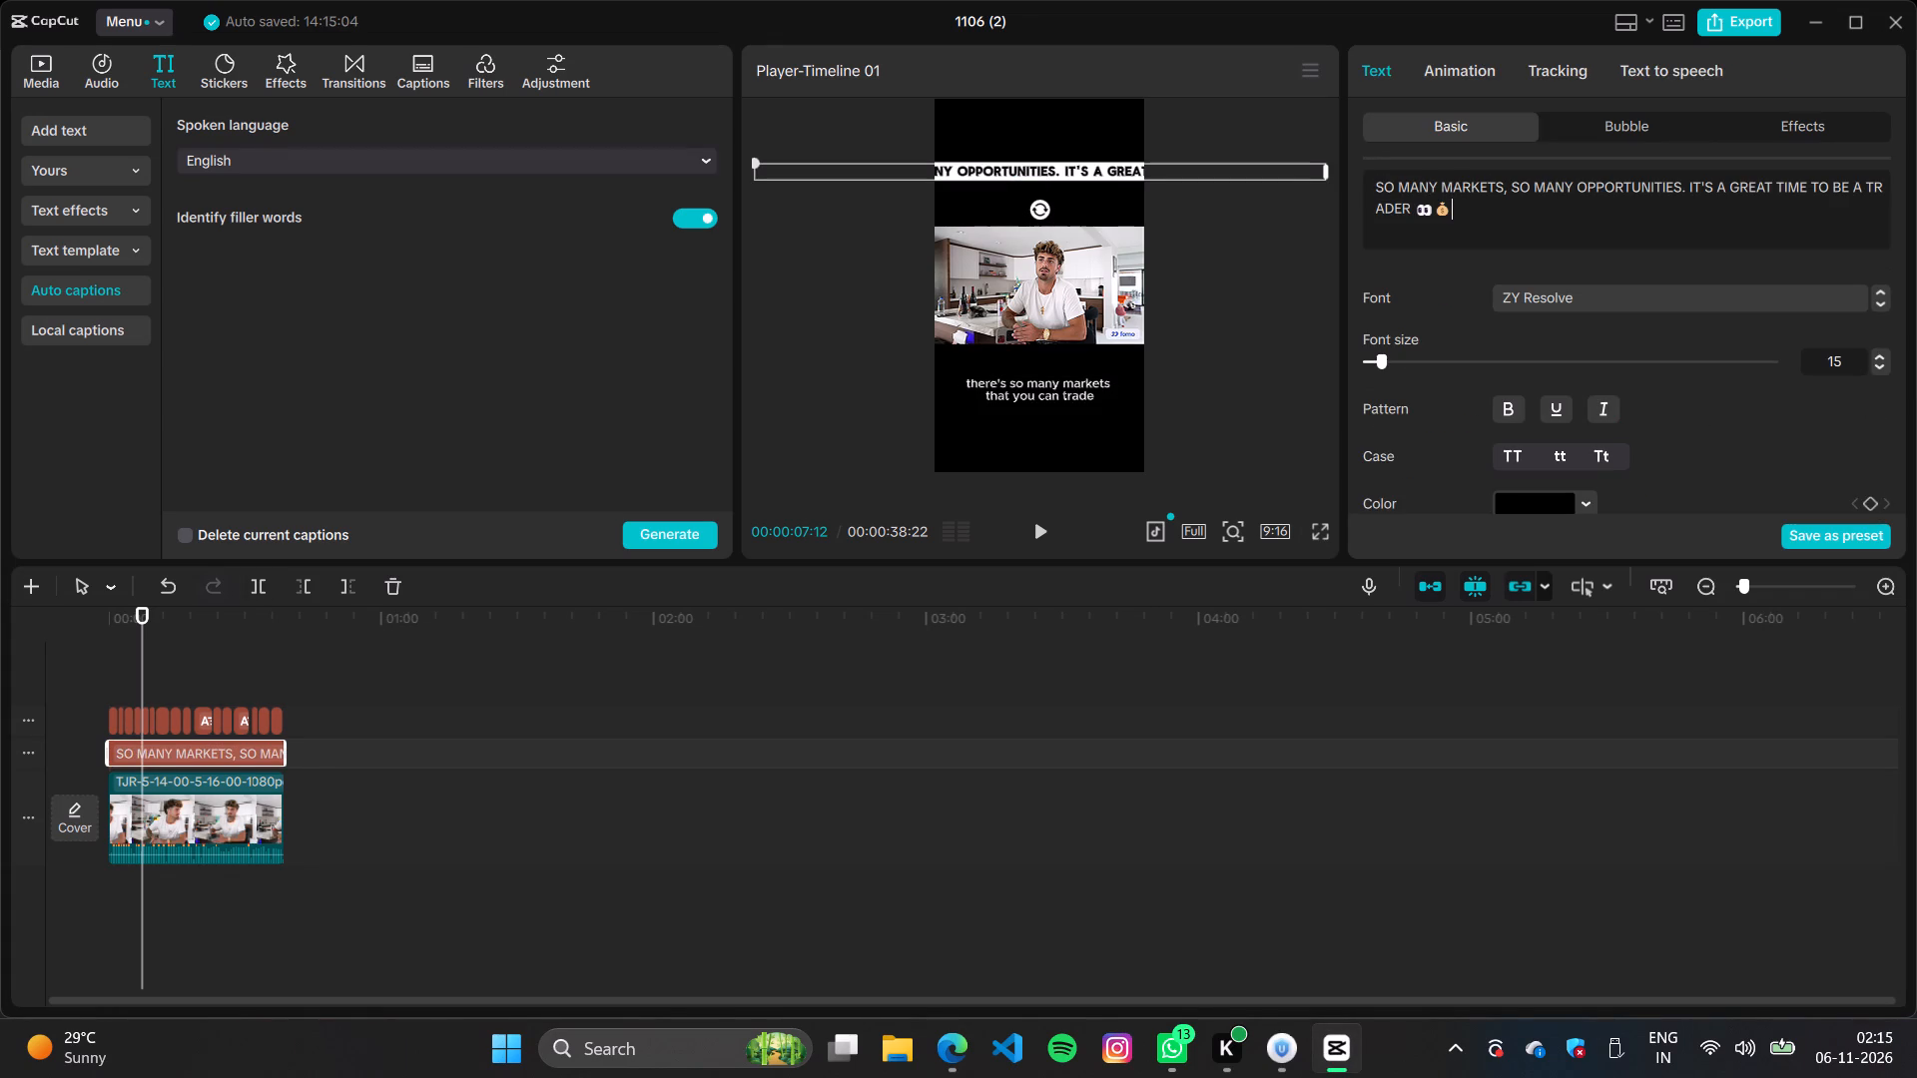
left_click(1581, 186)
key("Return")
left_click(1572, 201)
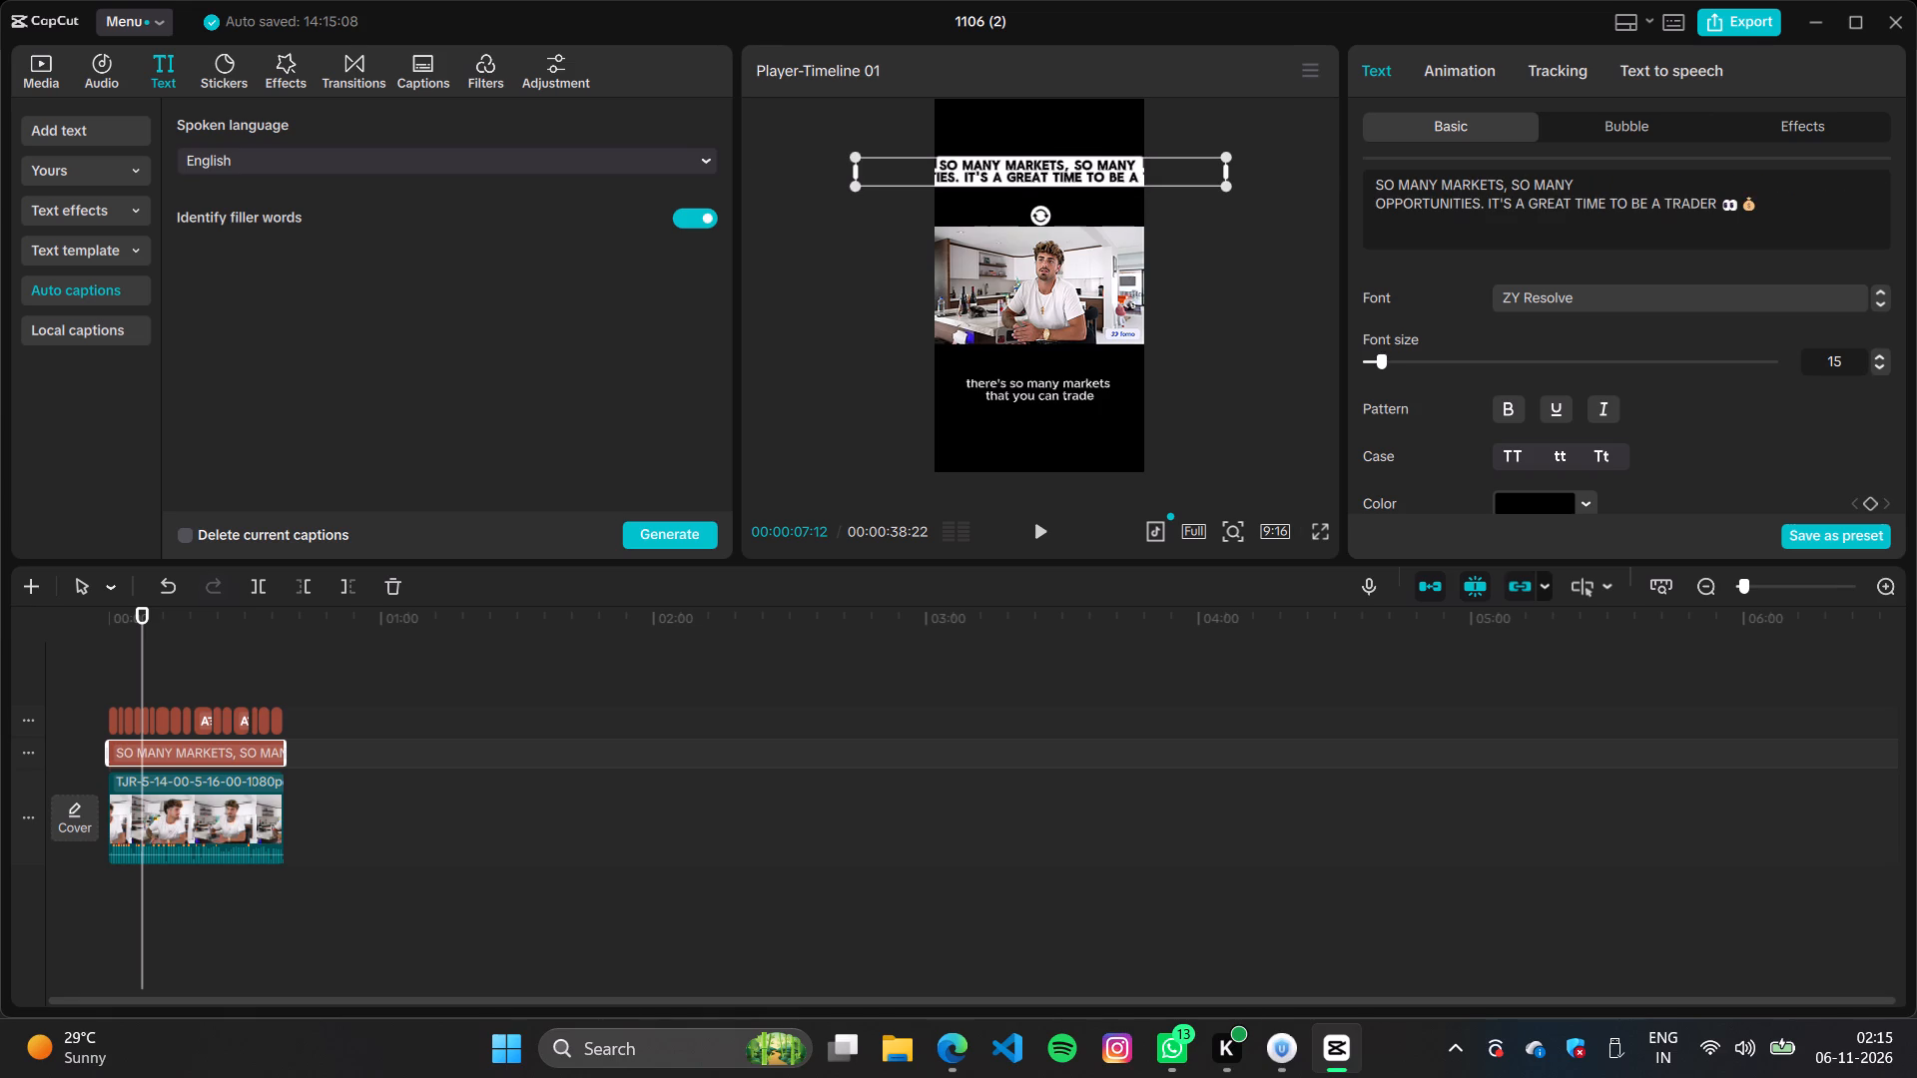
key("Return")
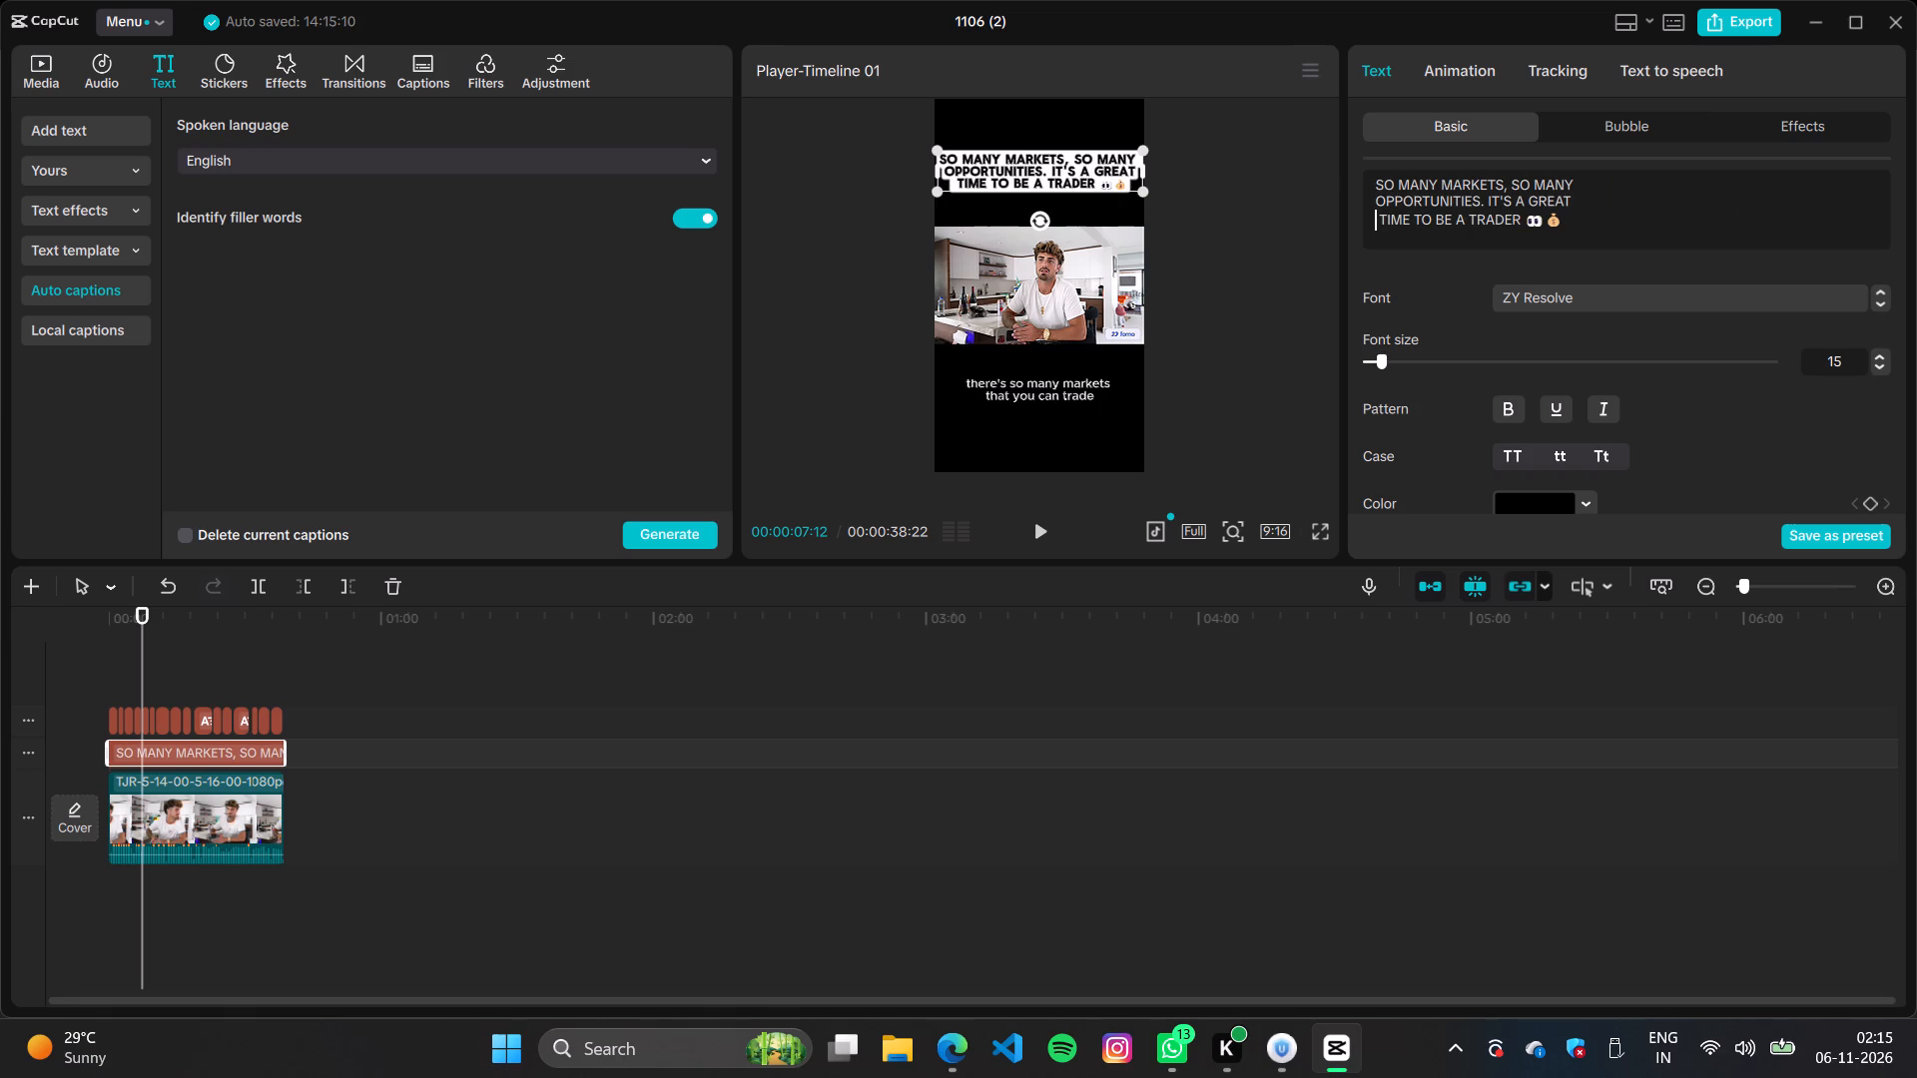
Shrink the headline slightly so it fits inside the frame, and move it down onto the video's upper edge.
left_click_drag(937, 150, 967, 157)
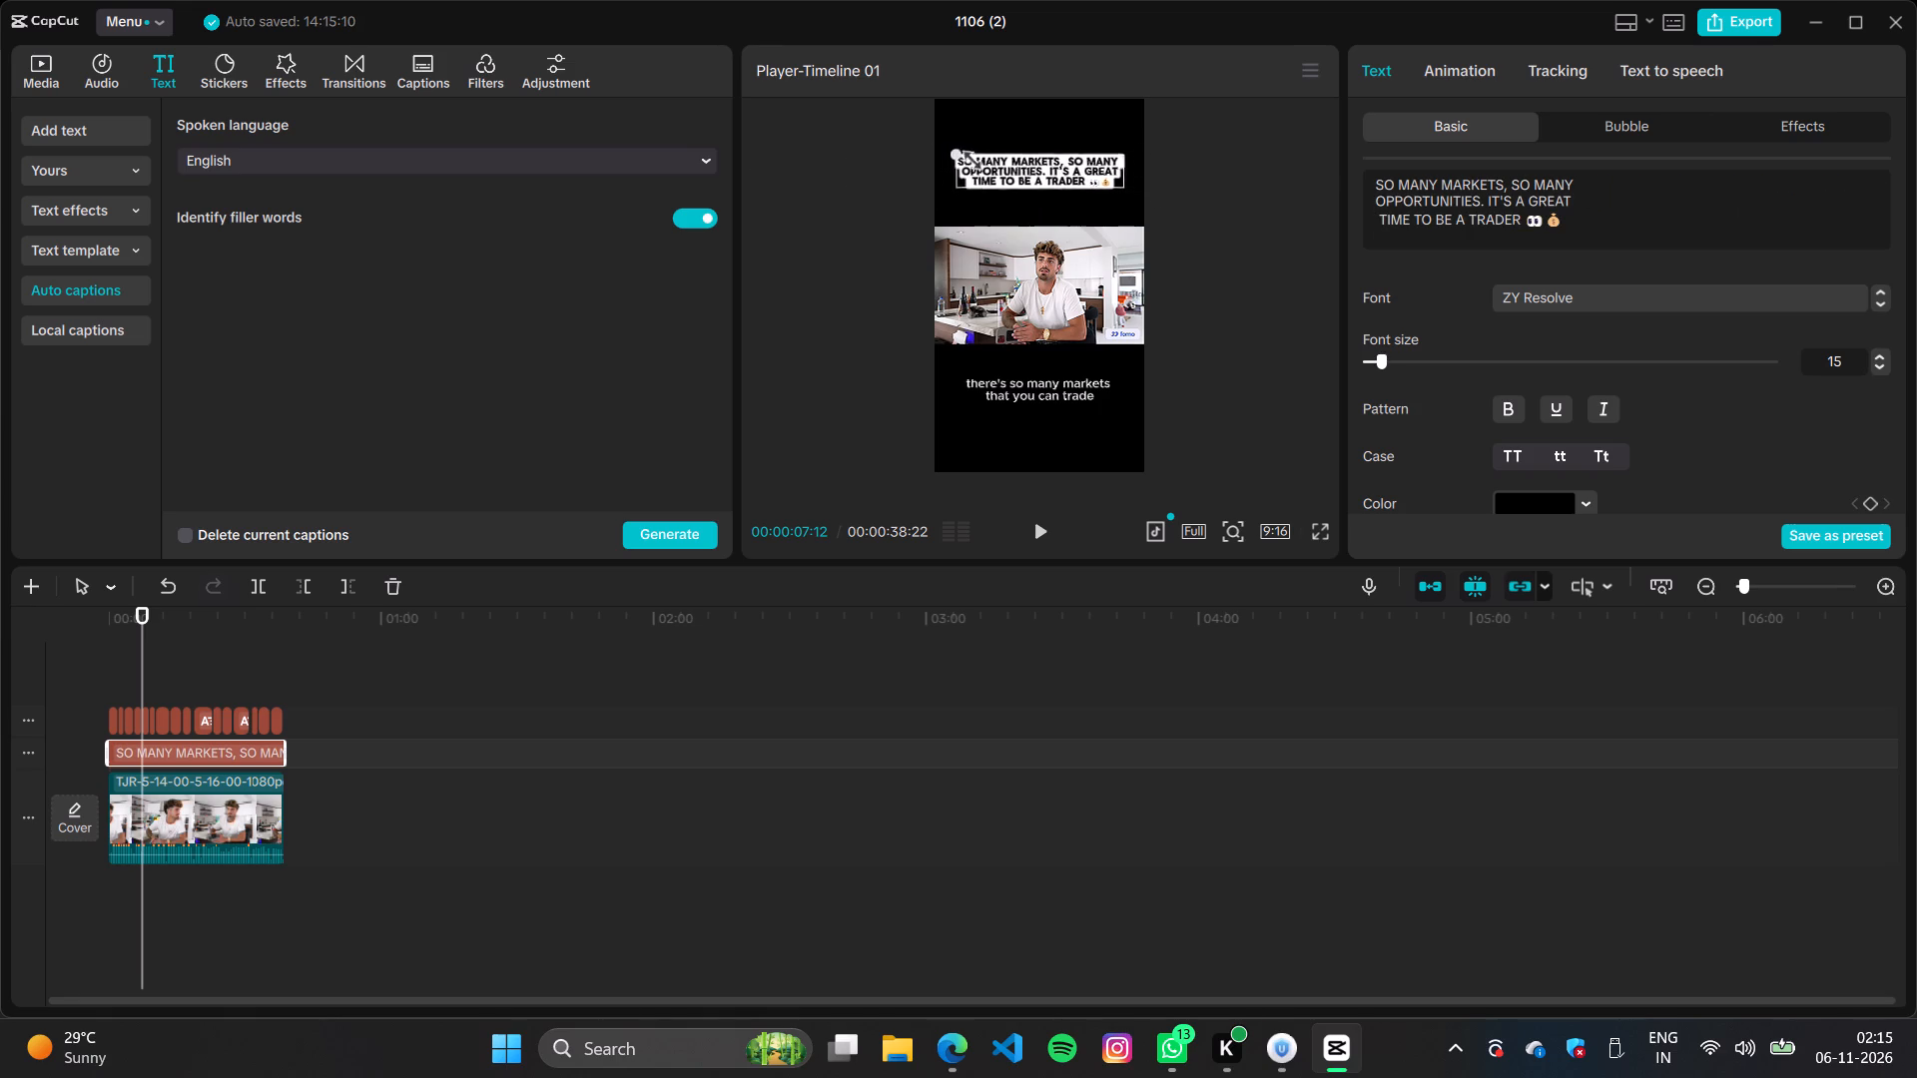
left_click_drag(967, 157, 969, 158)
left_click_drag(1009, 167, 1017, 213)
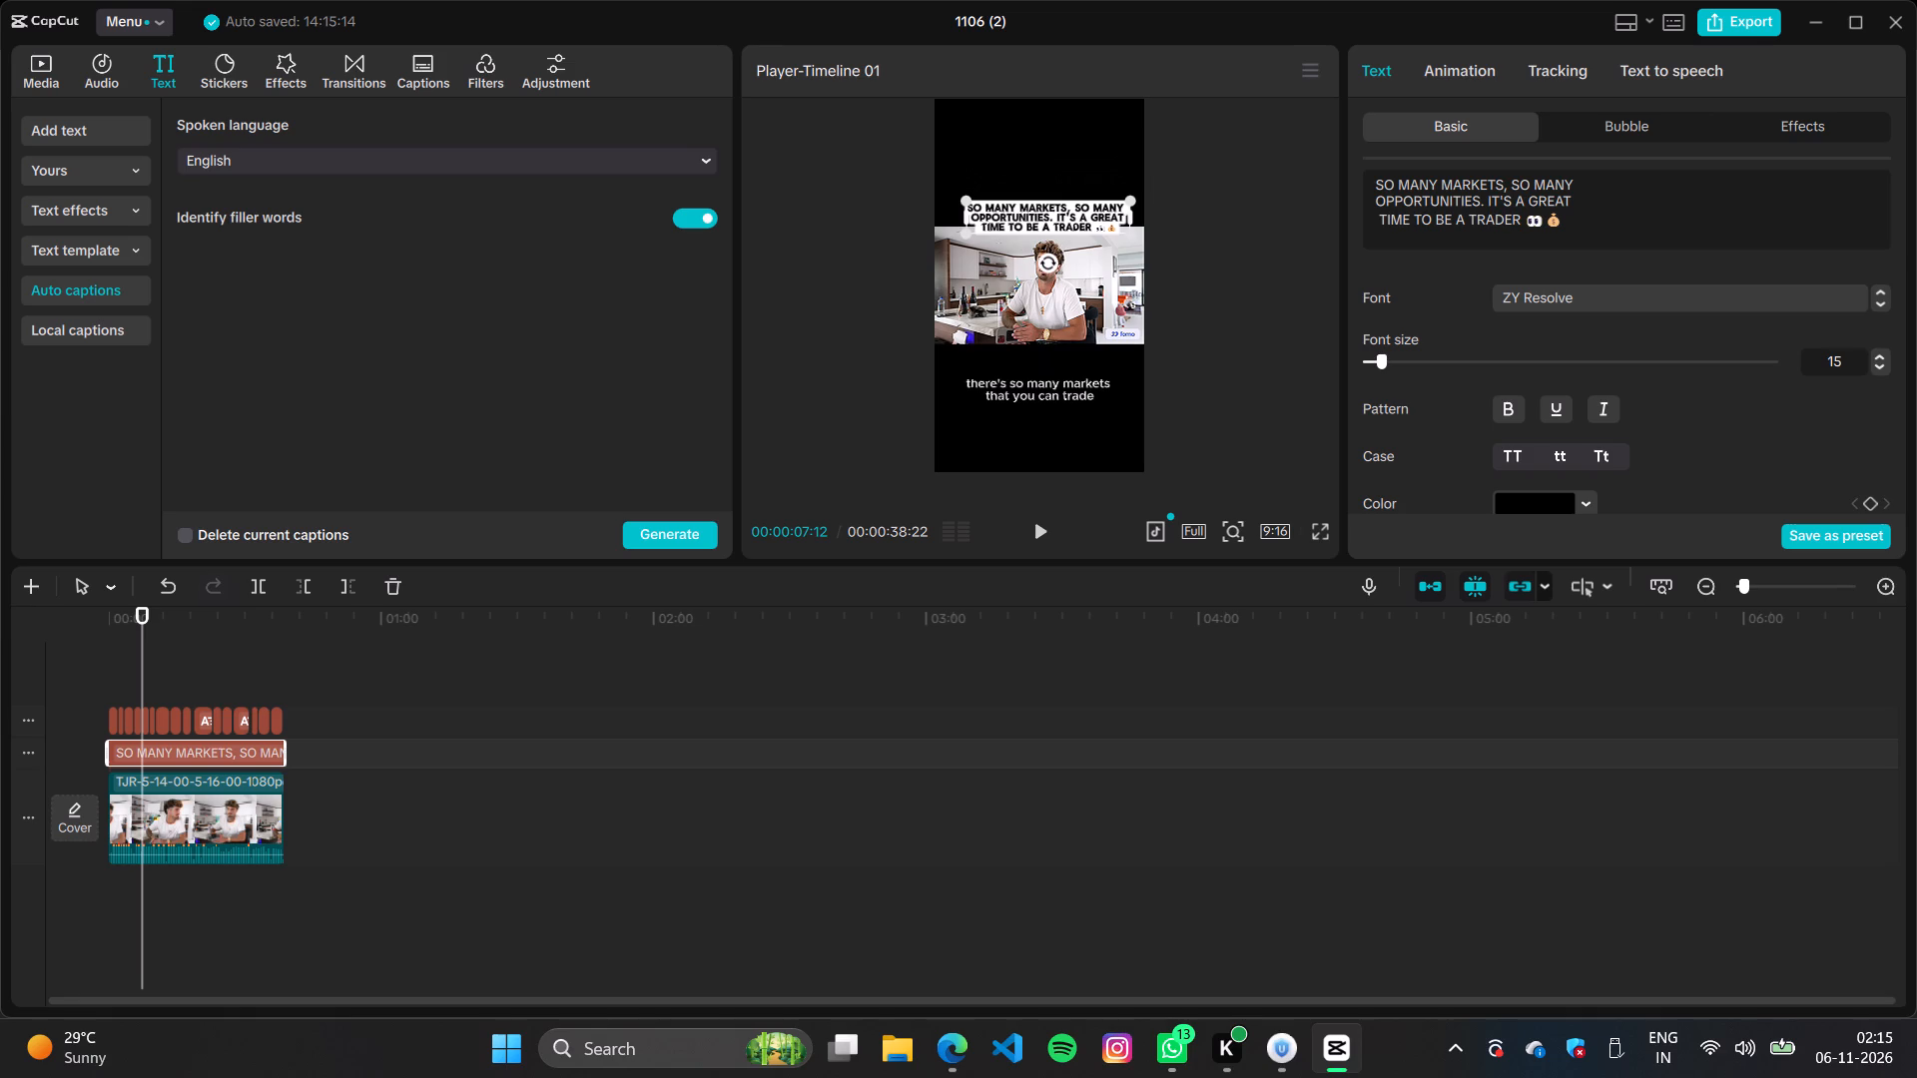
left_click_drag(1017, 213, 1017, 210)
left_click(1014, 255)
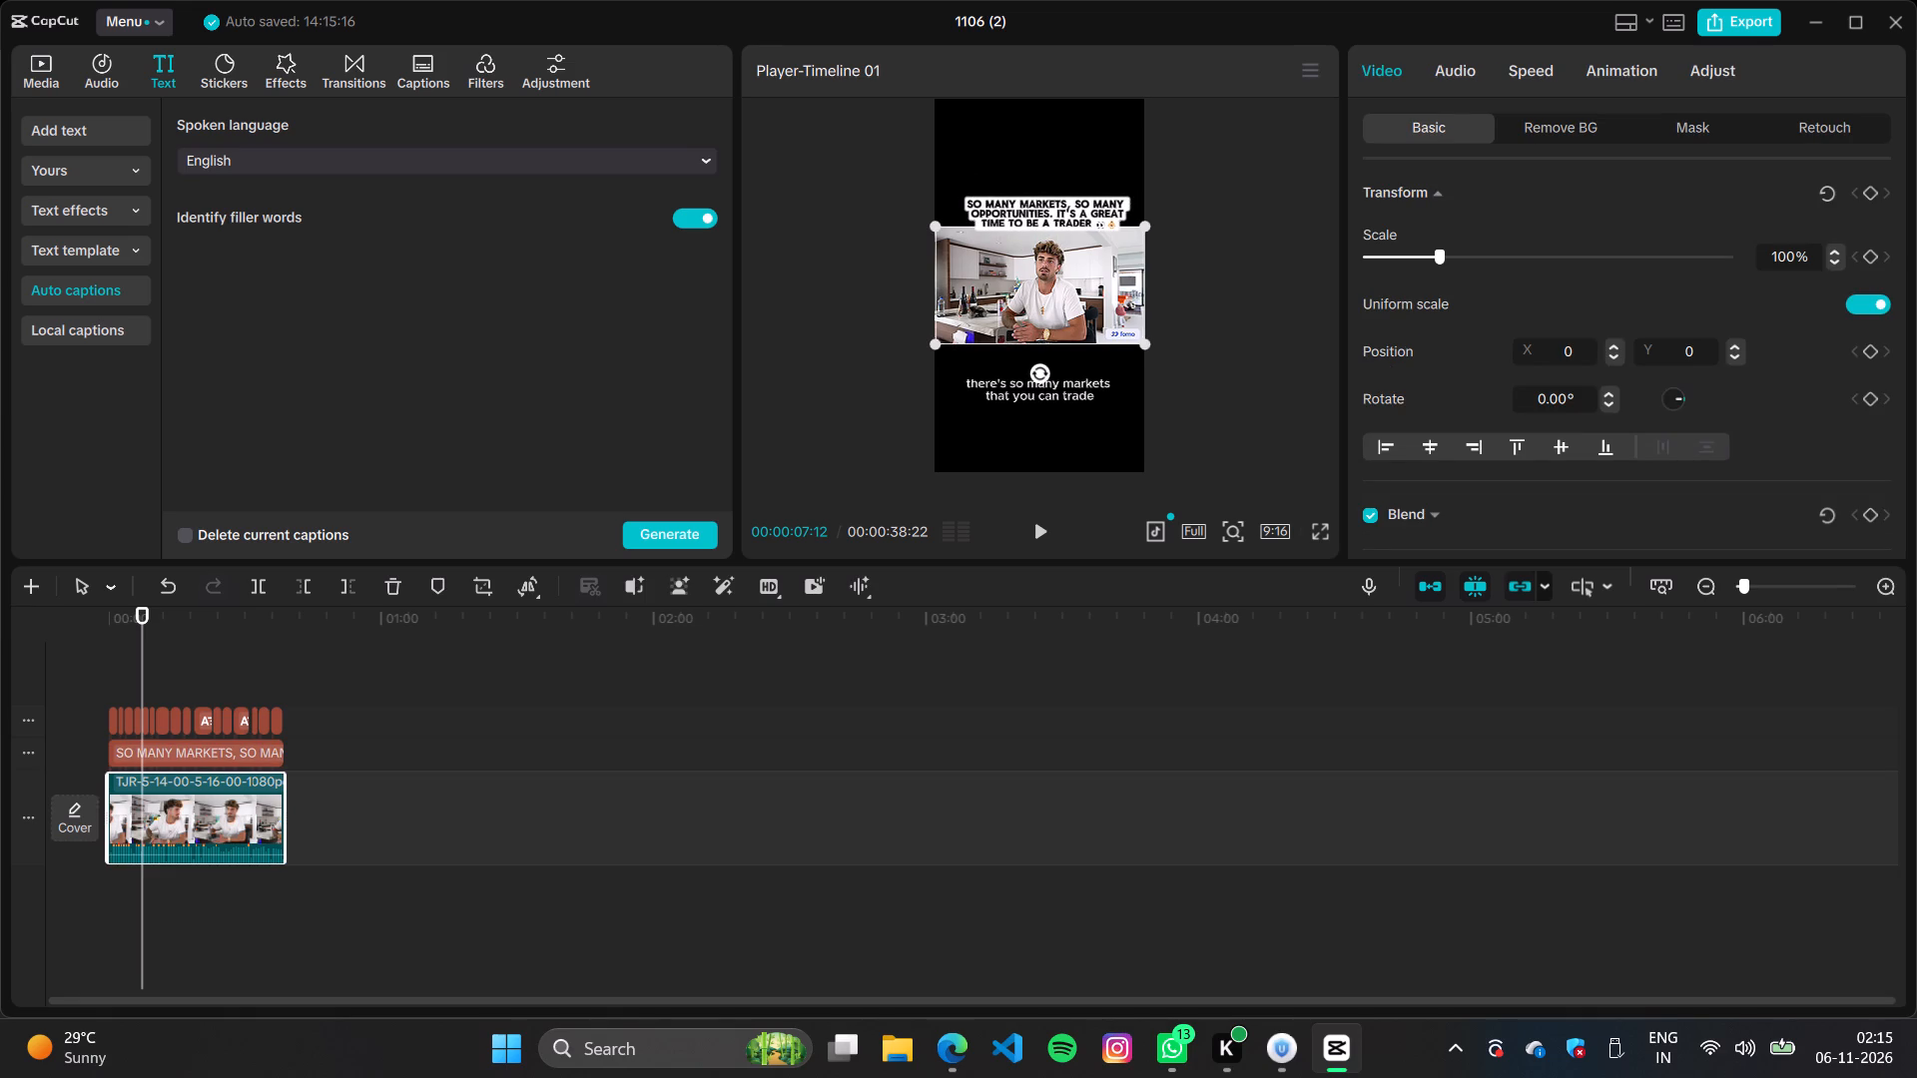
Apply the Slight Stretch caption animation and the ZY Resolve font to all the auto captions.
left_click_drag(321, 728, 53, 711)
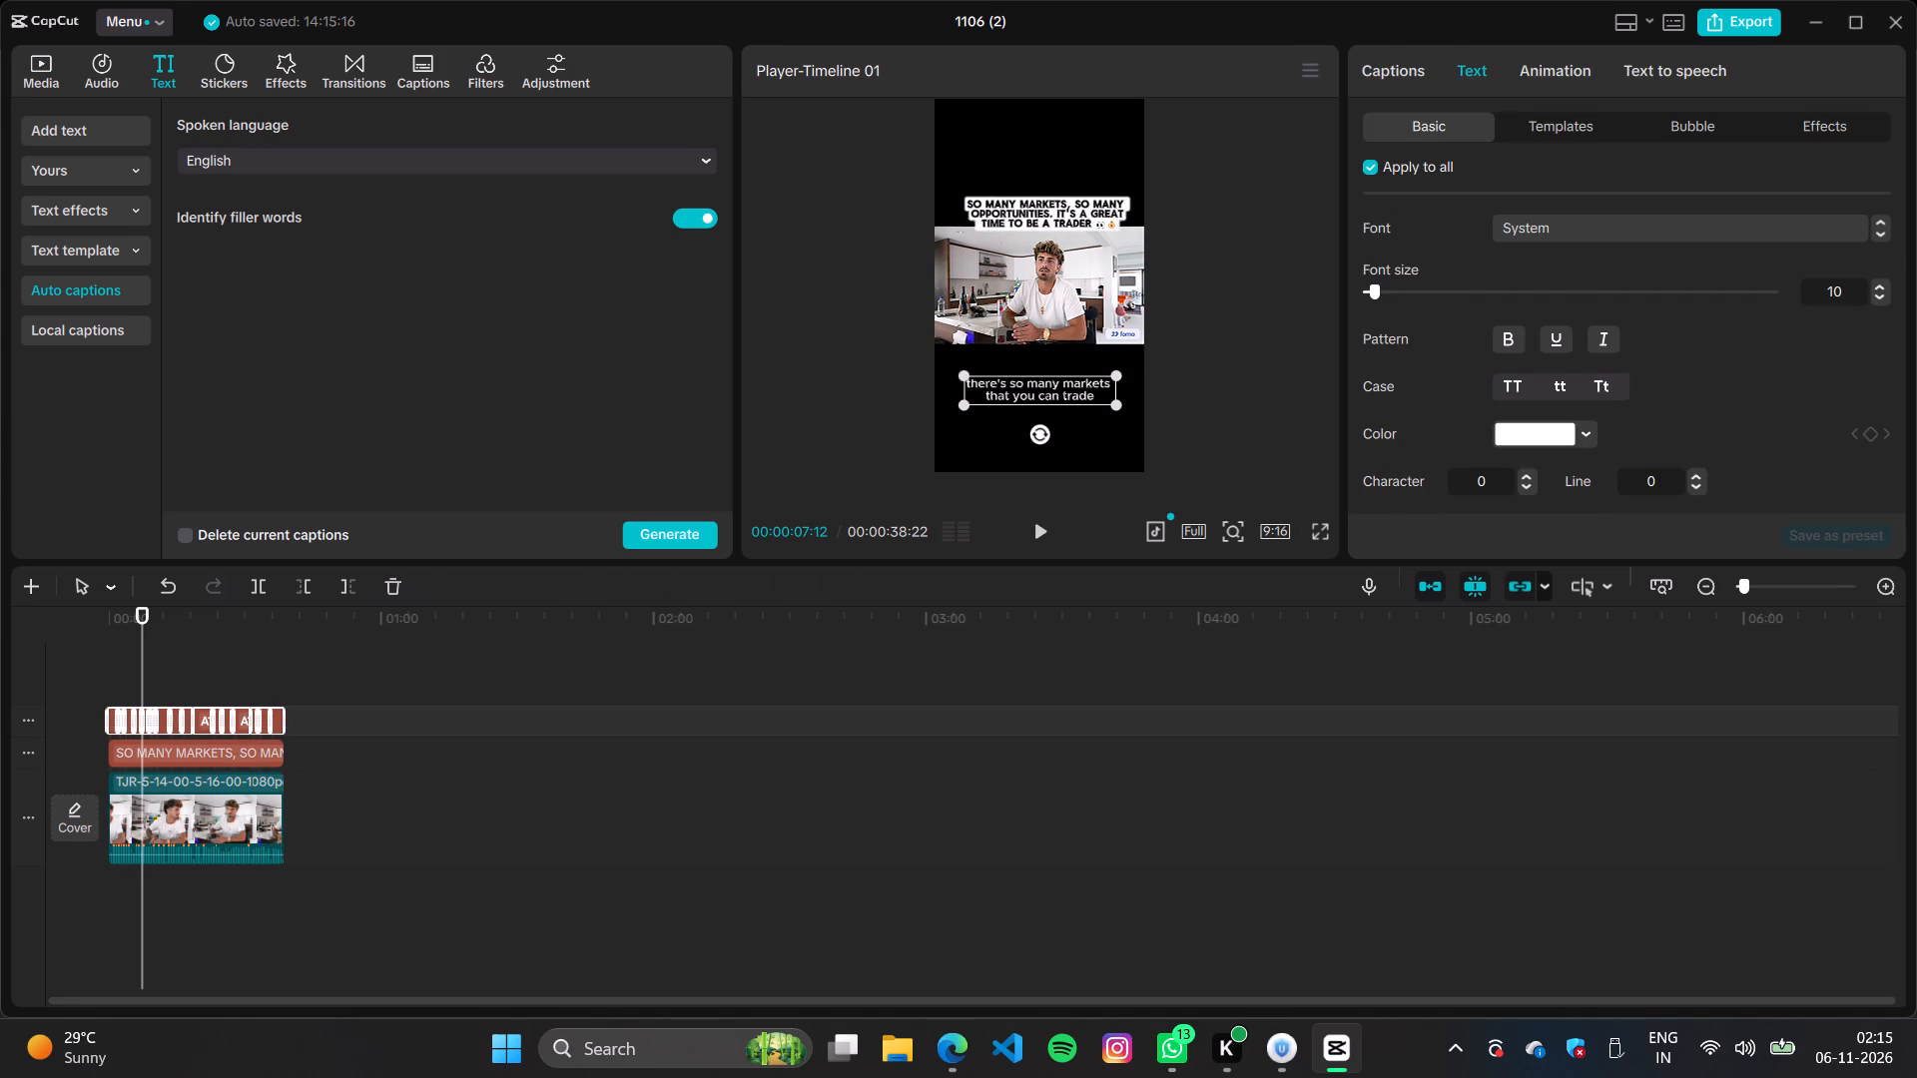
left_click(1563, 73)
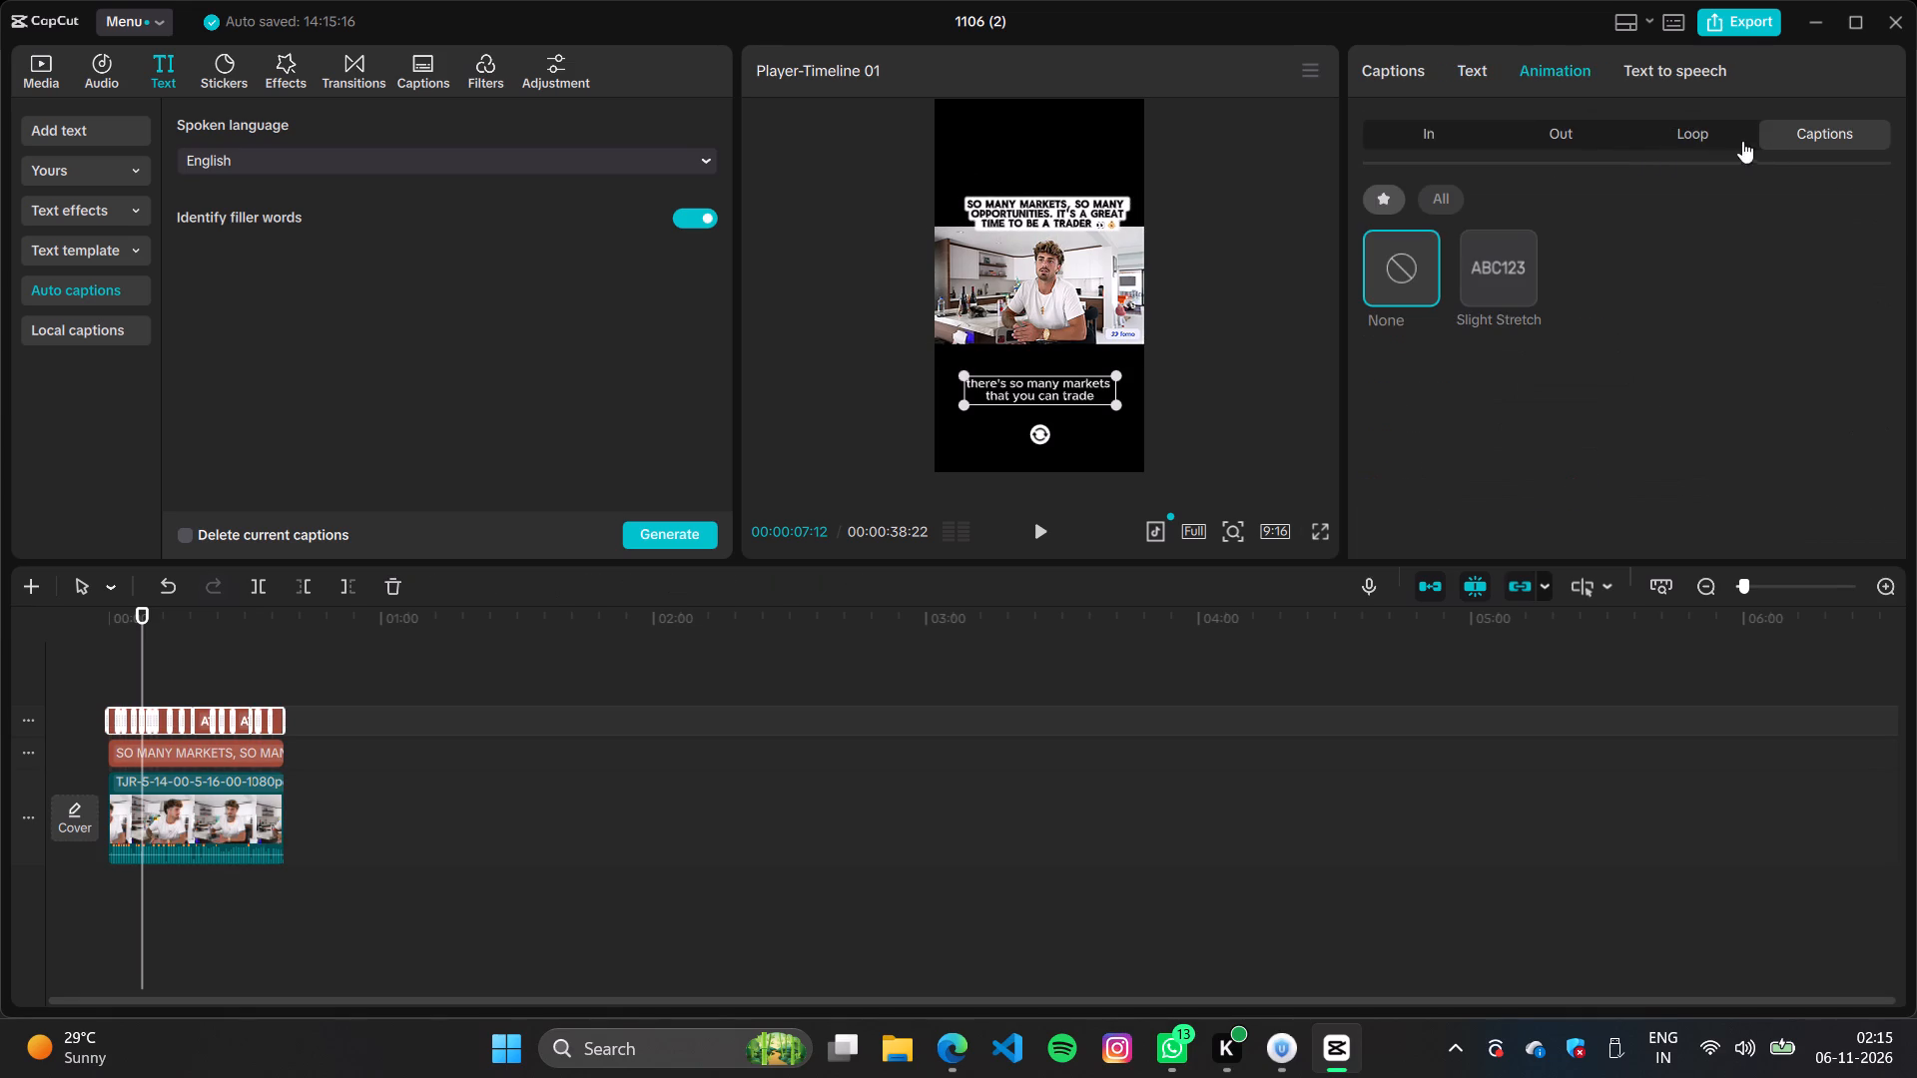
left_click(1487, 257)
left_click(1448, 62)
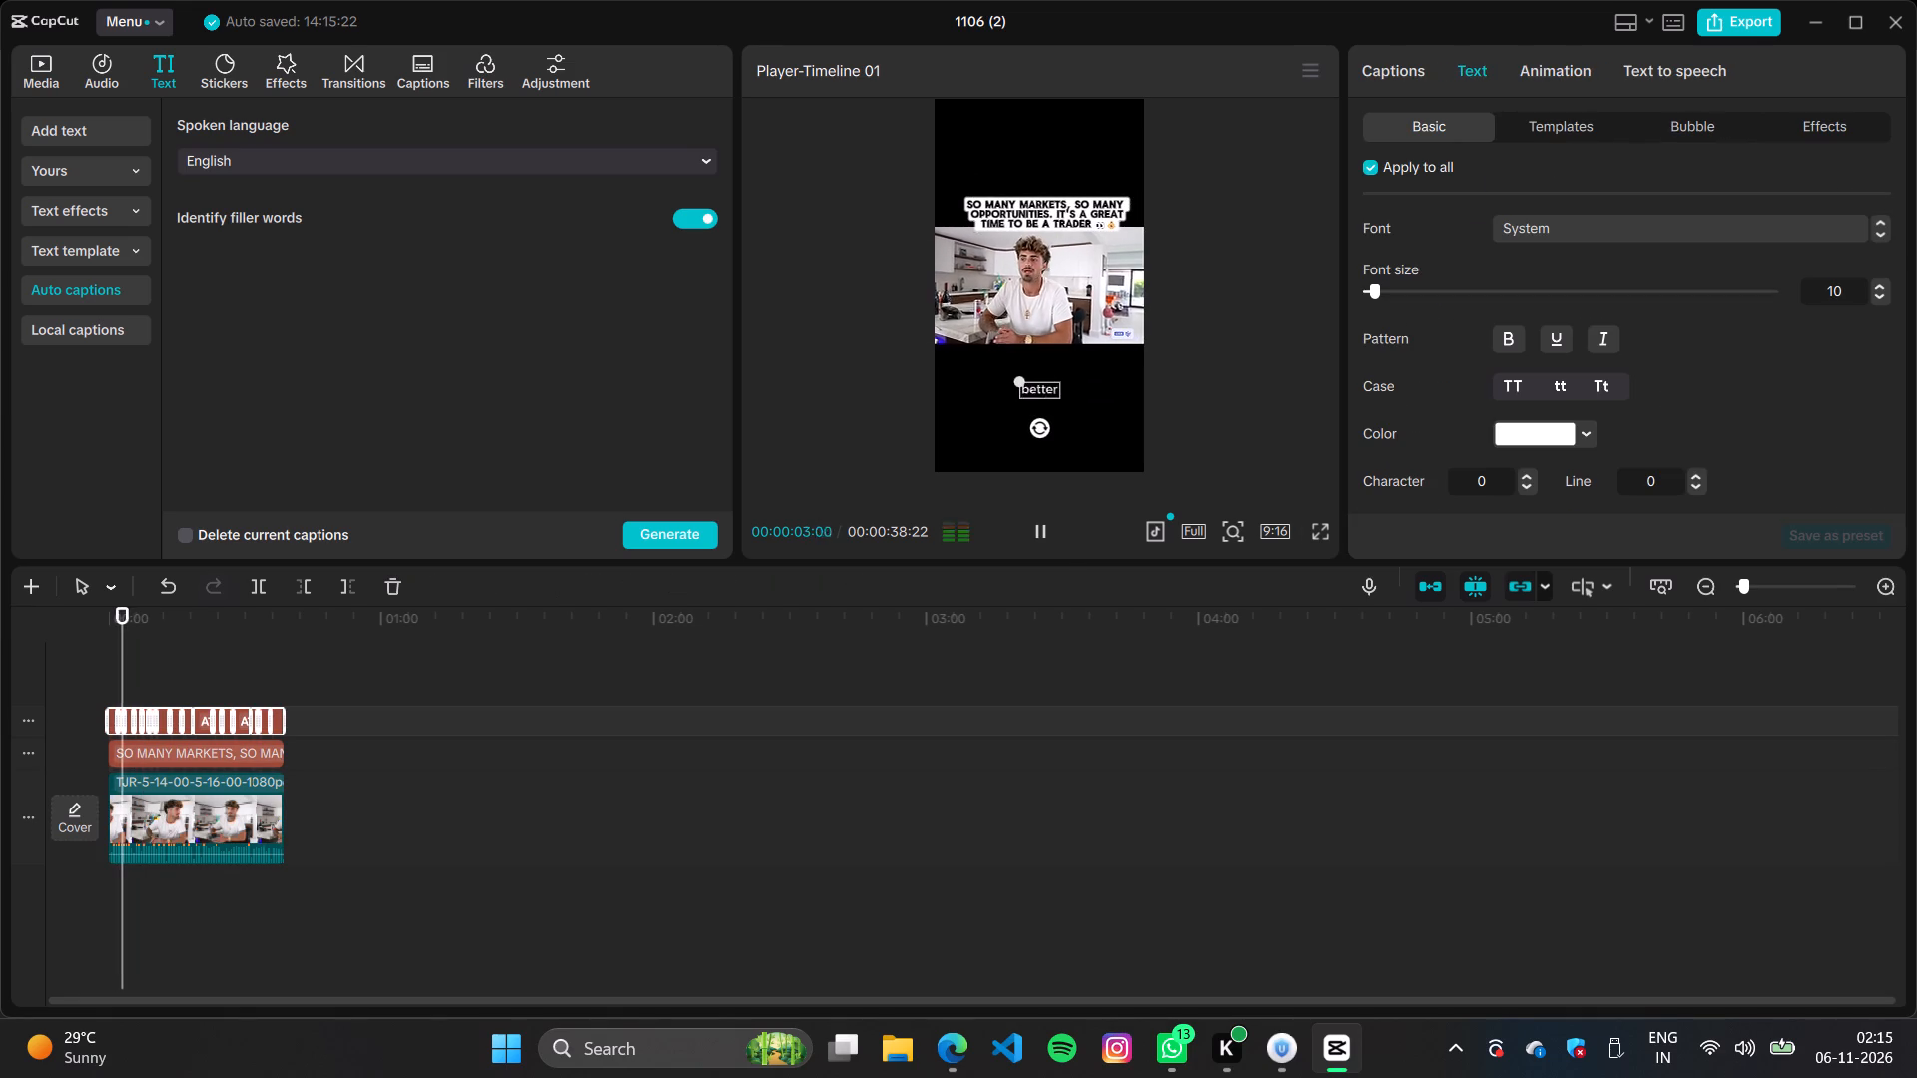
left_click(1617, 226)
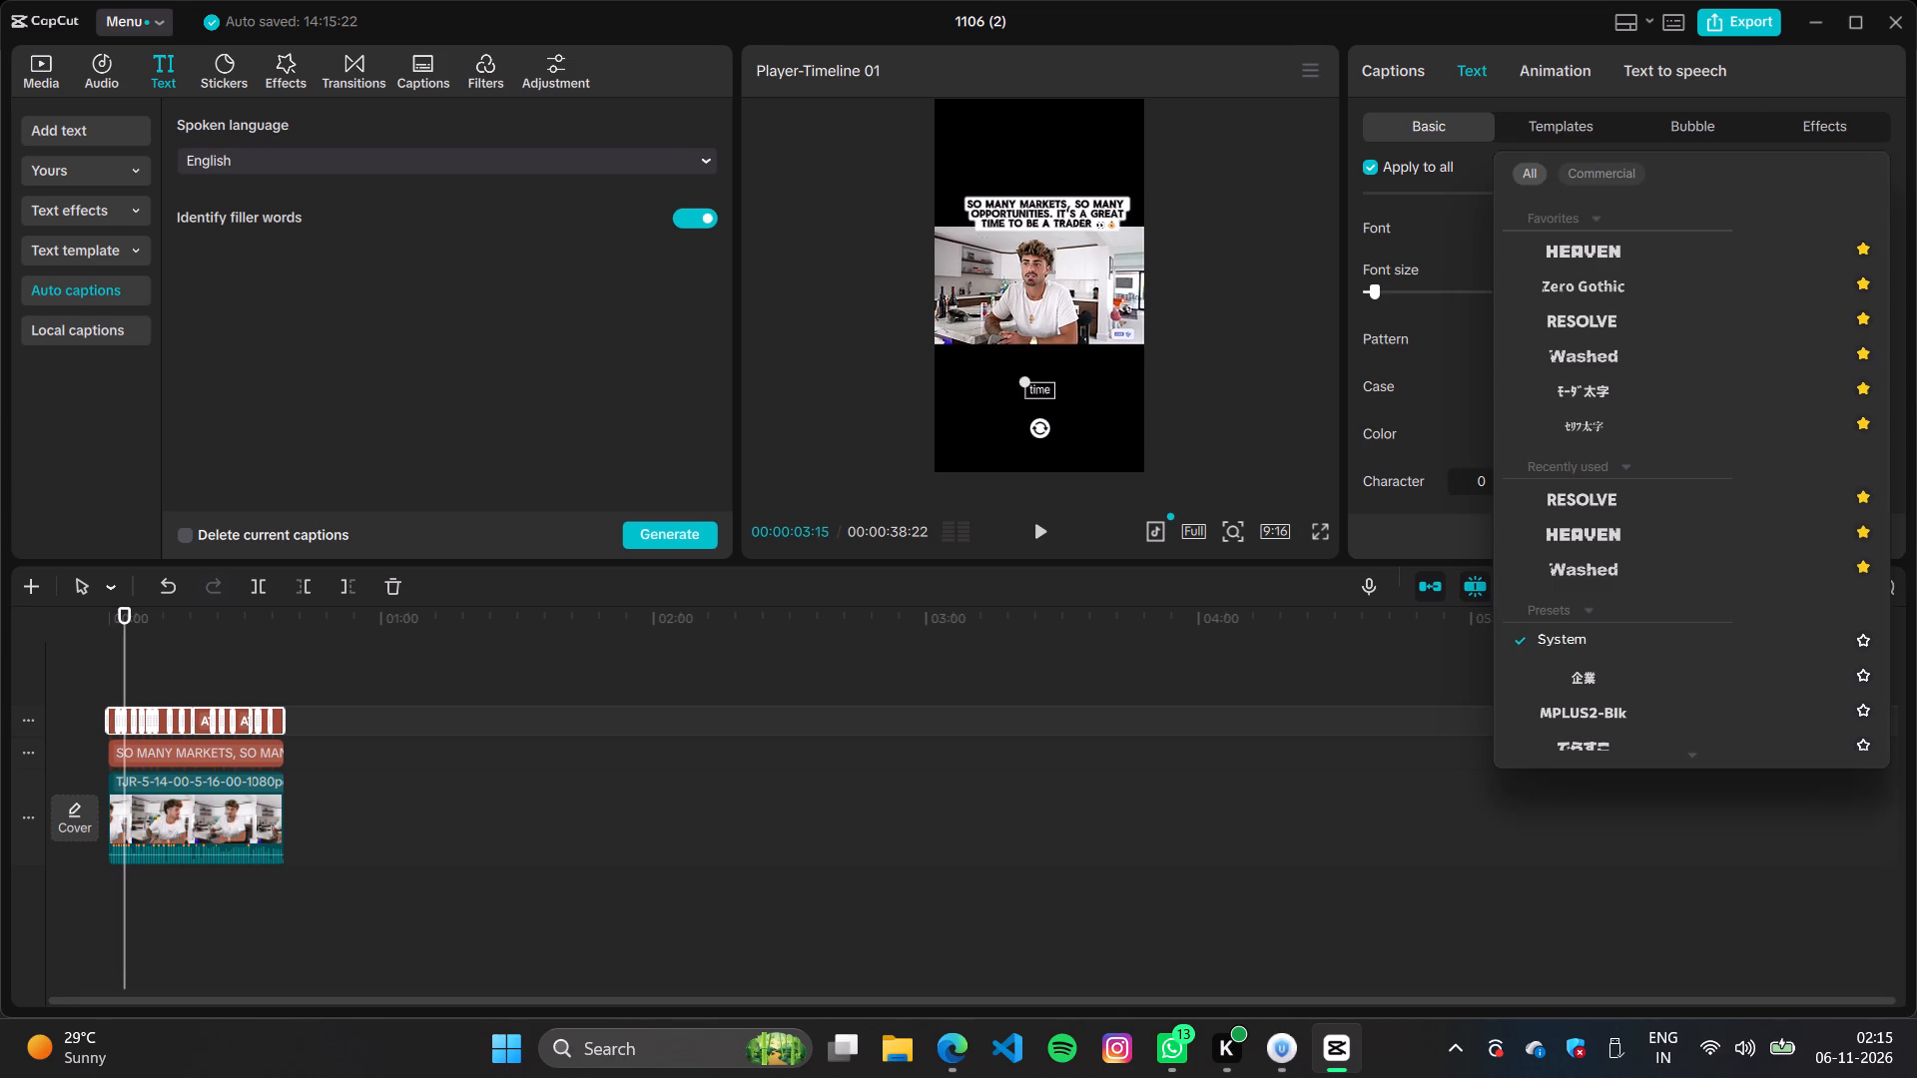
left_click(1585, 325)
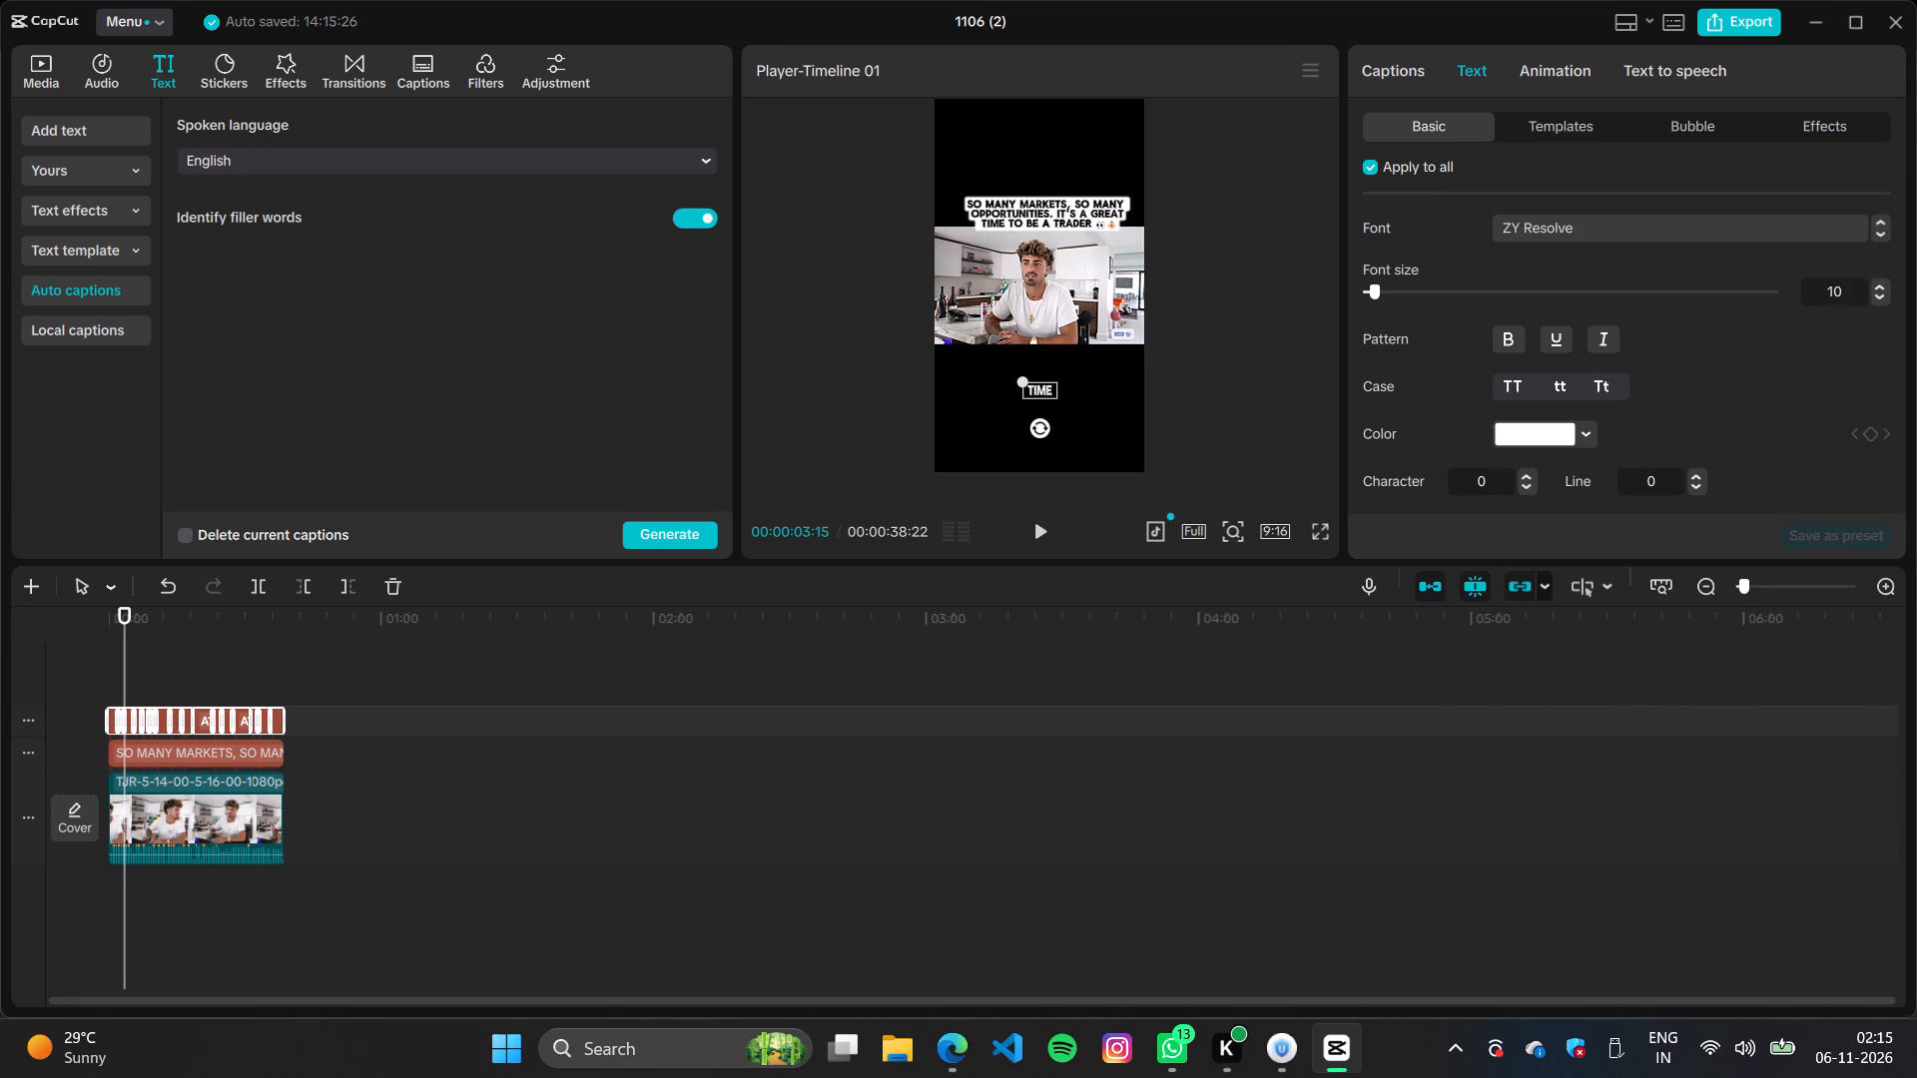
left_click(306, 715)
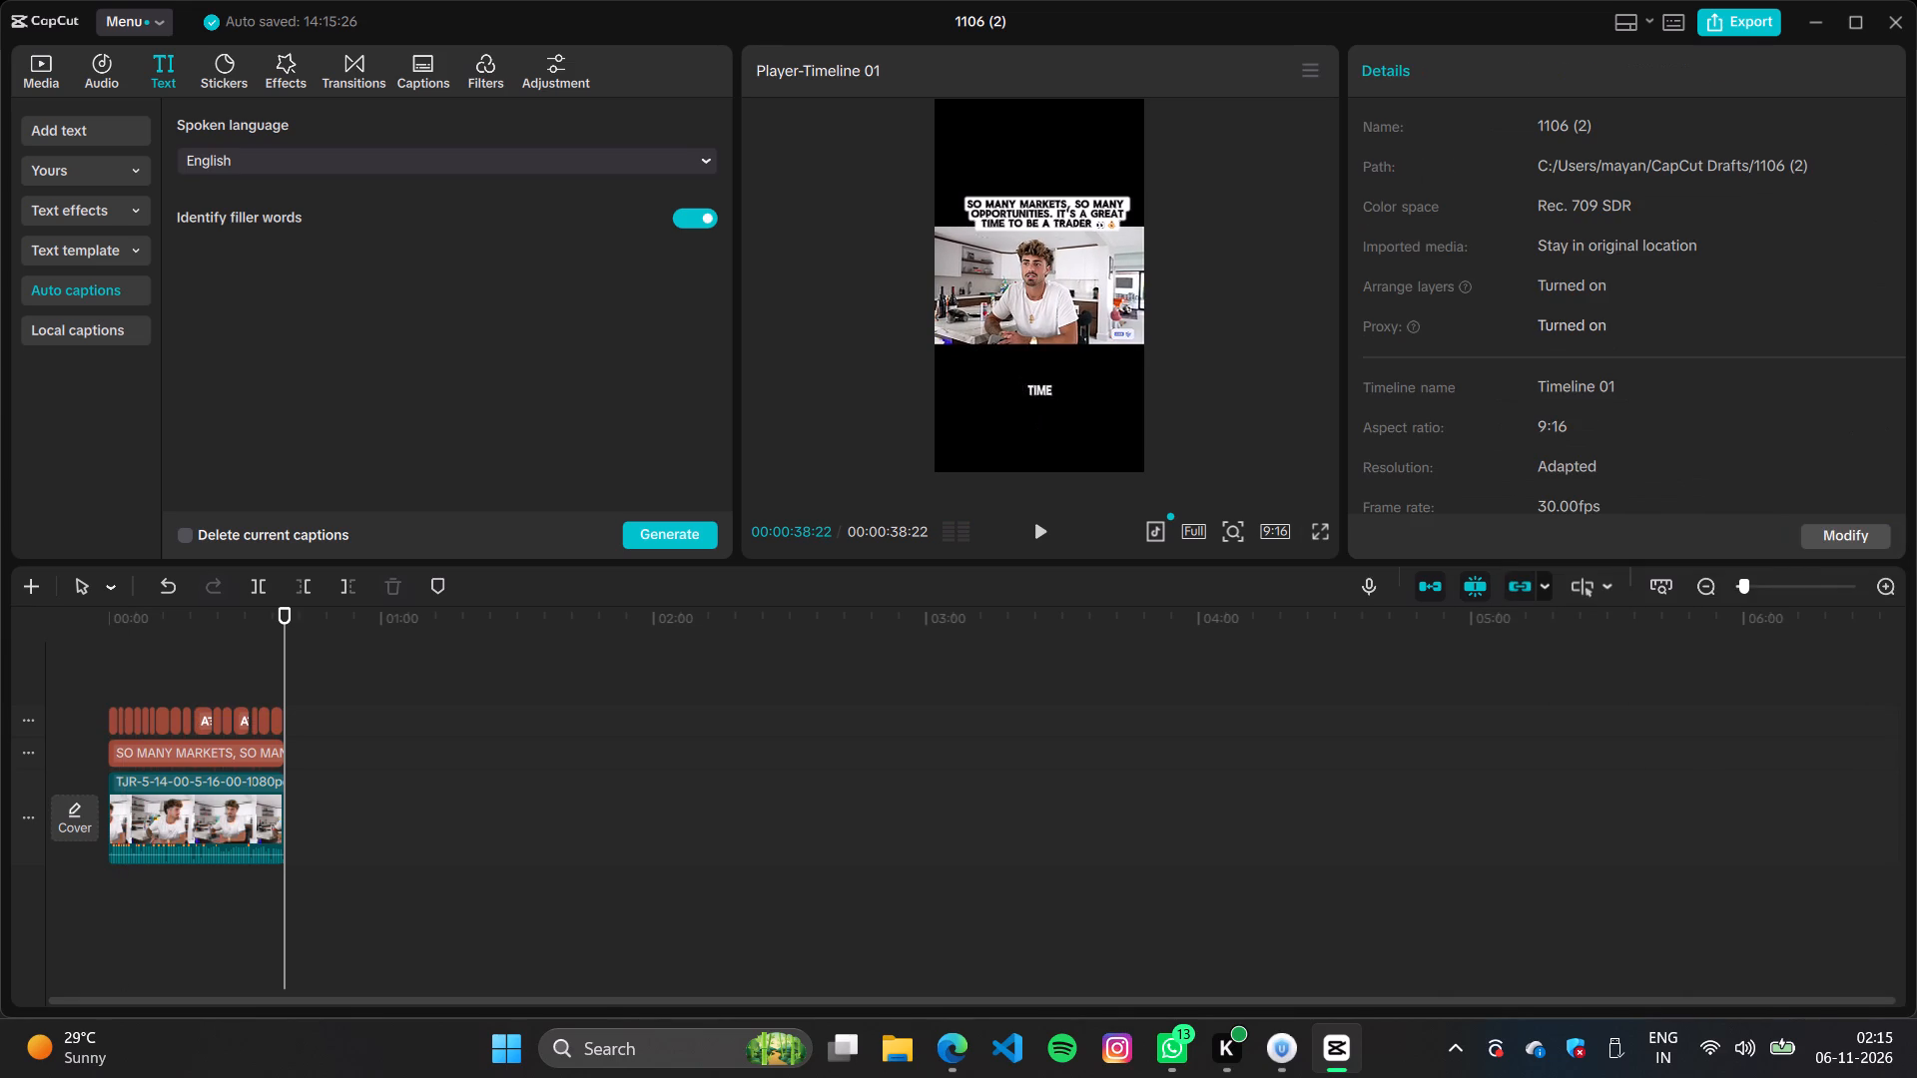
Fill the TJR clip's canvas background with Blur, using the second blur preset.
left_click(145, 665)
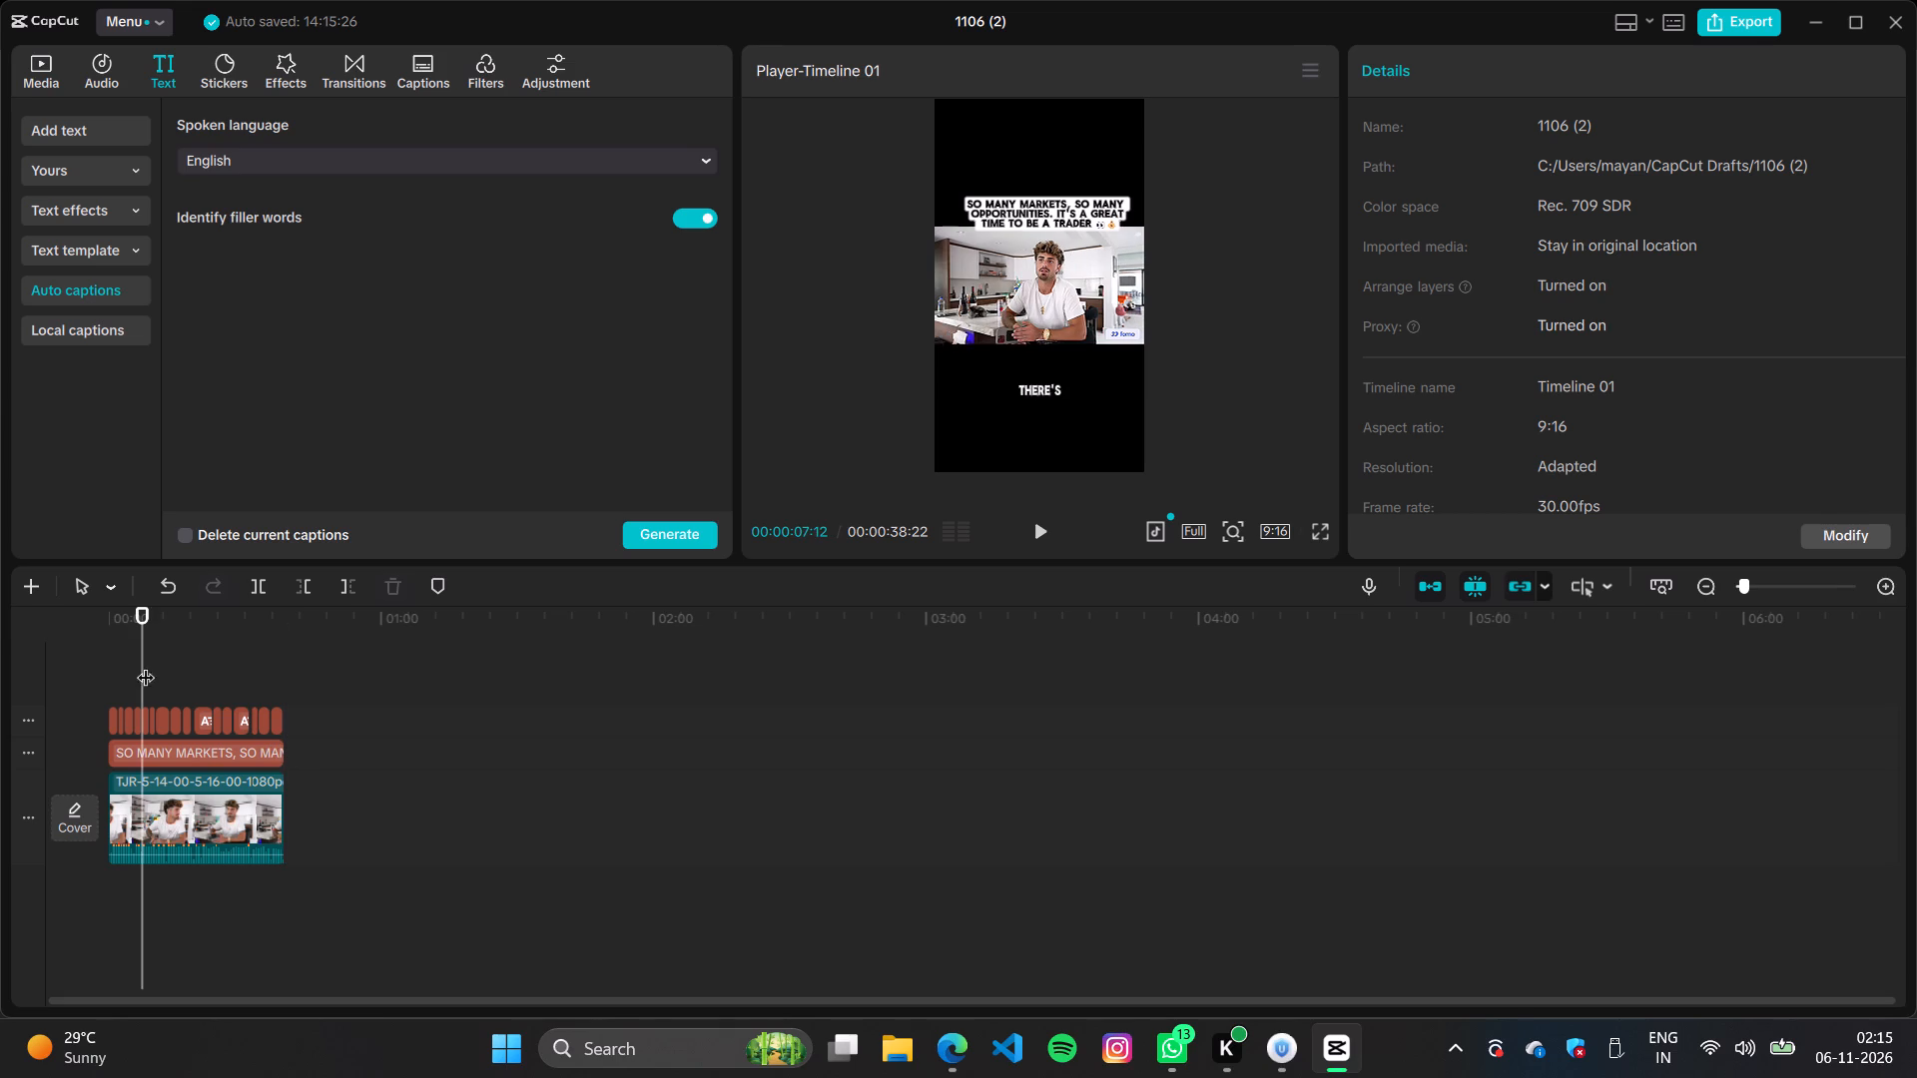
left_click(159, 759)
left_click(166, 799)
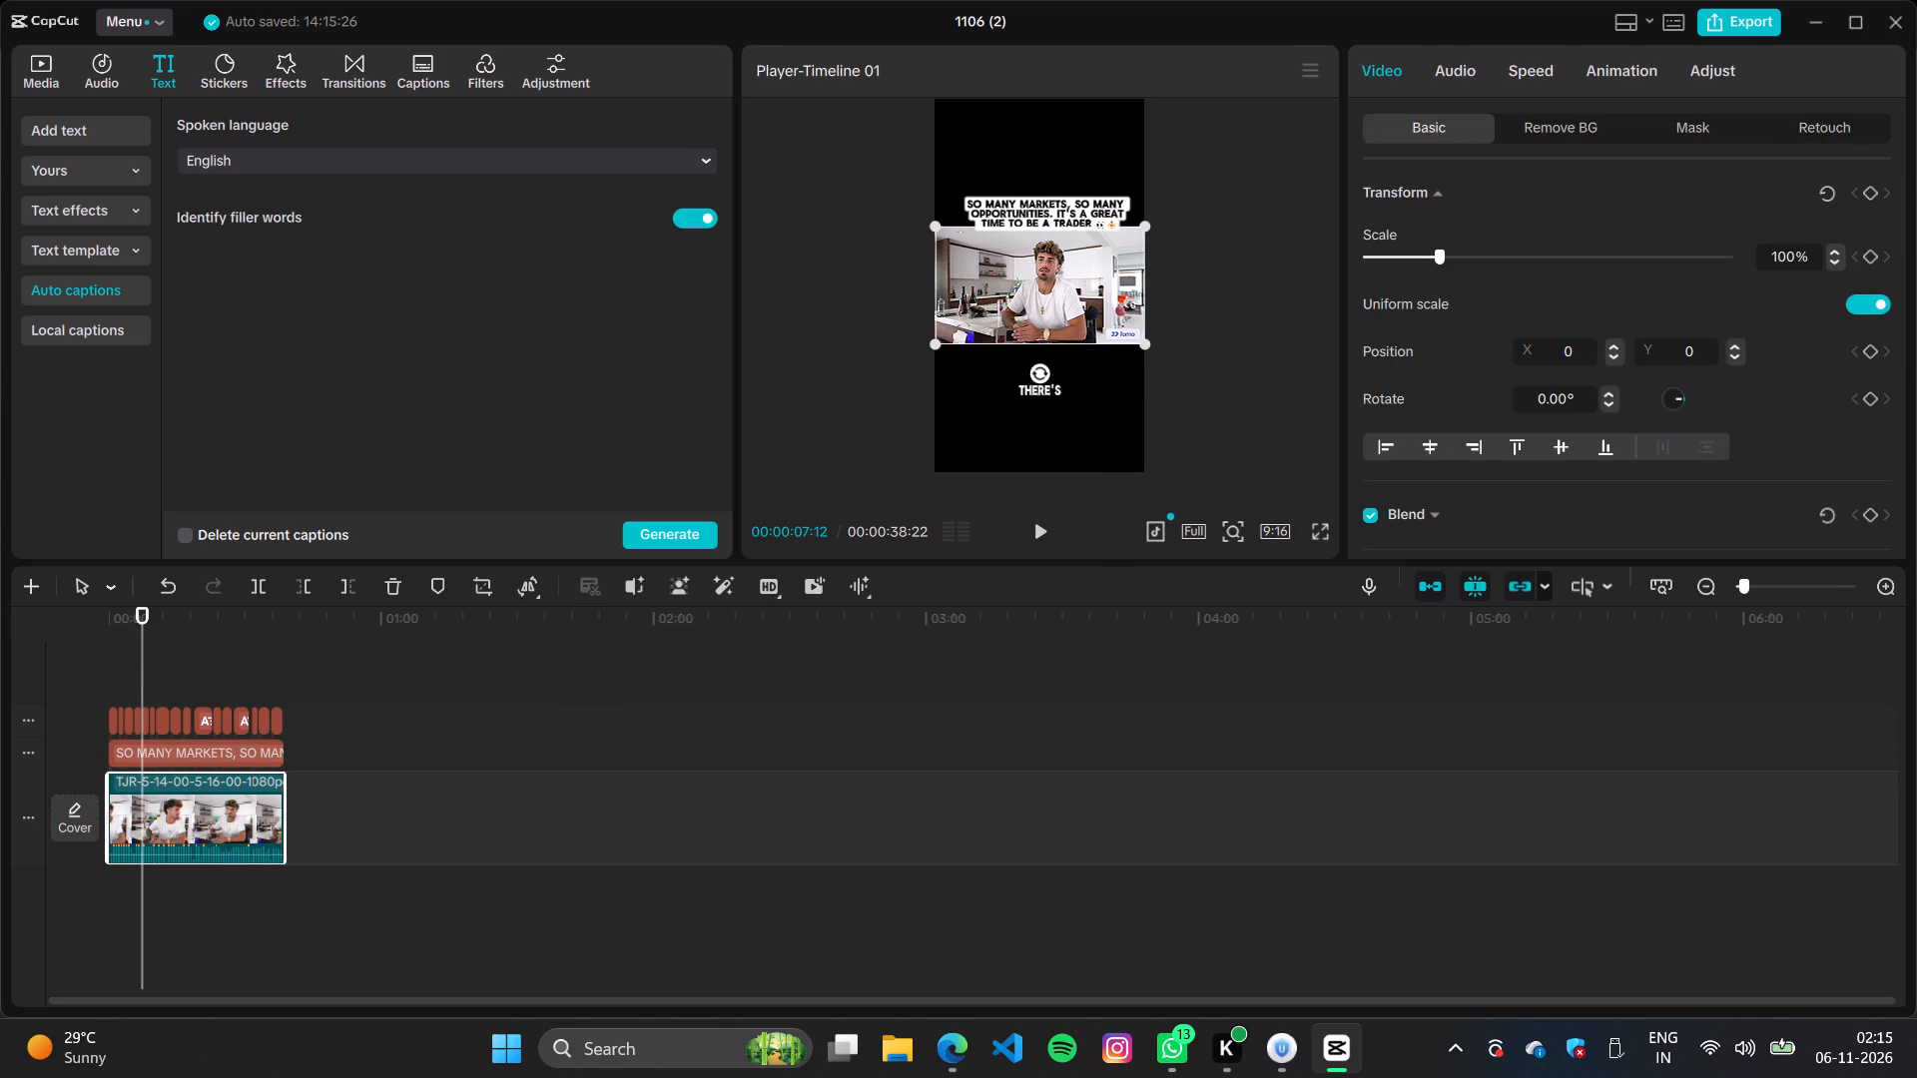
left_click_drag(1903, 270, 1890, 729)
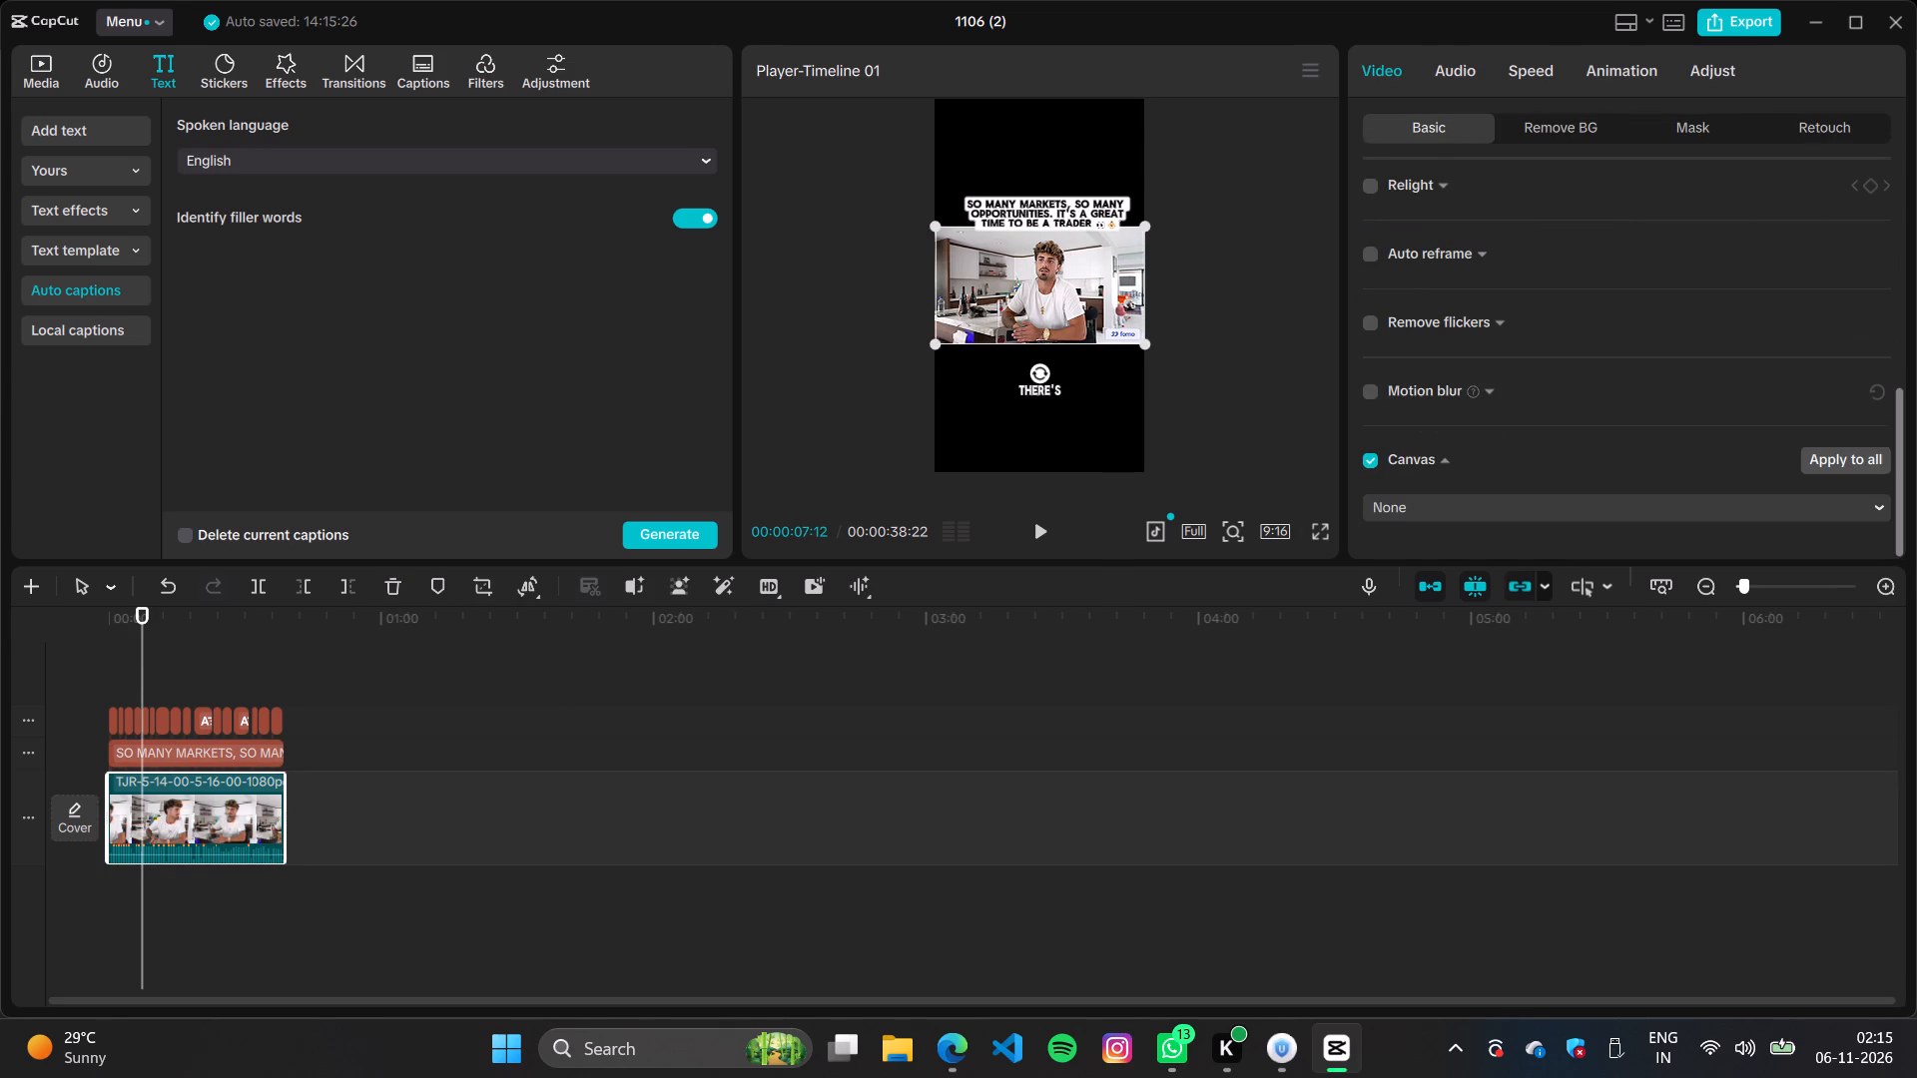
left_click(1429, 517)
left_click(1441, 600)
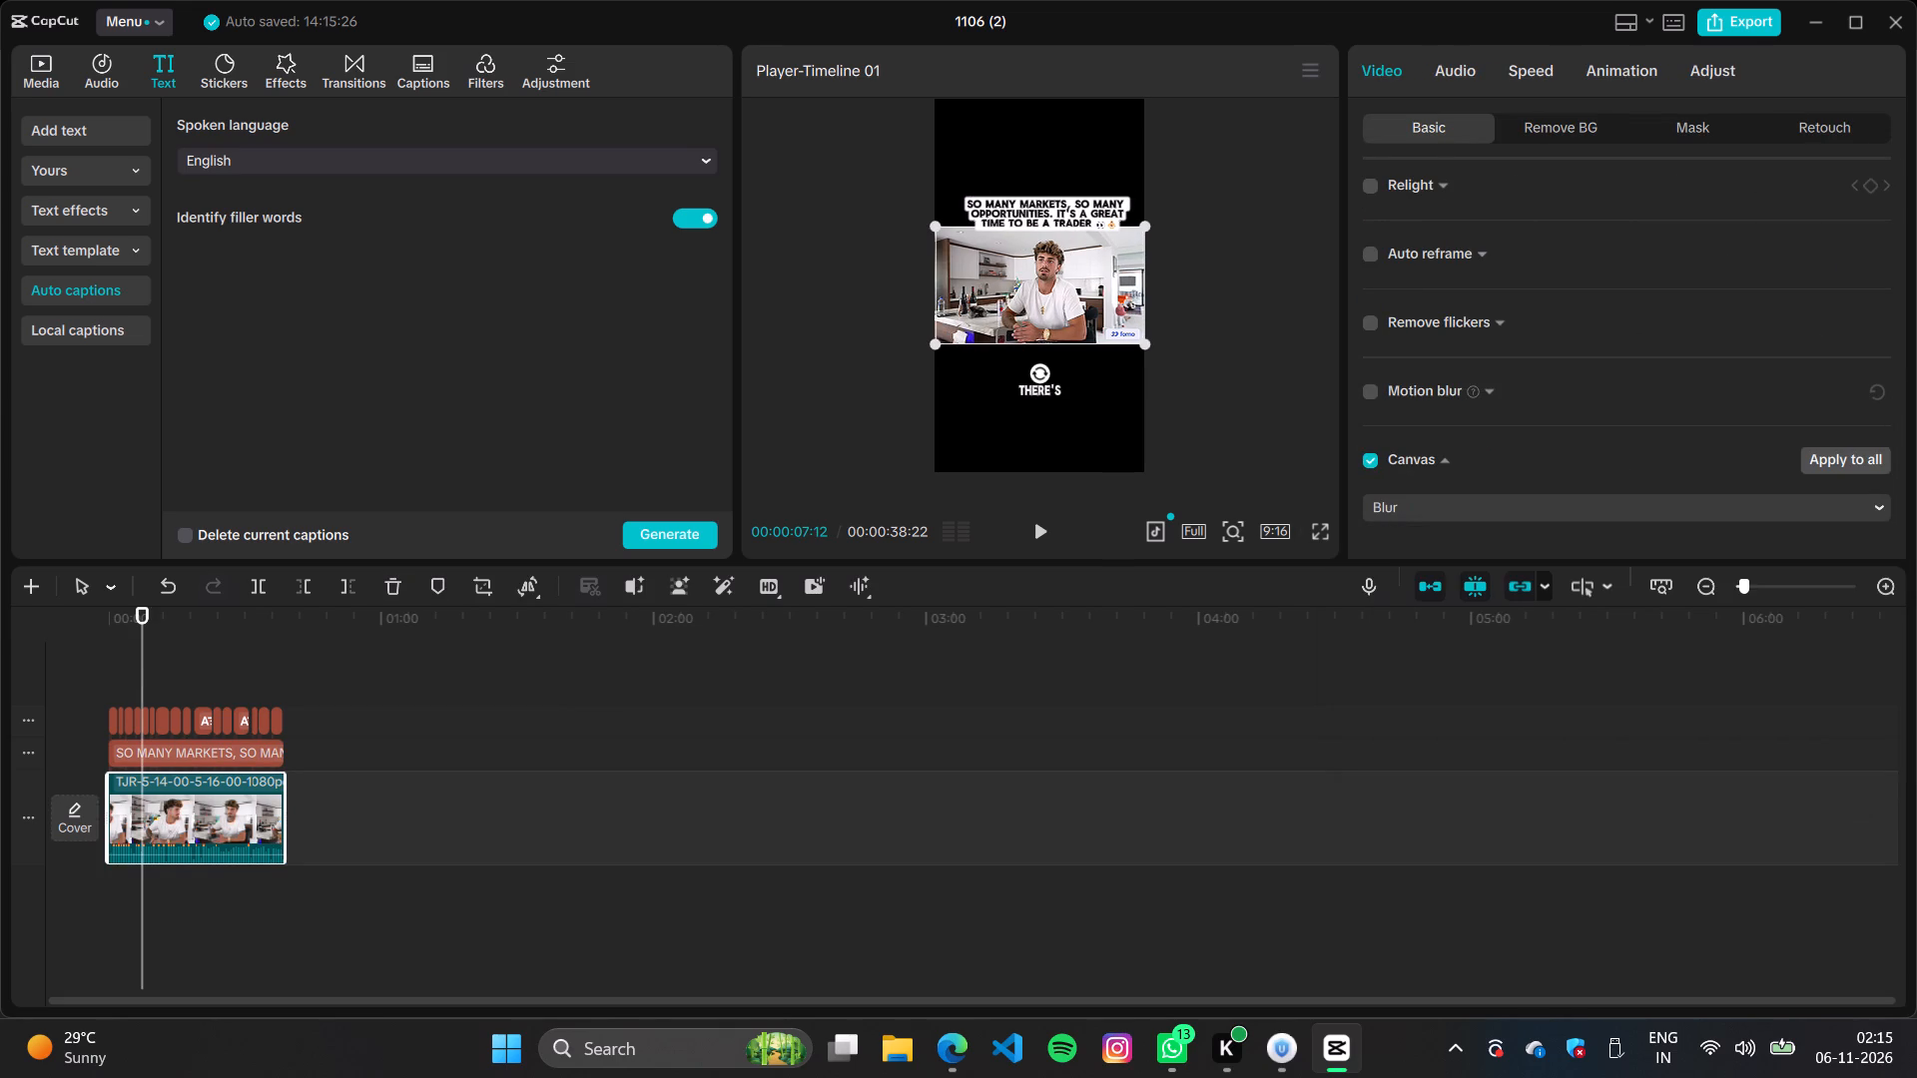
left_click(1465, 550)
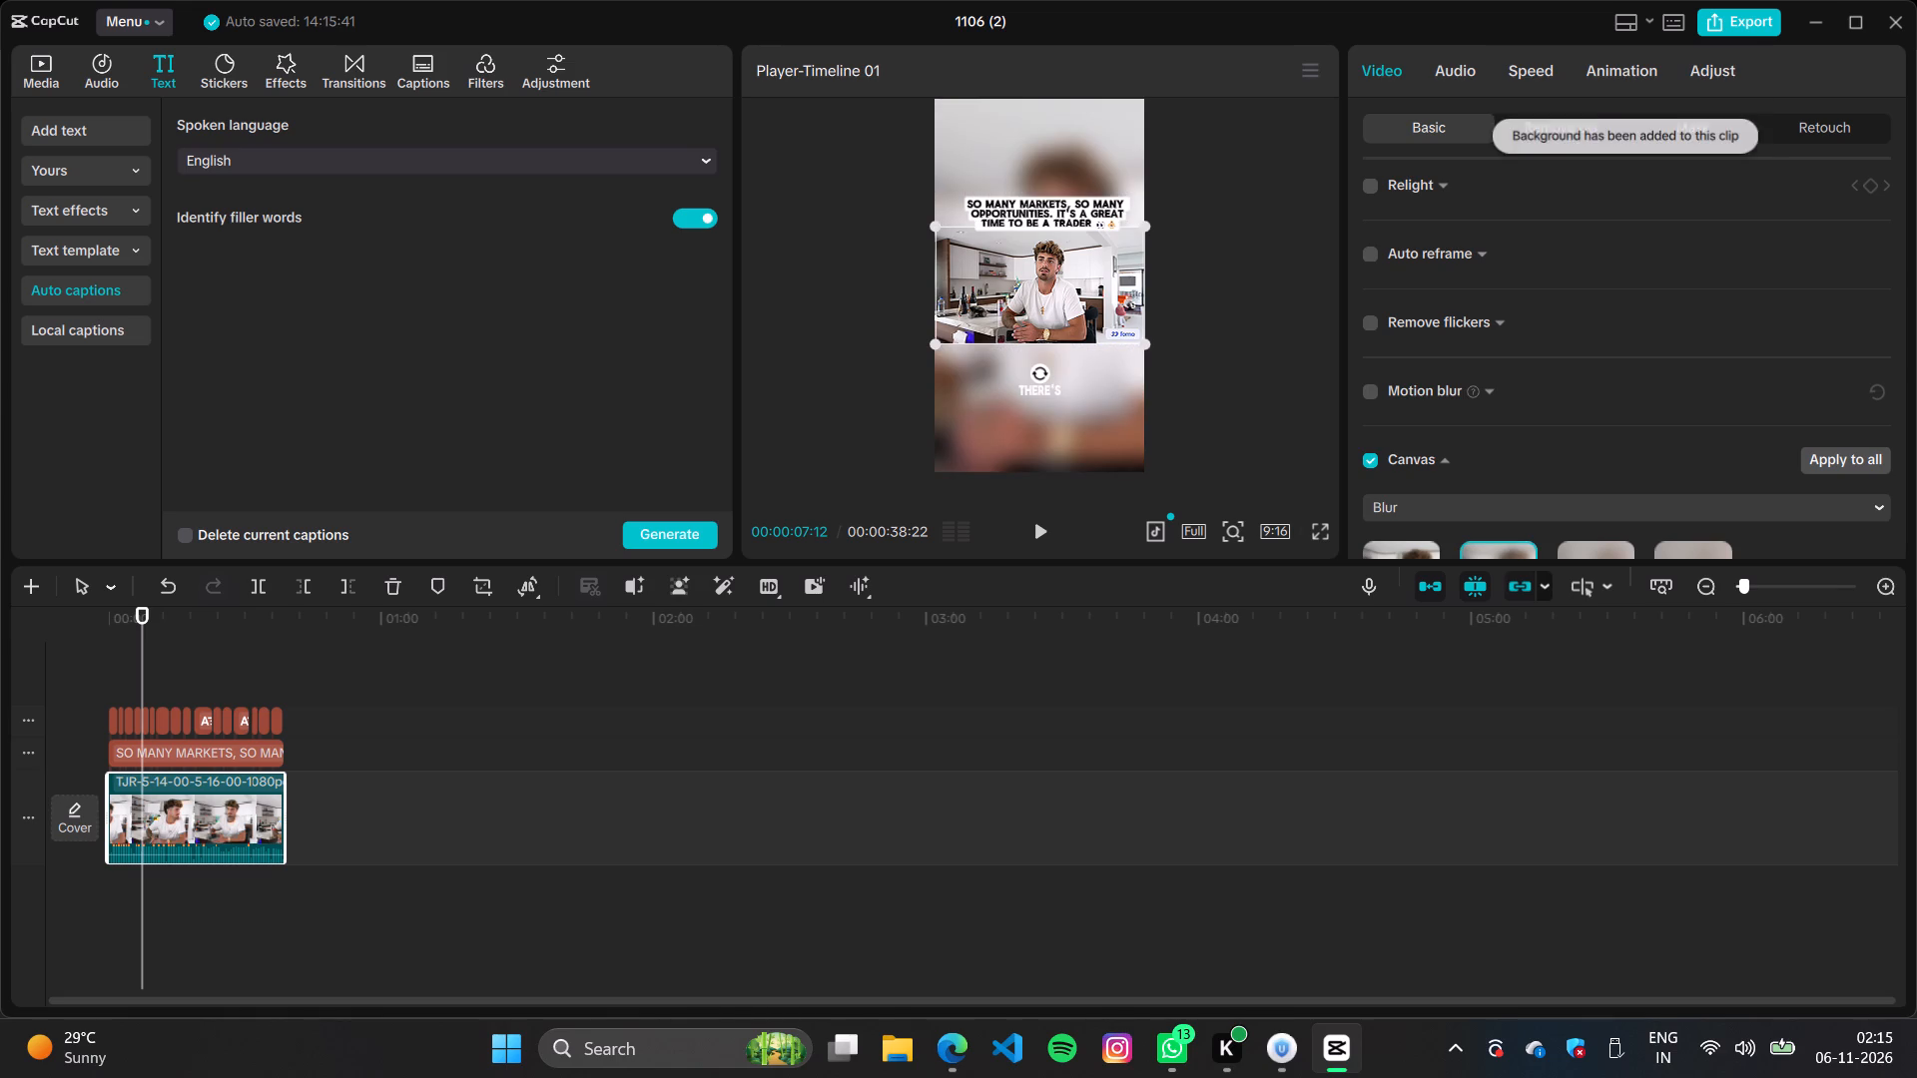
Enlarge the TJR clip to a scale of about 193% so it fills more of the vertical frame.
left_click_drag(933, 226, 775, 192)
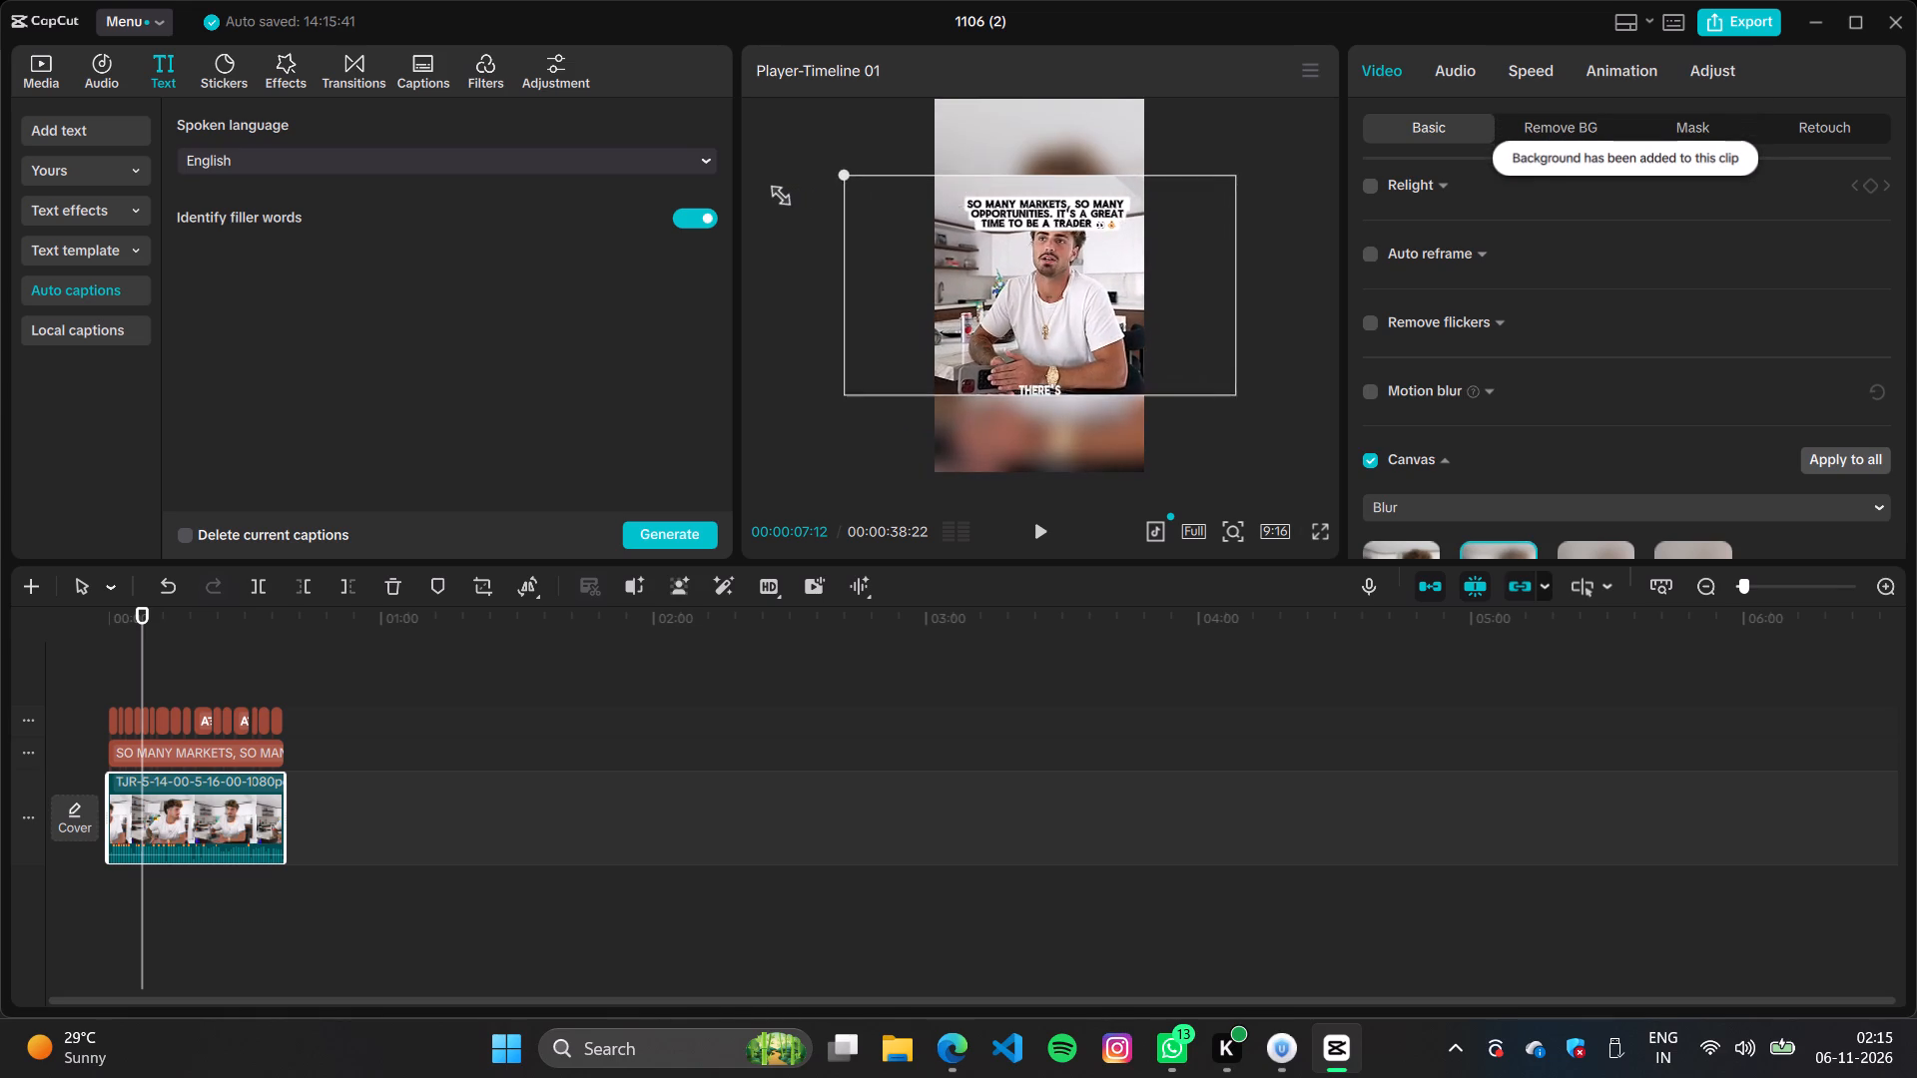
left_click_drag(775, 192, 765, 192)
Move the headline up clear of the speaker's face, over the enlarged video's upper edge.
left_click(1009, 205)
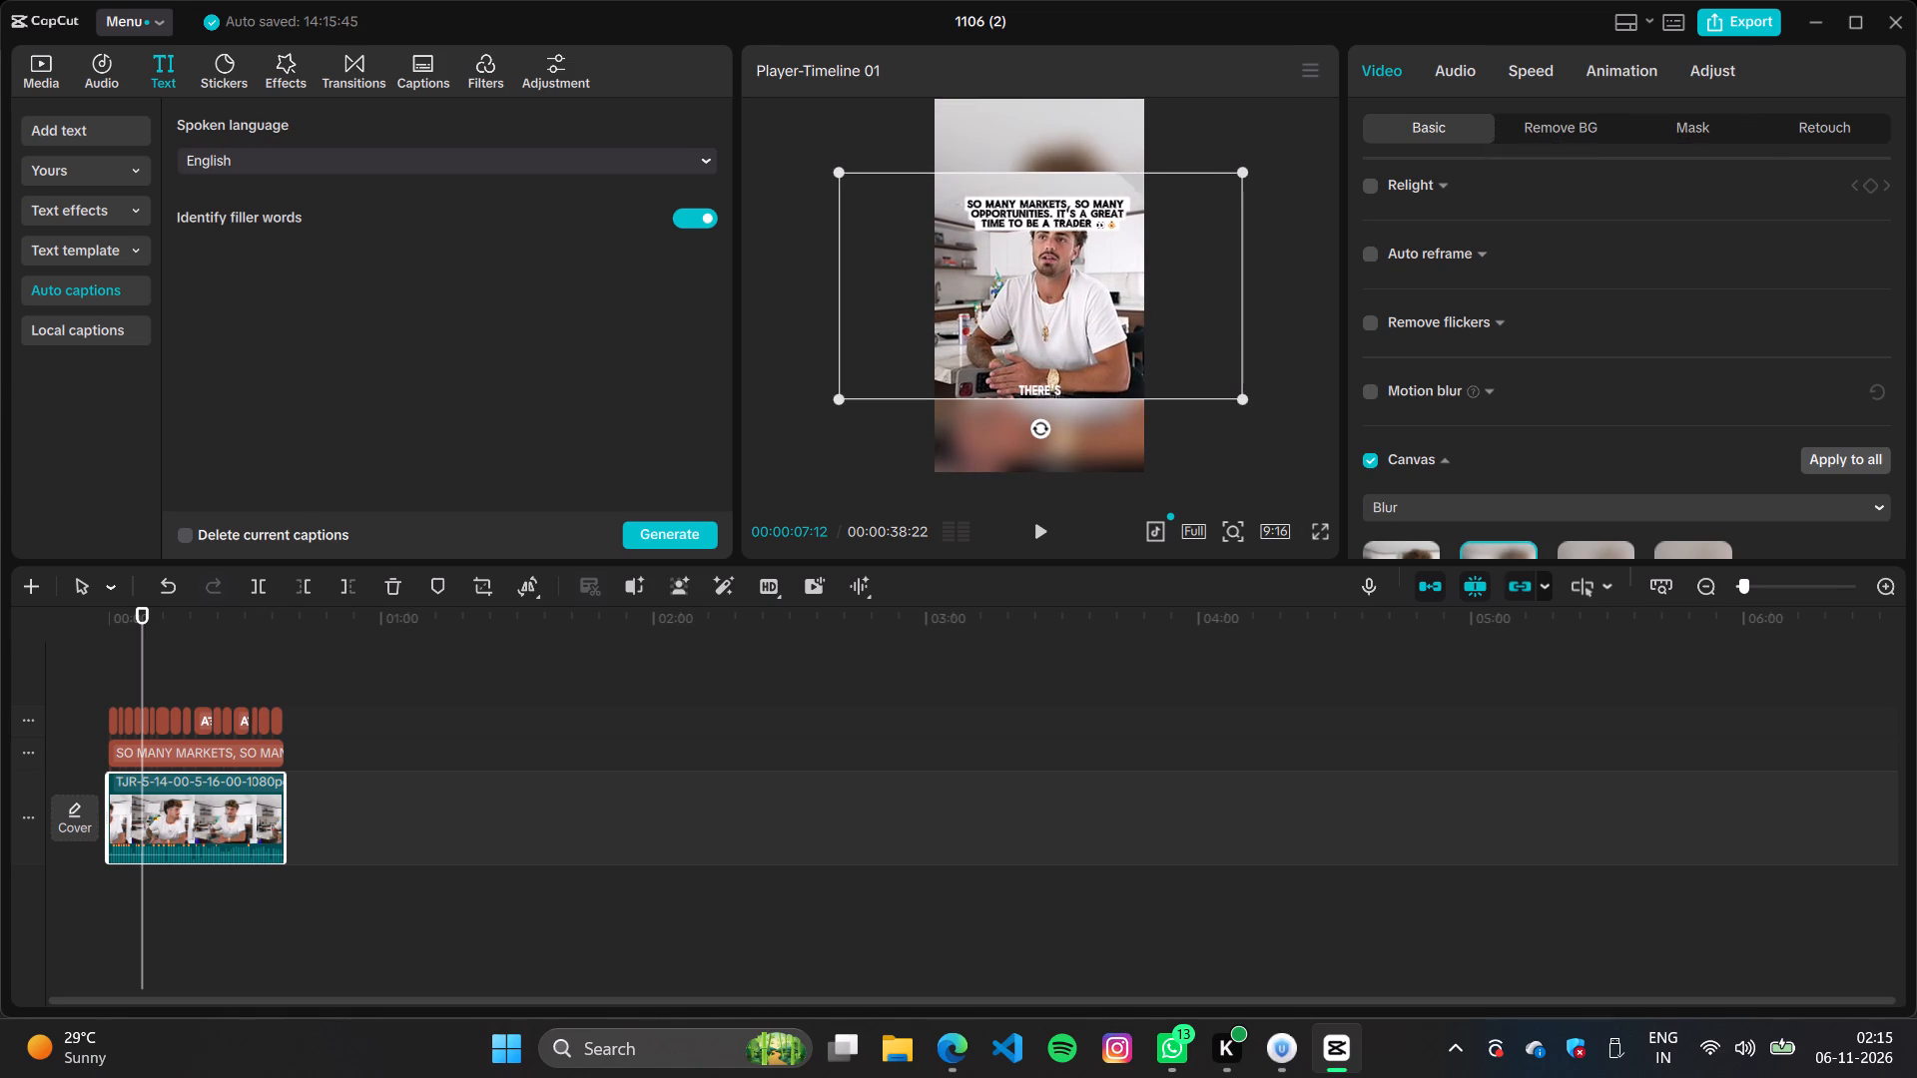
left_click_drag(1010, 207, 1011, 96)
Play back the clip to check the composition, and enlarge the video slightly to a scale of about 205%.
key("space")
key("space")
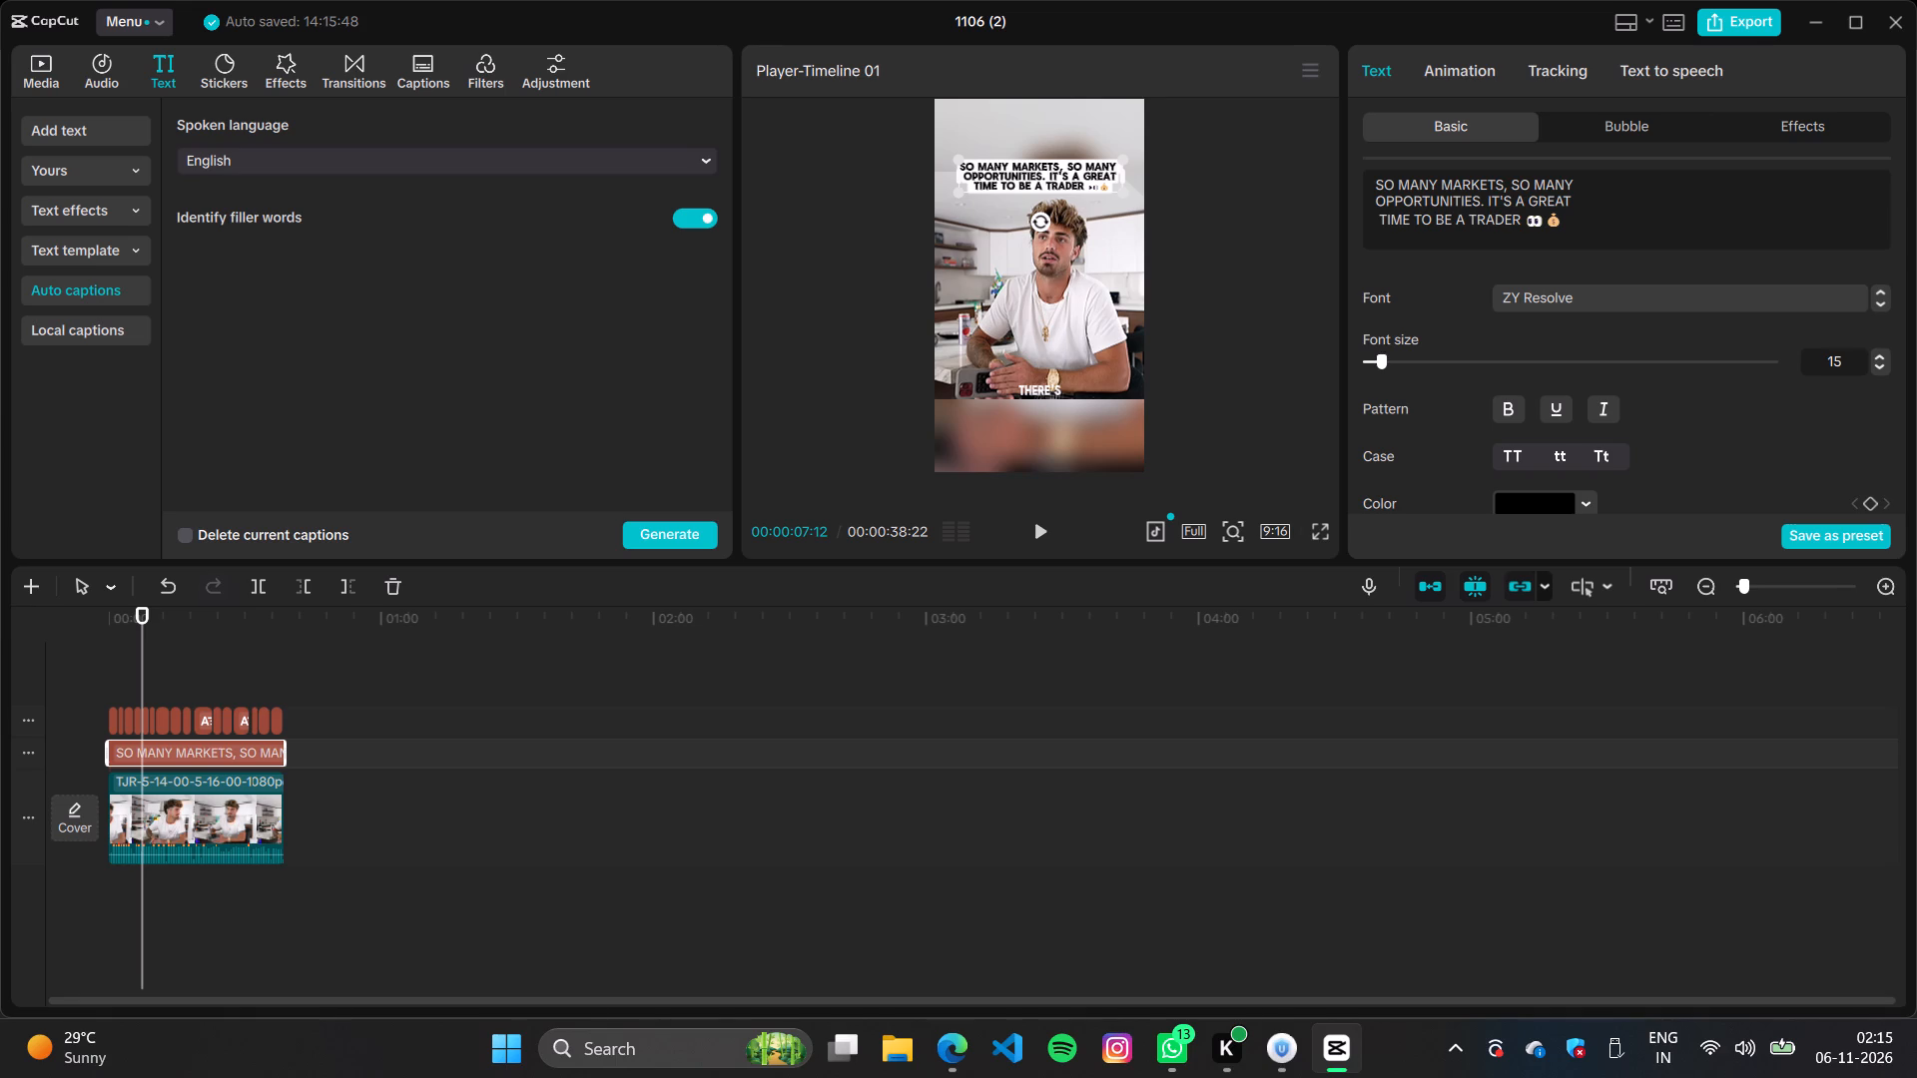
key("space")
left_click(1047, 527)
key("space")
key("space")
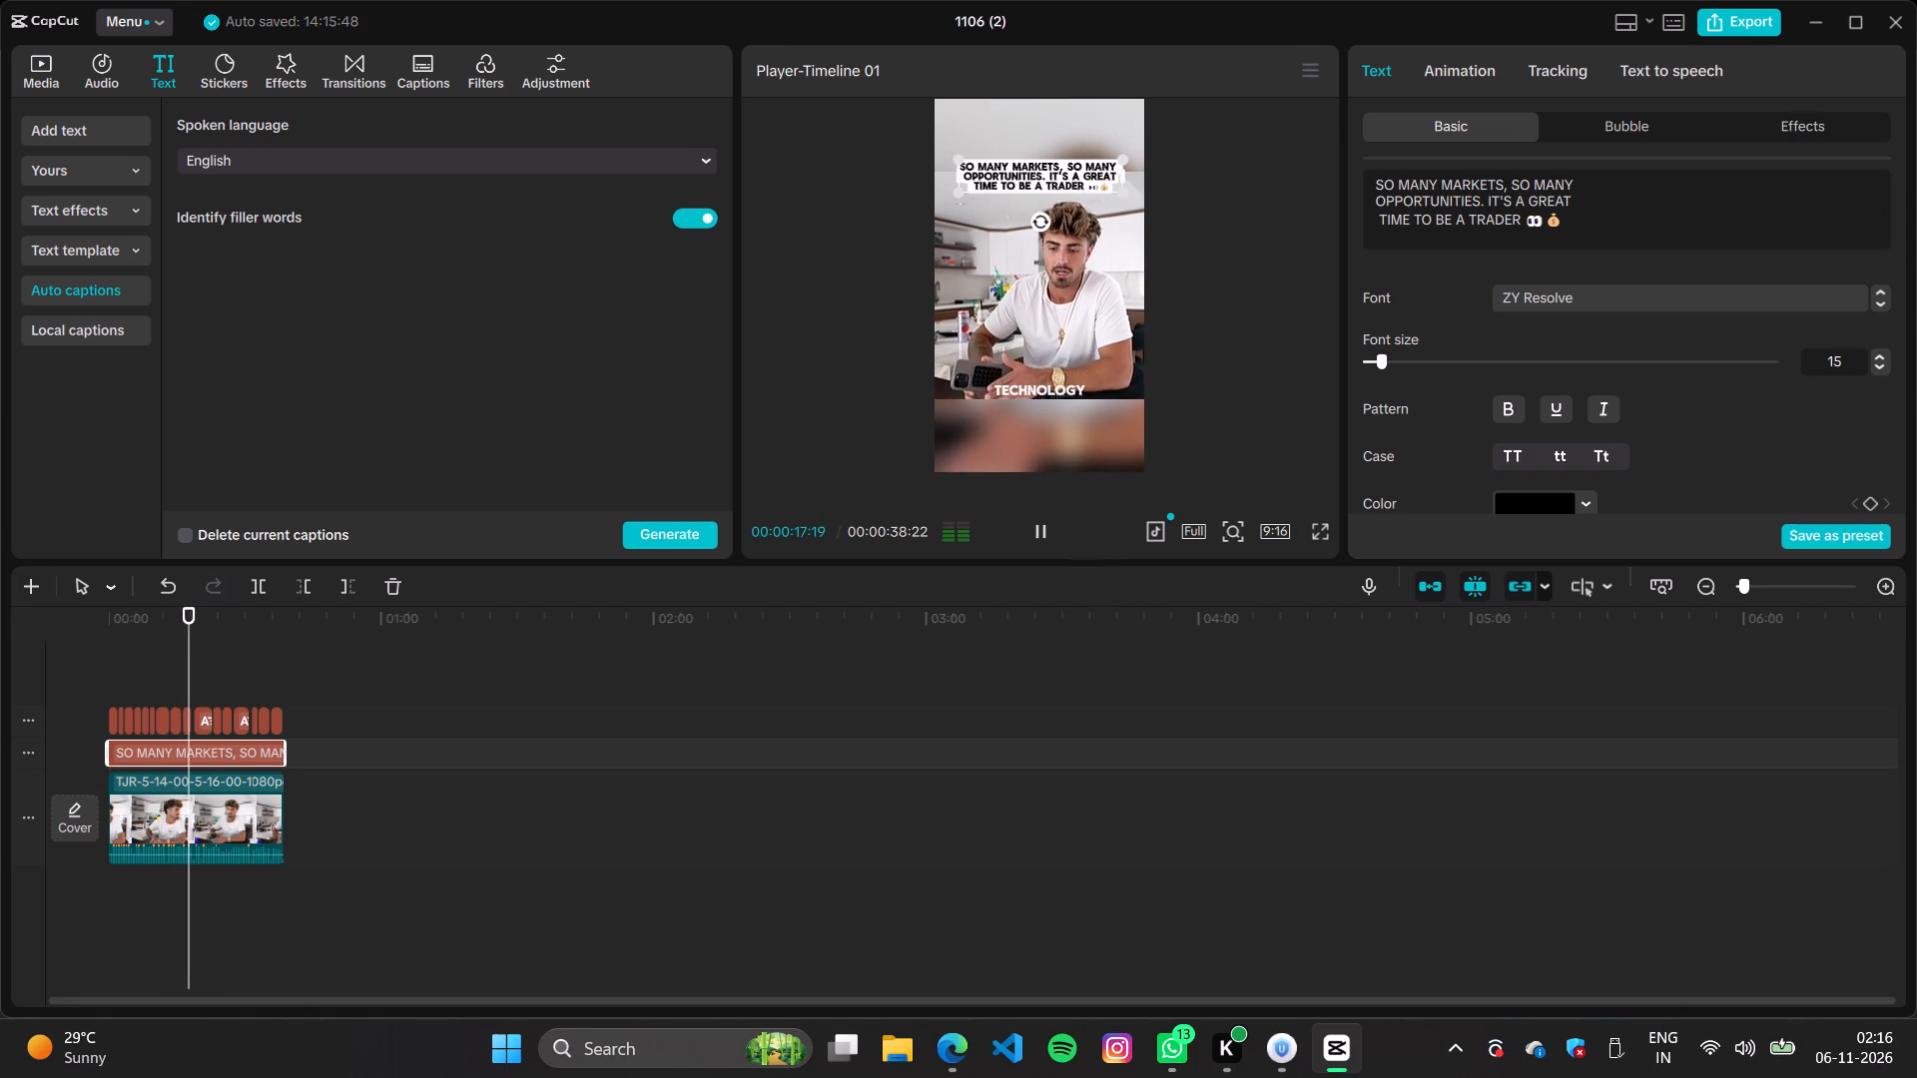
left_click(951, 323)
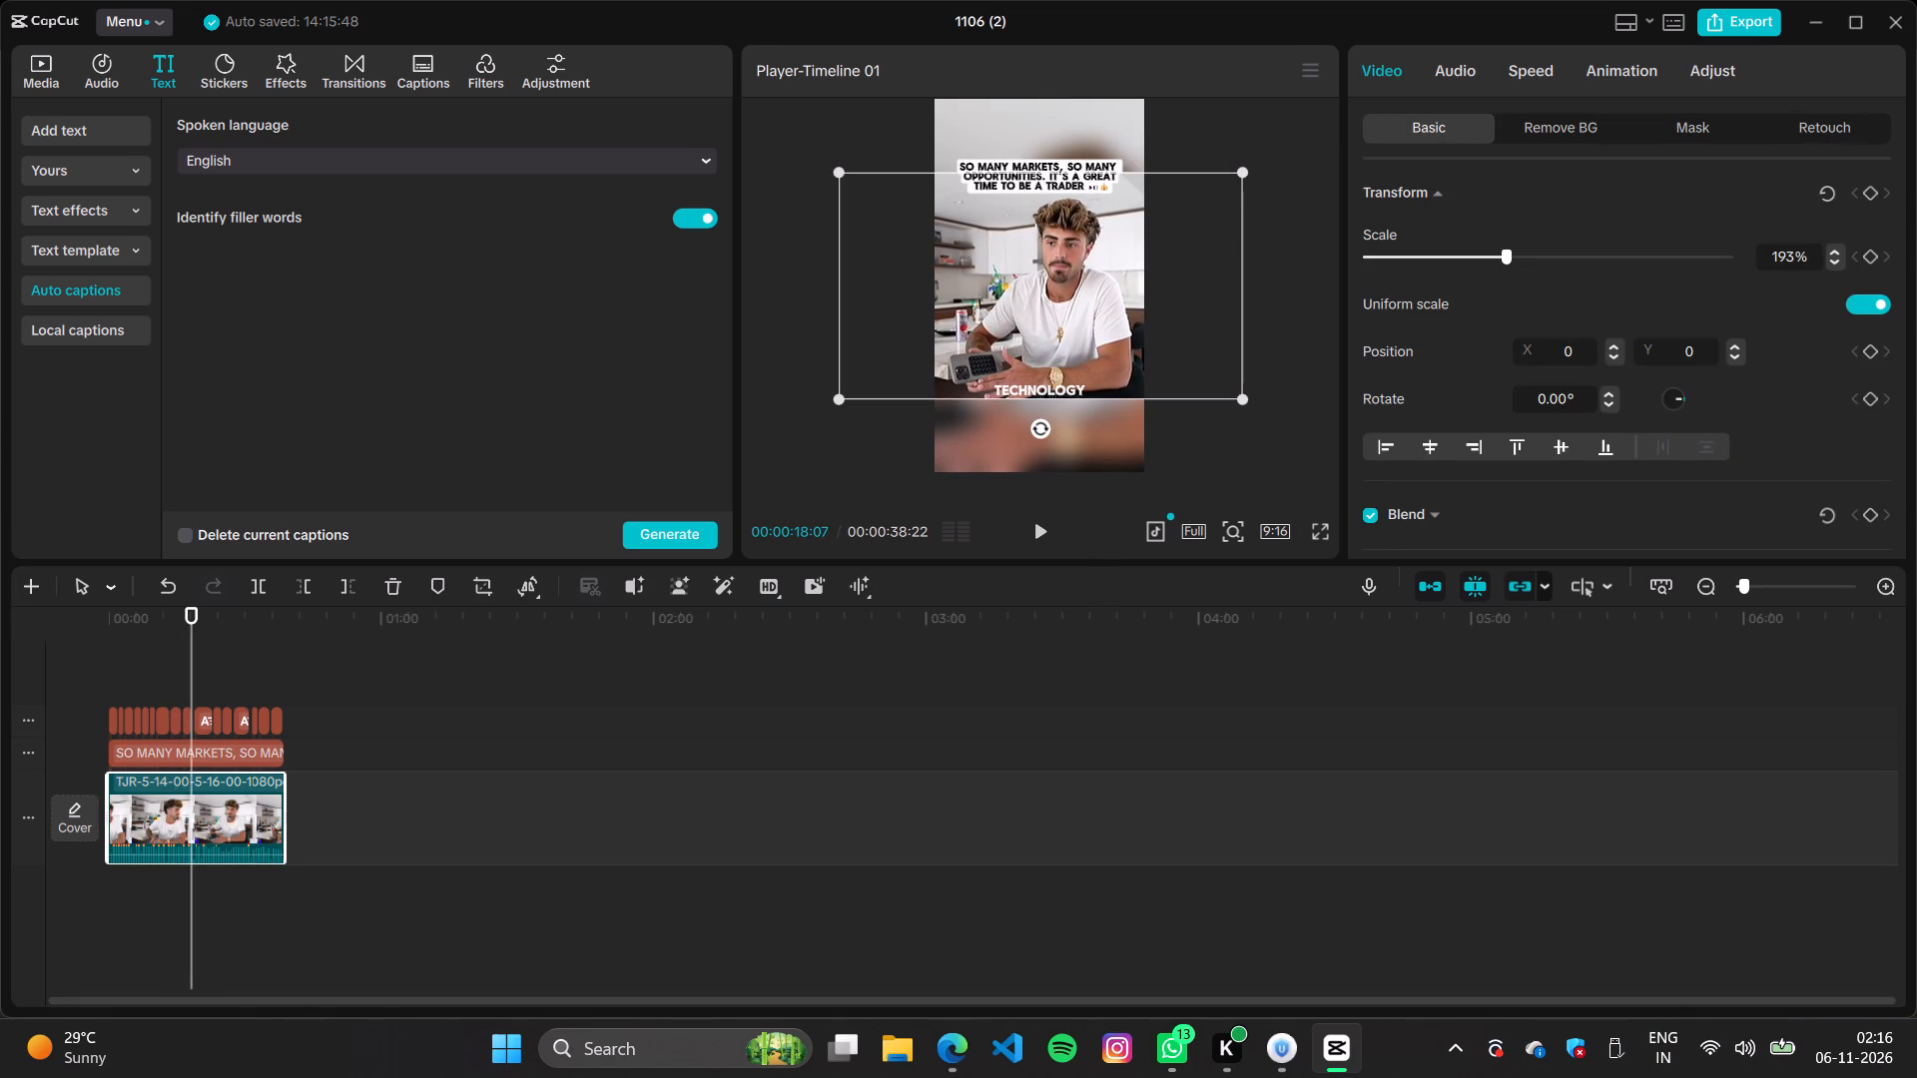
left_click(850, 176)
left_click_drag(836, 169, 813, 163)
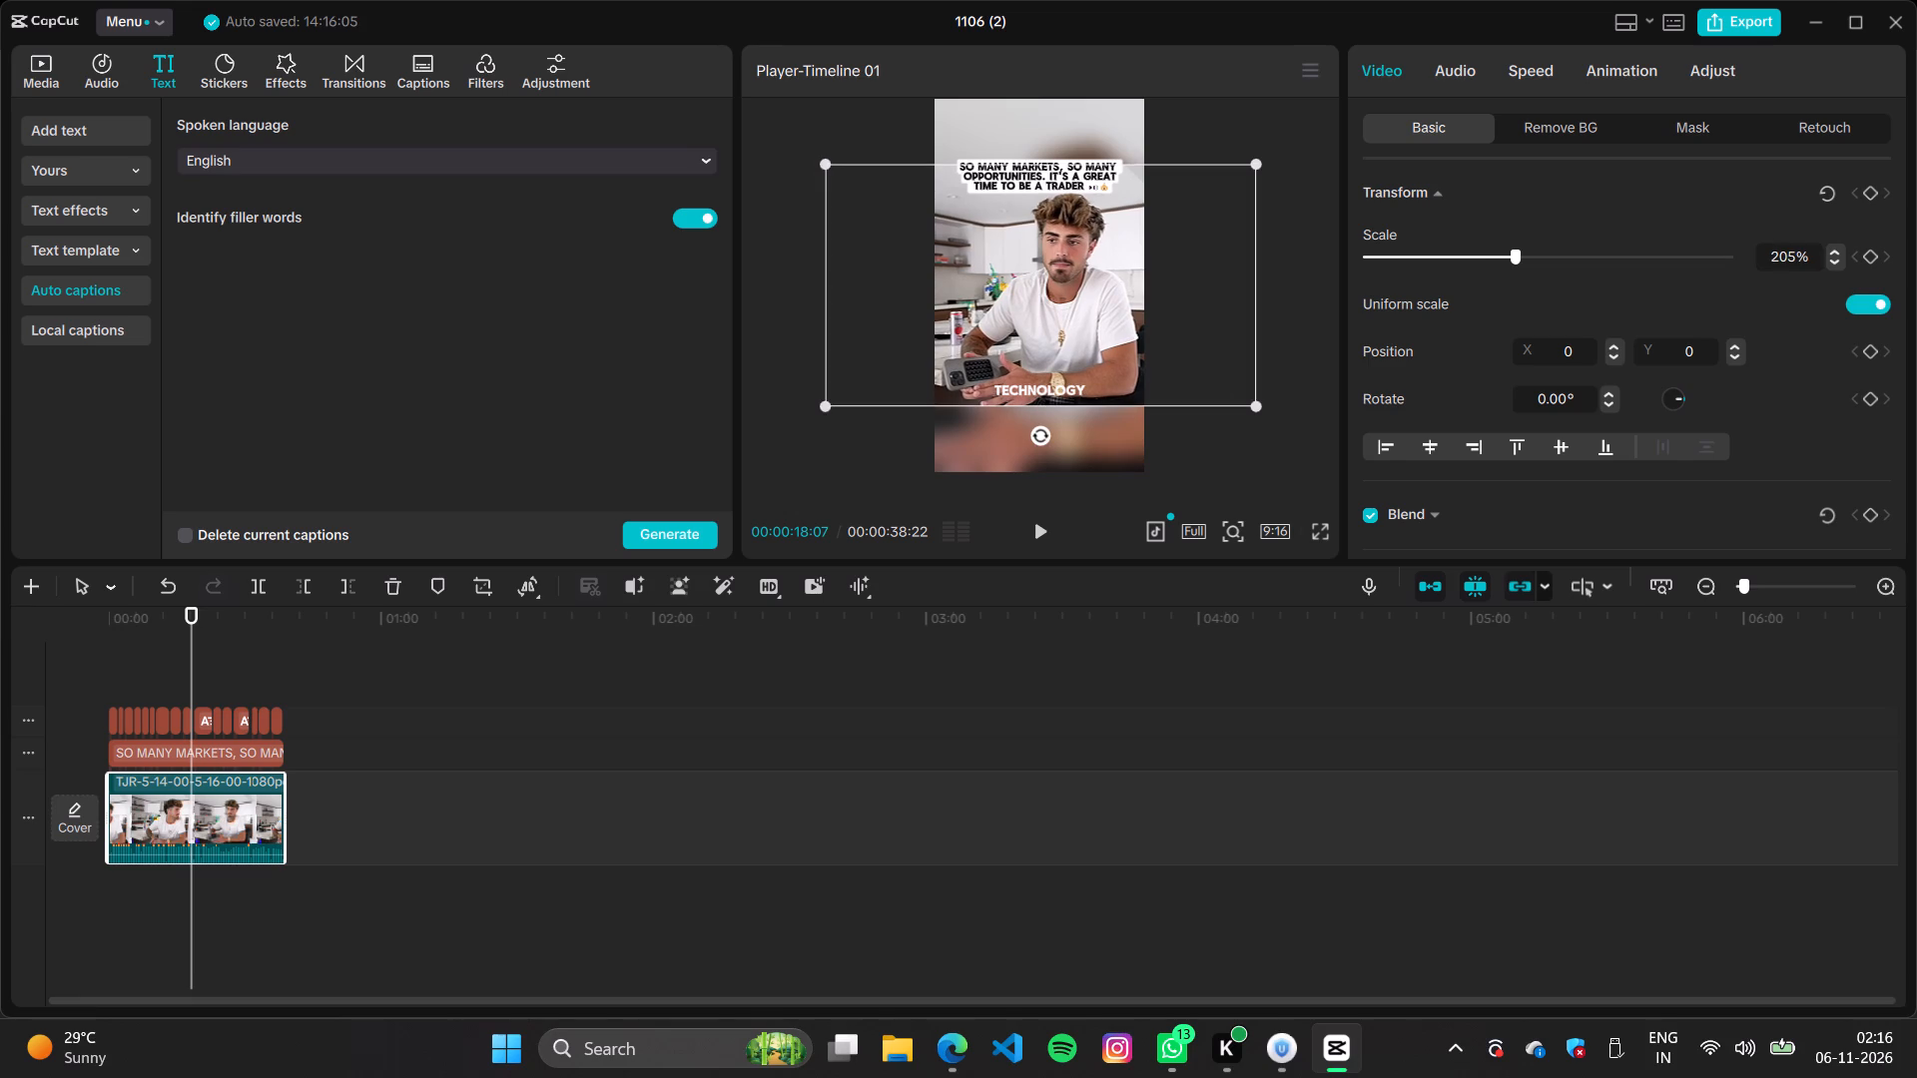
left_click(1209, 450)
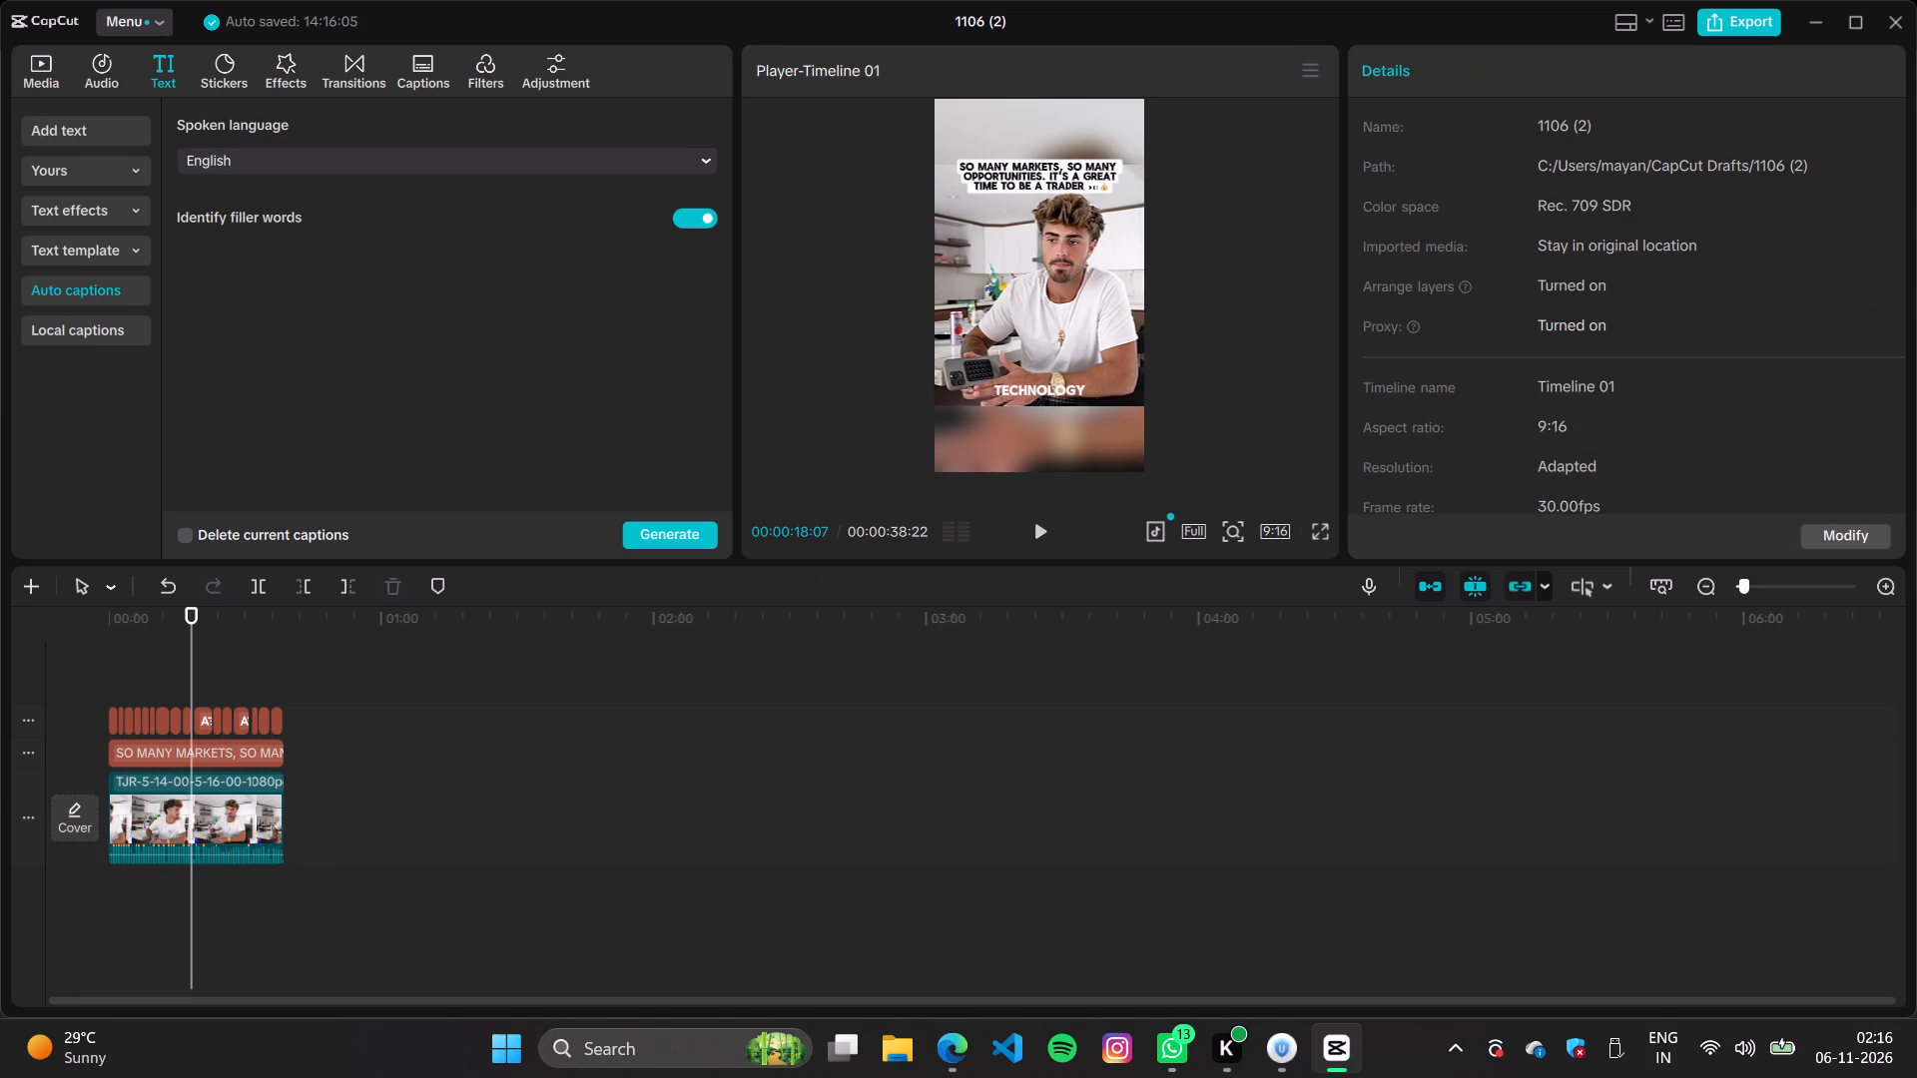
Export the finished 1106 (2) clip with the existing export settings and dismiss the sharing options without posting.
left_click(1724, 17)
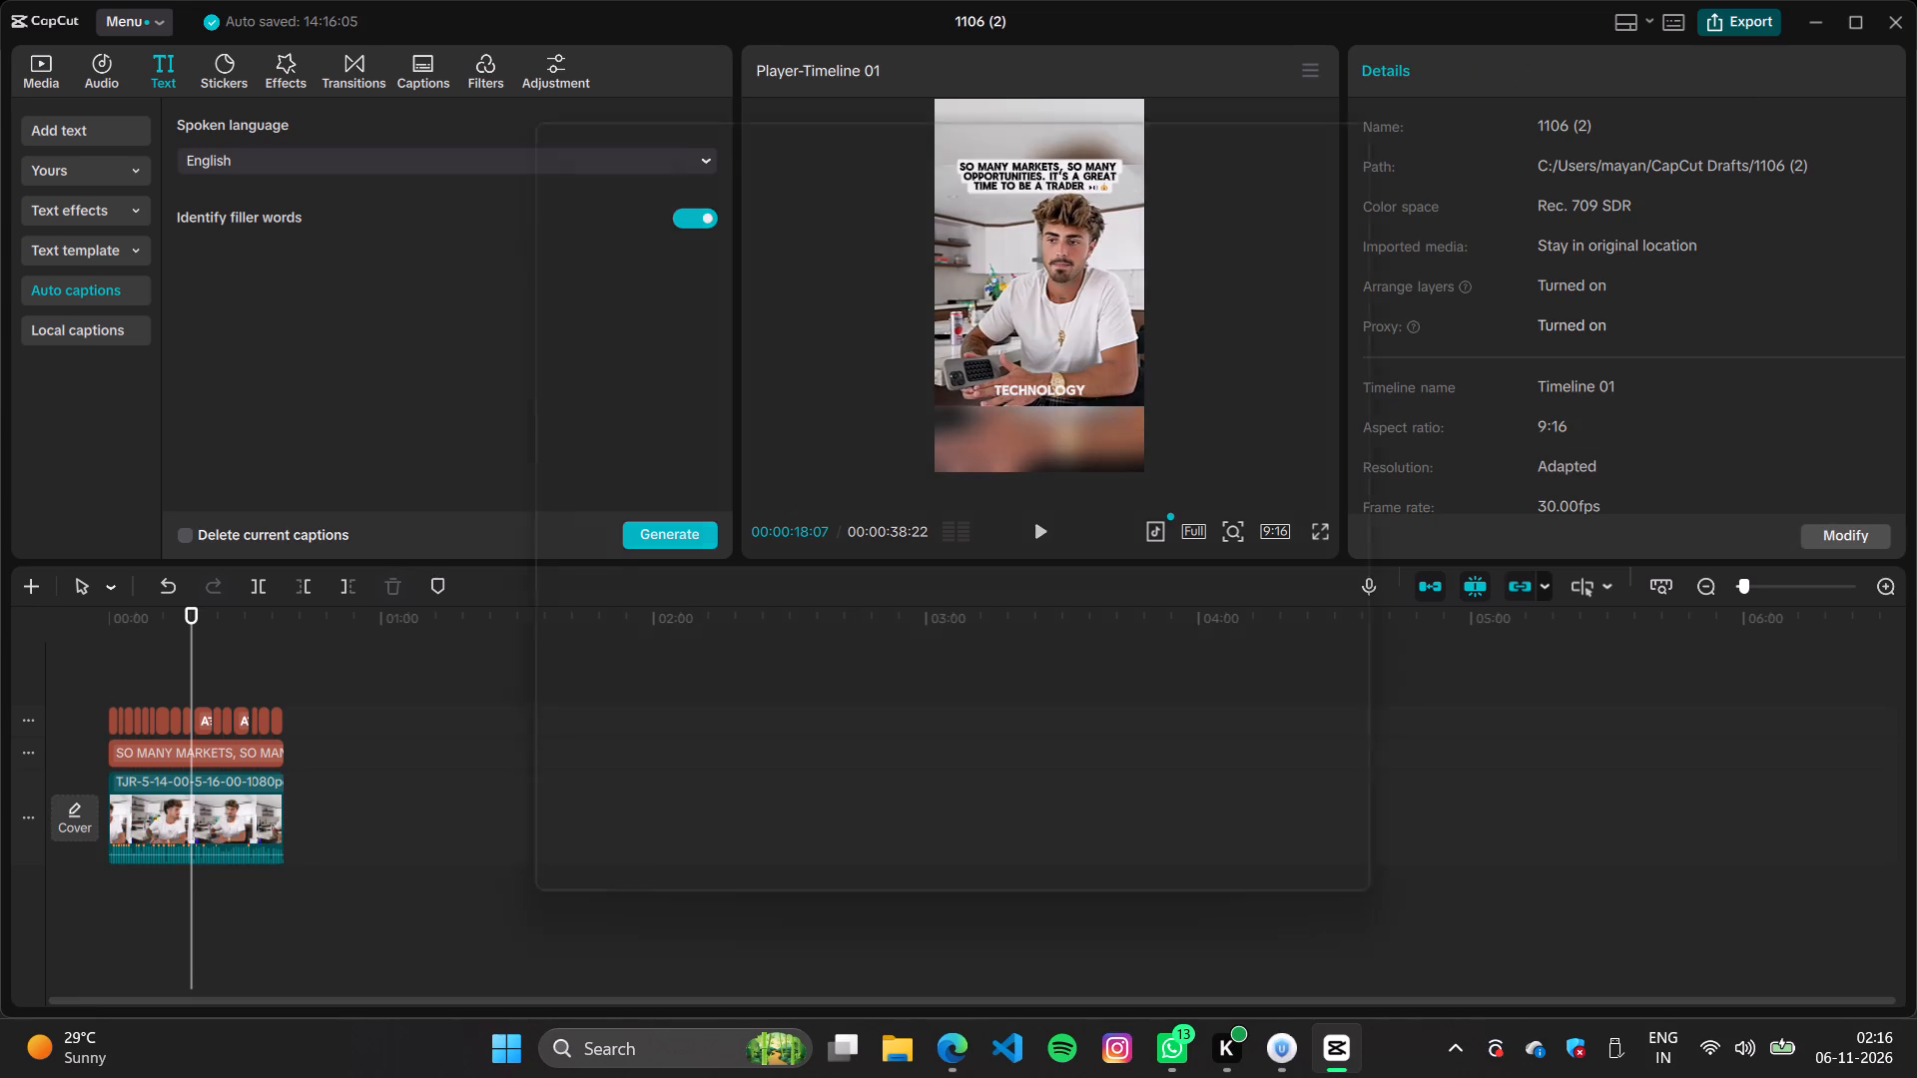
left_click(1213, 888)
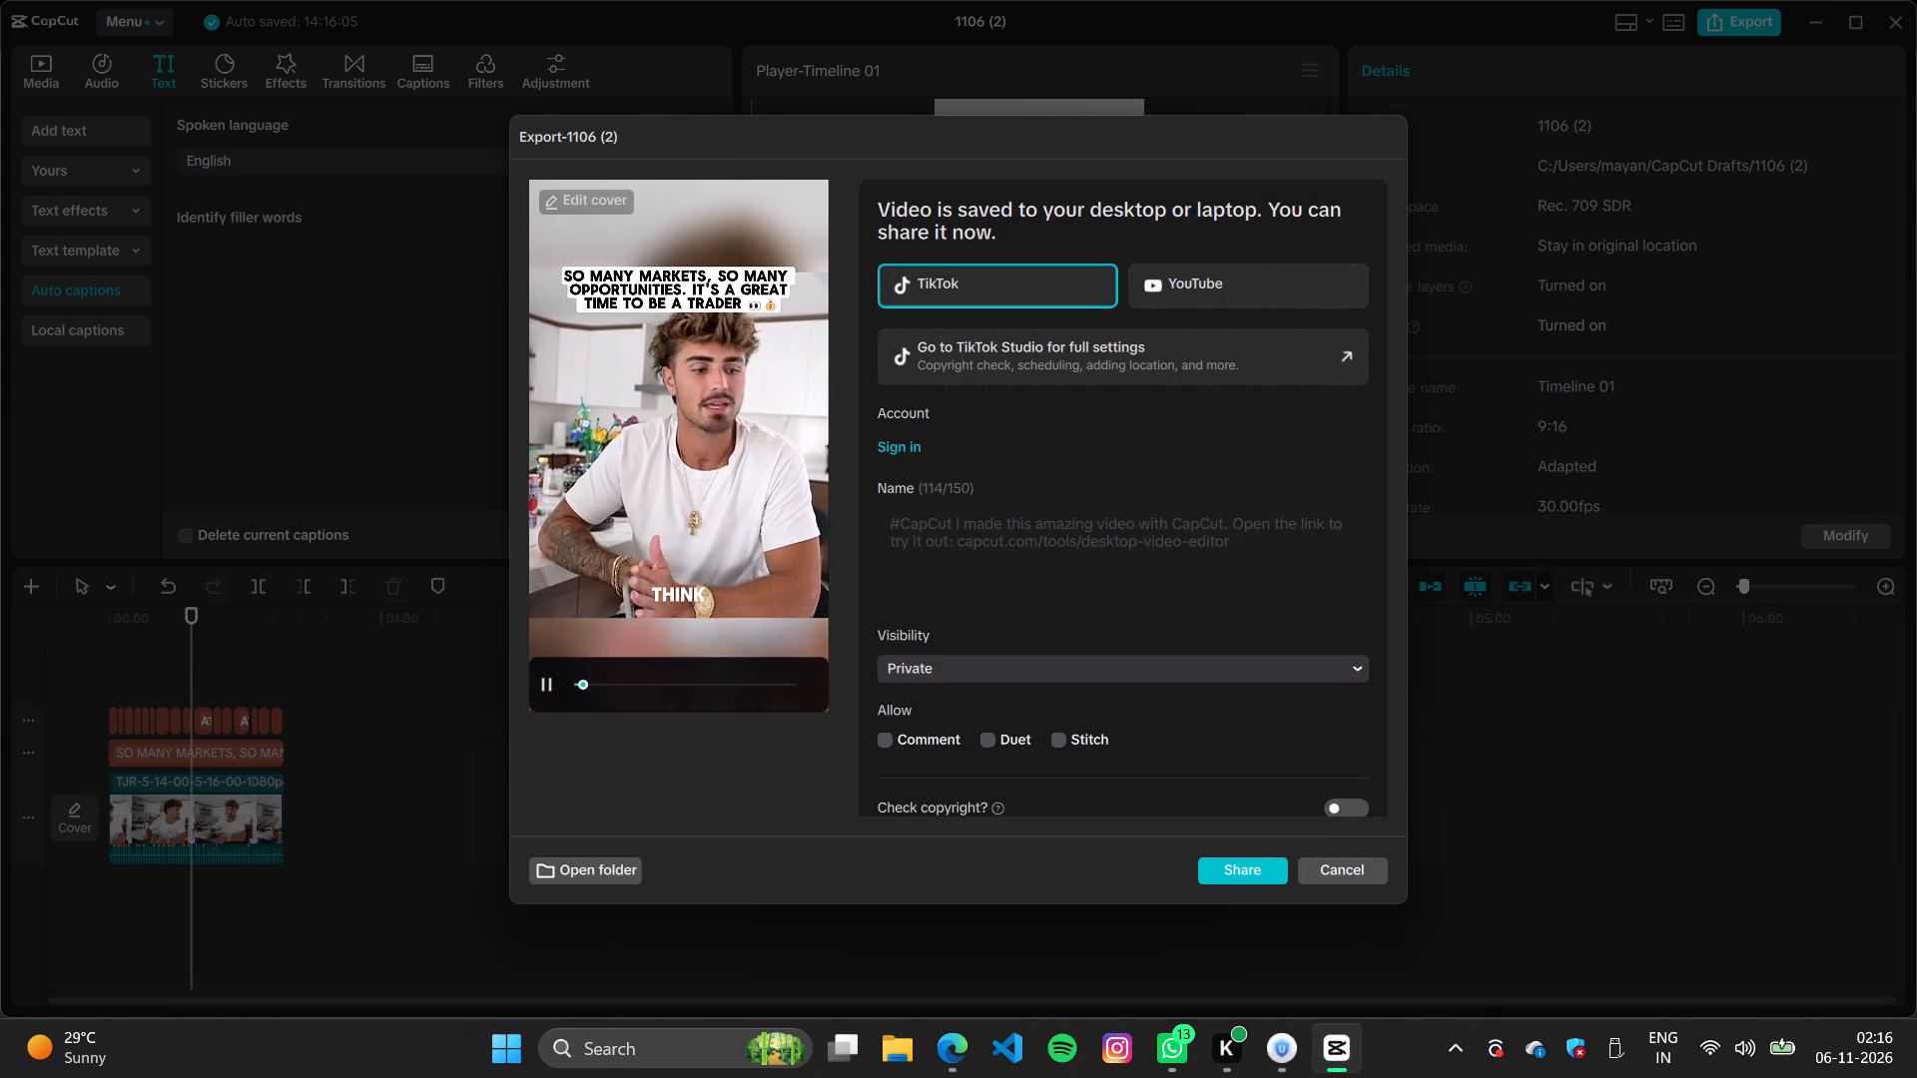
left_click(634, 678)
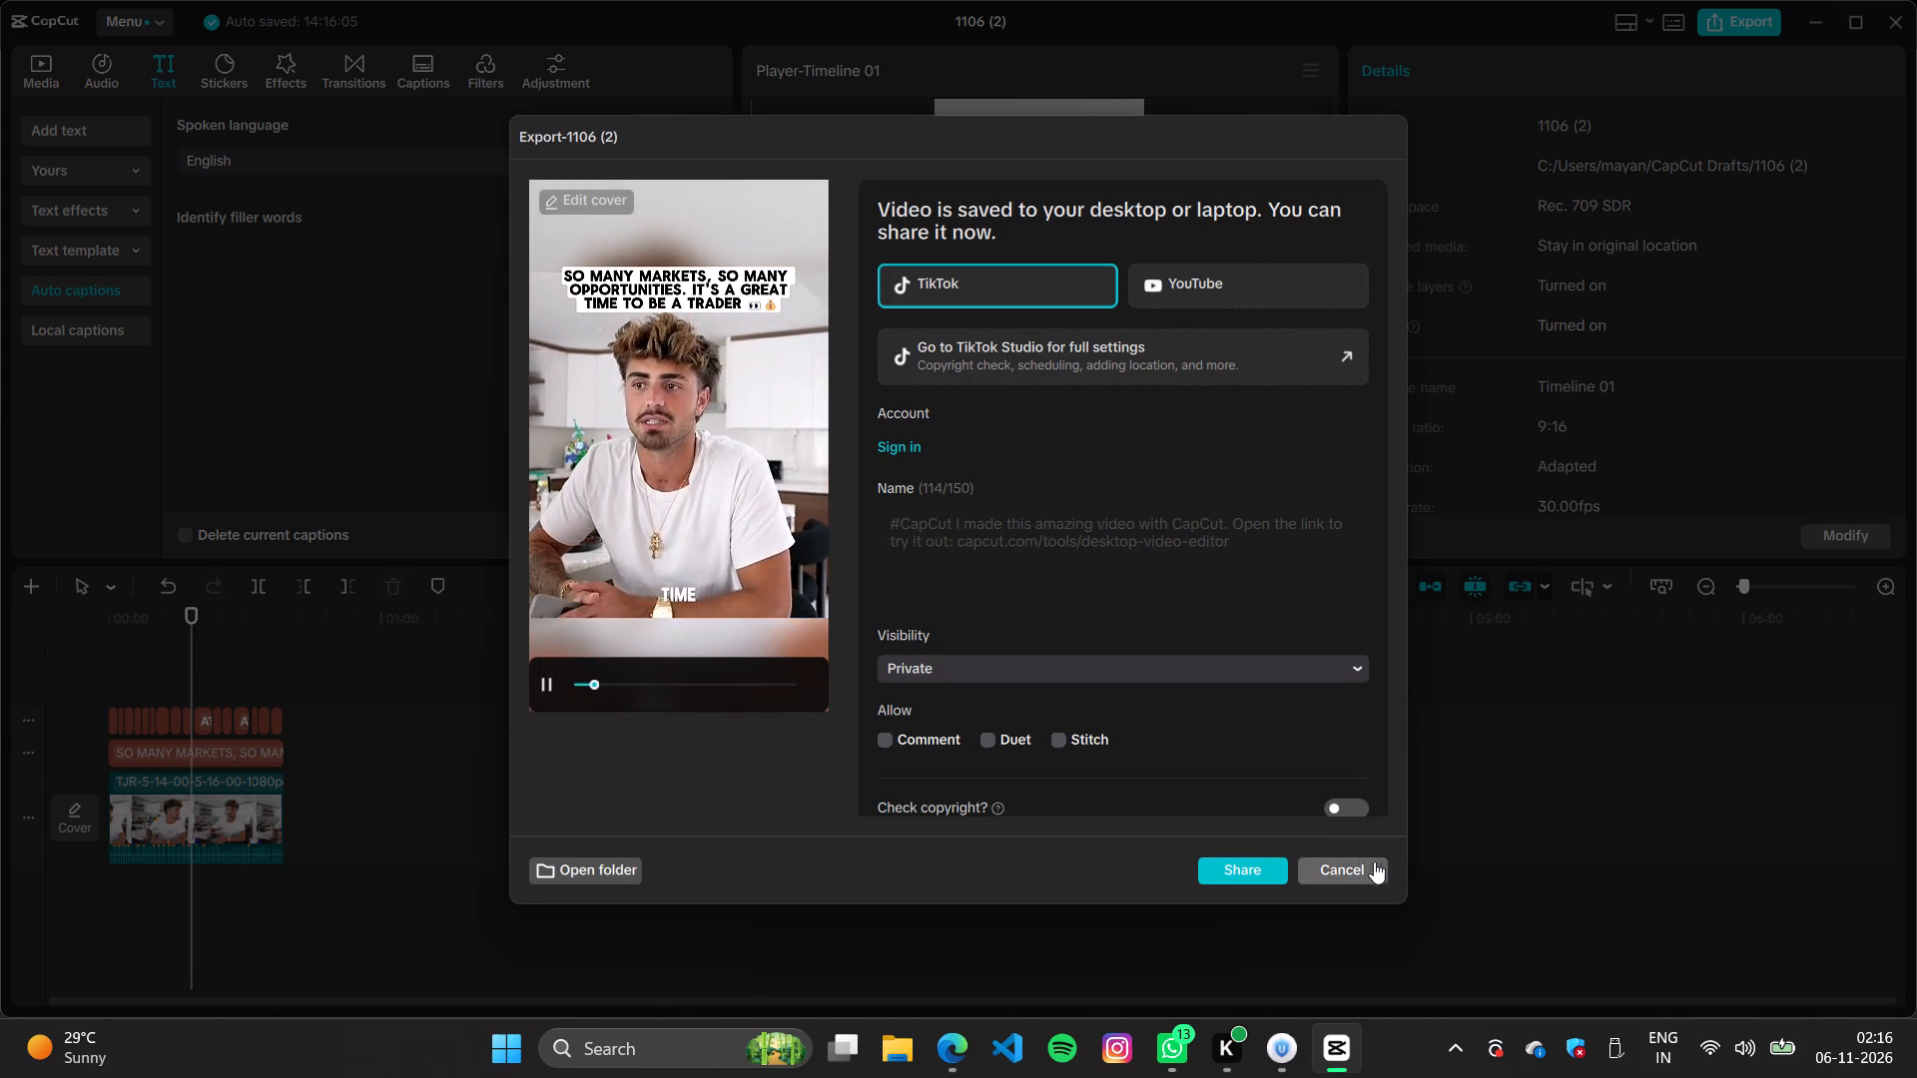
left_click(1363, 861)
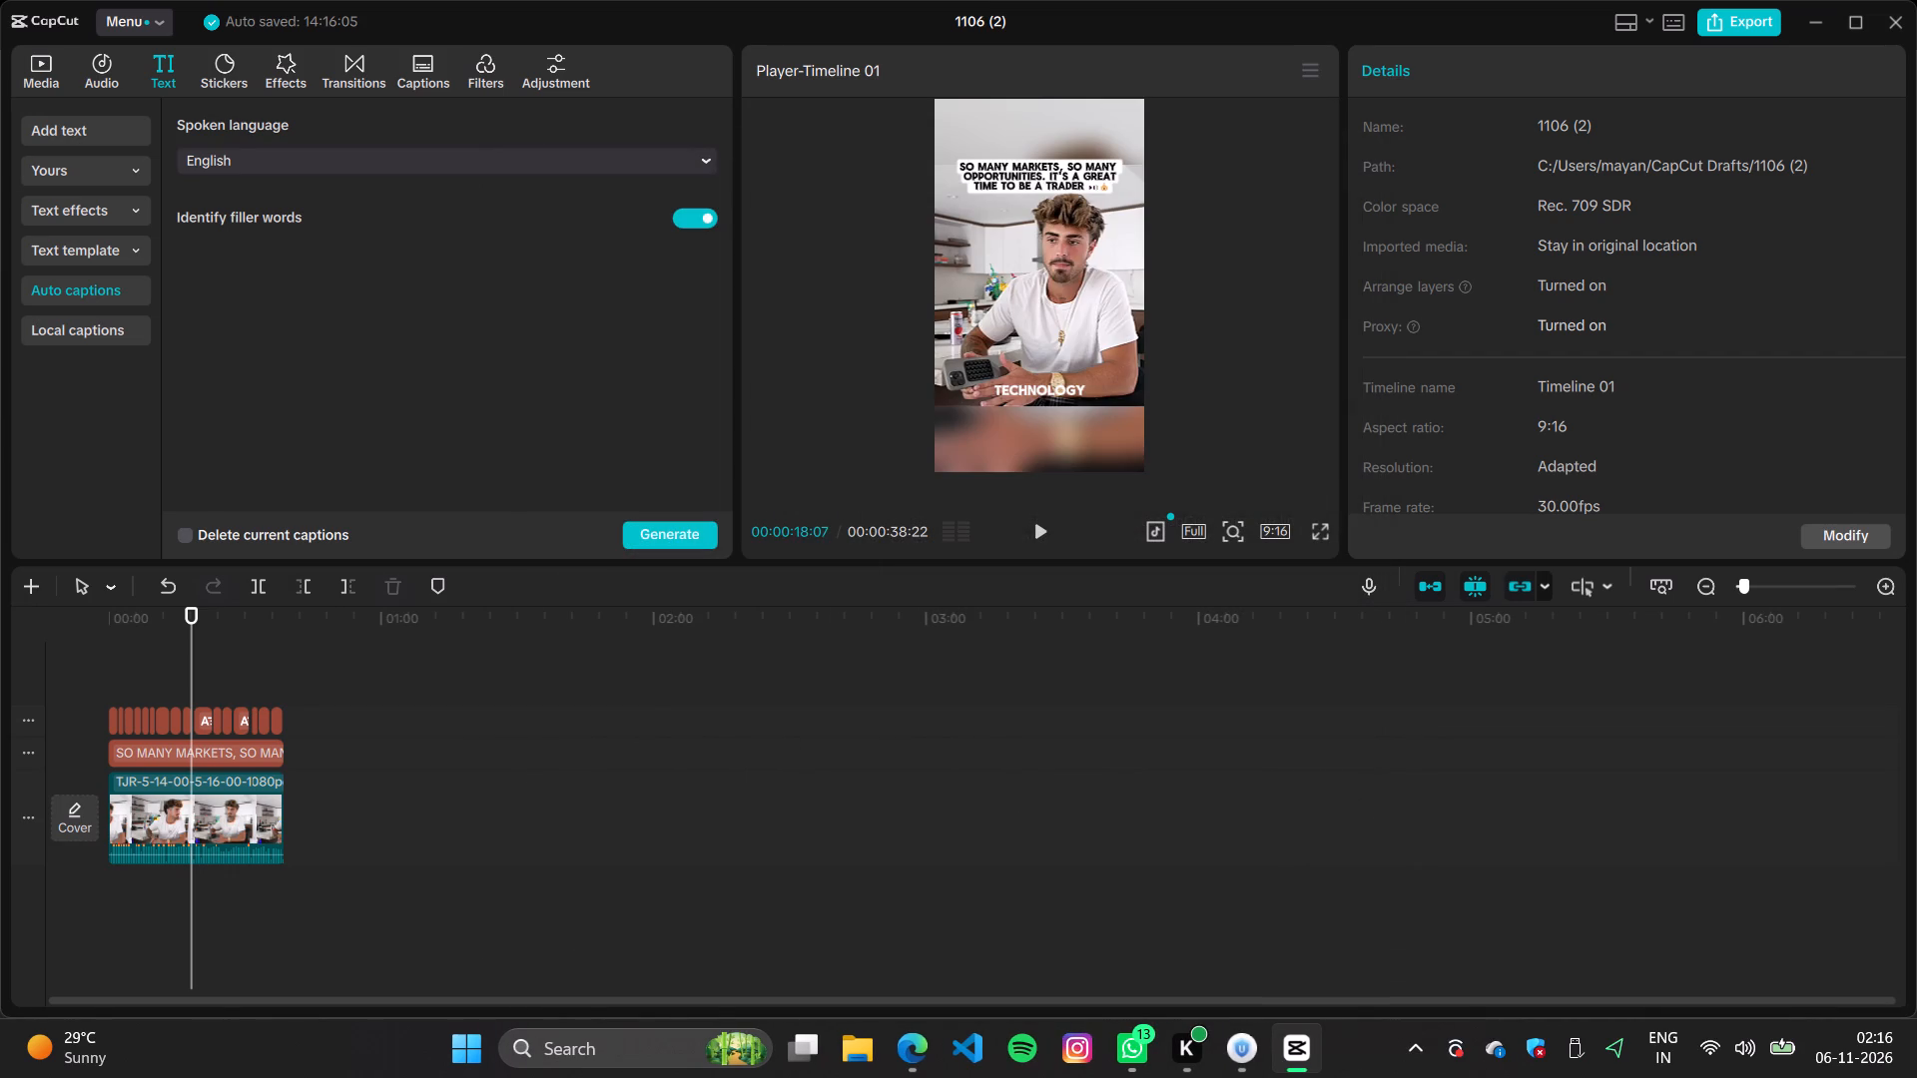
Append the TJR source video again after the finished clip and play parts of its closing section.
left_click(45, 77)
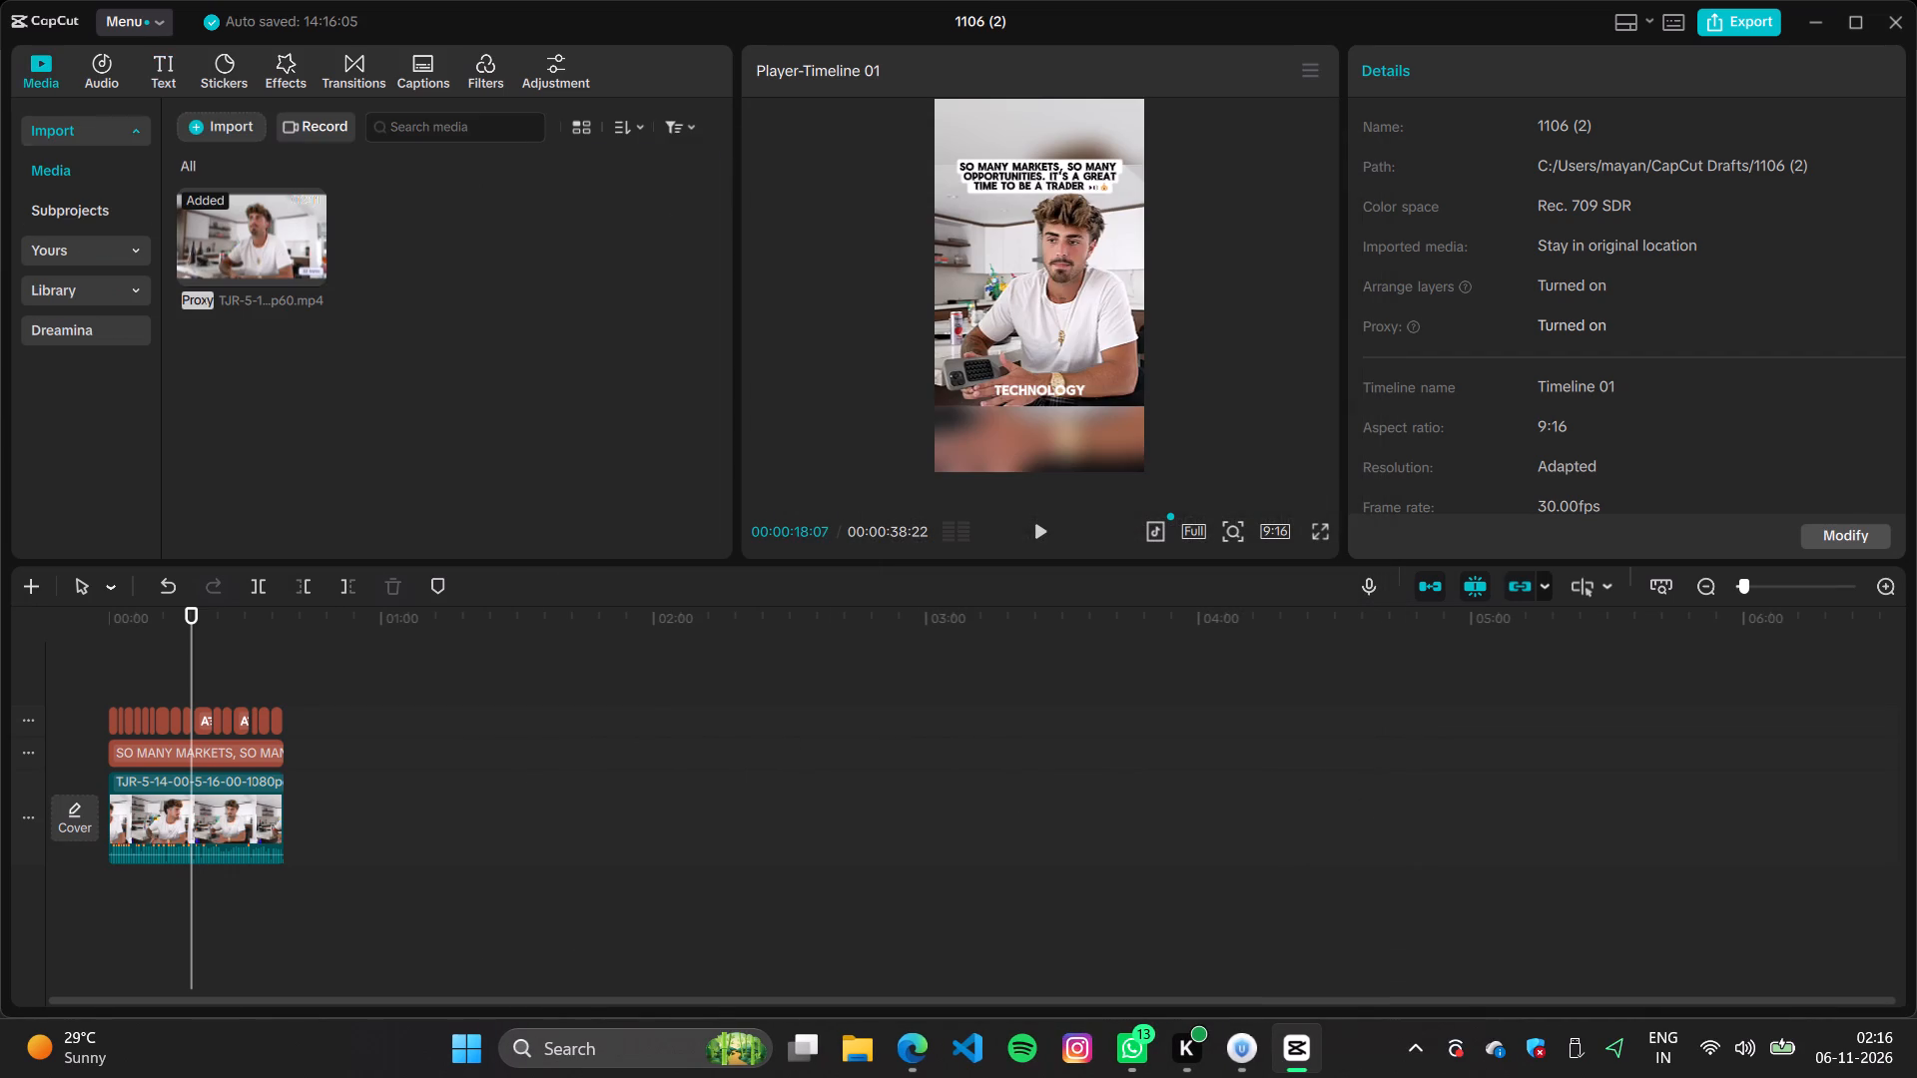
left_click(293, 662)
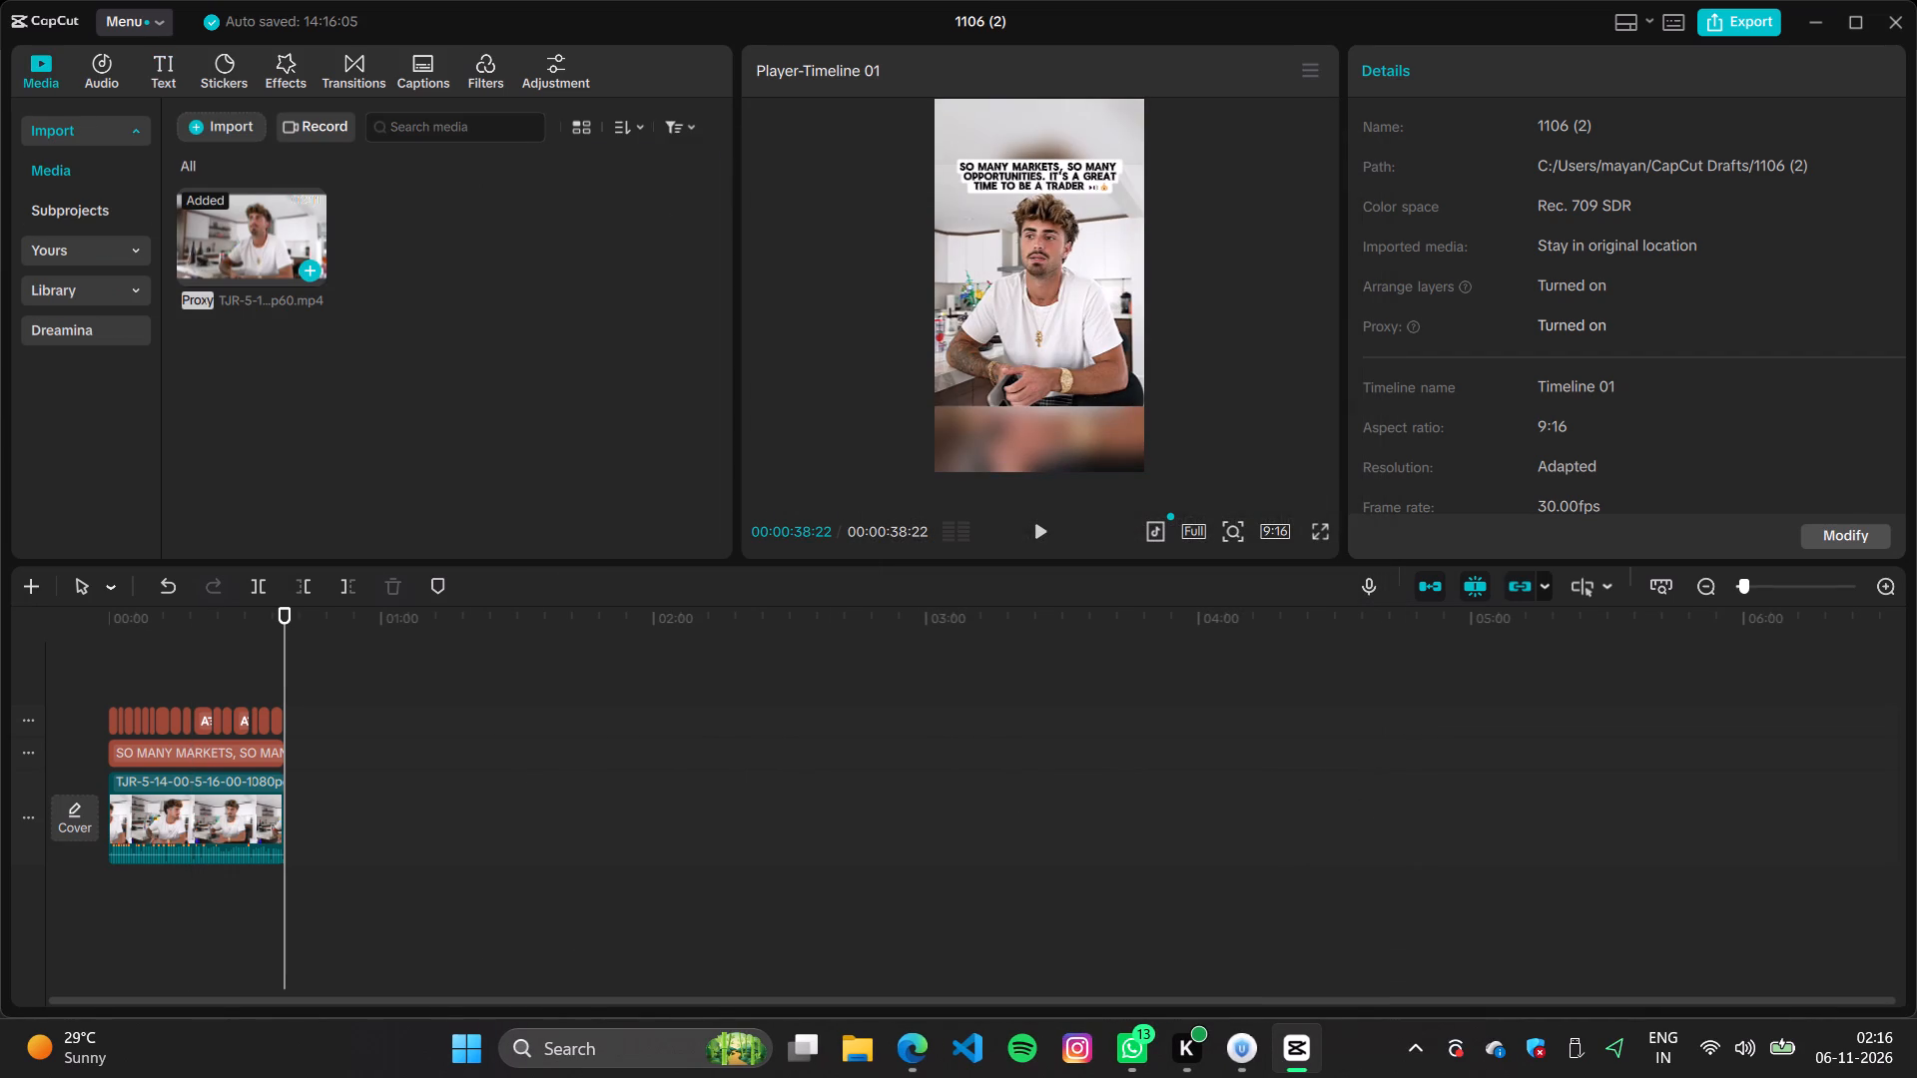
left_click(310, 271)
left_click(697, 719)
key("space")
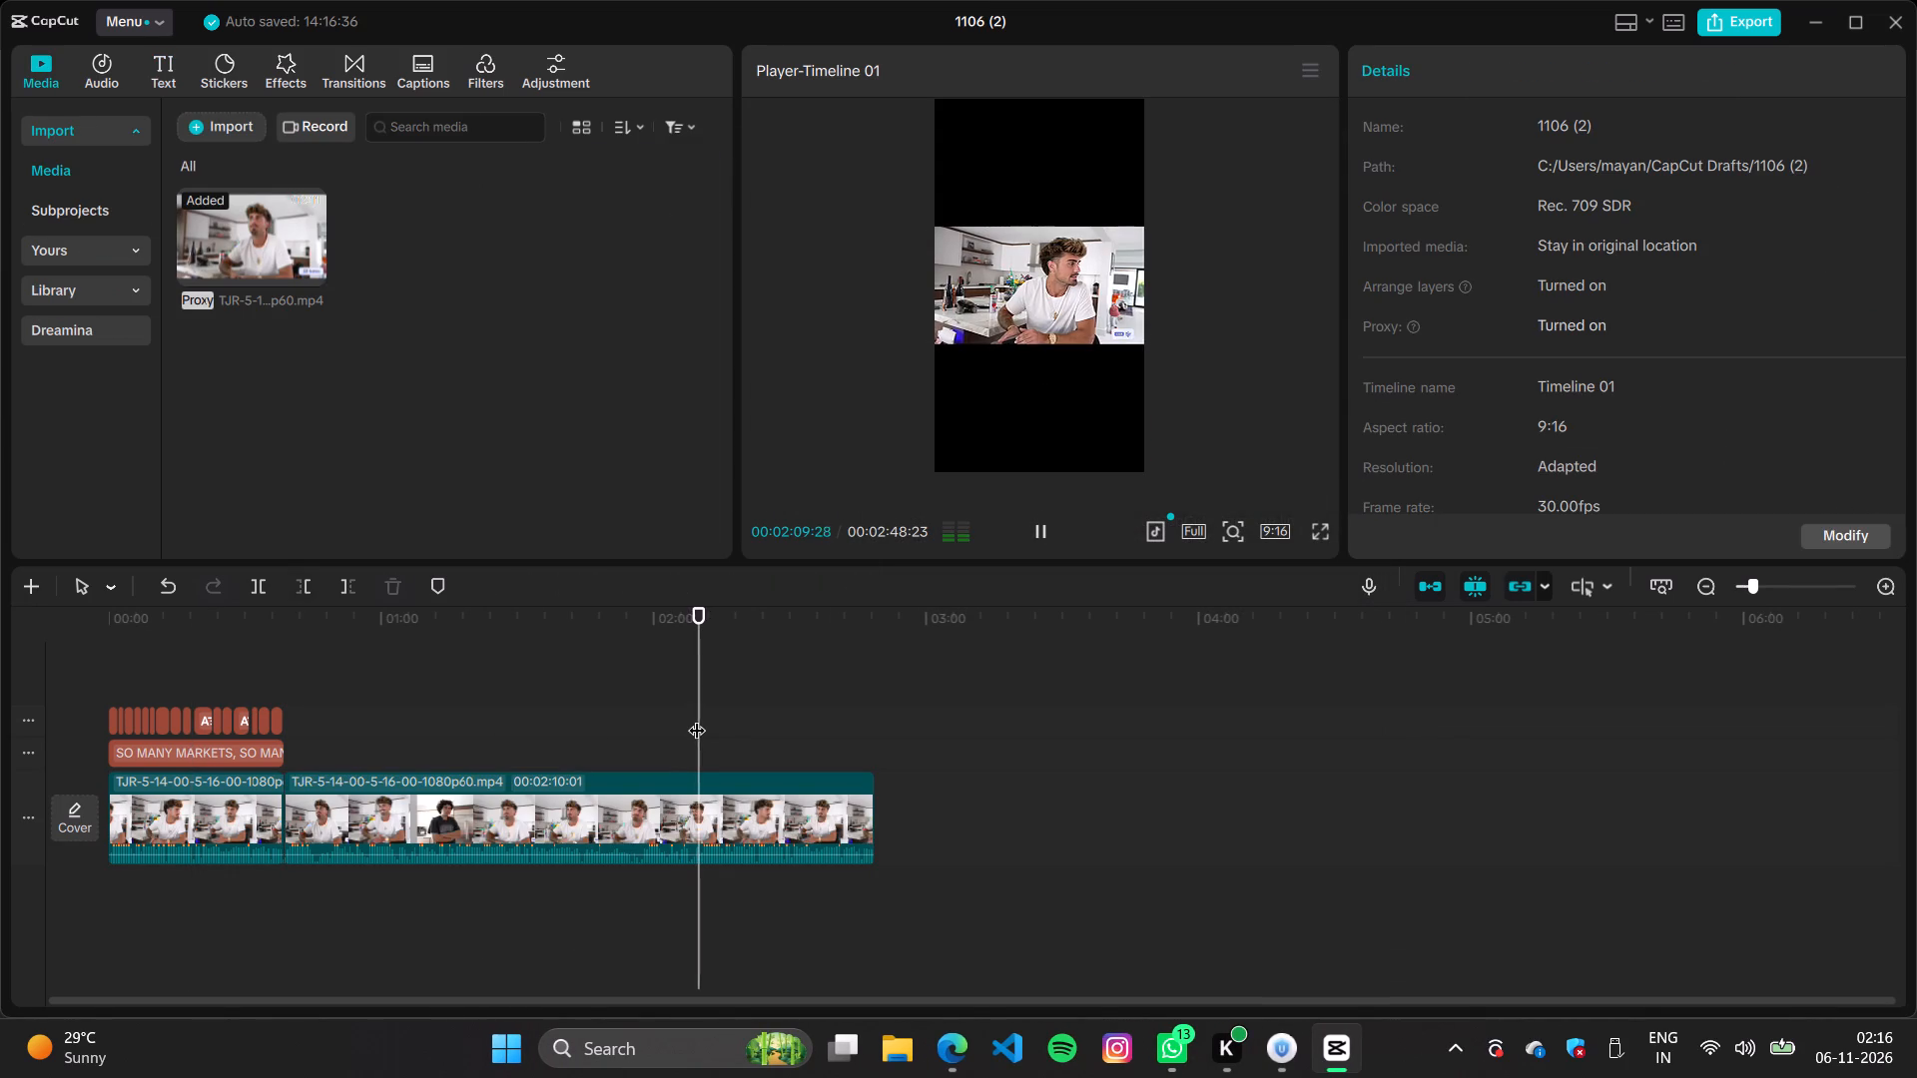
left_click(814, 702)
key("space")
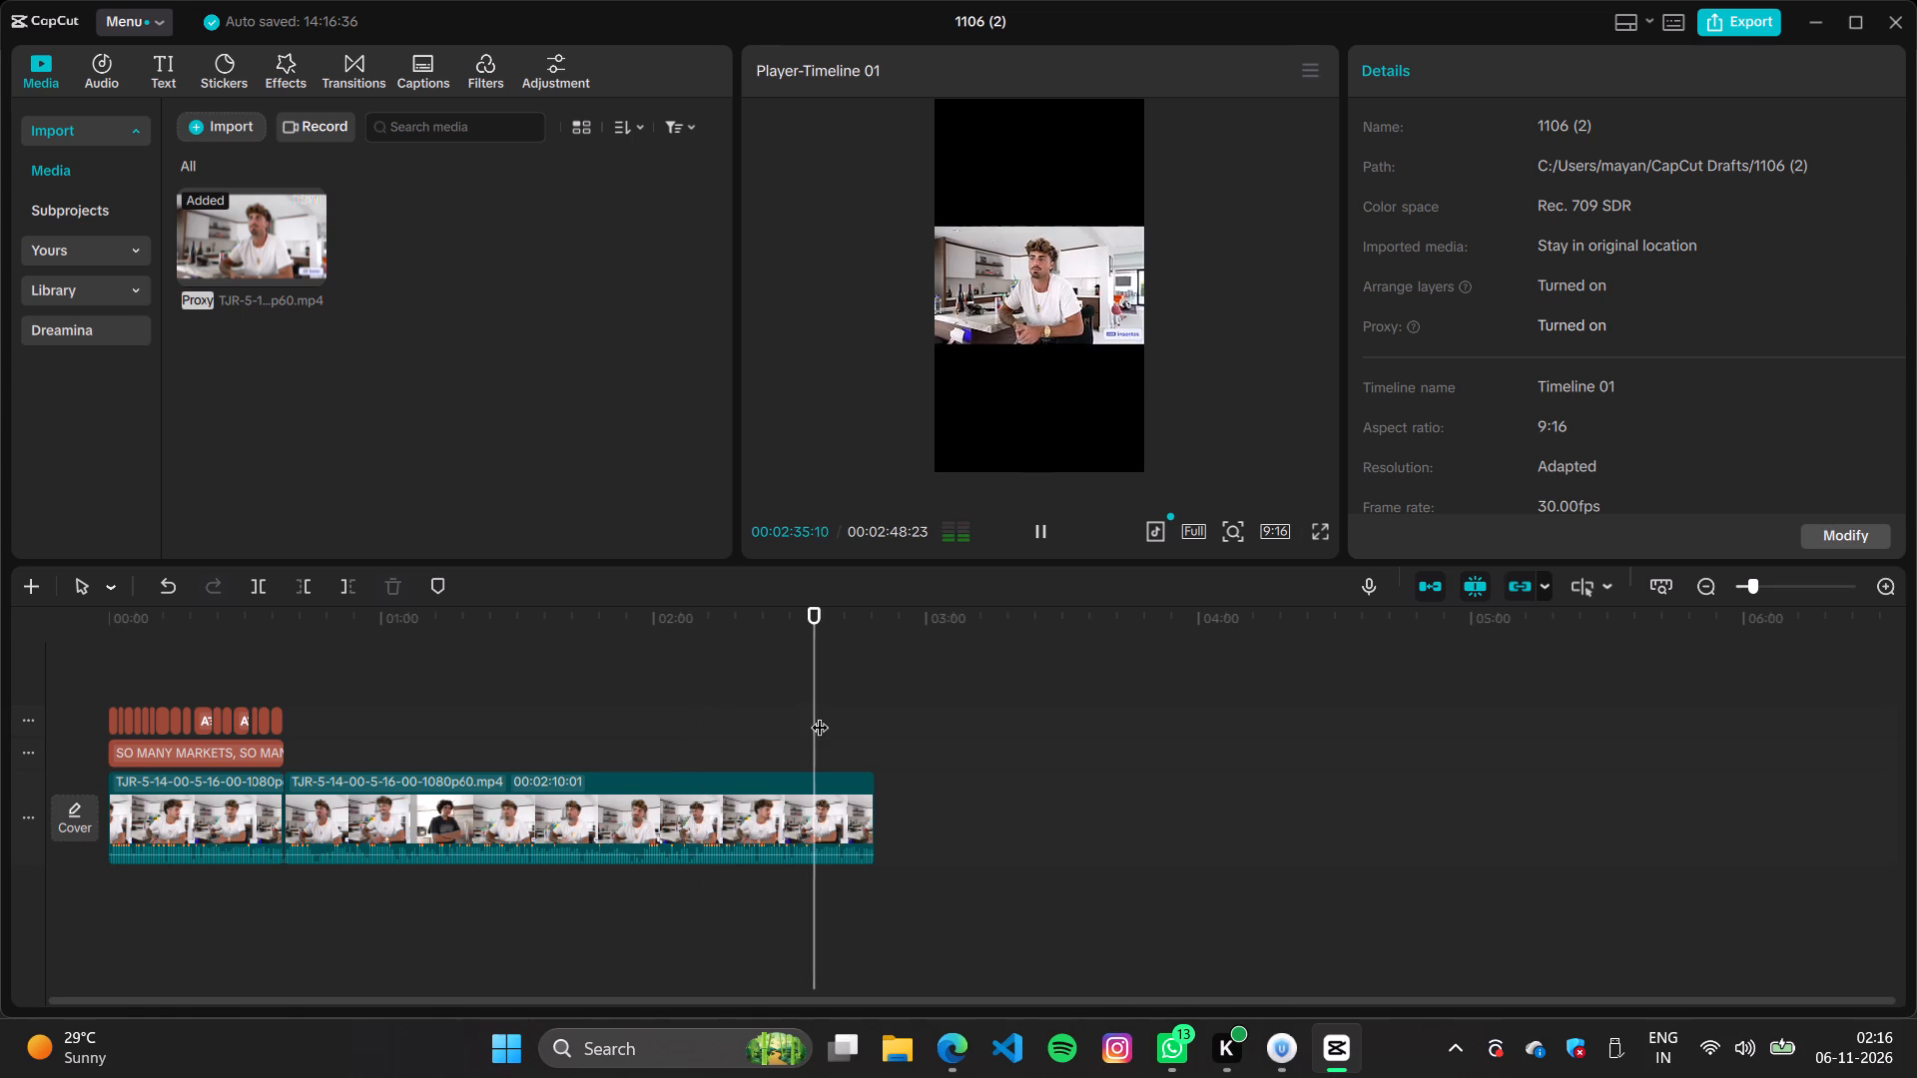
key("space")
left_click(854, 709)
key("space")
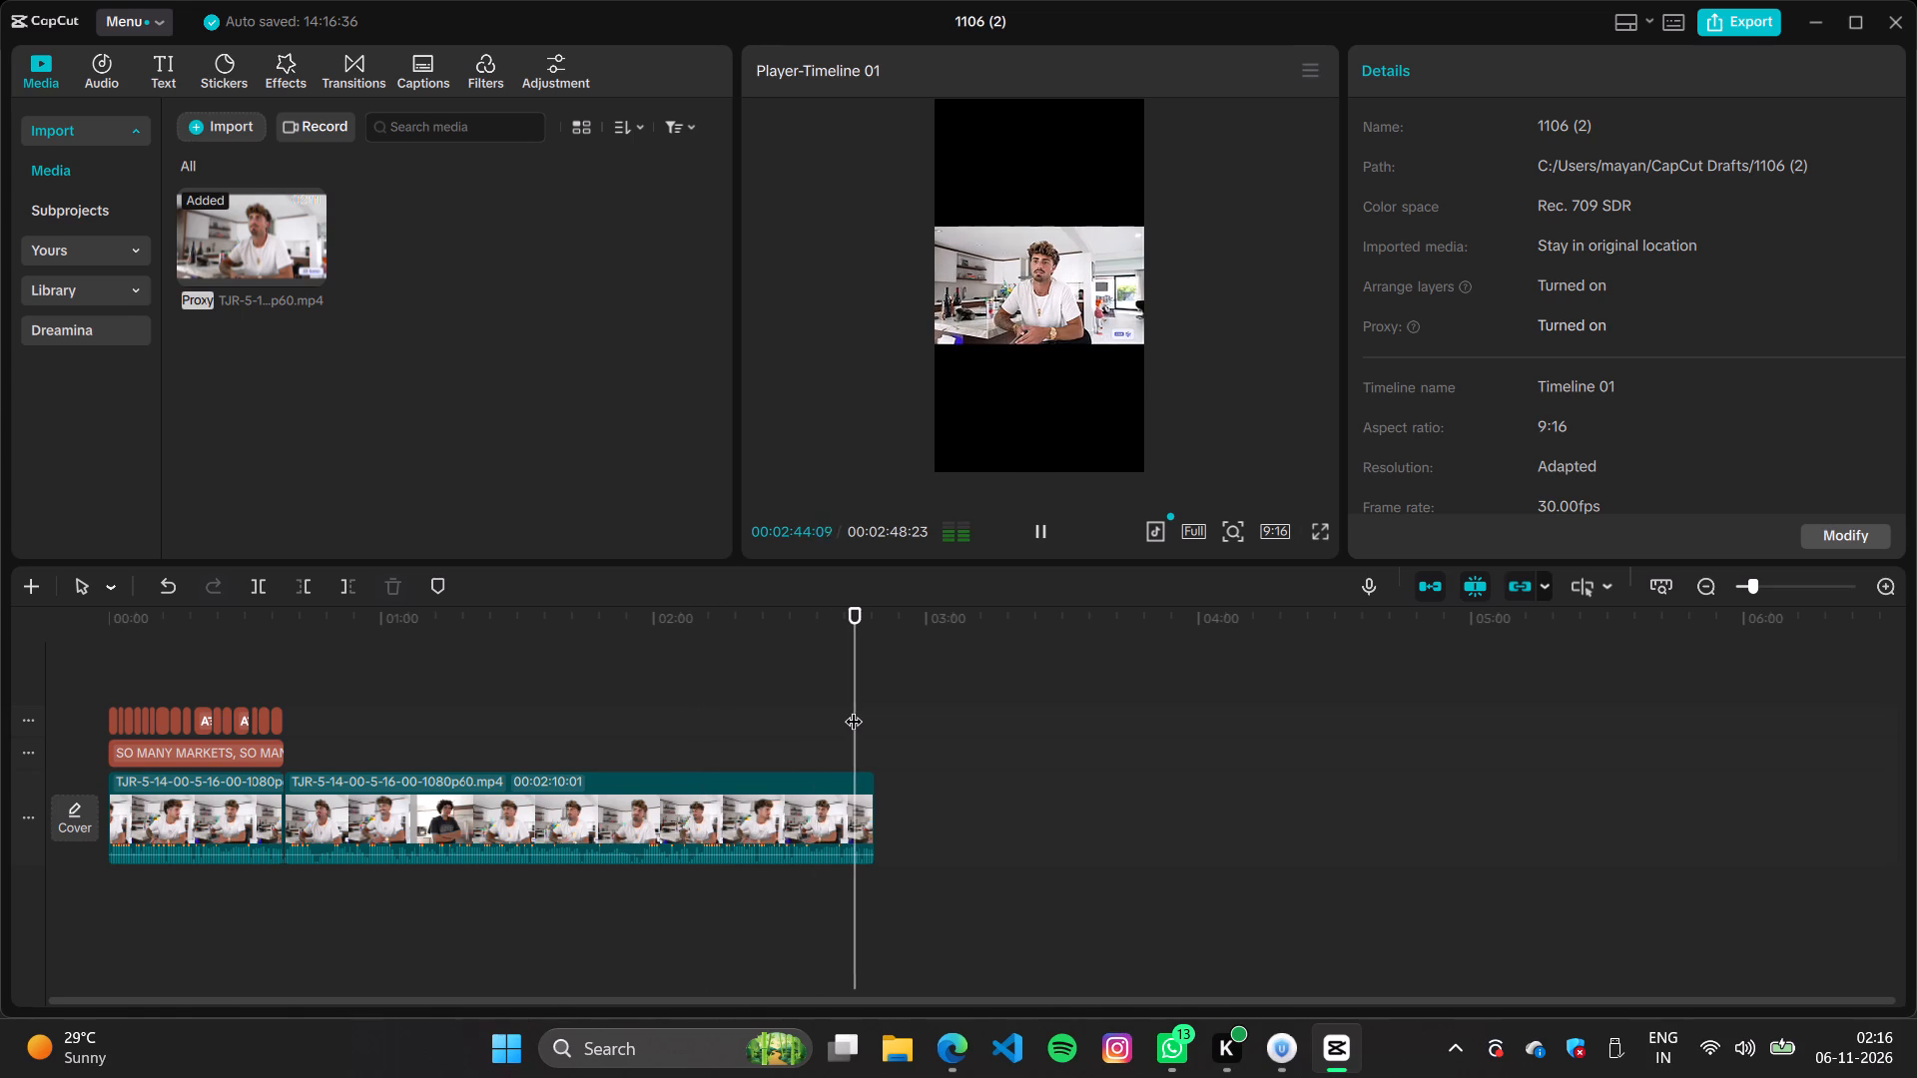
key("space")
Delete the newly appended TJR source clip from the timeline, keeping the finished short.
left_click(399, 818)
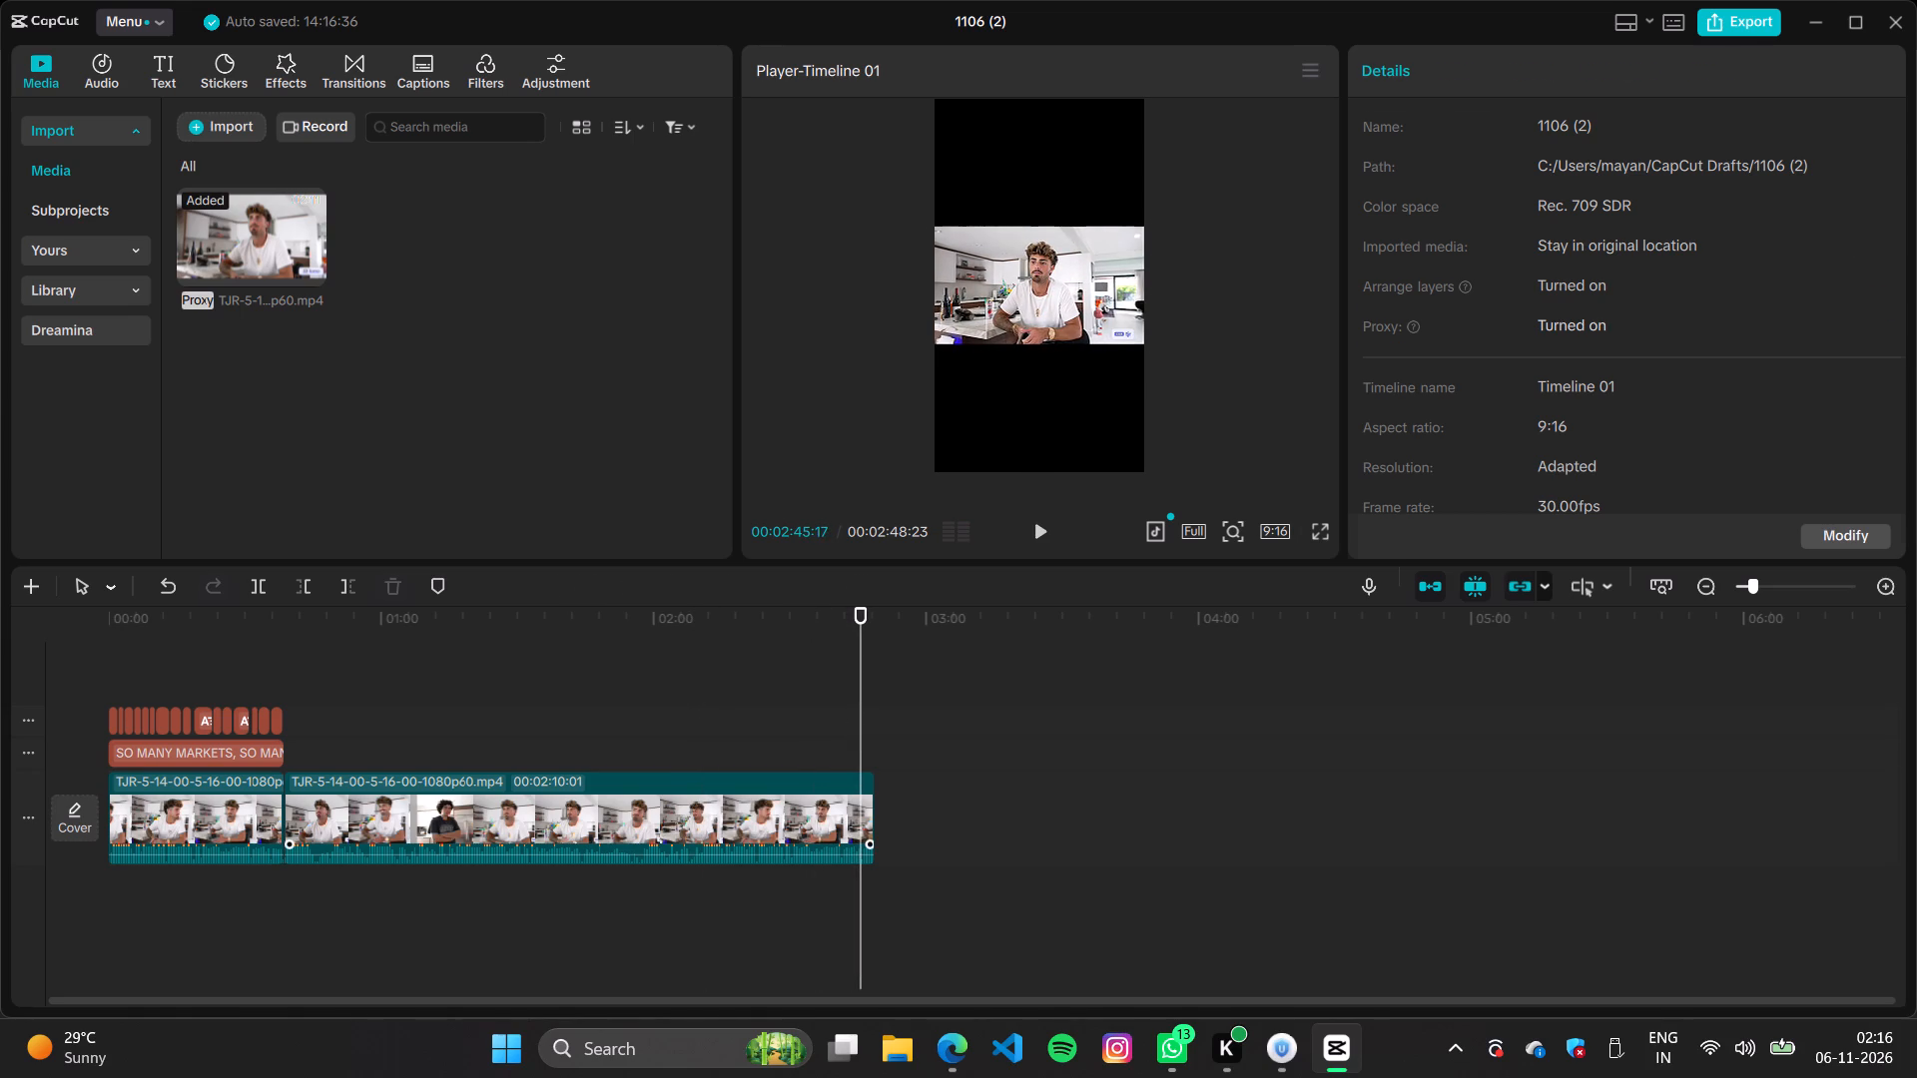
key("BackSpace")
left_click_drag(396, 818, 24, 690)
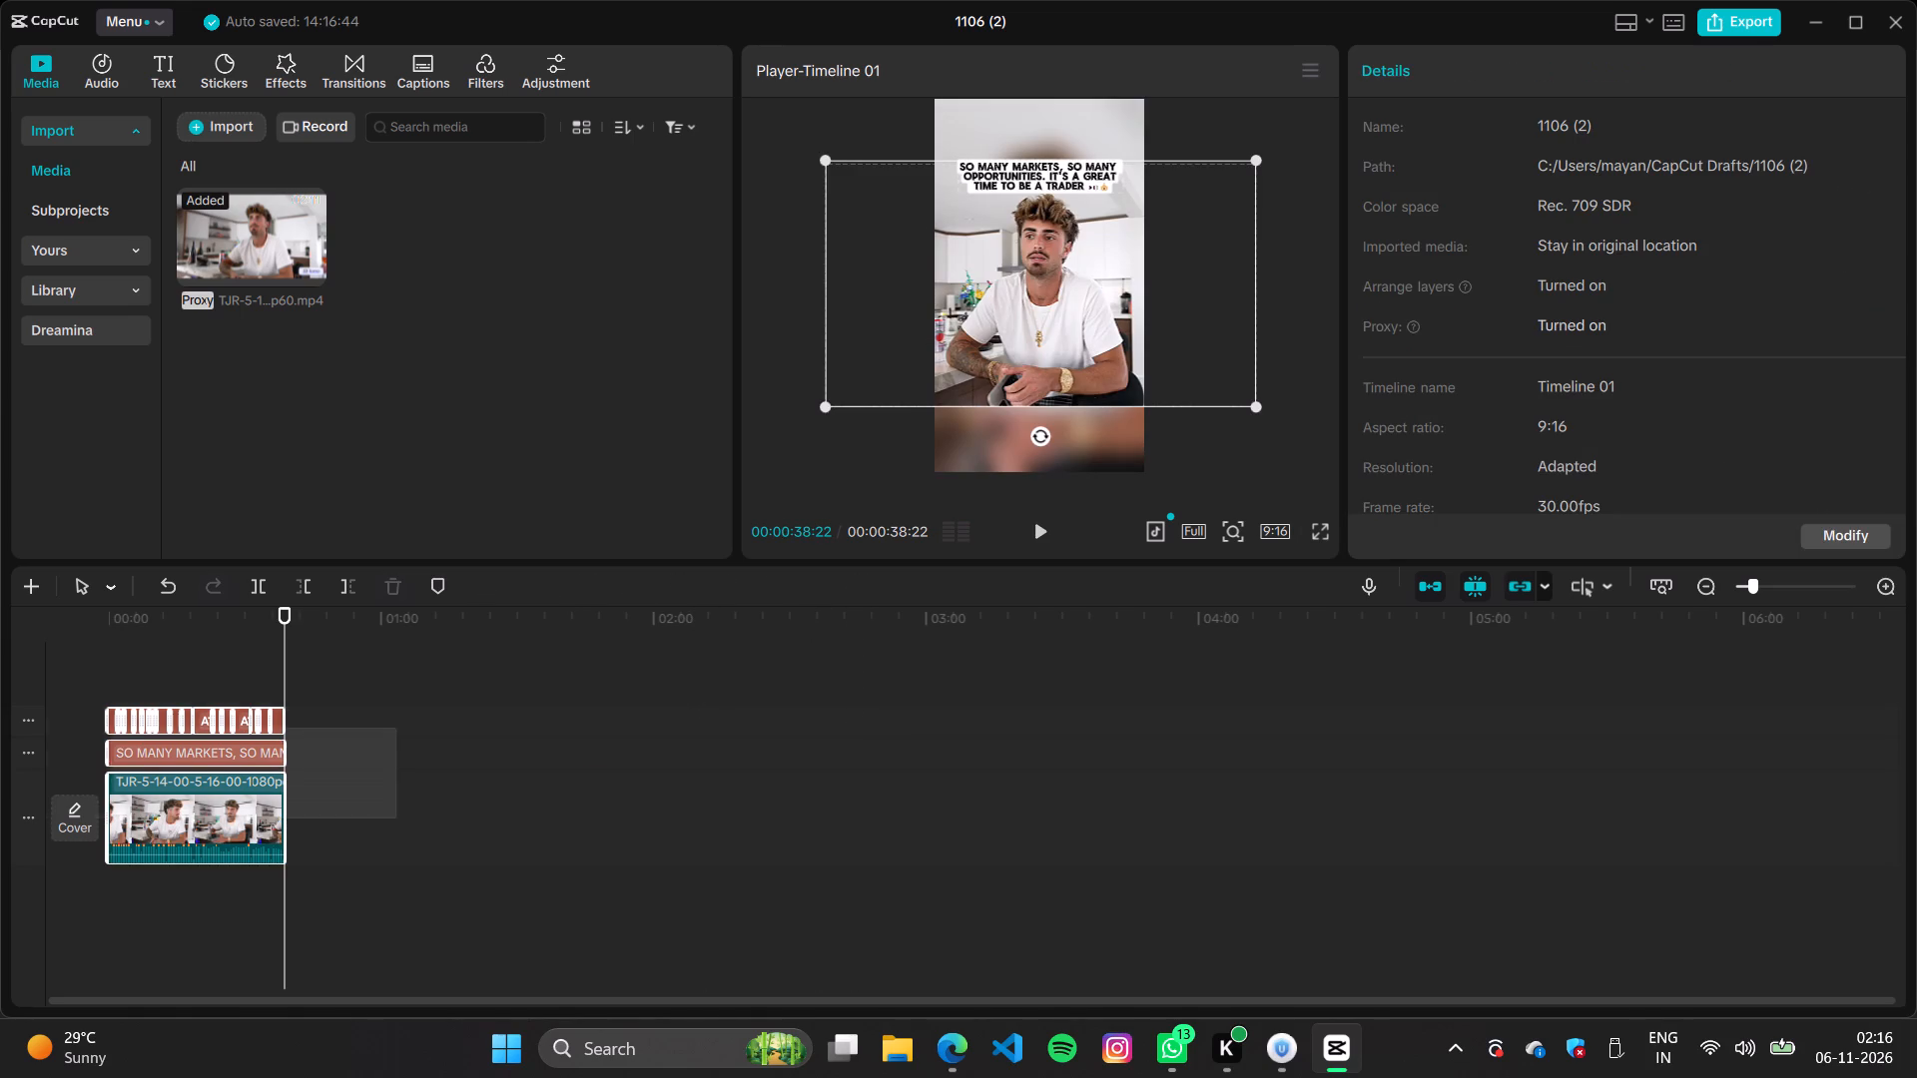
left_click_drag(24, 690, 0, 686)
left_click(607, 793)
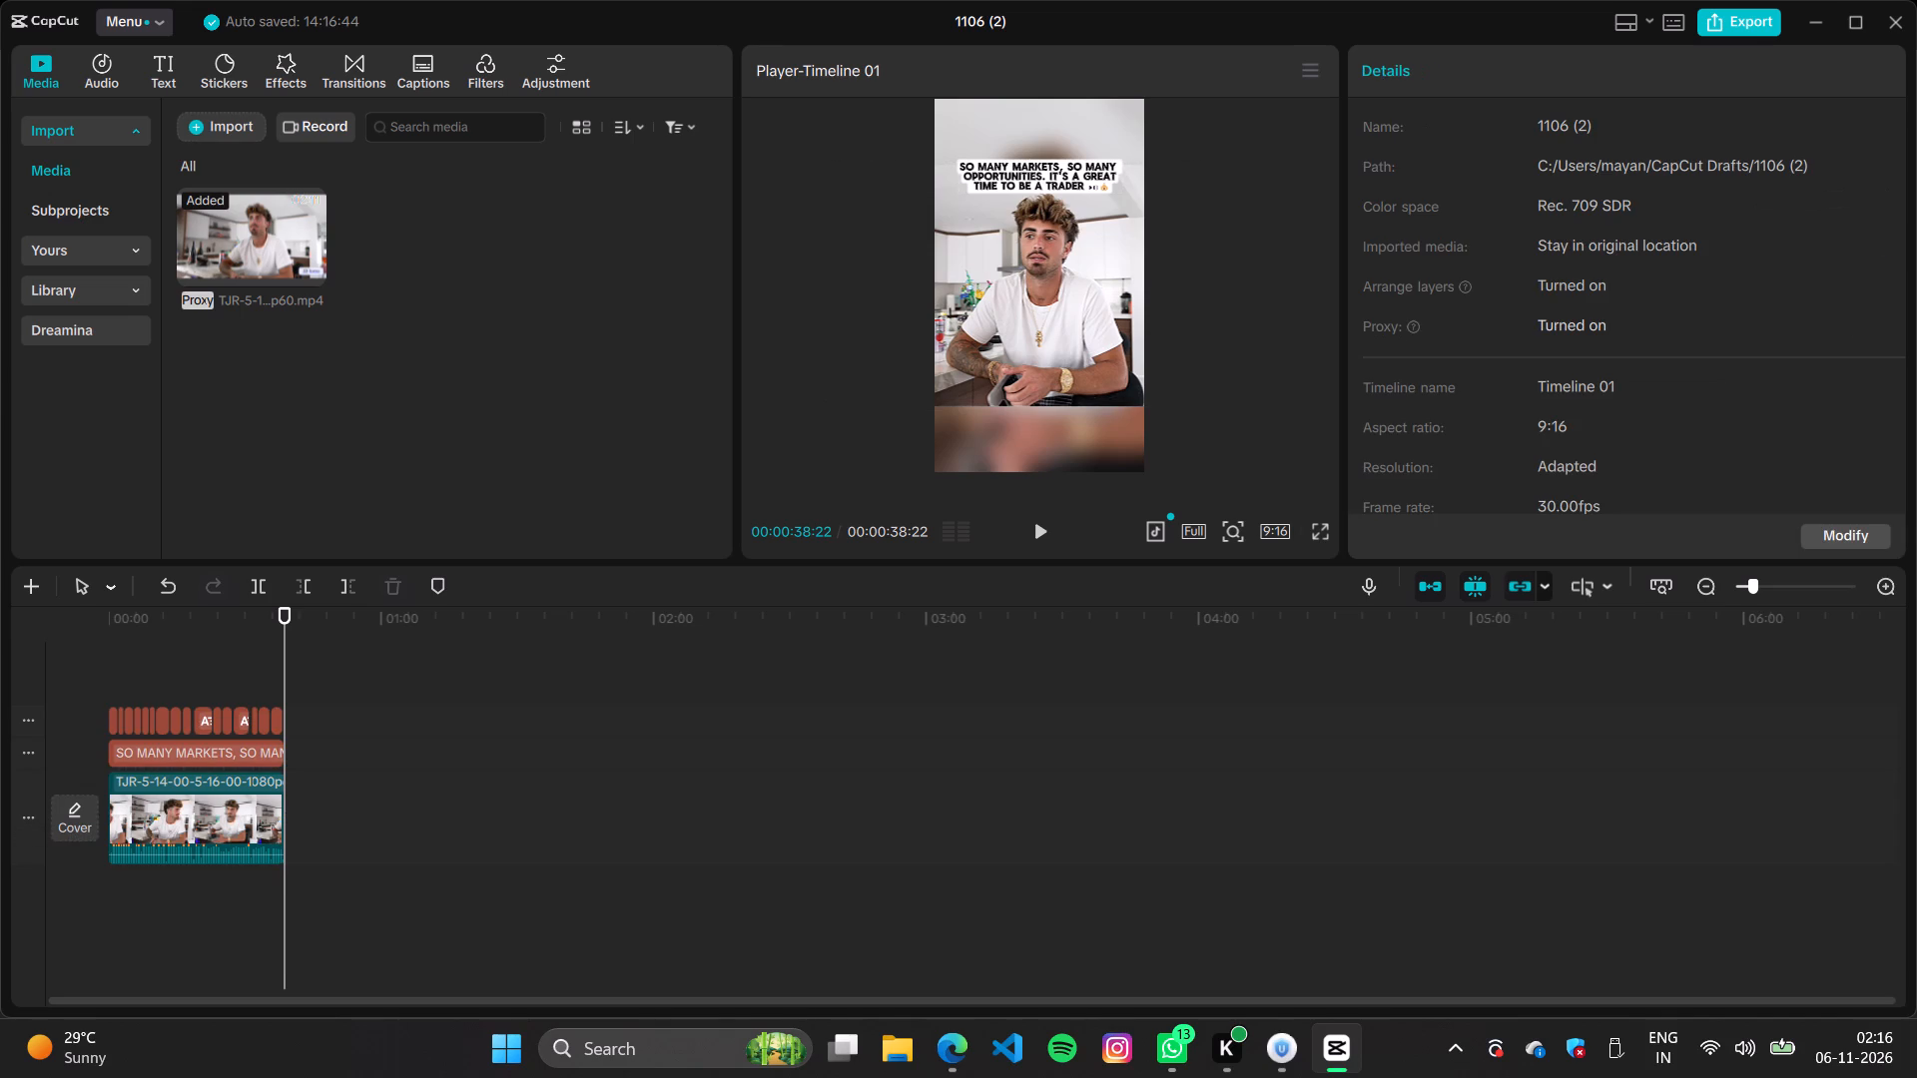
Close the 1106 (2) project and the CapCut home window, and minimise the ChatGPT browser window.
left_click(1882, 30)
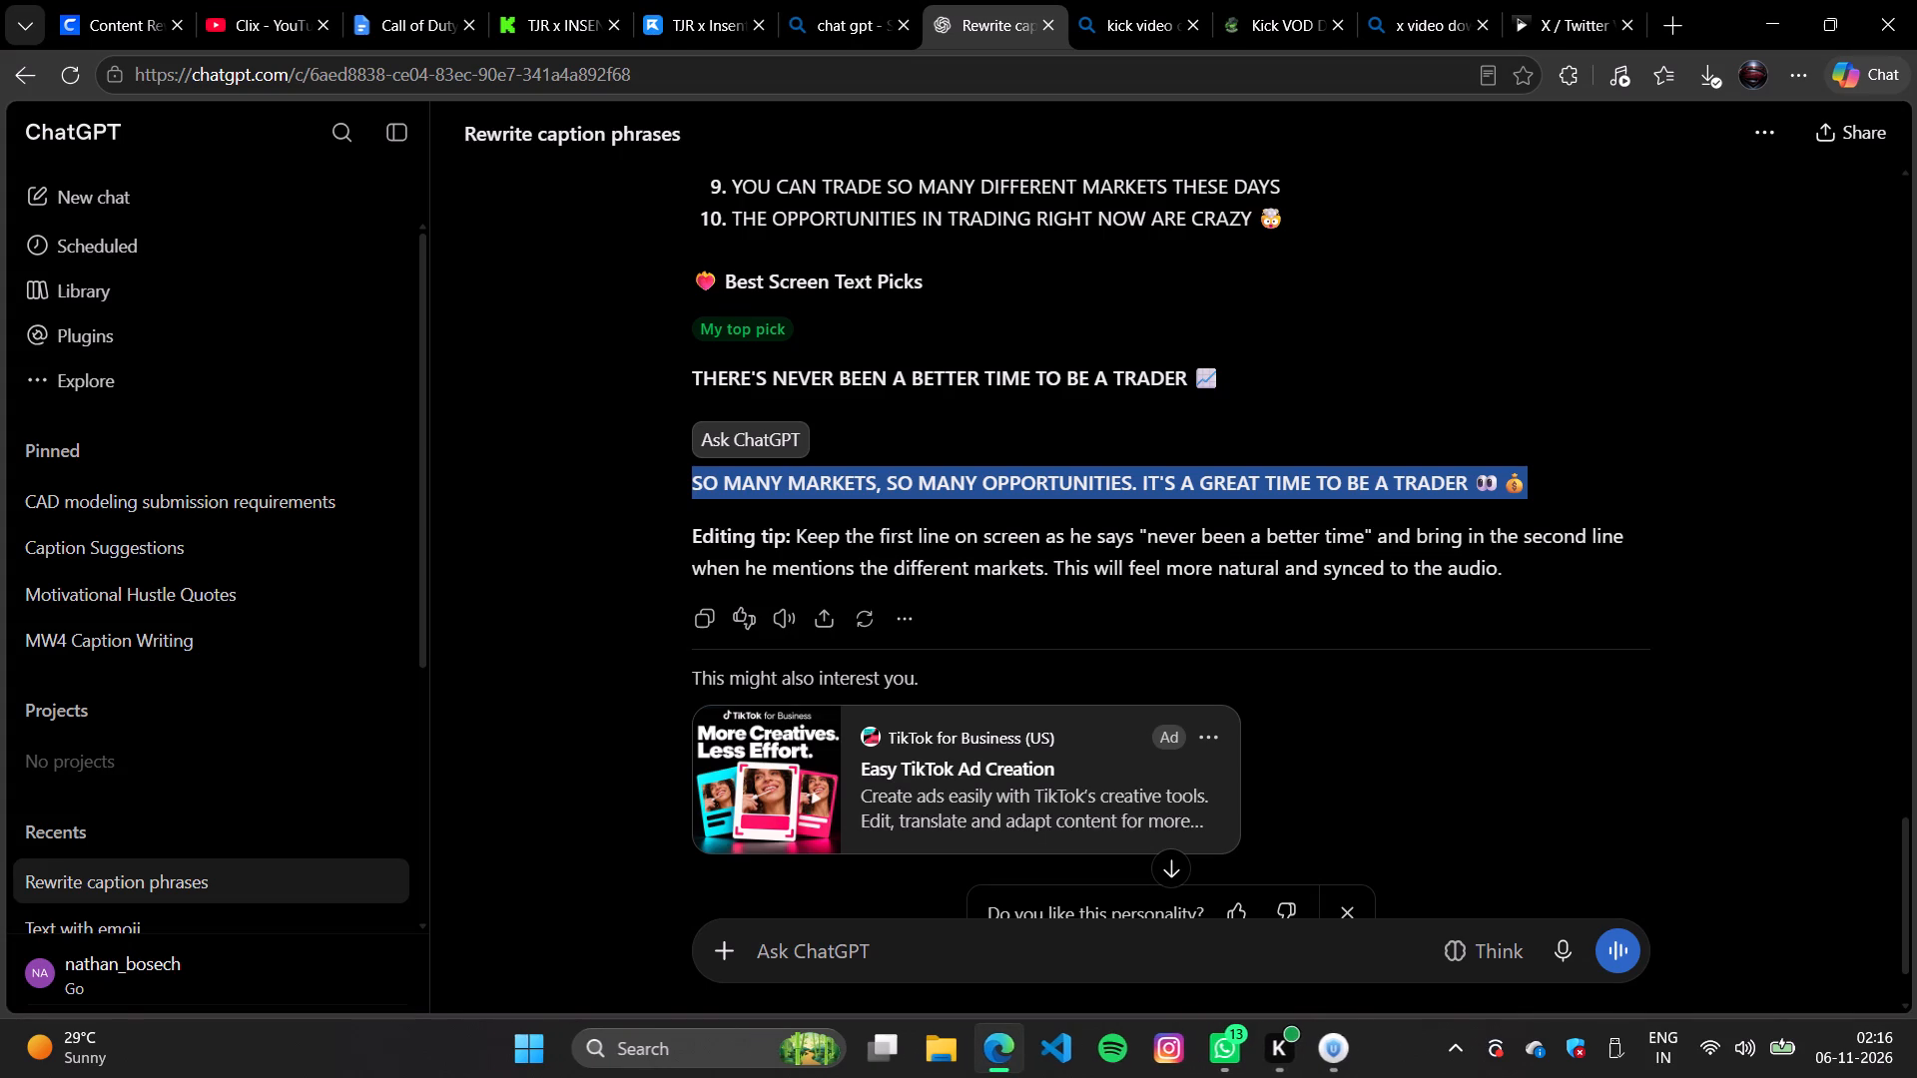
left_click(1792, 27)
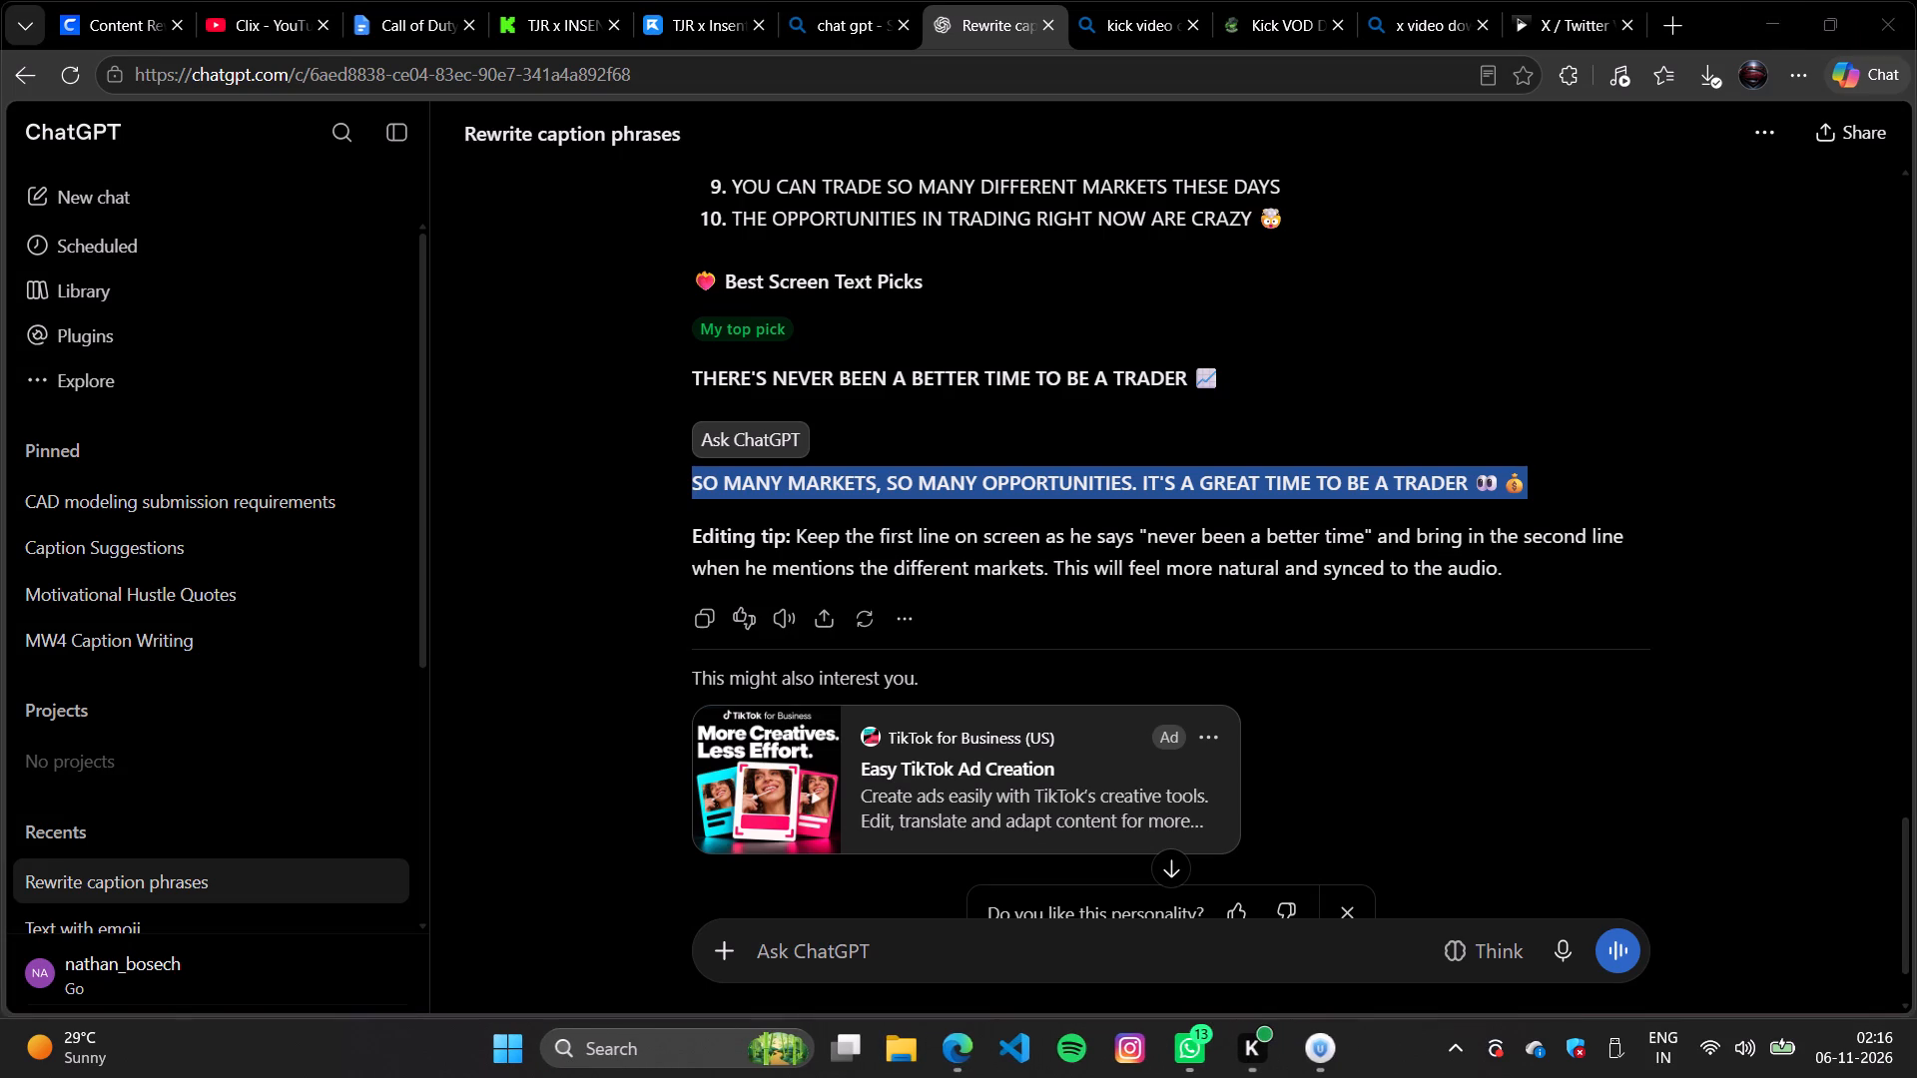
left_click(1872, 37)
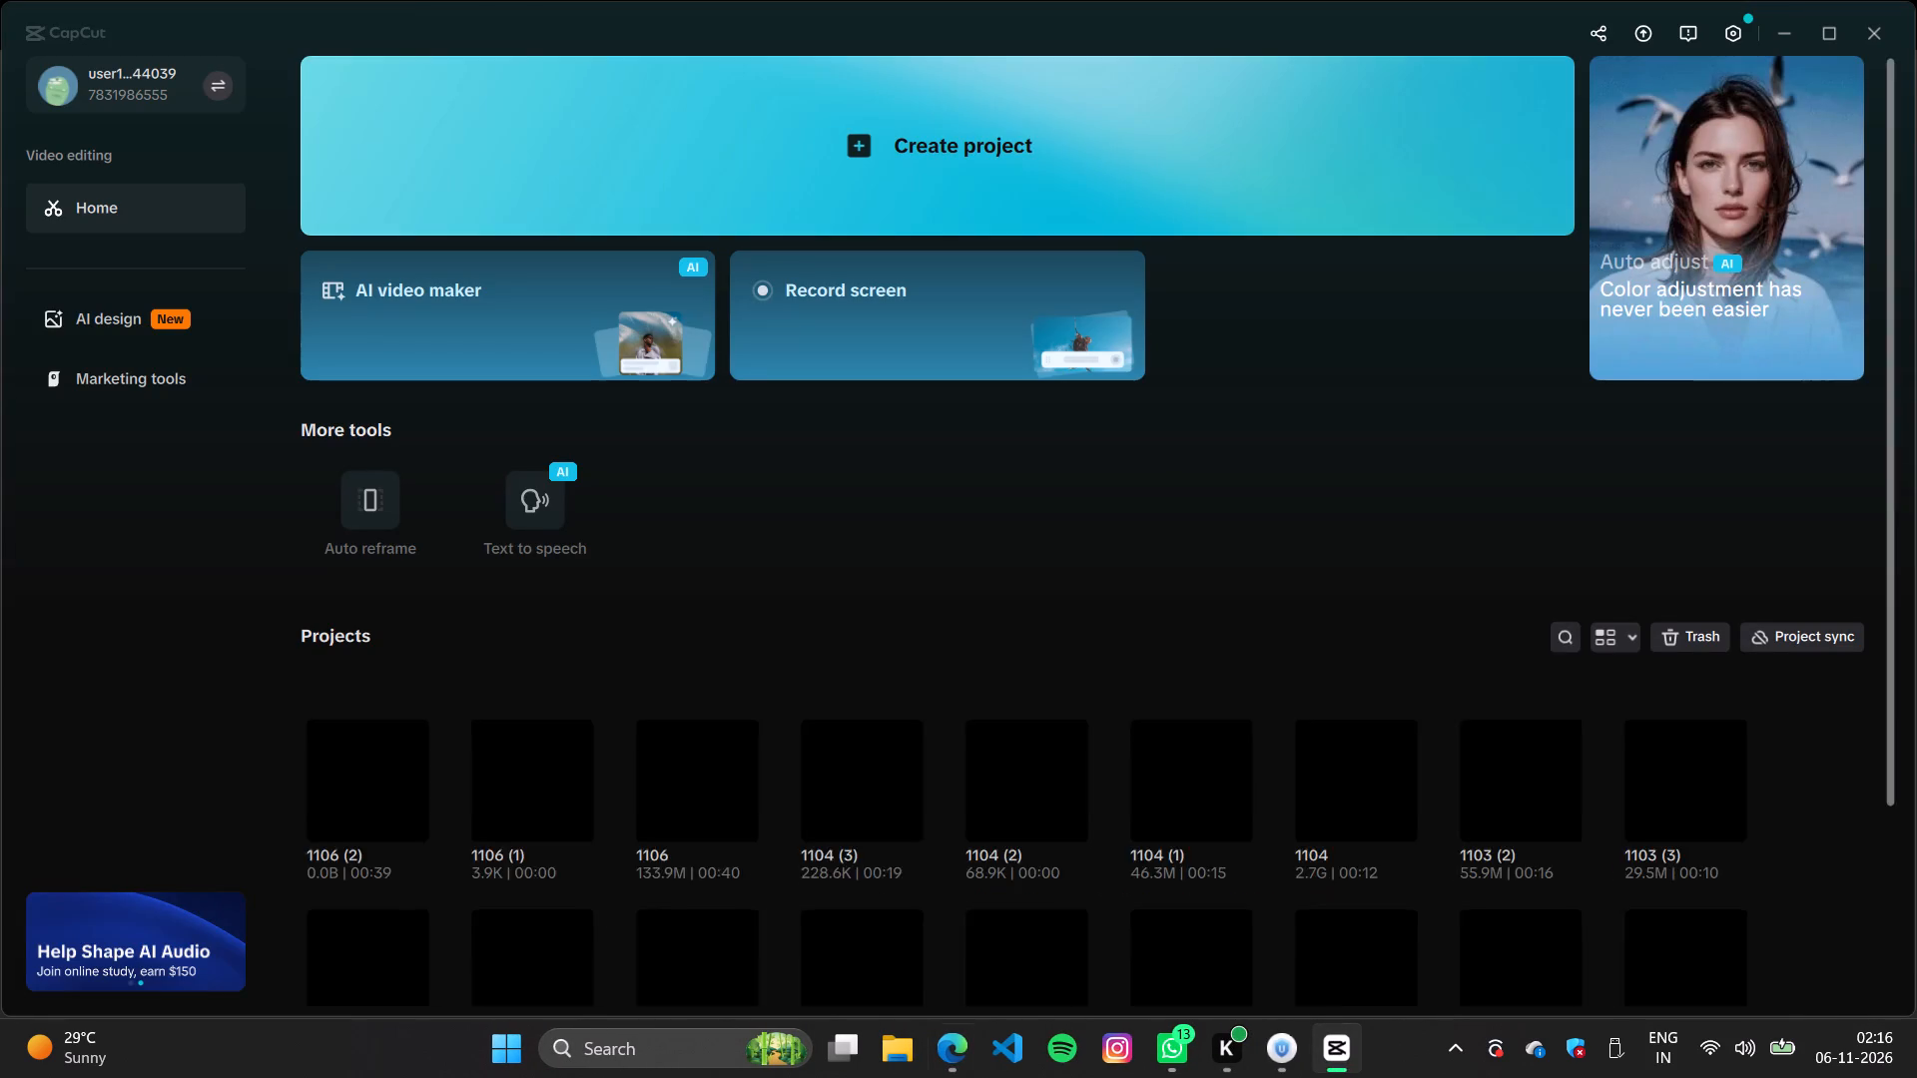
left_click(1760, 23)
Disconnect the Ukraine connection in UrbanVPN.
left_click(791, 393)
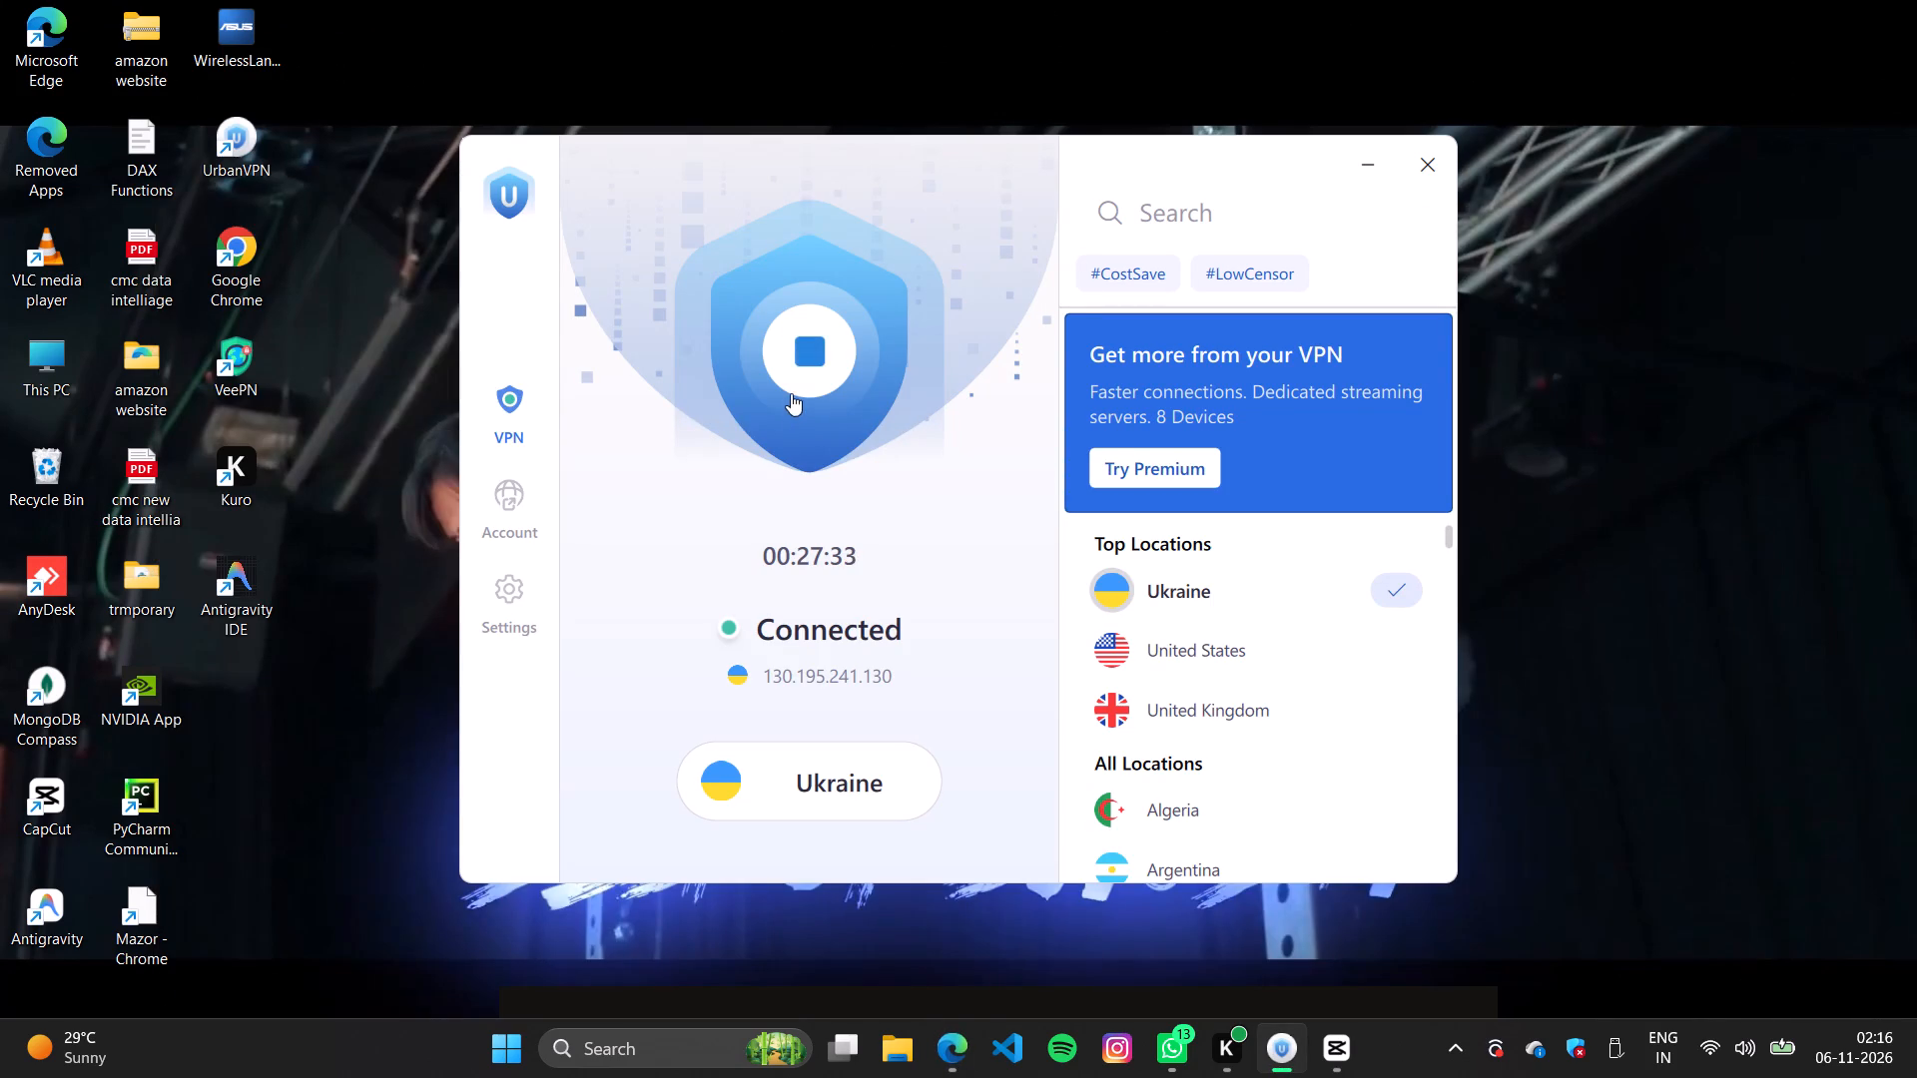
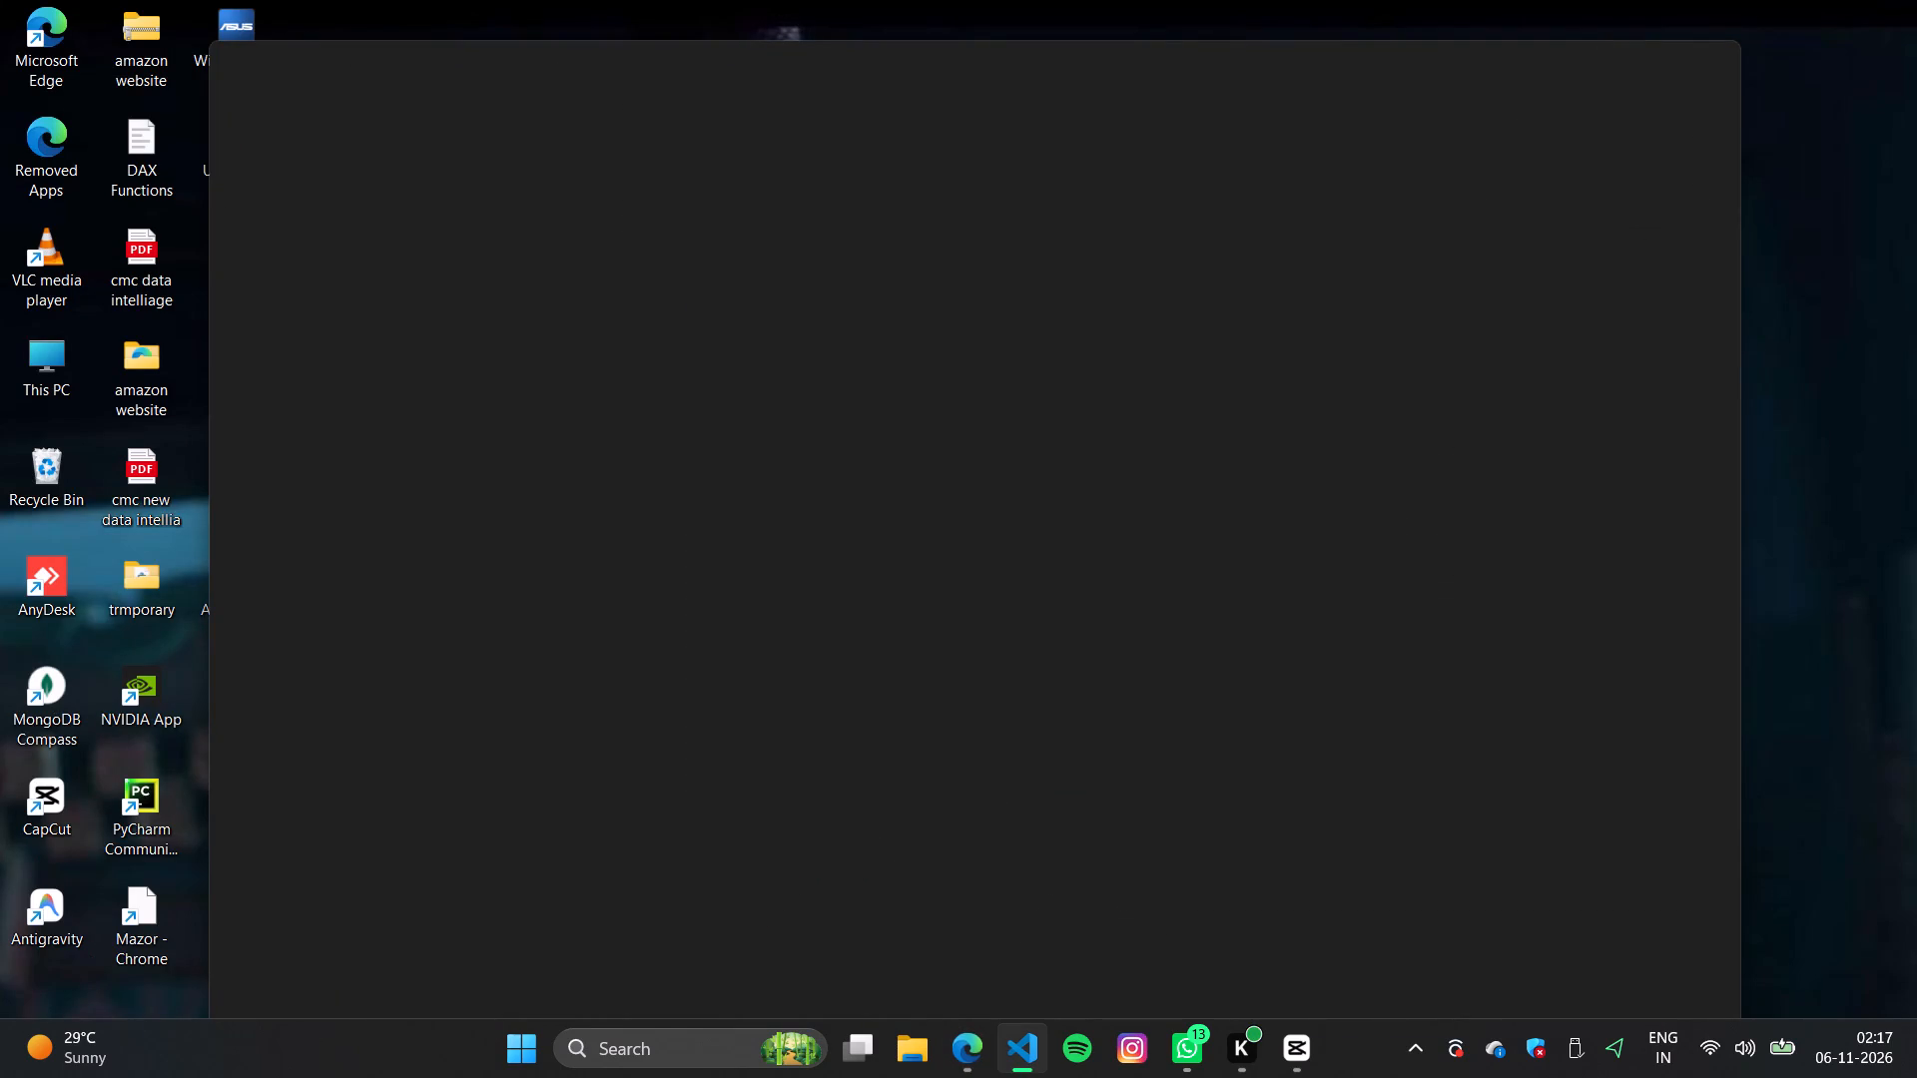
Close the Visual Studio Code window that is opening over the desktop.
left_click(1711, 60)
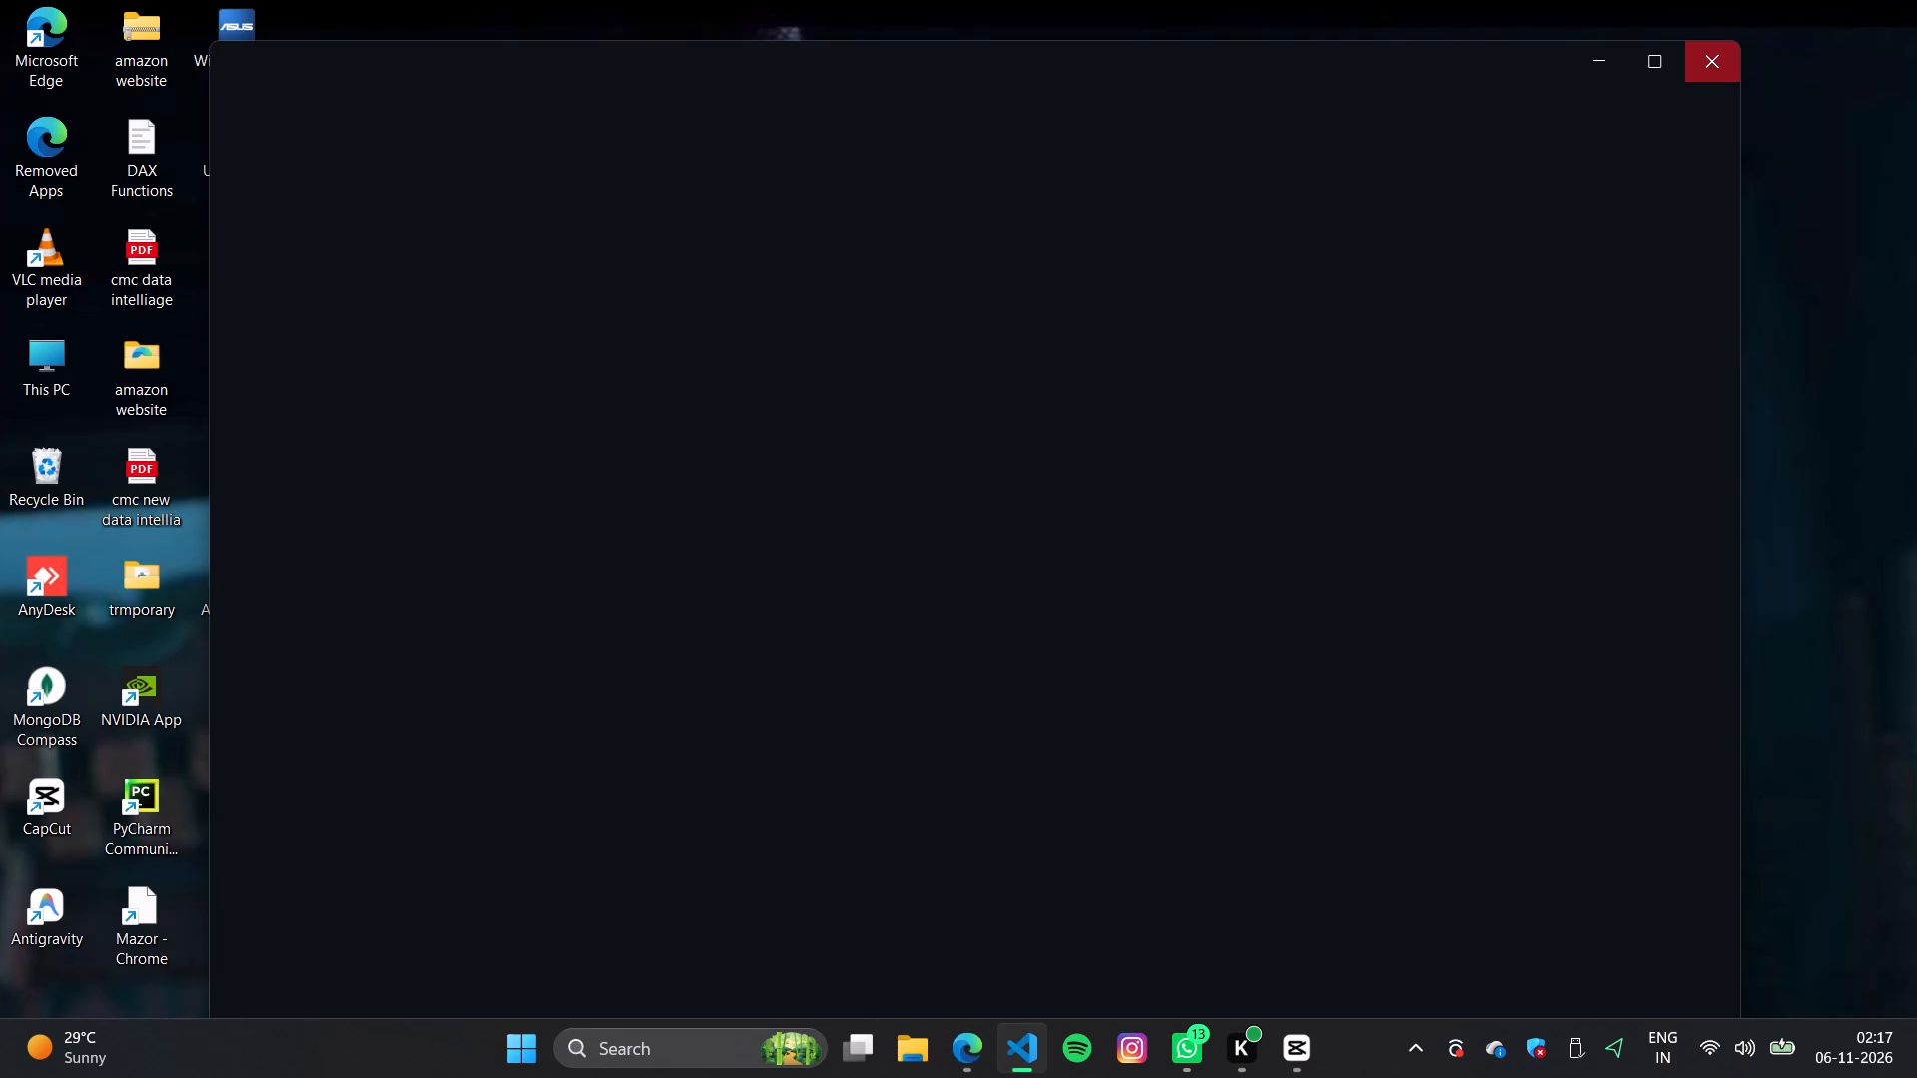